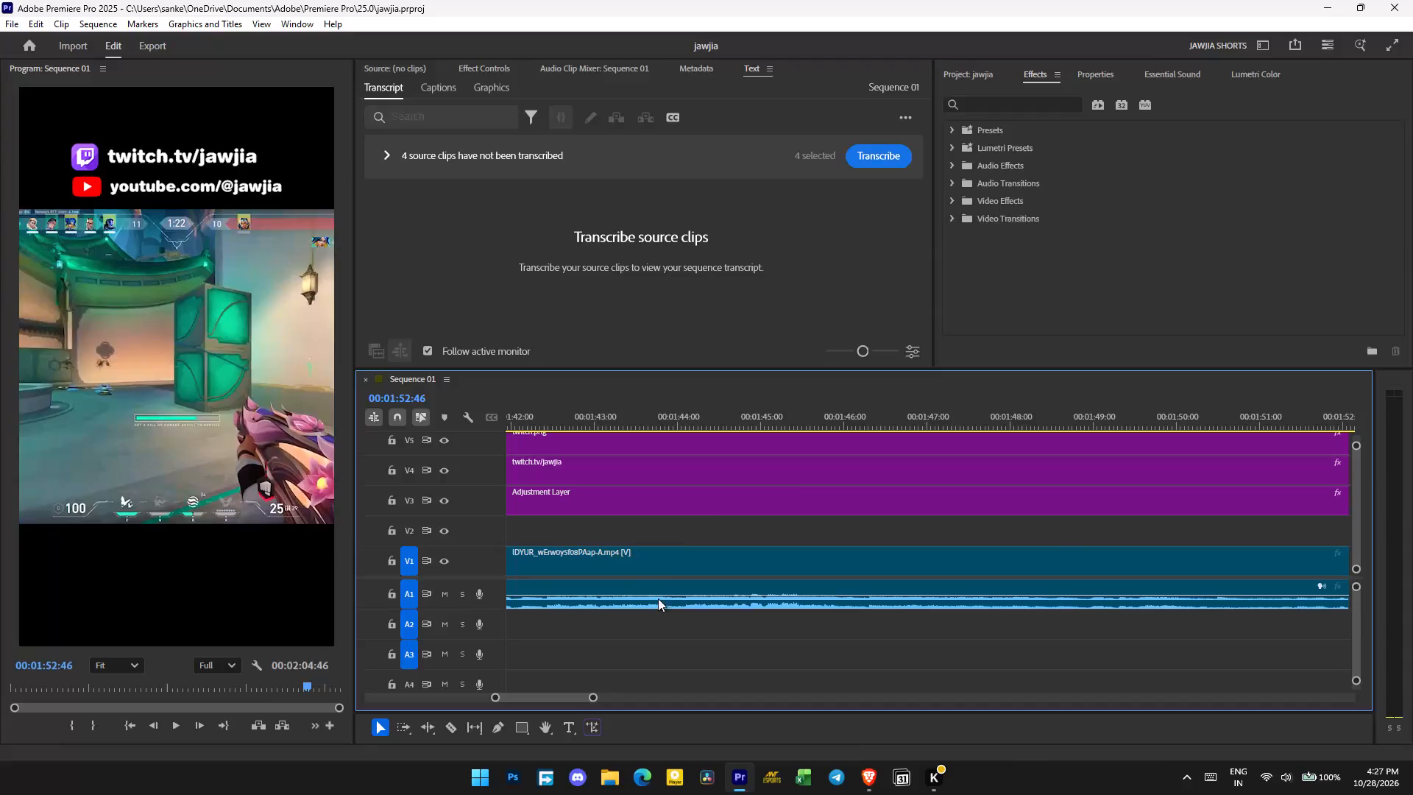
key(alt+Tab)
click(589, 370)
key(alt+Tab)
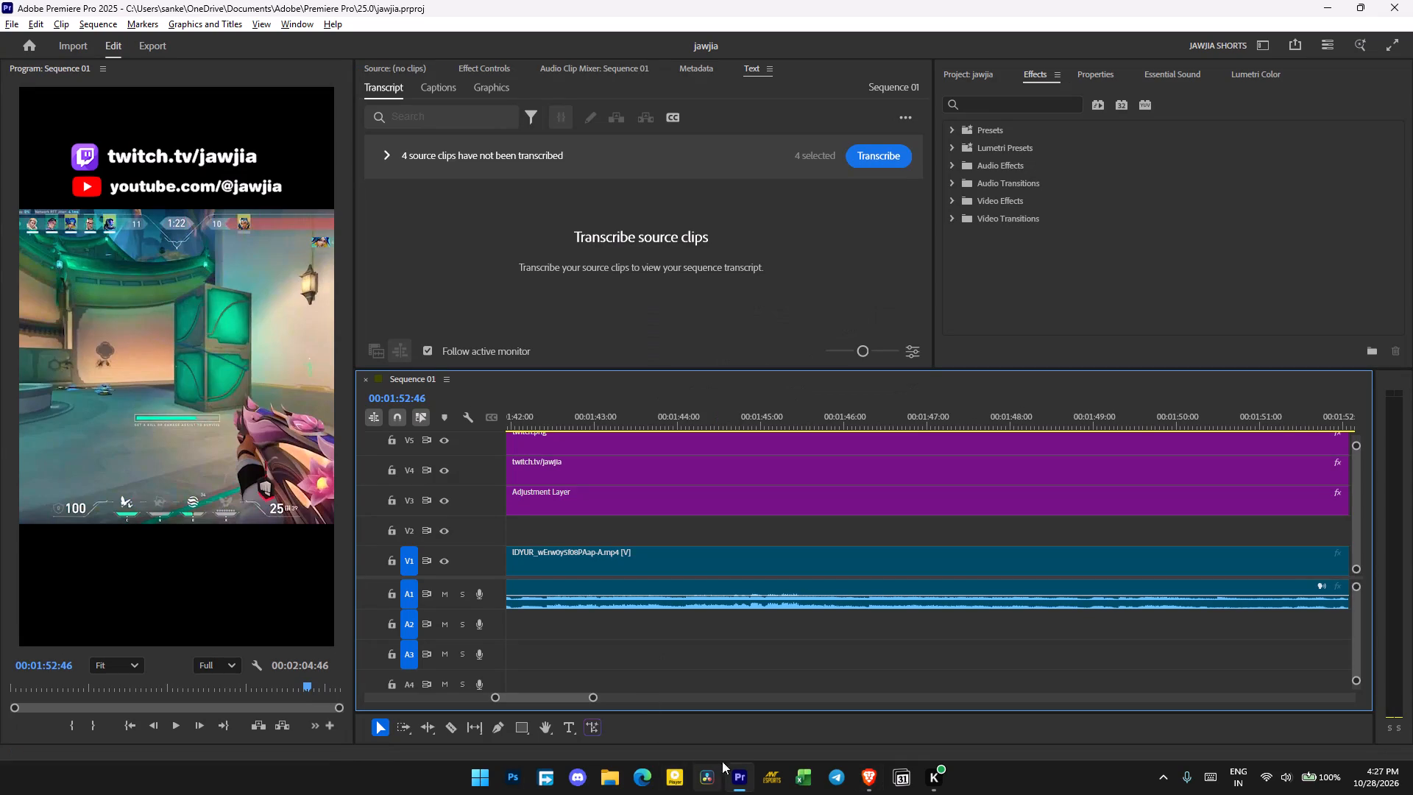
Play back the opening seconds of the gameplay clip that starts around 00:01:33 to review it.
scroll(654, 453, up, 20)
scroll(654, 453, up, 5)
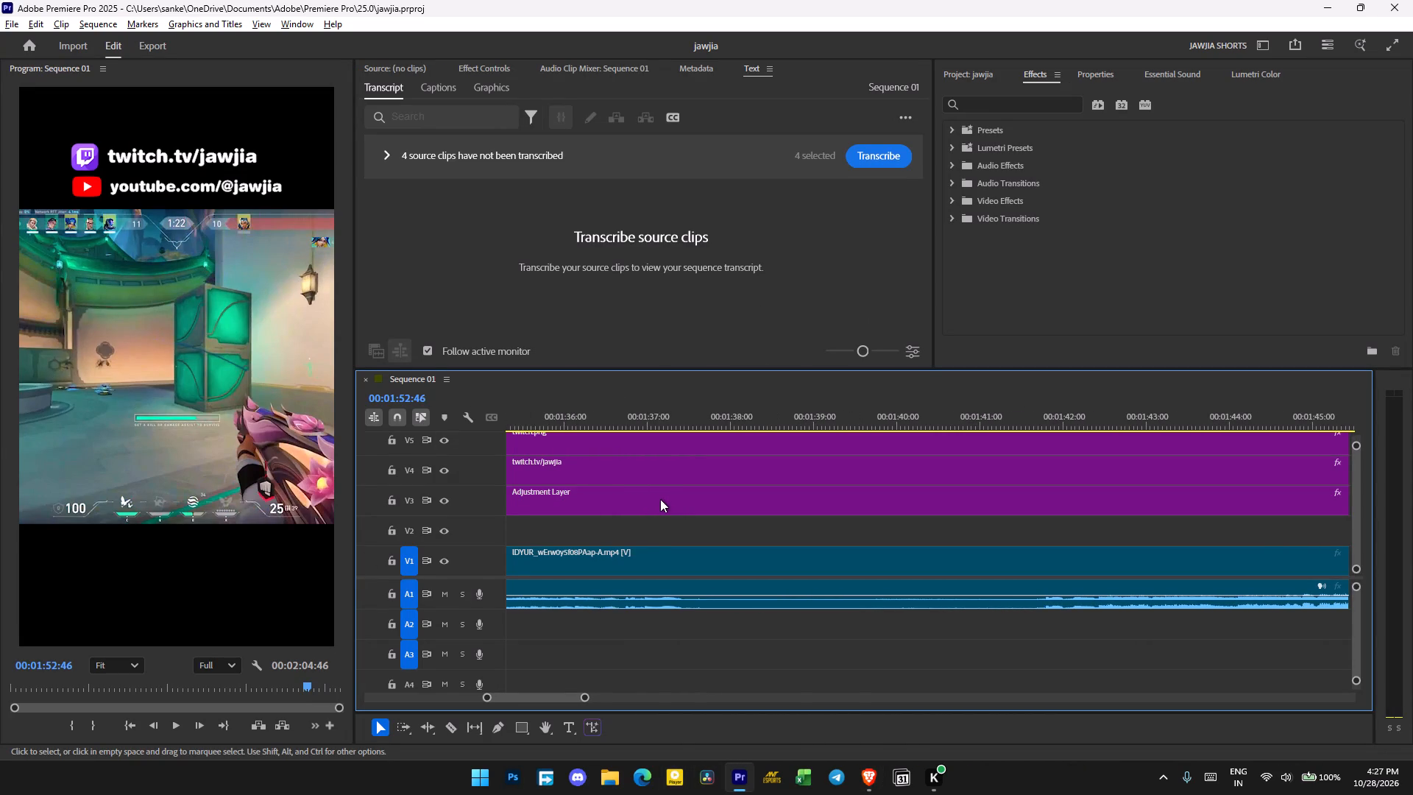
click(642, 539)
scroll(642, 539, up, 13)
click(663, 419)
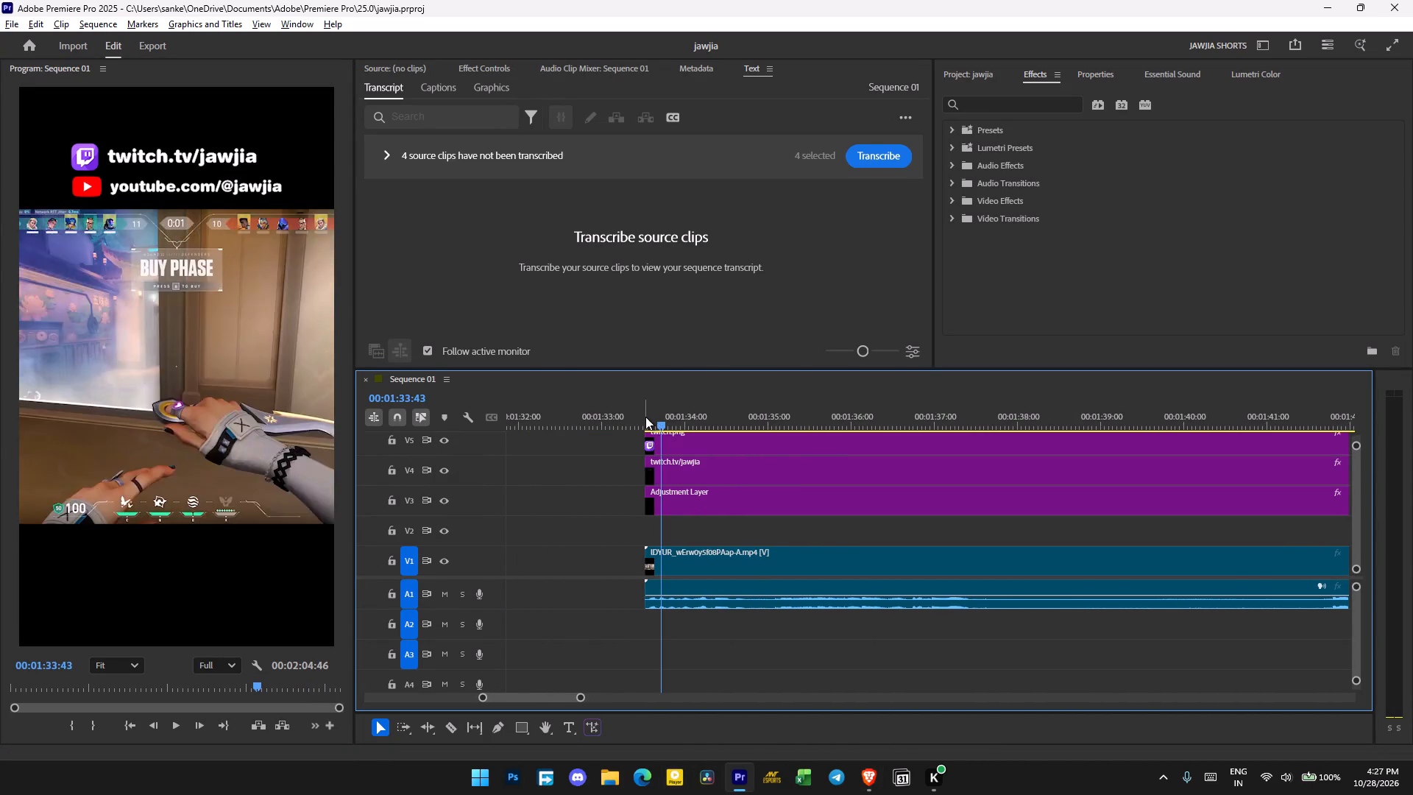
click(645, 417)
key(space)
key(space)
drag(692, 413, 684, 414)
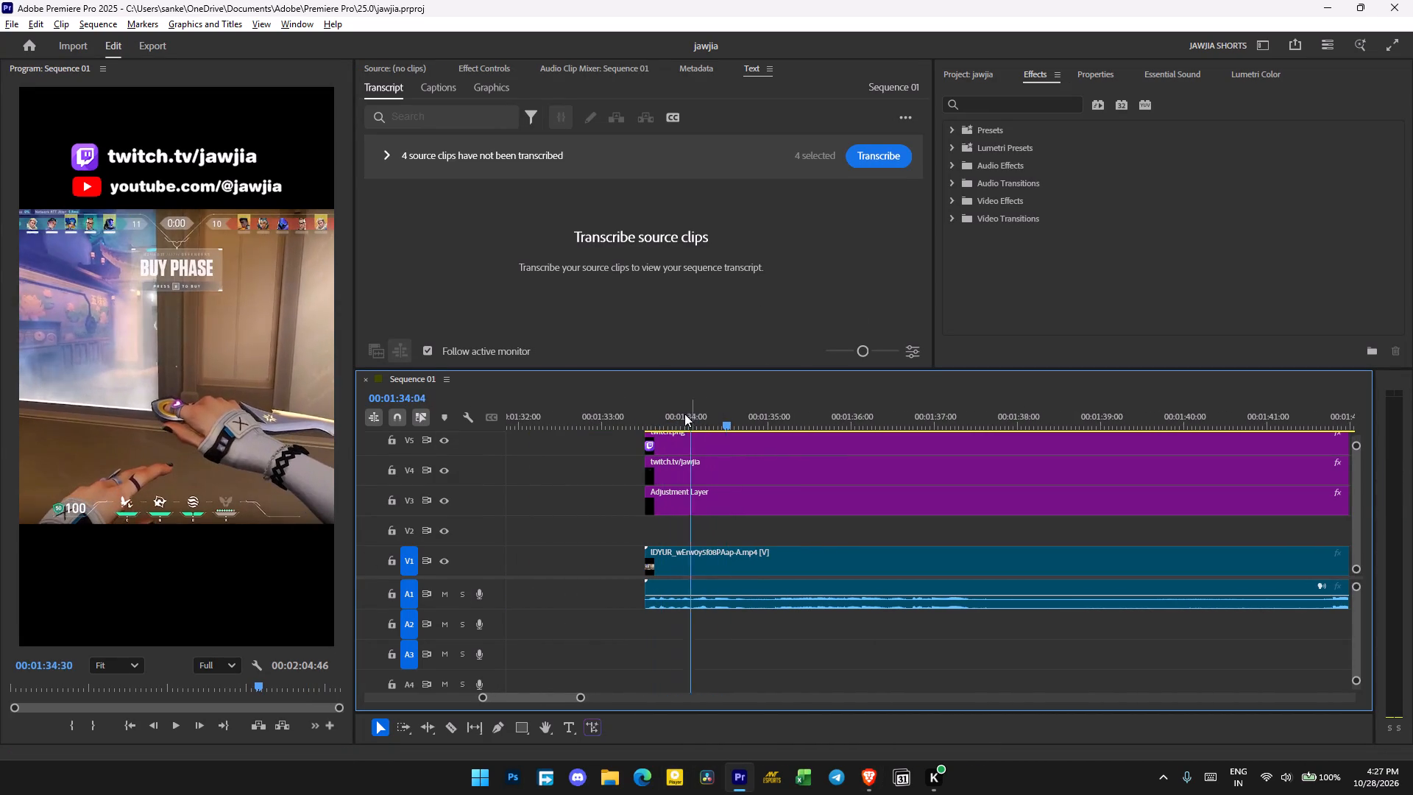
drag(684, 414, 655, 423)
key(space)
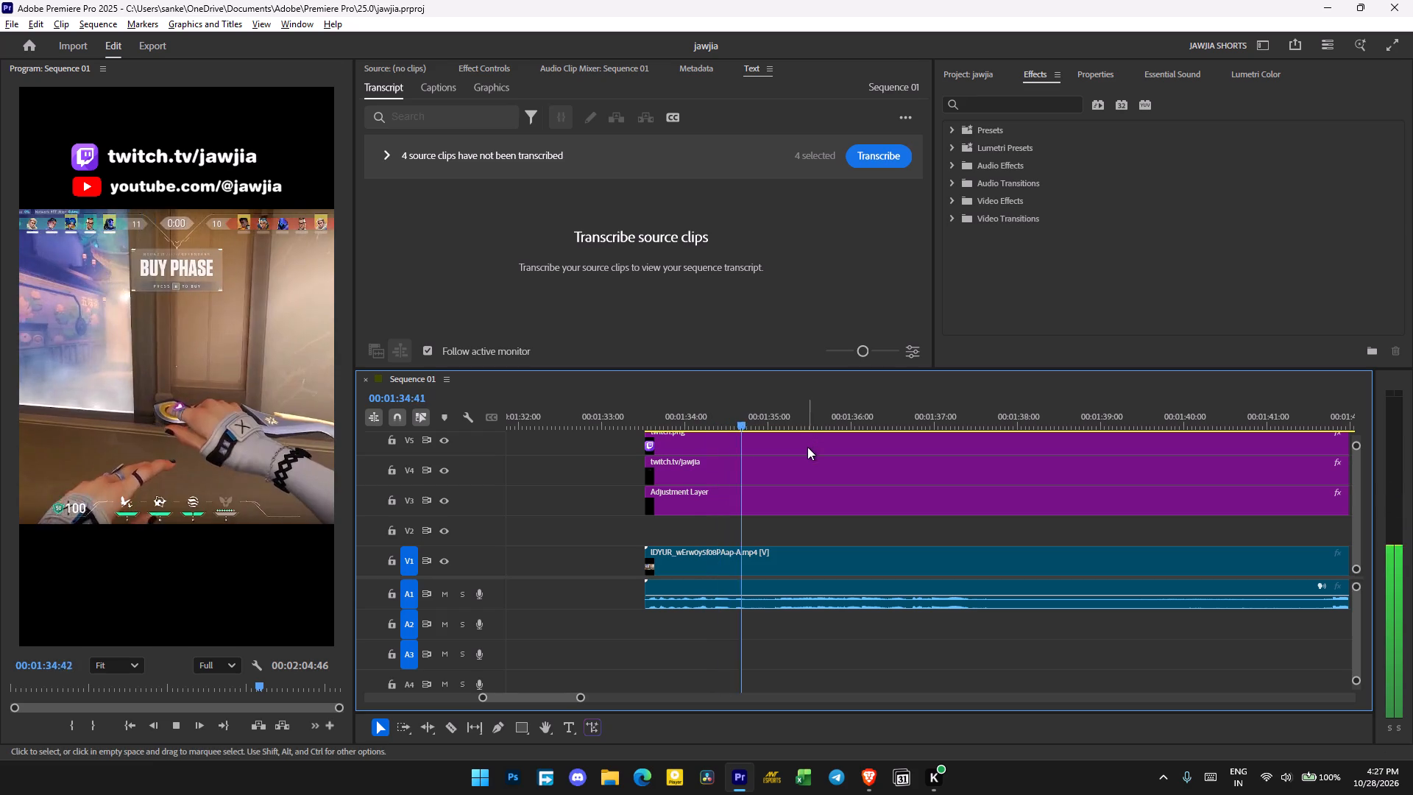
key(space)
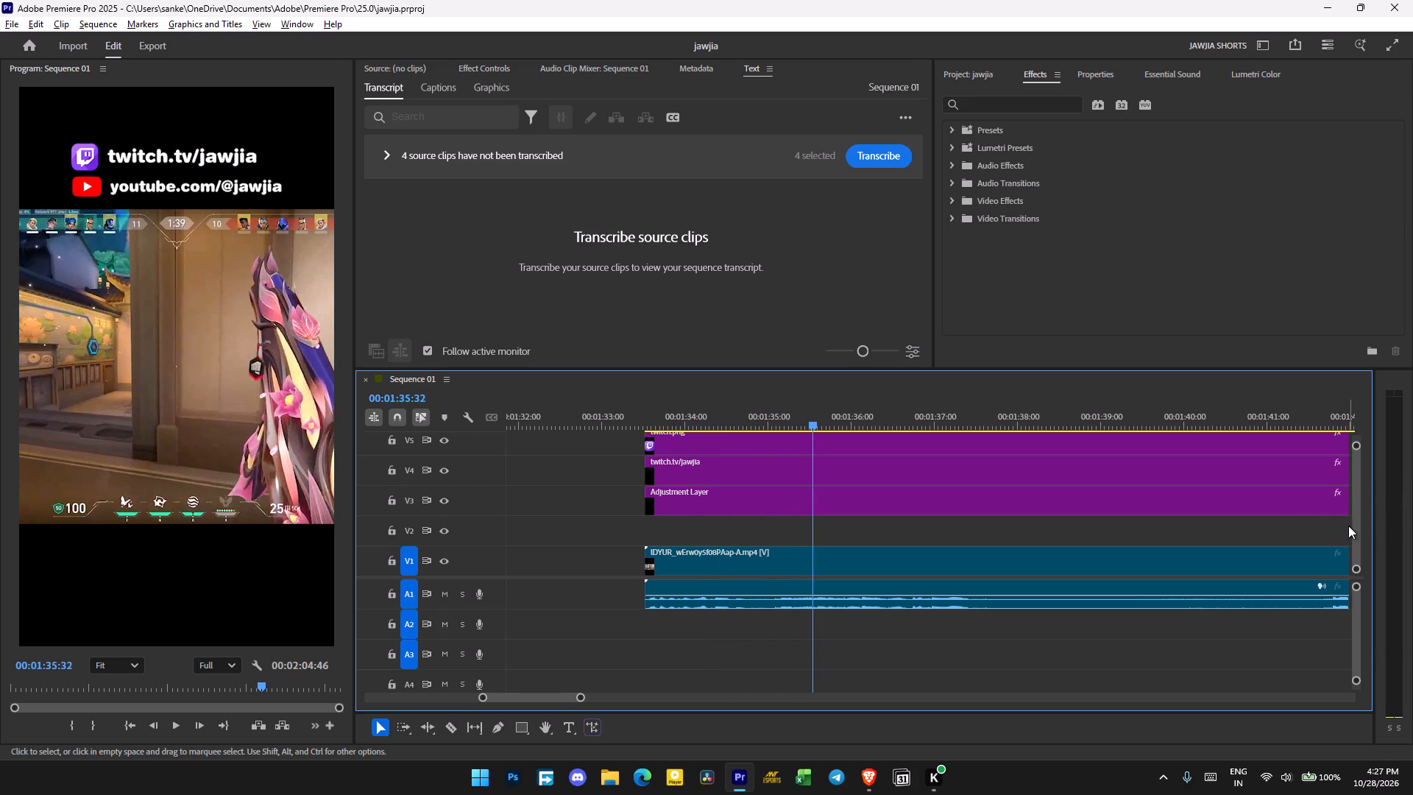
Enlarge the timeline area upward so that all video tracks from V1 to V7 fit in view.
drag(1353, 515, 1359, 525)
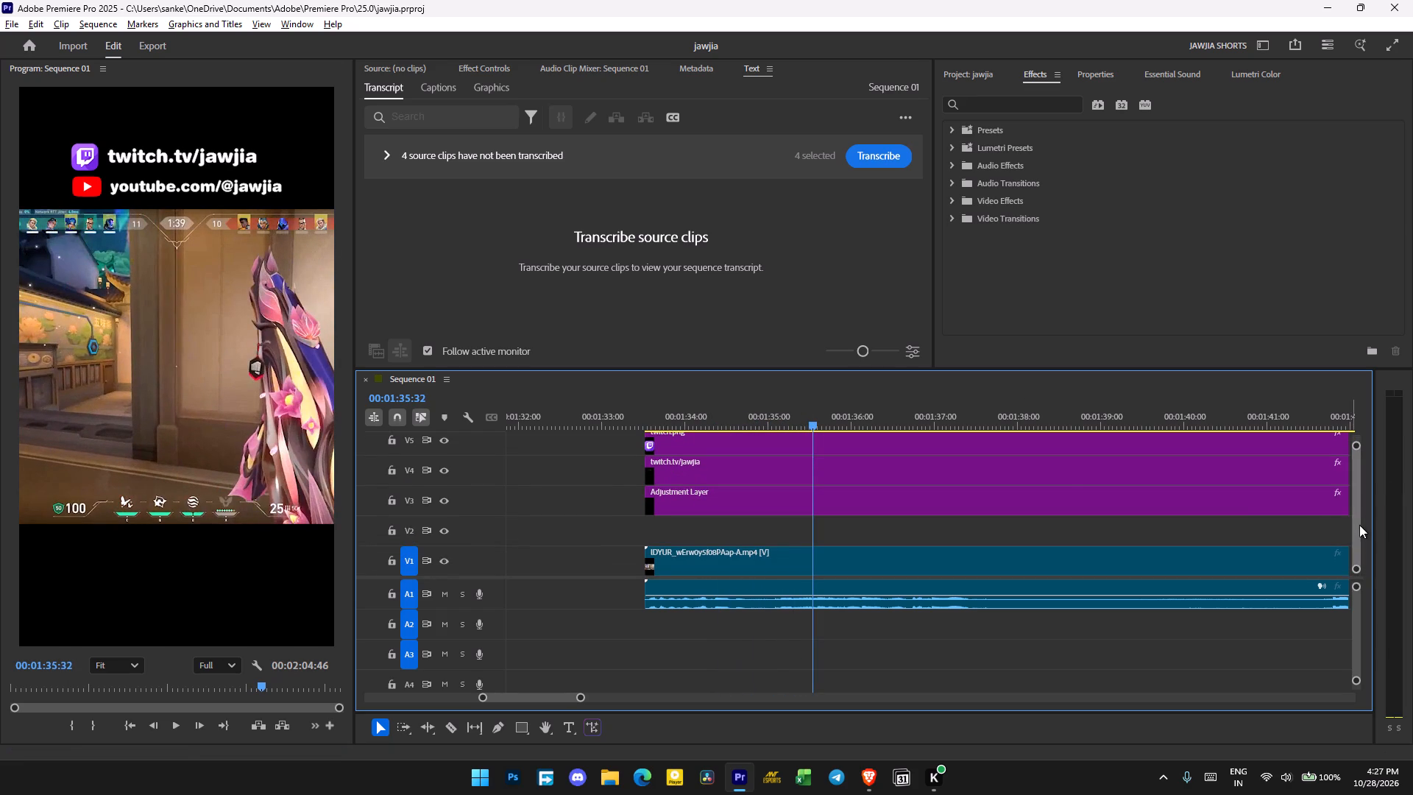
ctrl+scroll(1051, 479, down, 4)
drag(896, 370, 890, 155)
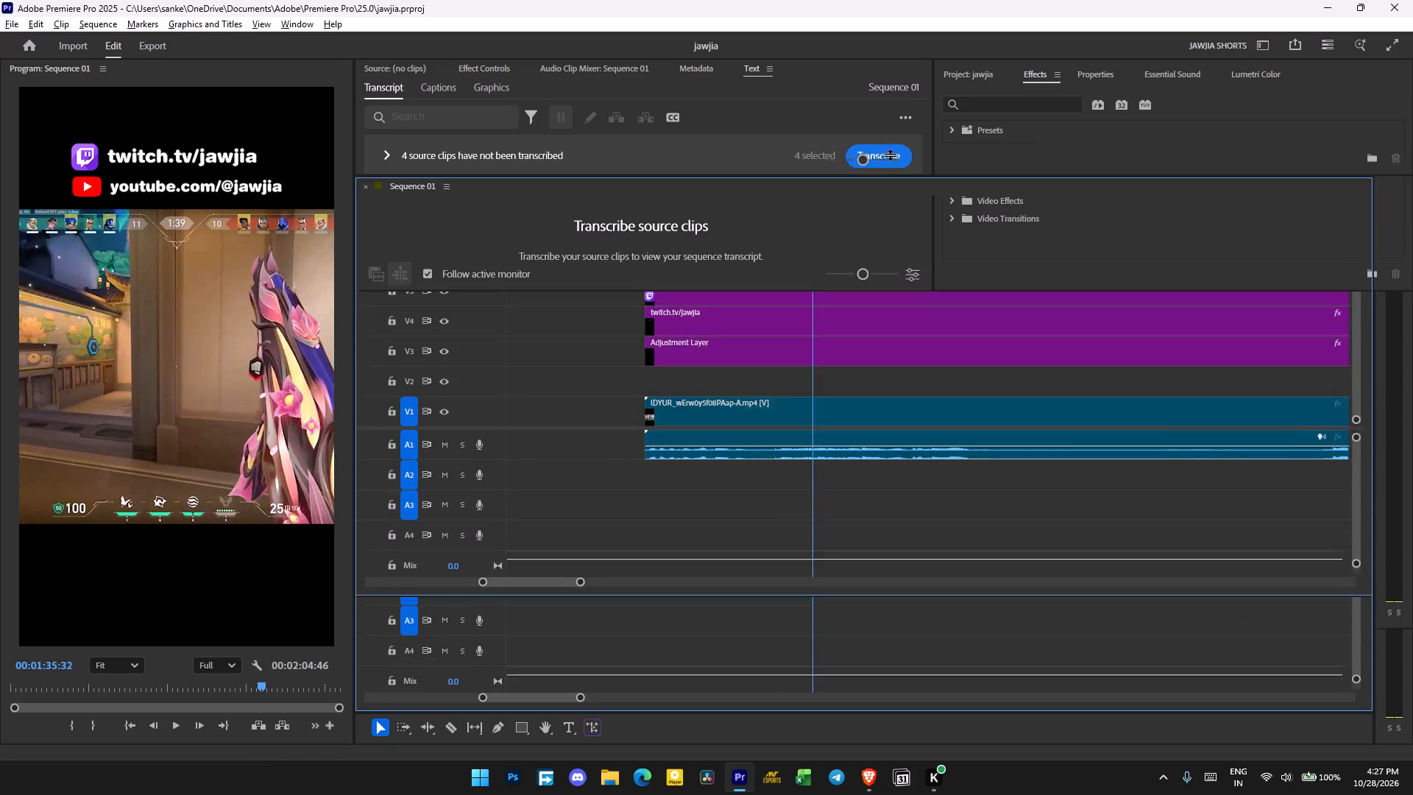
drag(890, 155, 893, 126)
scroll(738, 488, down, 4)
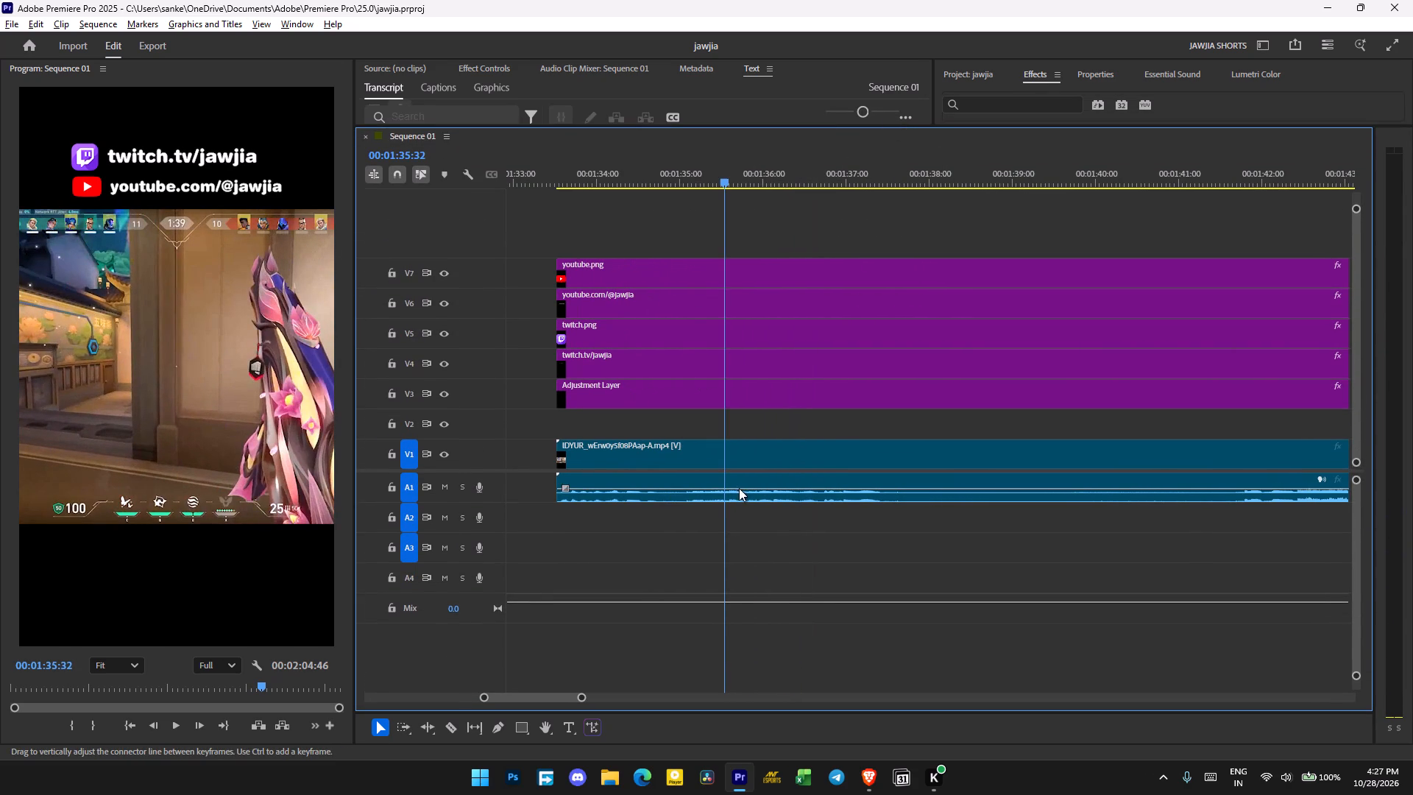
Nest the youtube and twitch logos, both link texts and the Adjustment Layer on V3 to V7 as "links".
drag(849, 227, 851, 422)
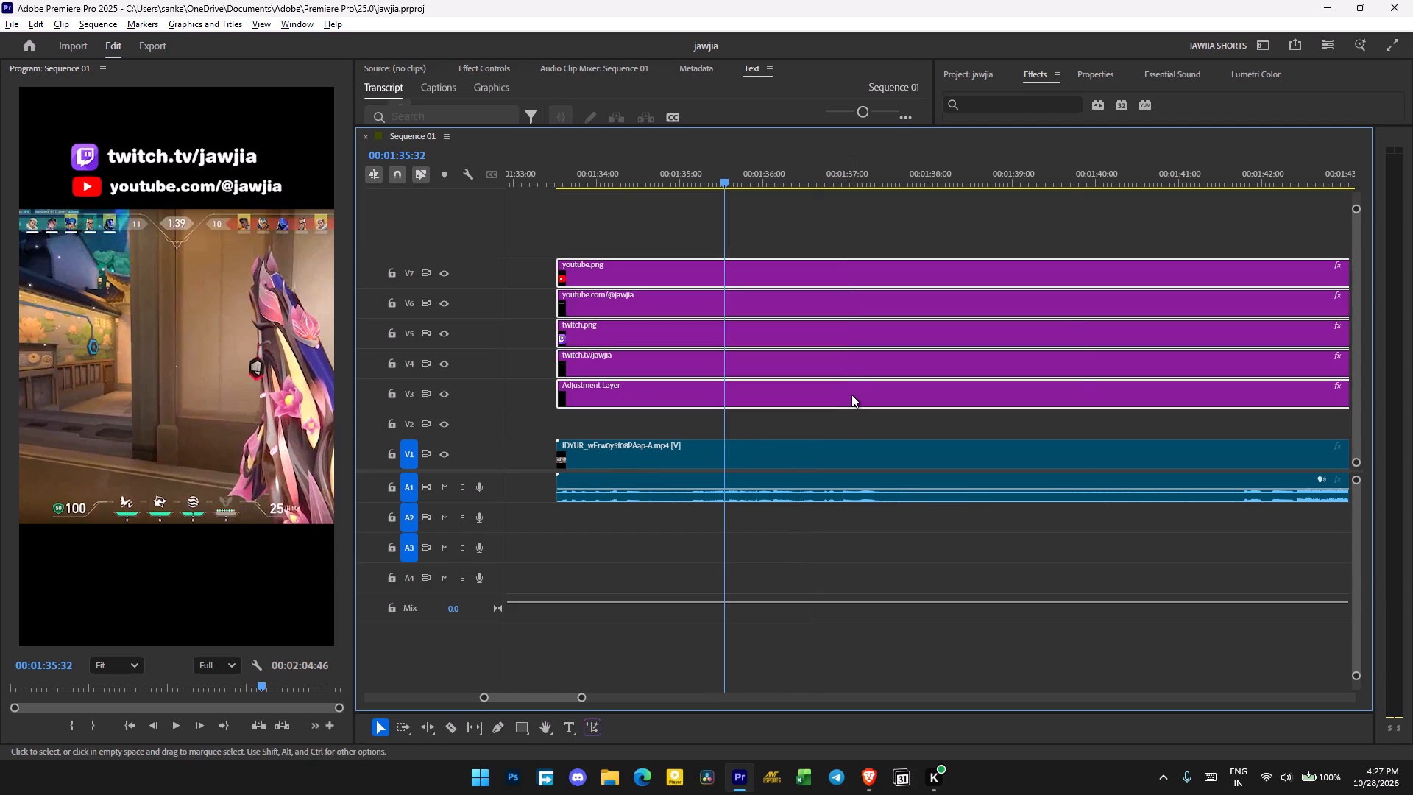
right_click(851, 395)
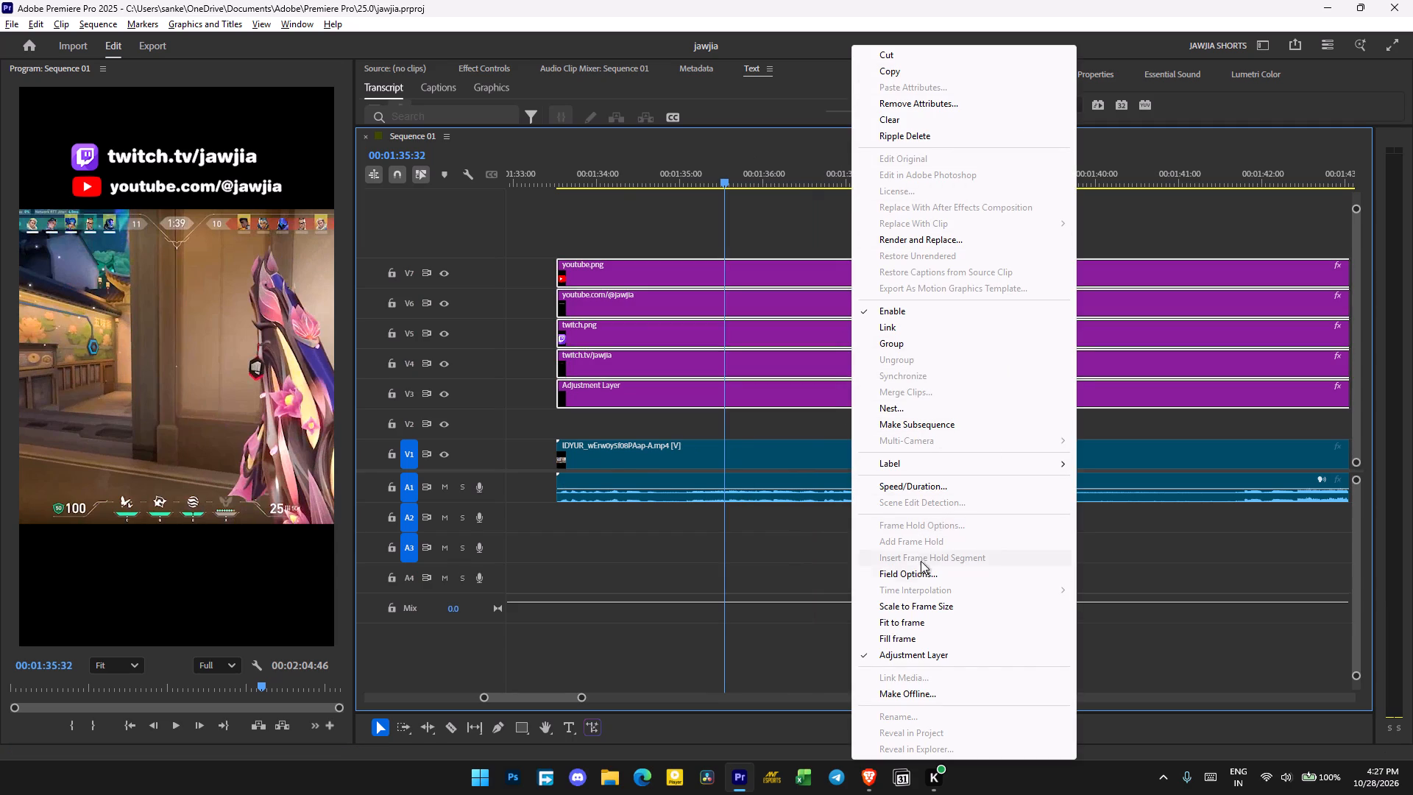
right_click(654, 227)
drag(664, 228, 669, 418)
right_click(673, 411)
right_click(681, 388)
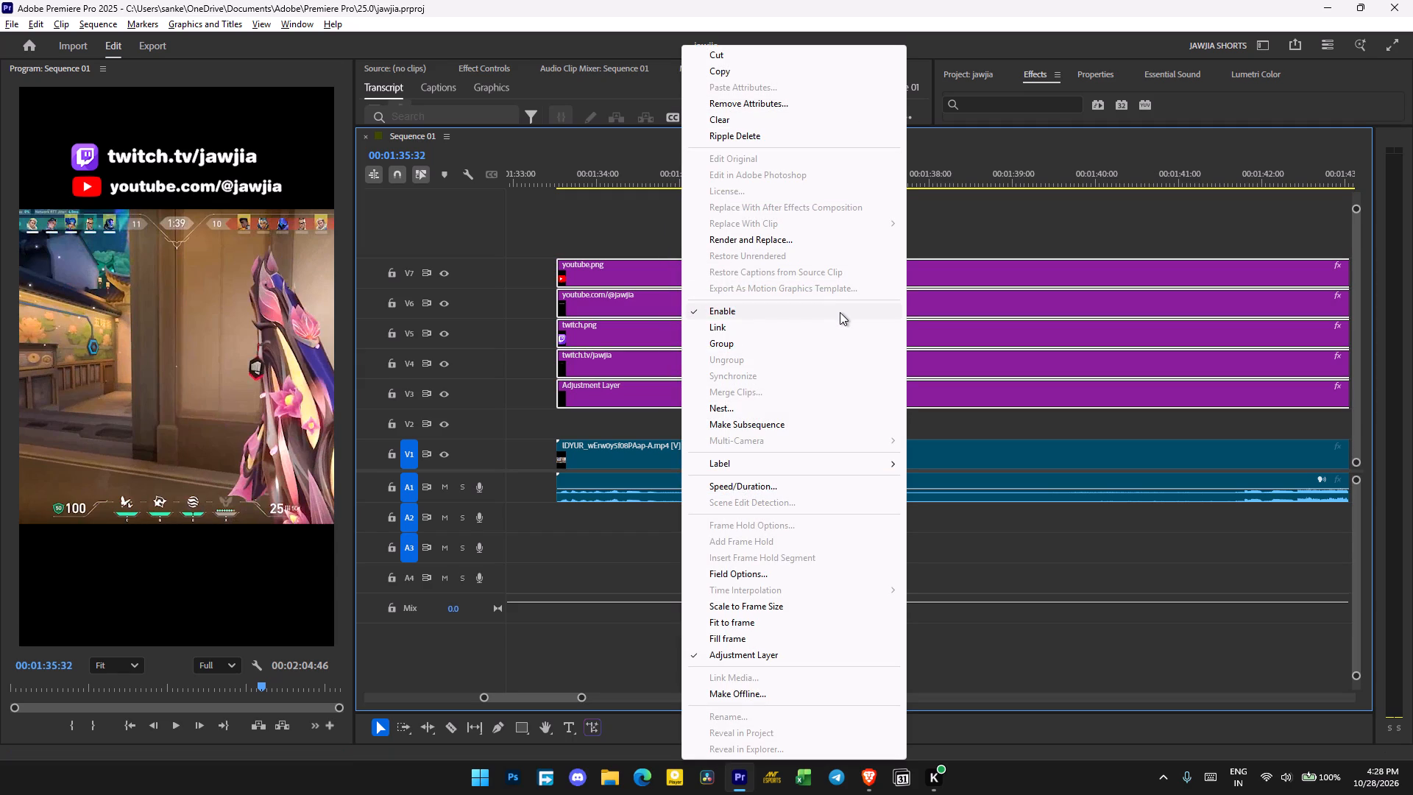
click(759, 406)
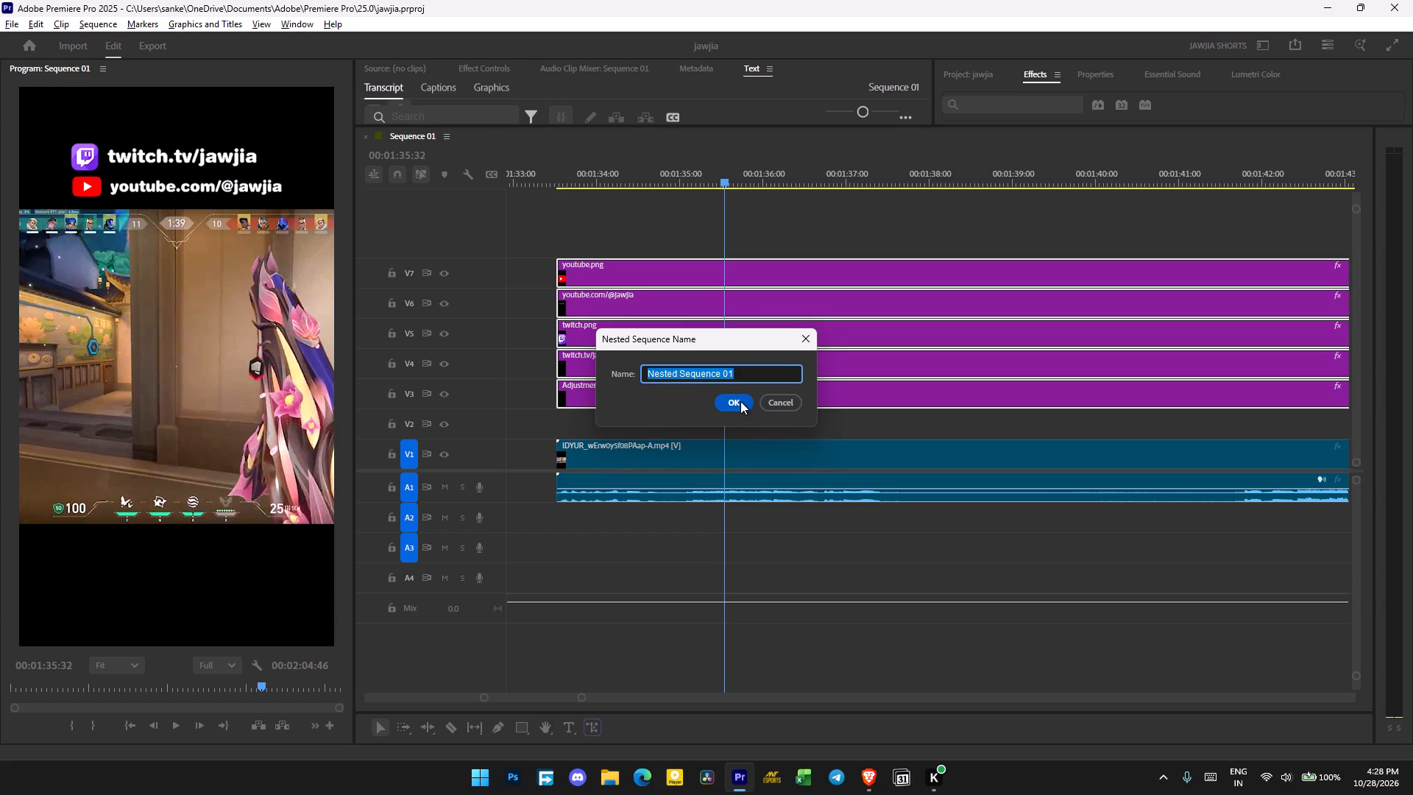
text(links)
key(Return)
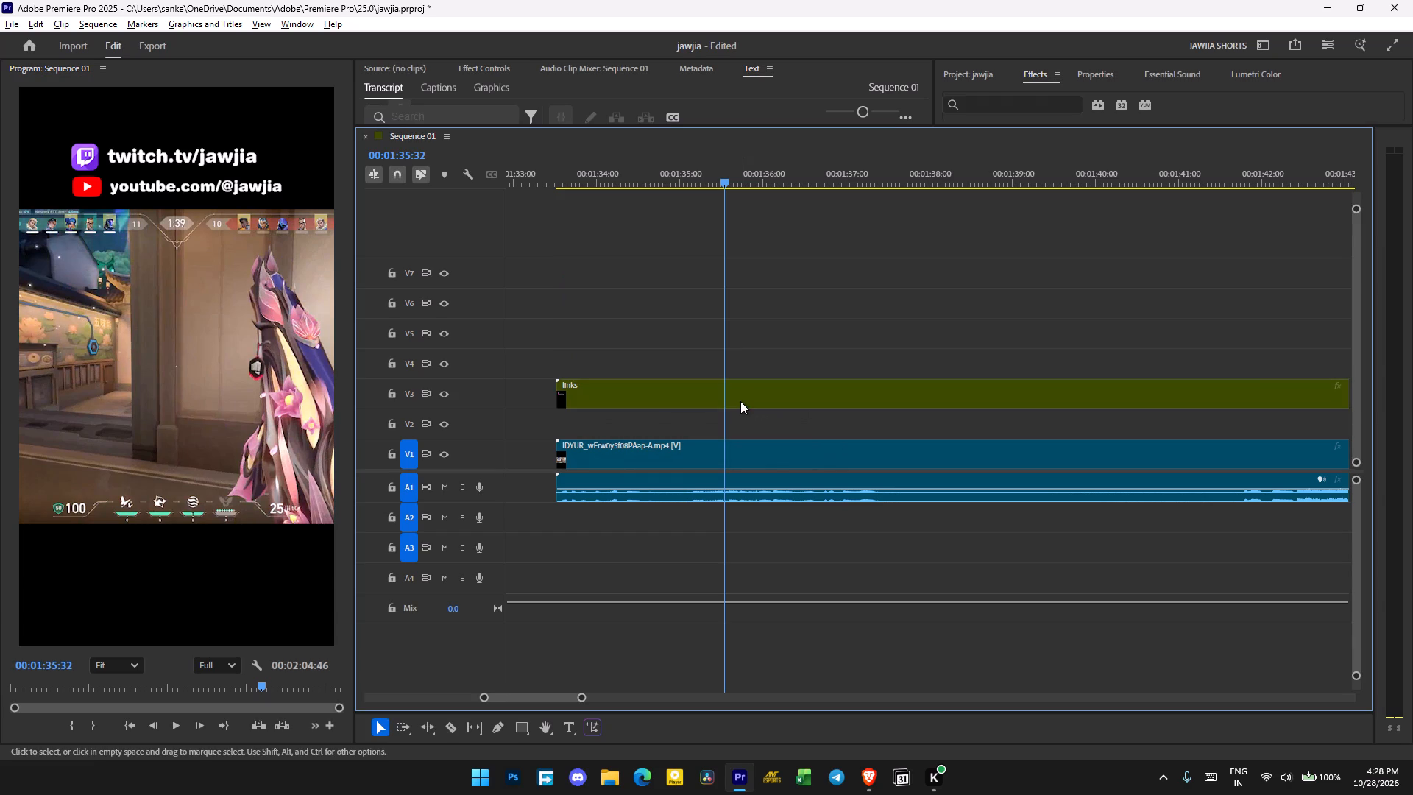
Move the nested links clip up to track V7 and play the section back from its start.
drag(735, 400, 744, 283)
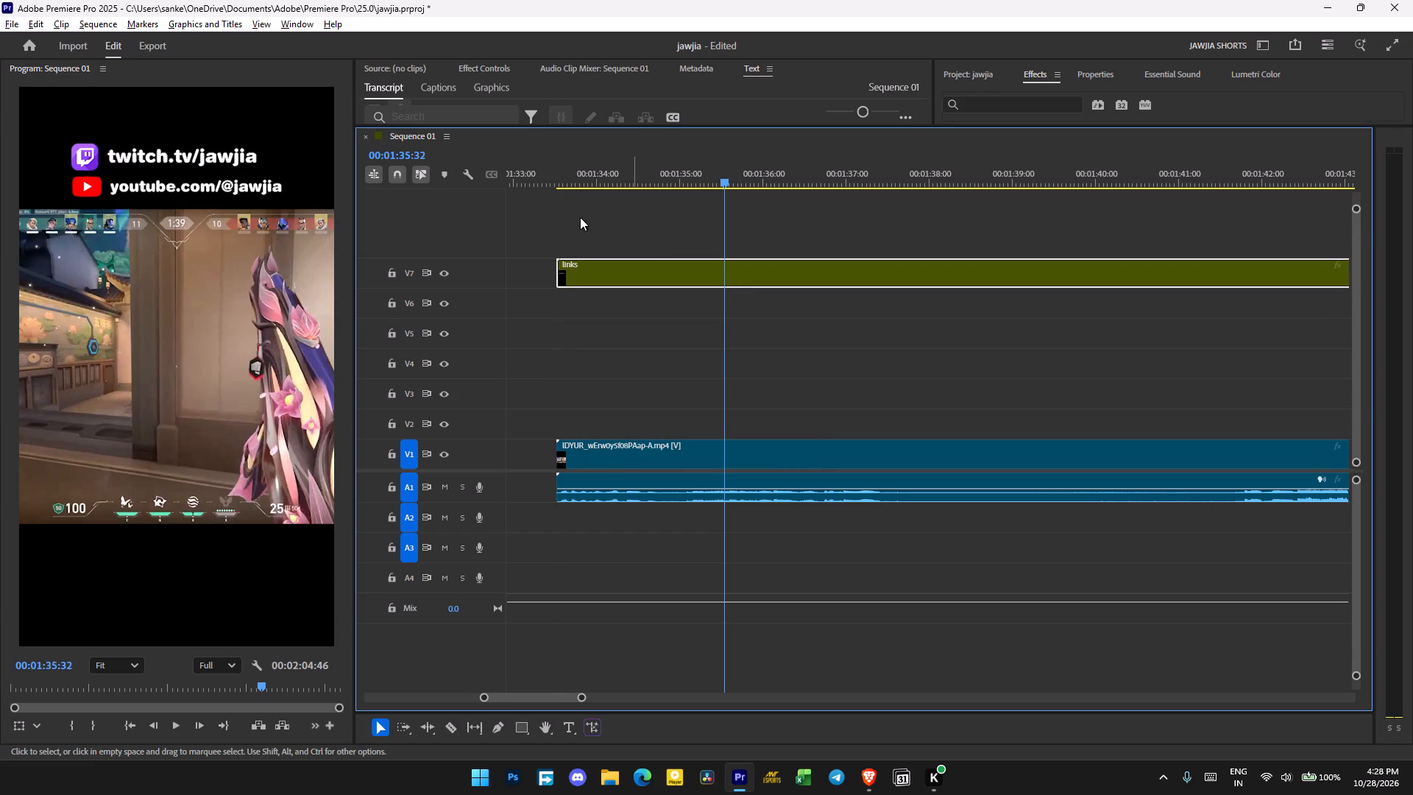
click(553, 183)
key(space)
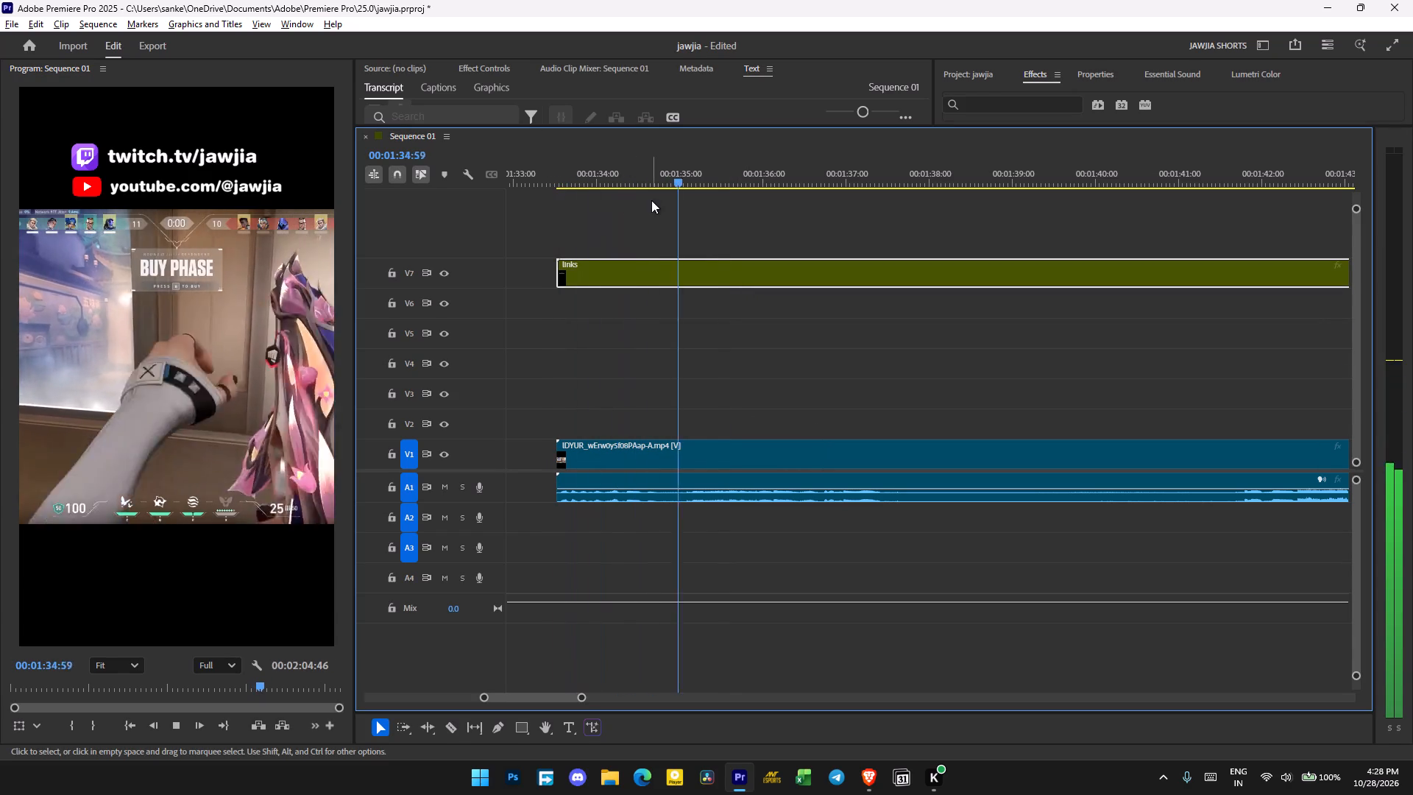
key(space)
click(583, 268)
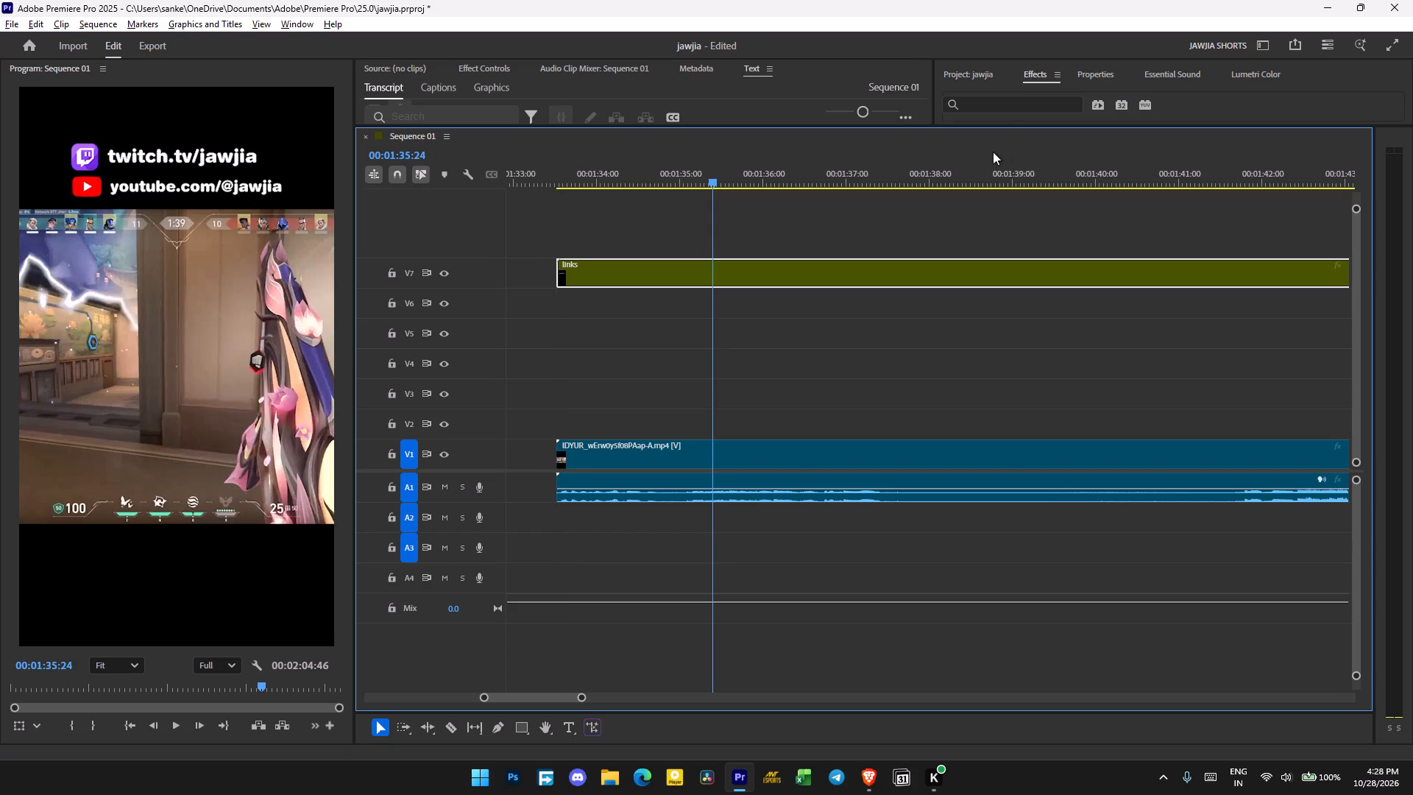
Reduce the timeline area's height to give the Effects and Text areas above more room.
drag(1016, 124, 1005, 239)
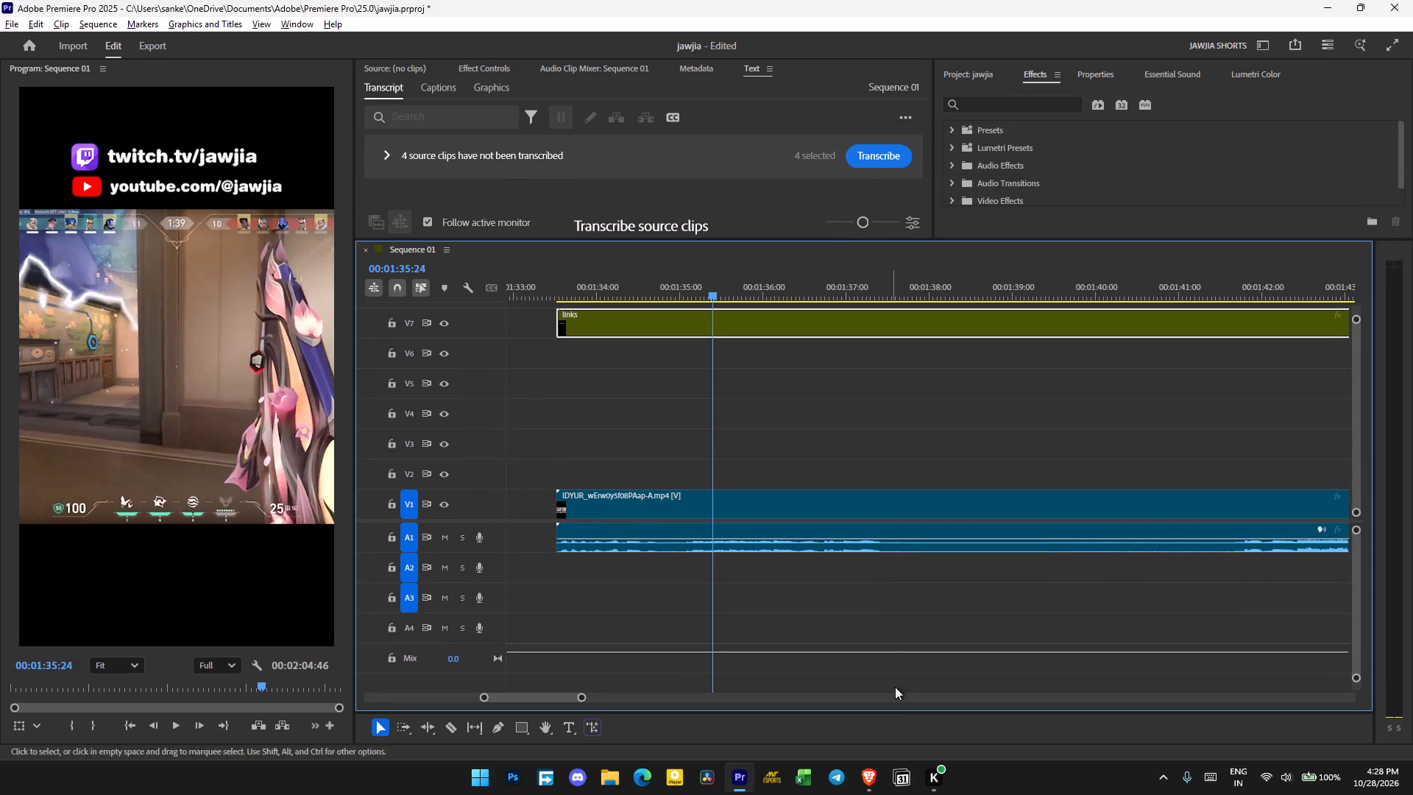
Start a Windows search beginning with "w".
click(864, 783)
key(w)
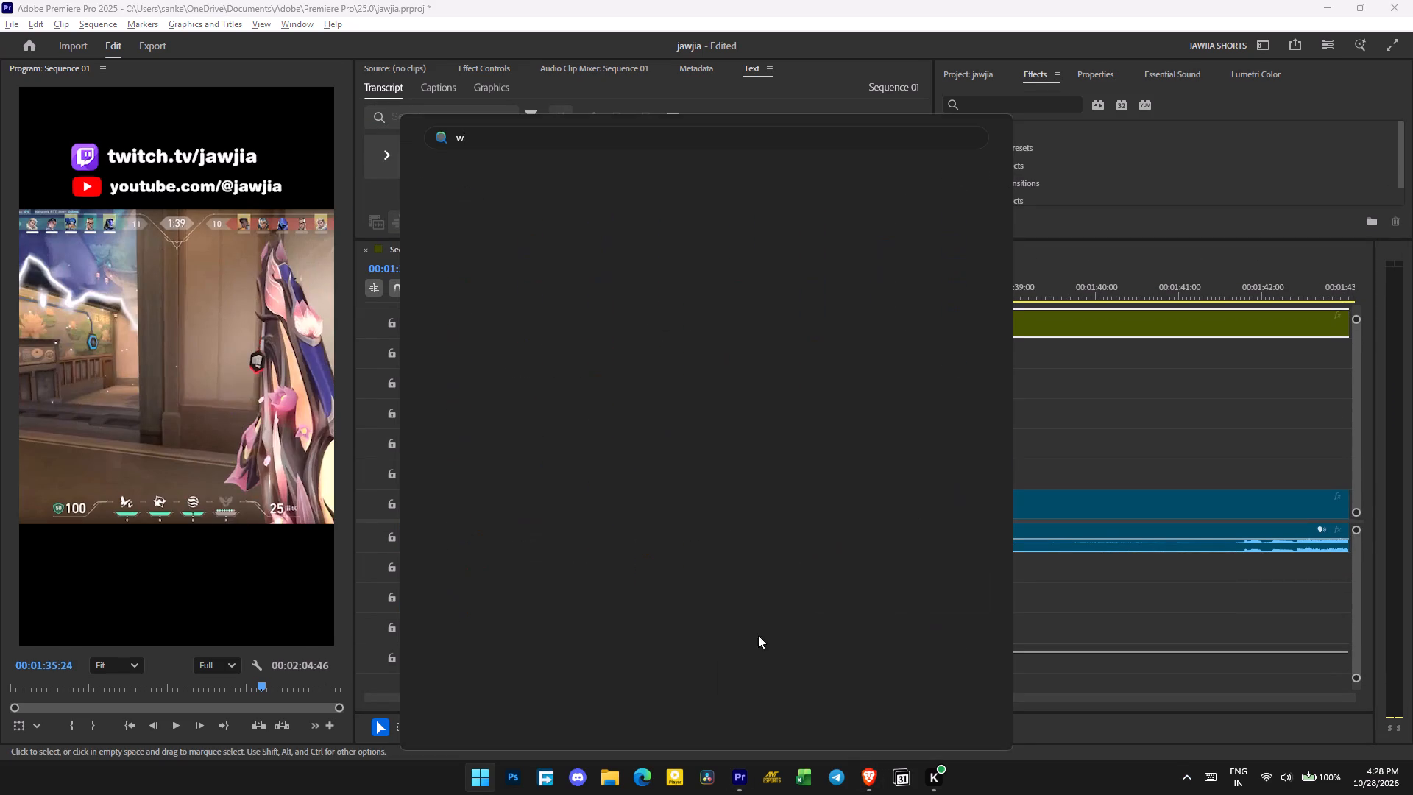
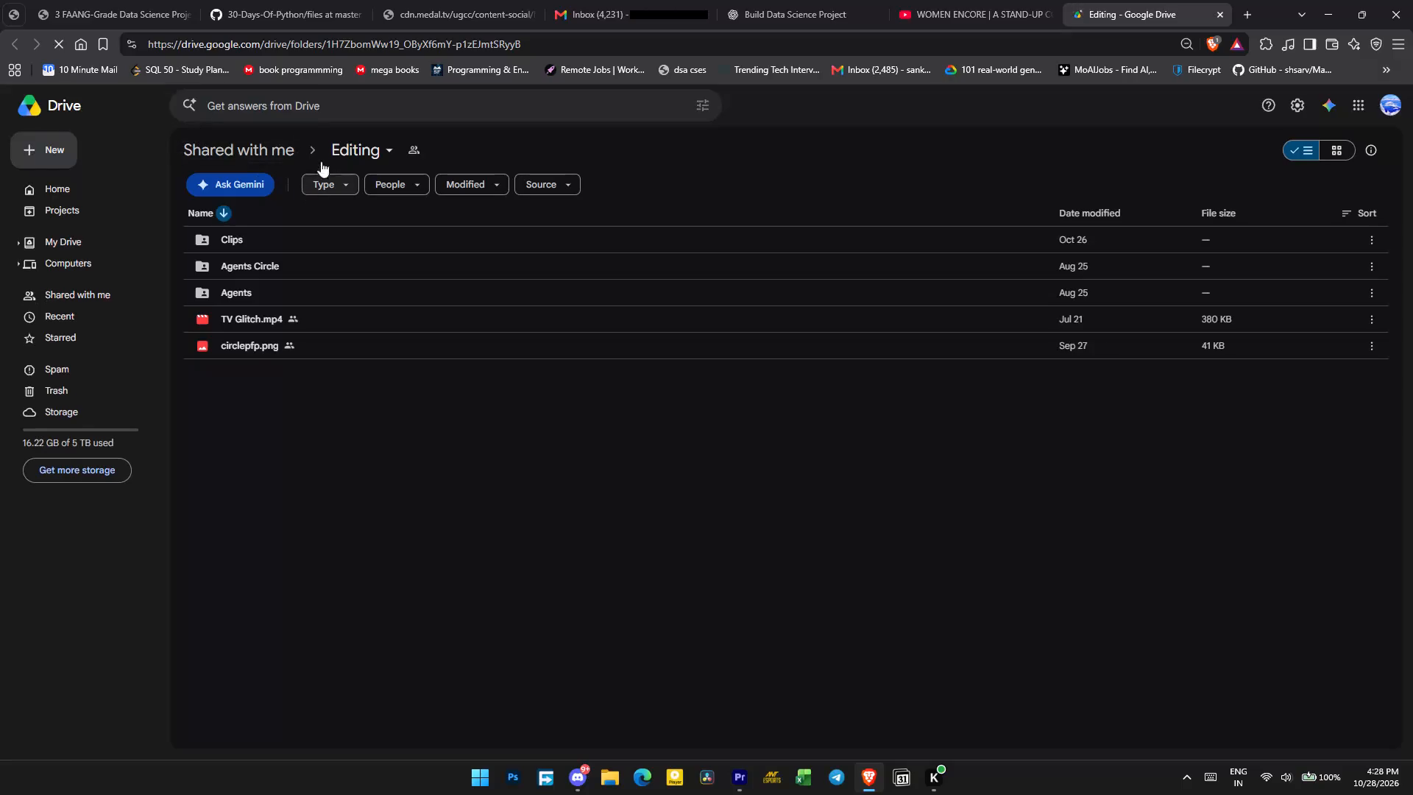
Download the Clips, Agents Circle and Agents folders plus circlepfp.png from the shared Drive folder Editing.
click(349, 151)
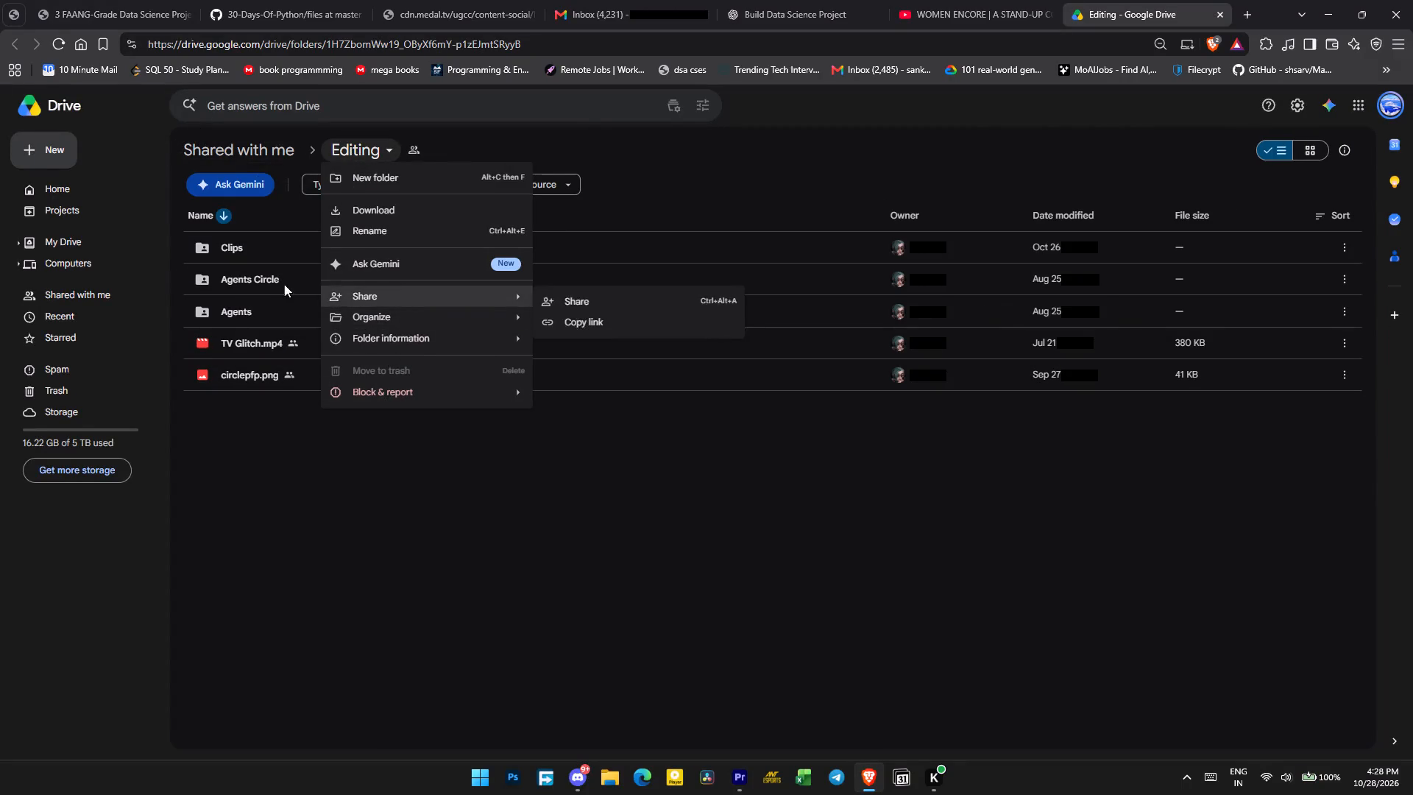
click(224, 245)
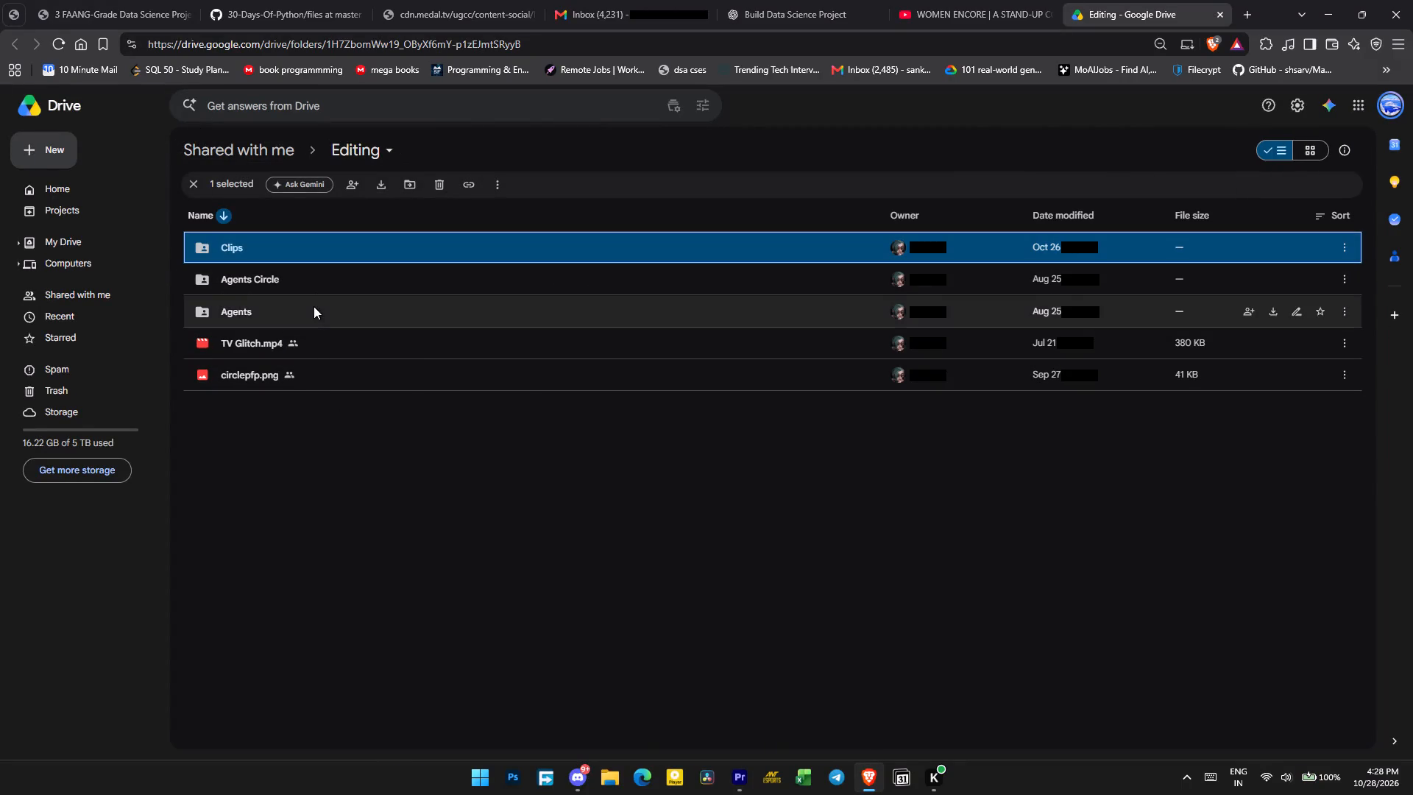
shift+click(314, 306)
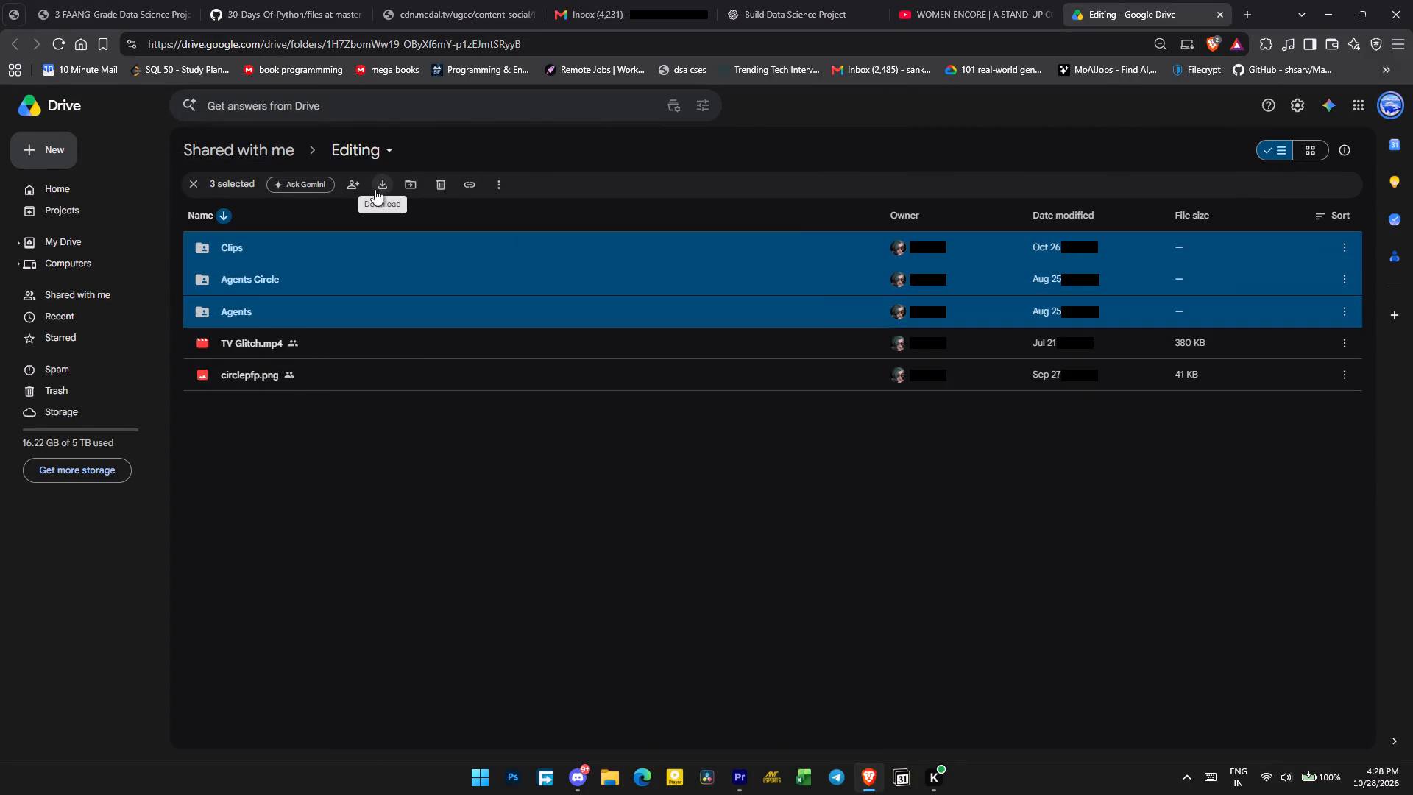
ctrl+click(271, 383)
click(378, 187)
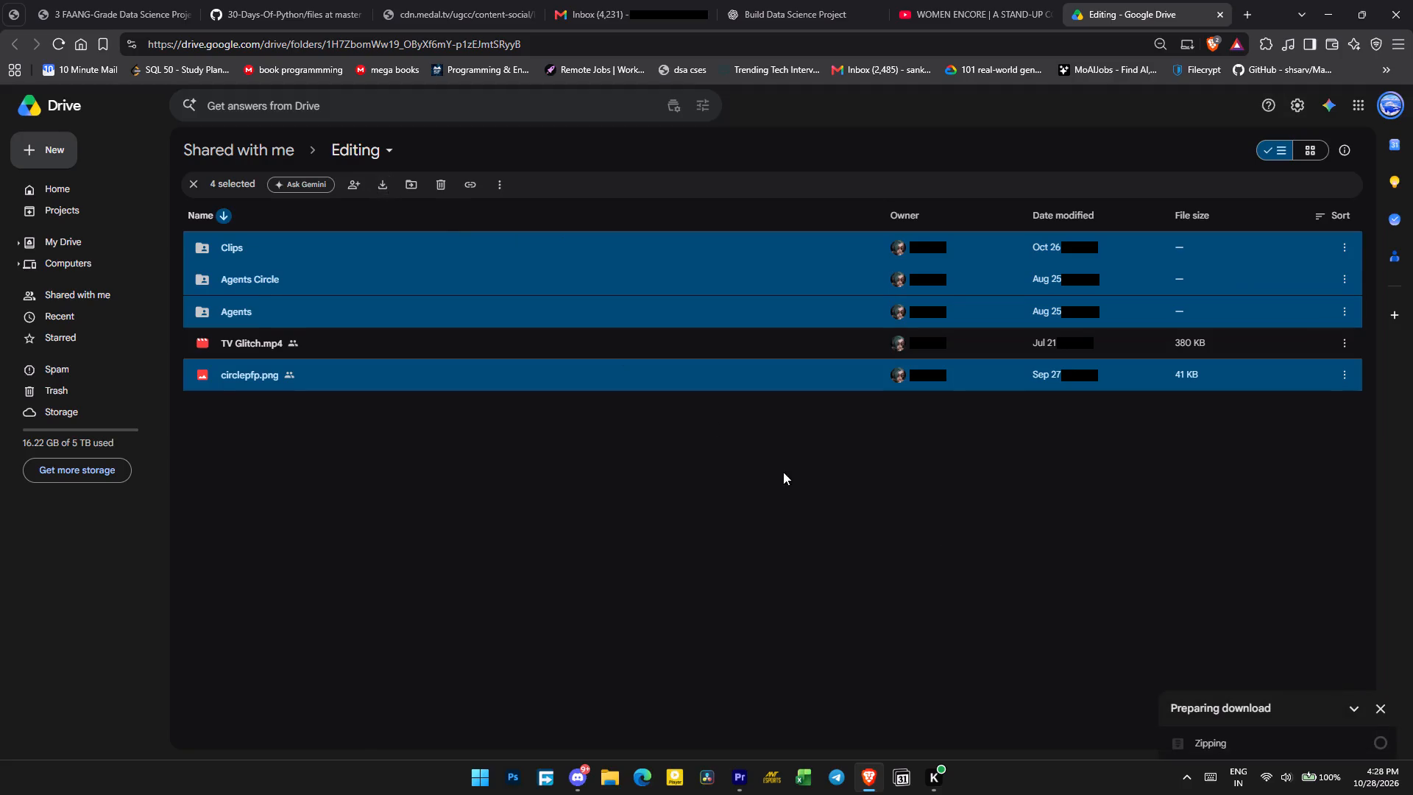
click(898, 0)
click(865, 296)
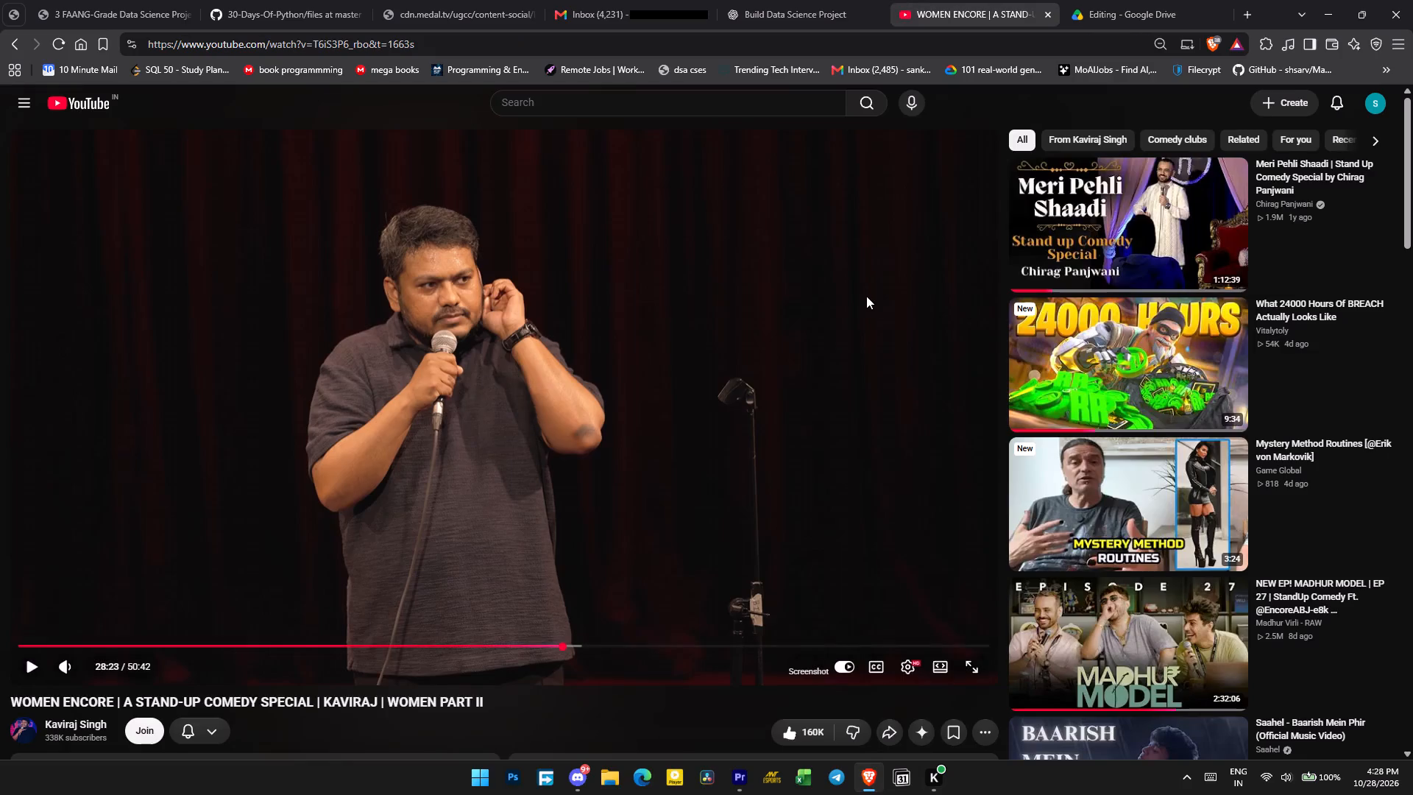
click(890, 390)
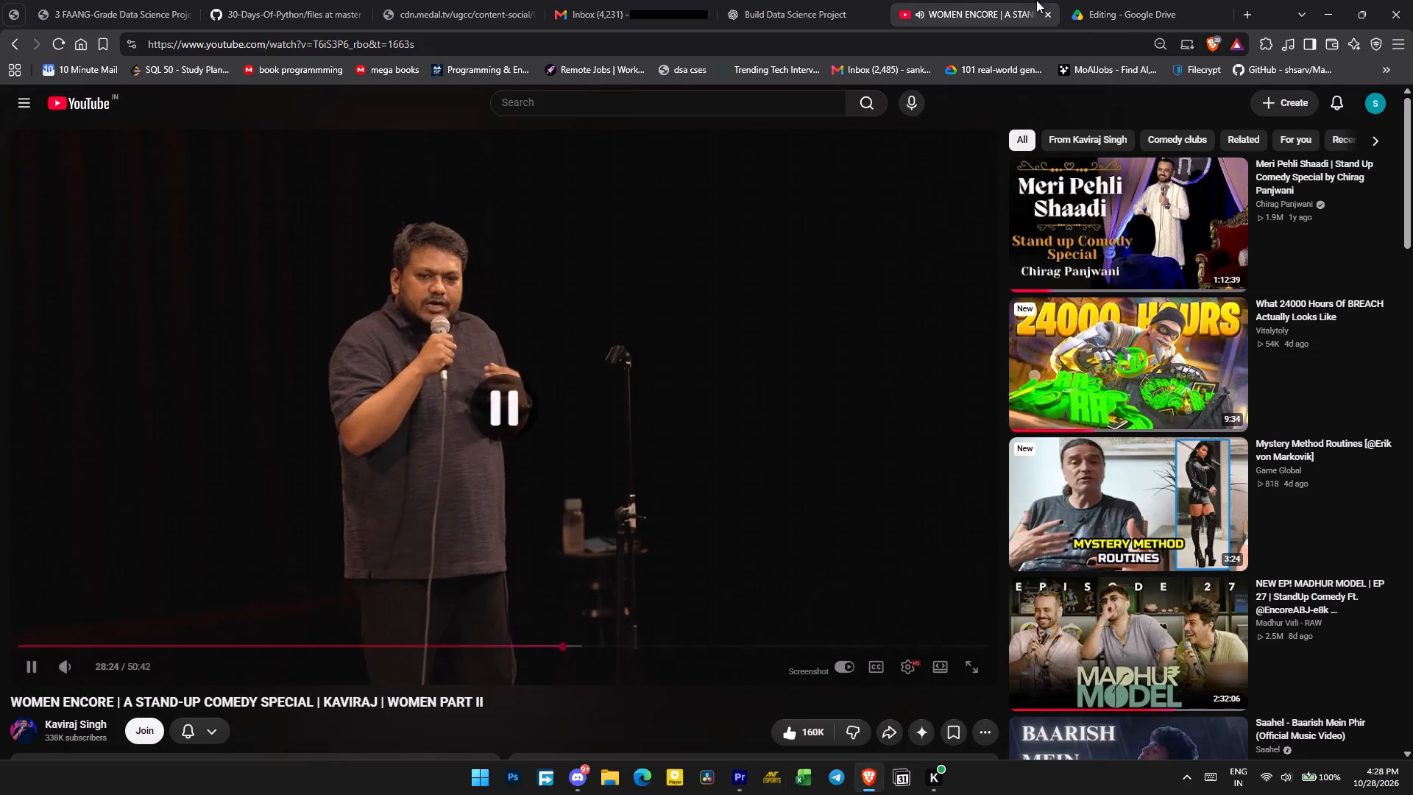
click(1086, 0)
Switch to Premiere Pro and play the sequence from 00:01:35:24 for about two seconds.
click(741, 764)
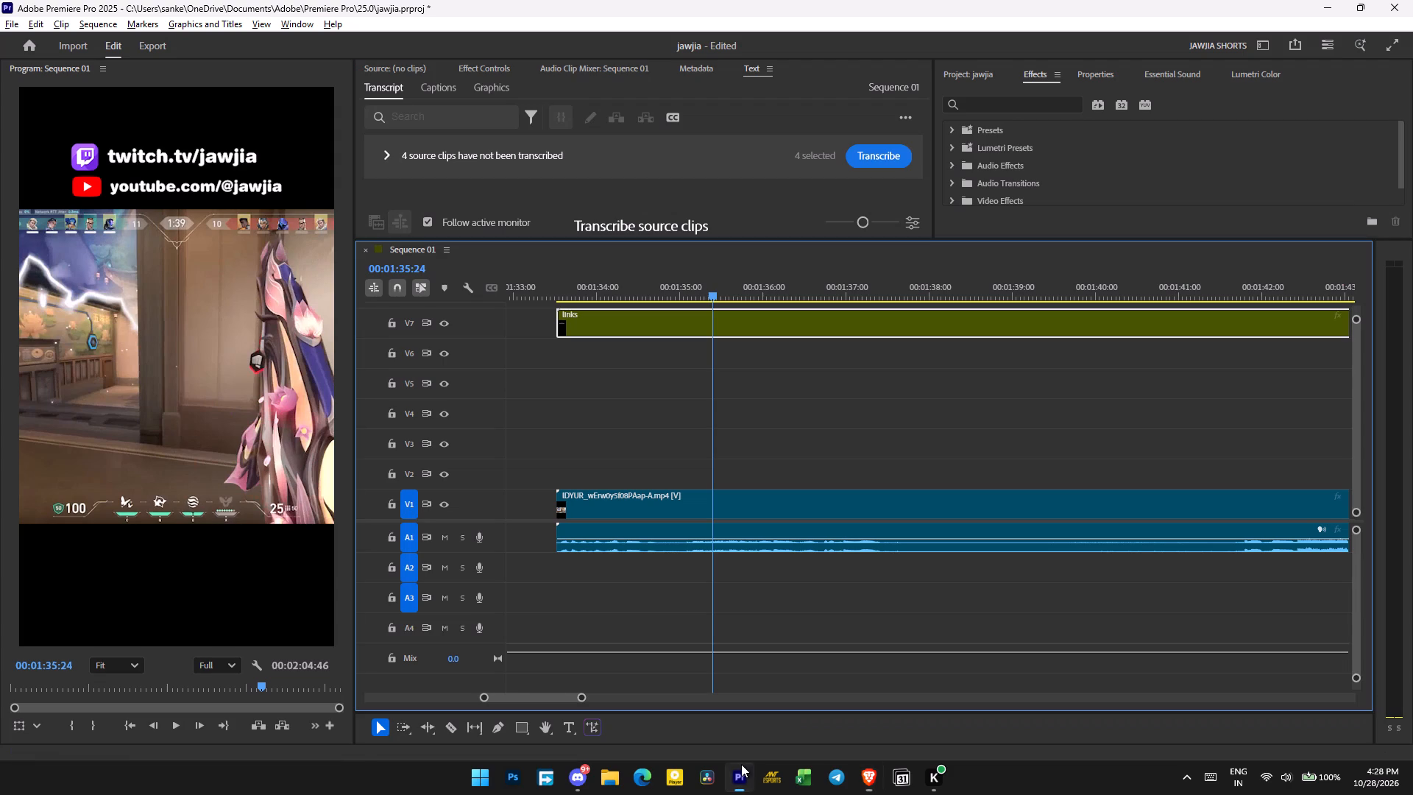
key(space)
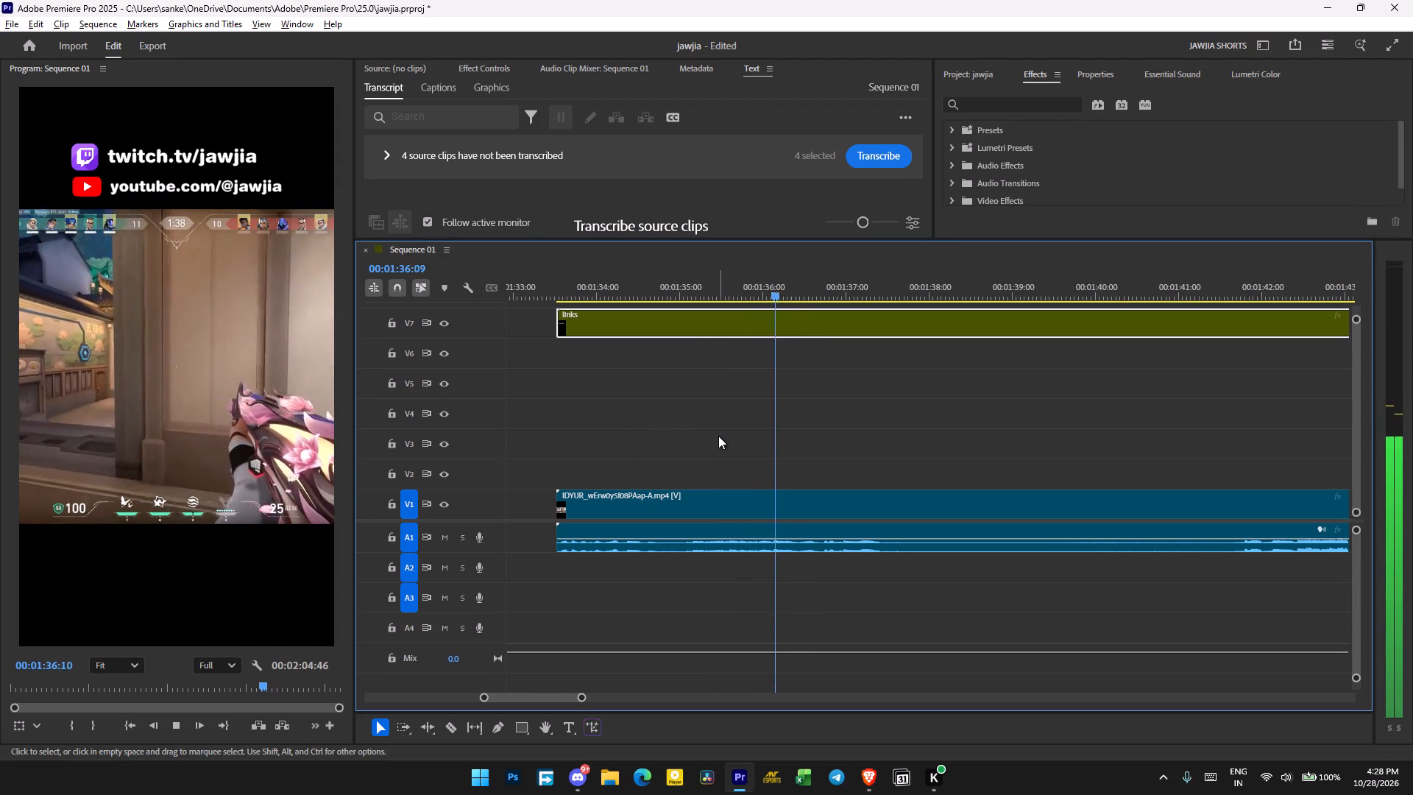
key(space)
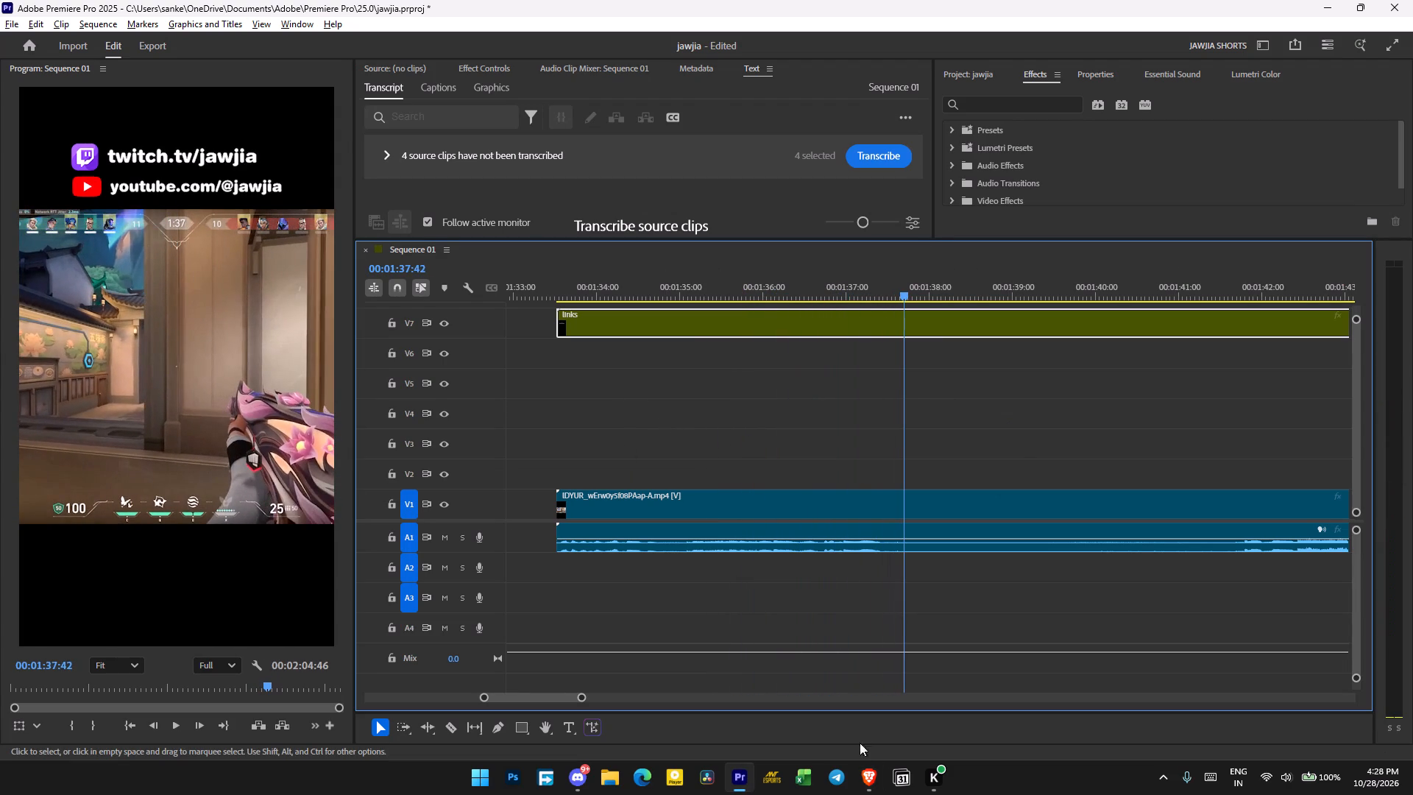
Open YouTube in a new Brave tab and search for "fatrat".
click(863, 778)
click(1240, 0)
key(y)
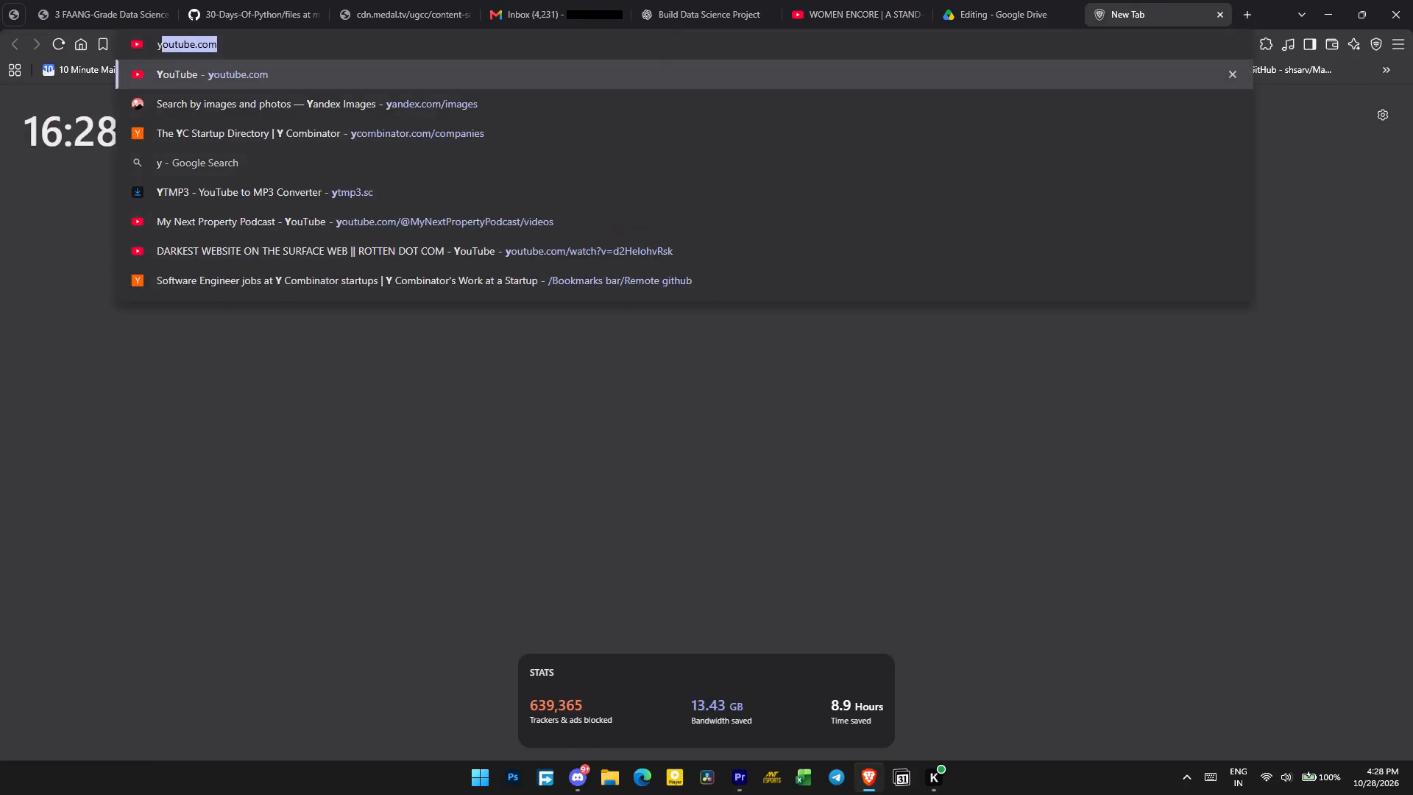
key(Return)
click(819, 97)
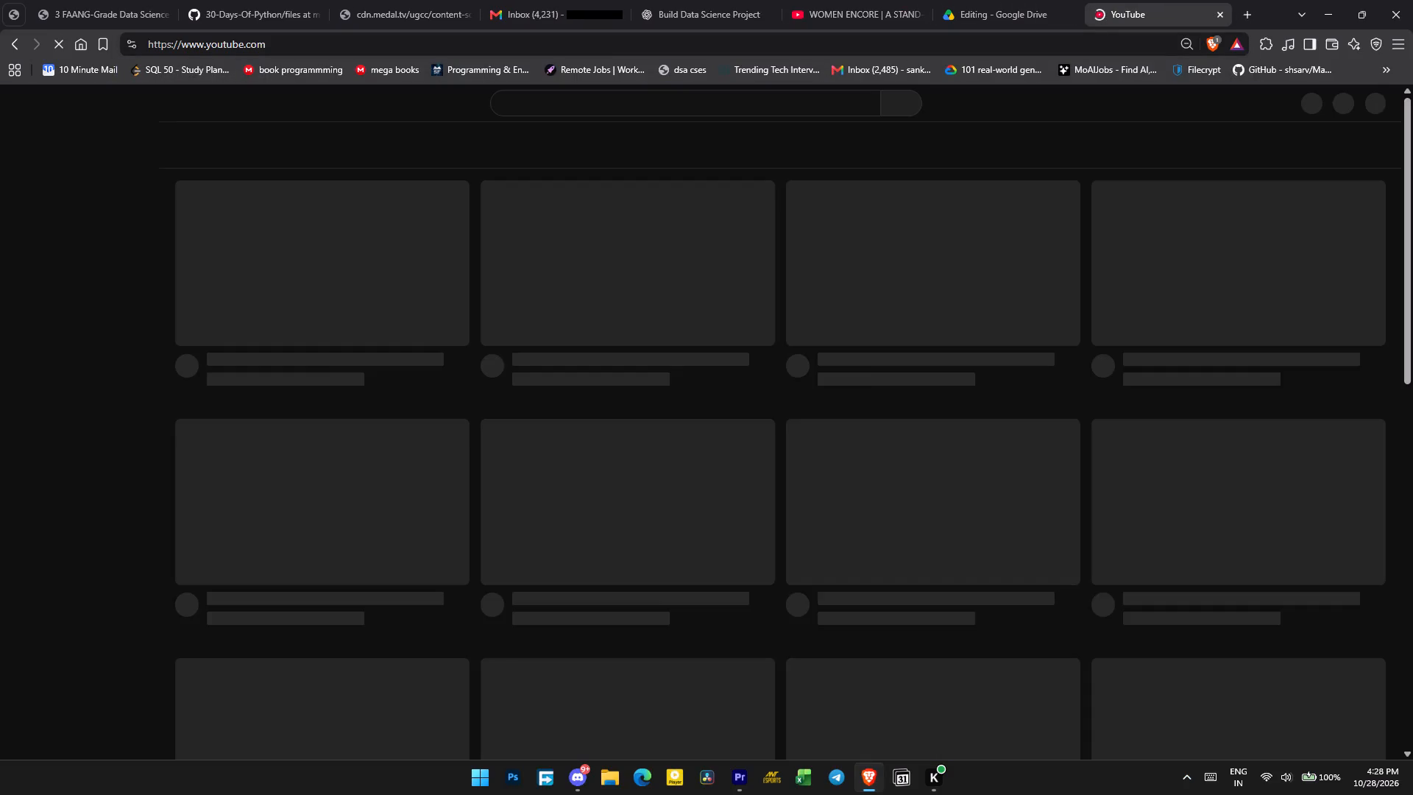
click(815, 107)
text(fatrat)
key(Return)
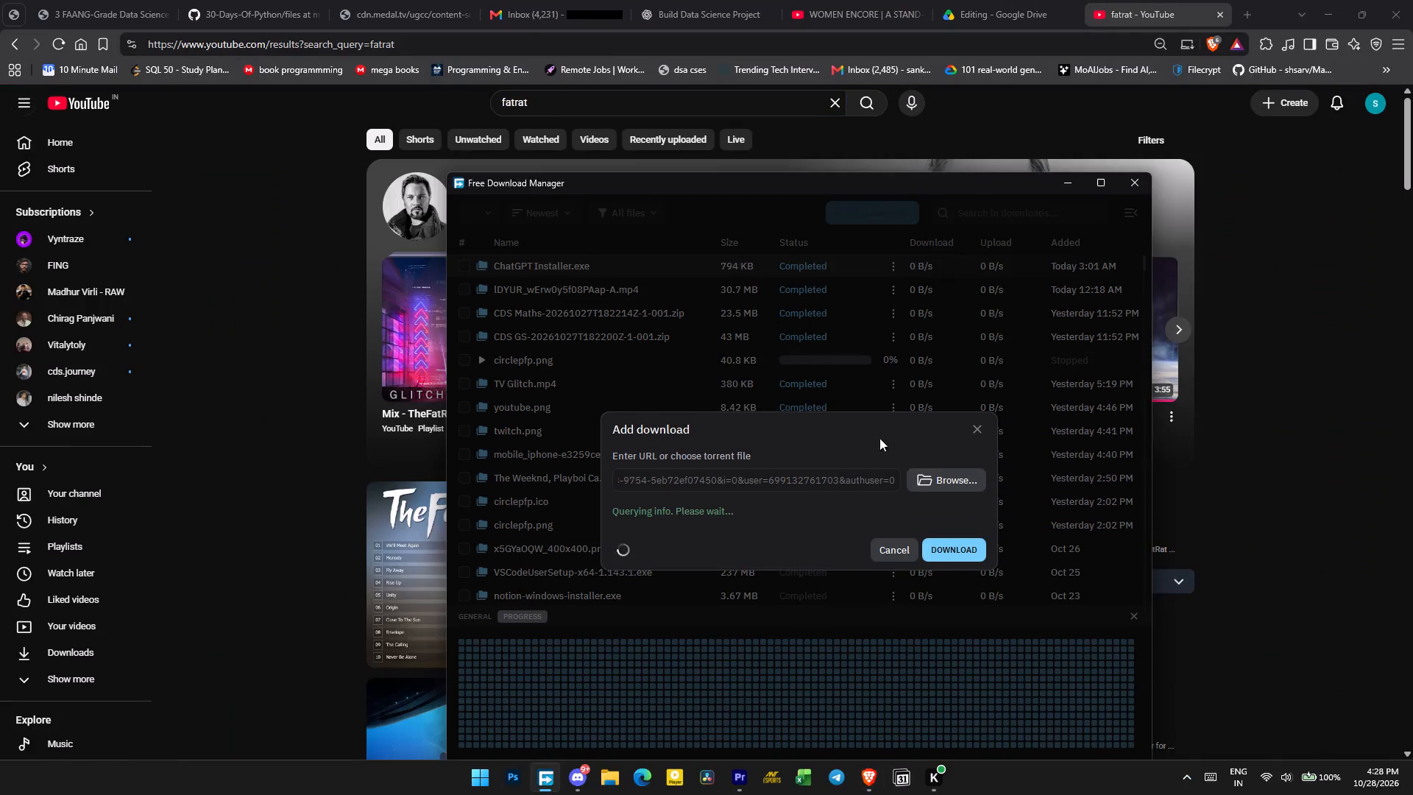
Start the Drive zip download in Free Download Manager and return to the YouTube results.
click(966, 570)
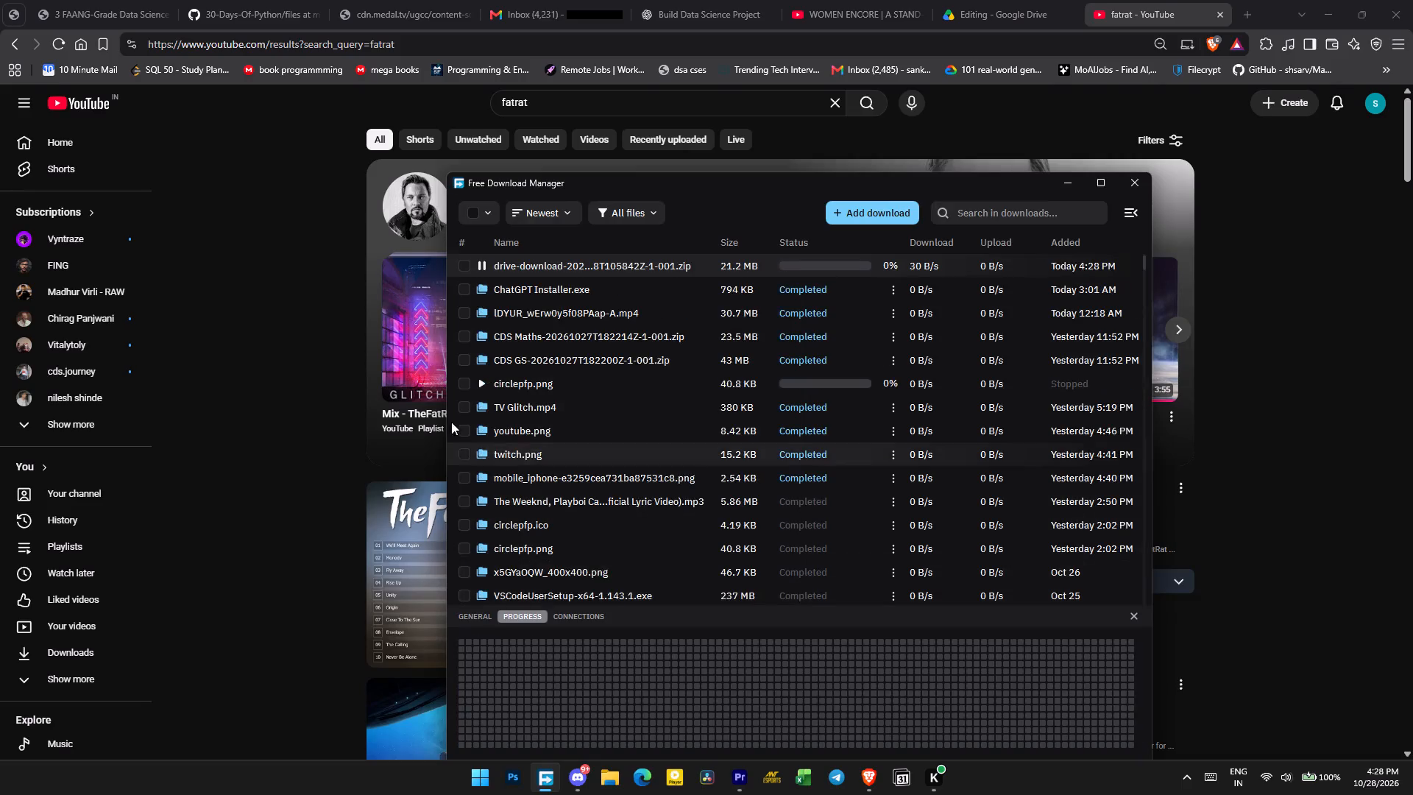
click(314, 361)
Open the video "TheFatRat - Electrified" and sample the track at several points along its length.
scroll(743, 389, down, 2)
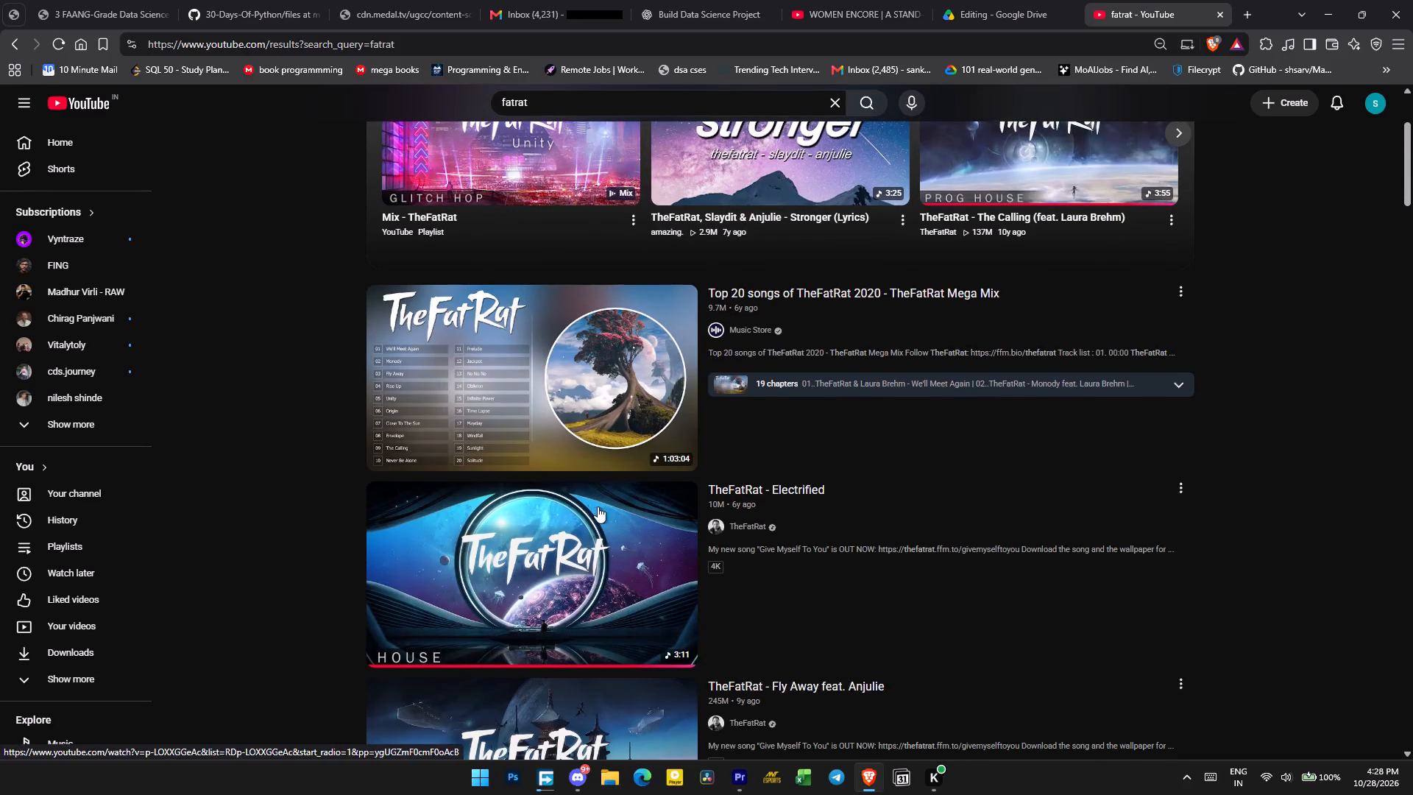
scroll(606, 507, down, 2)
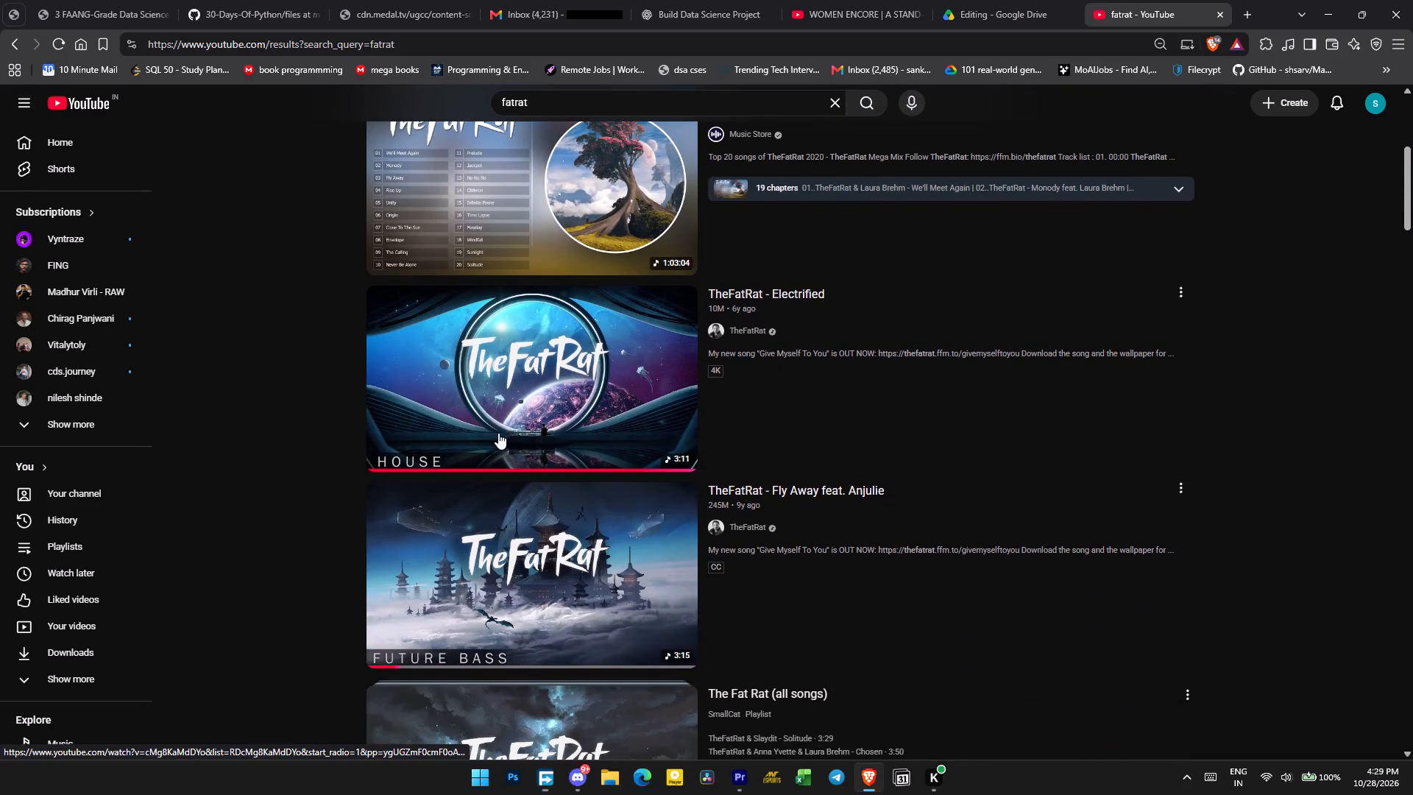
click(547, 332)
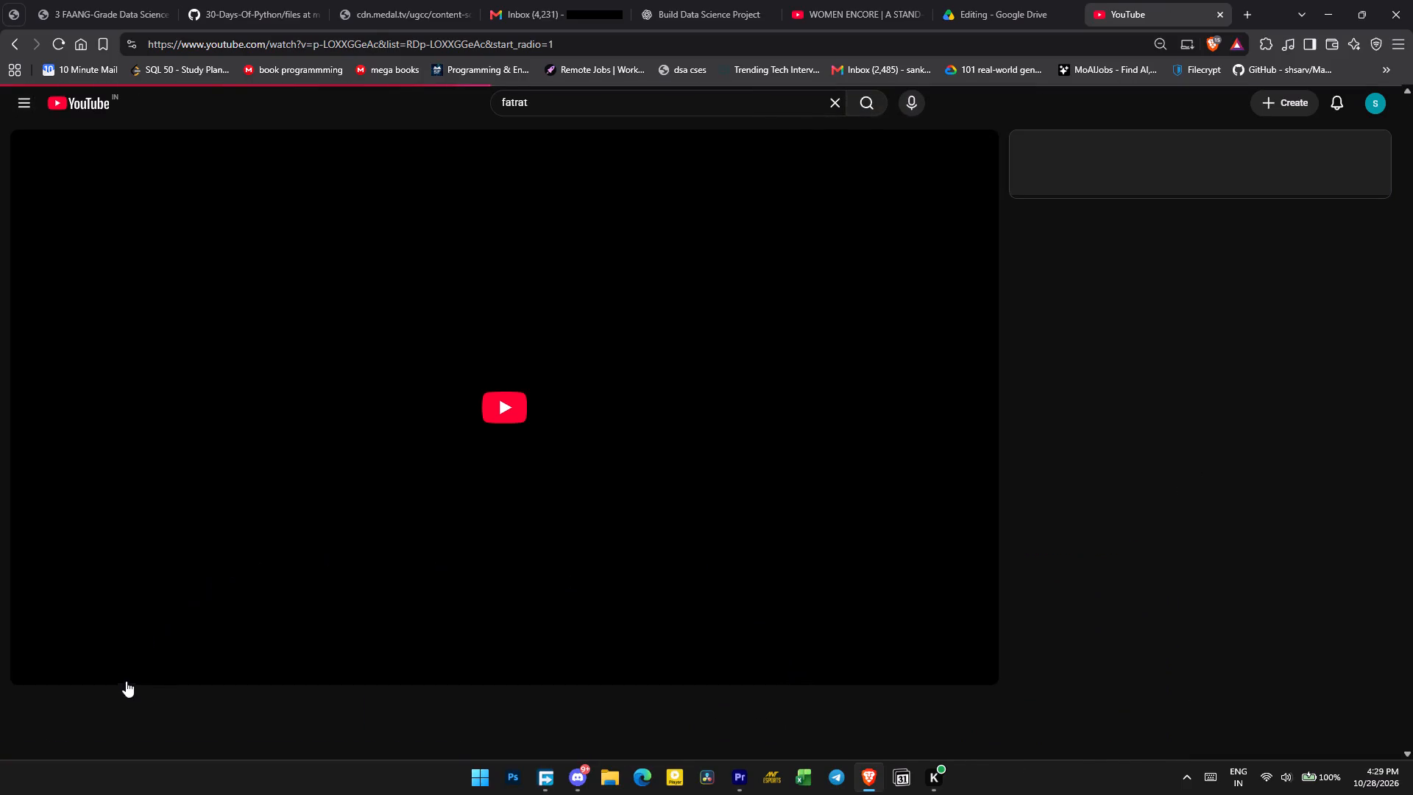
click(126, 638)
click(150, 645)
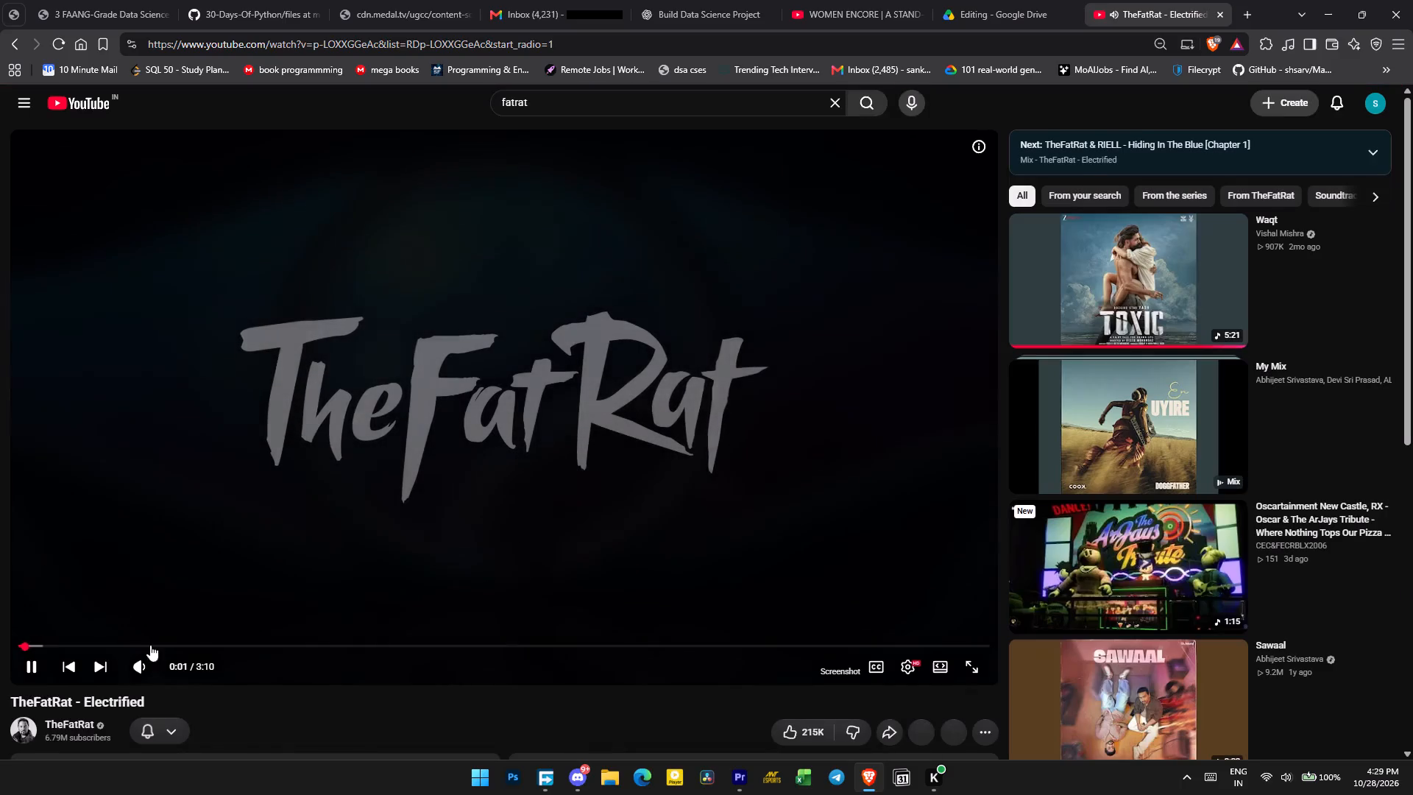
click(183, 646)
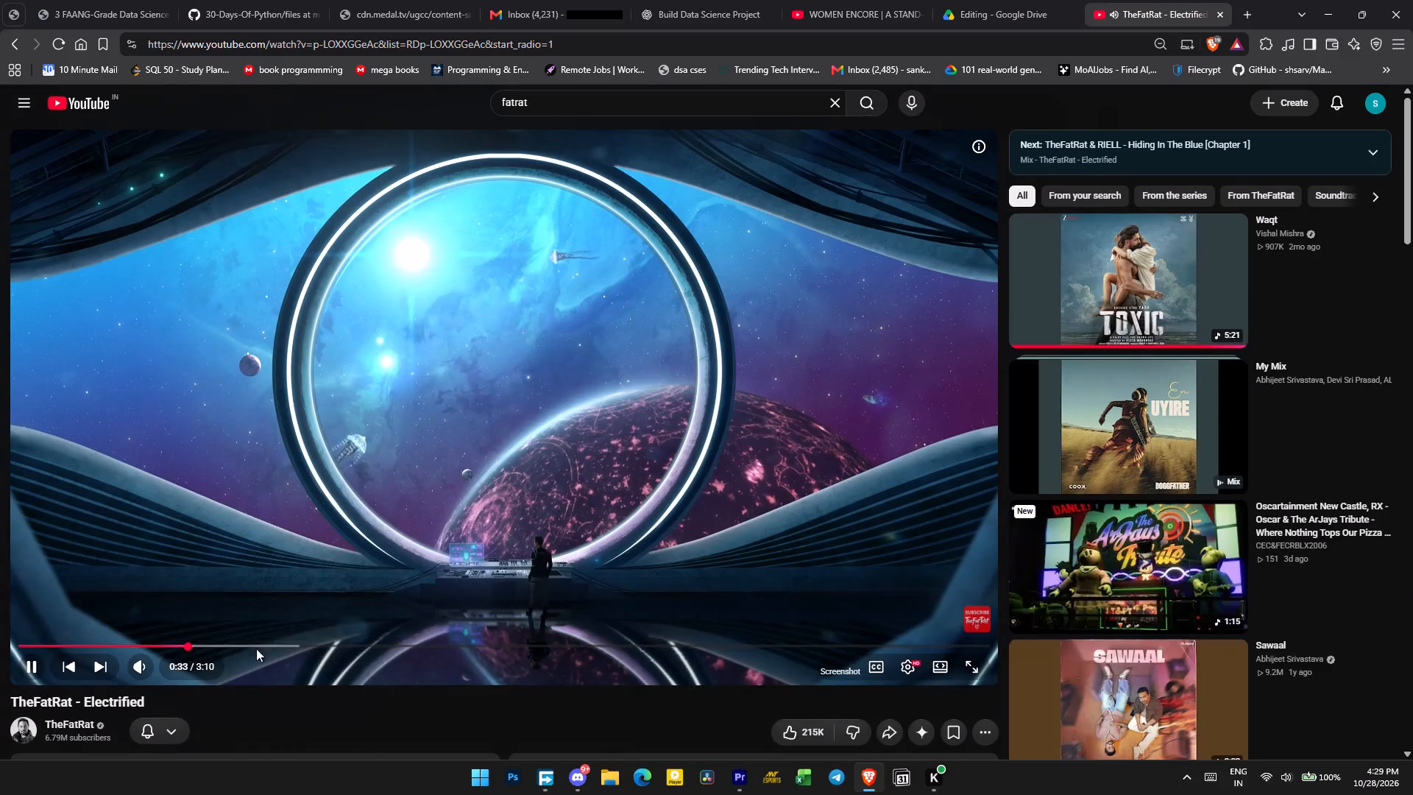
click(327, 643)
click(408, 647)
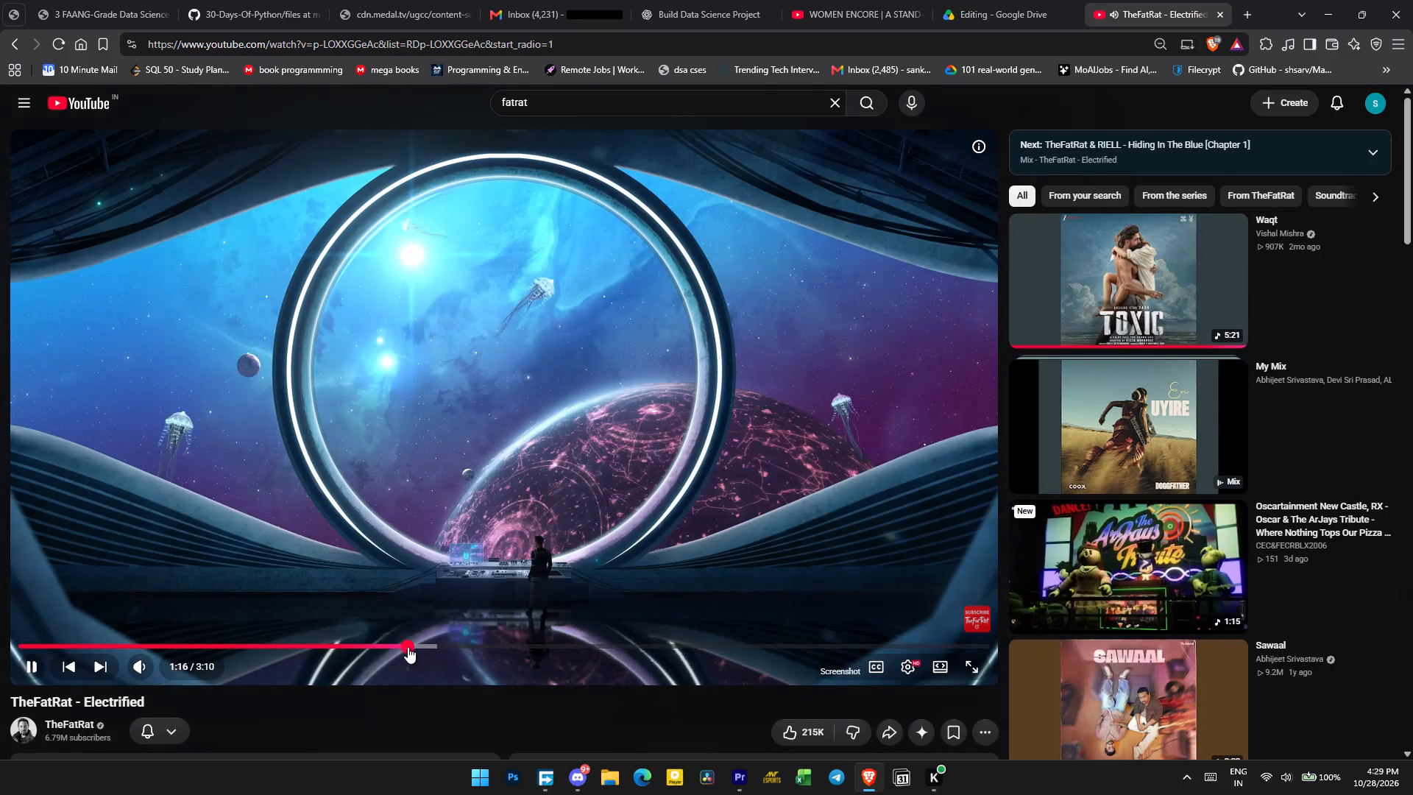
click(468, 669)
drag(531, 643, 541, 645)
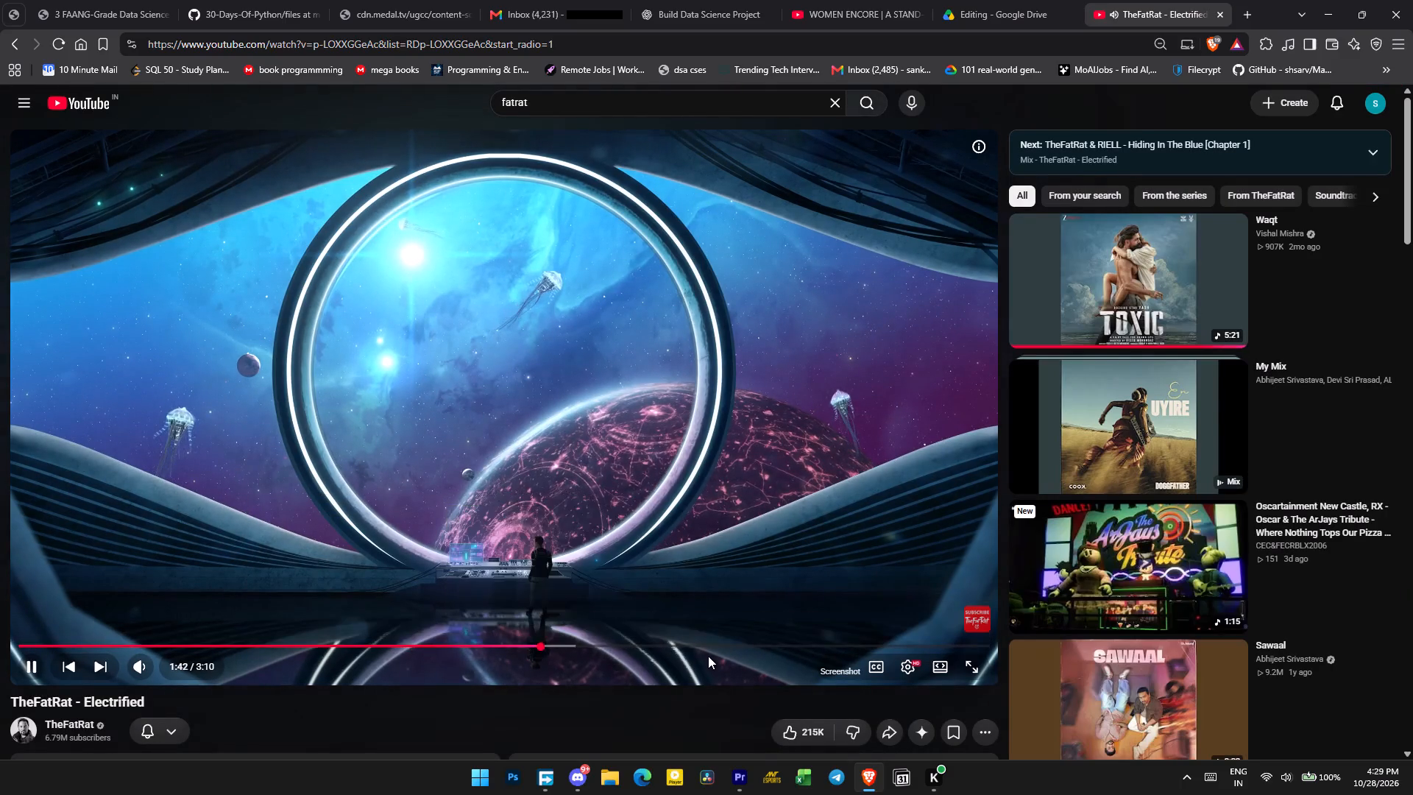
click(739, 646)
Open TheFatRat's channel Shorts and play the one about keeping up with his daughter's music skills.
scroll(236, 578, down, 3)
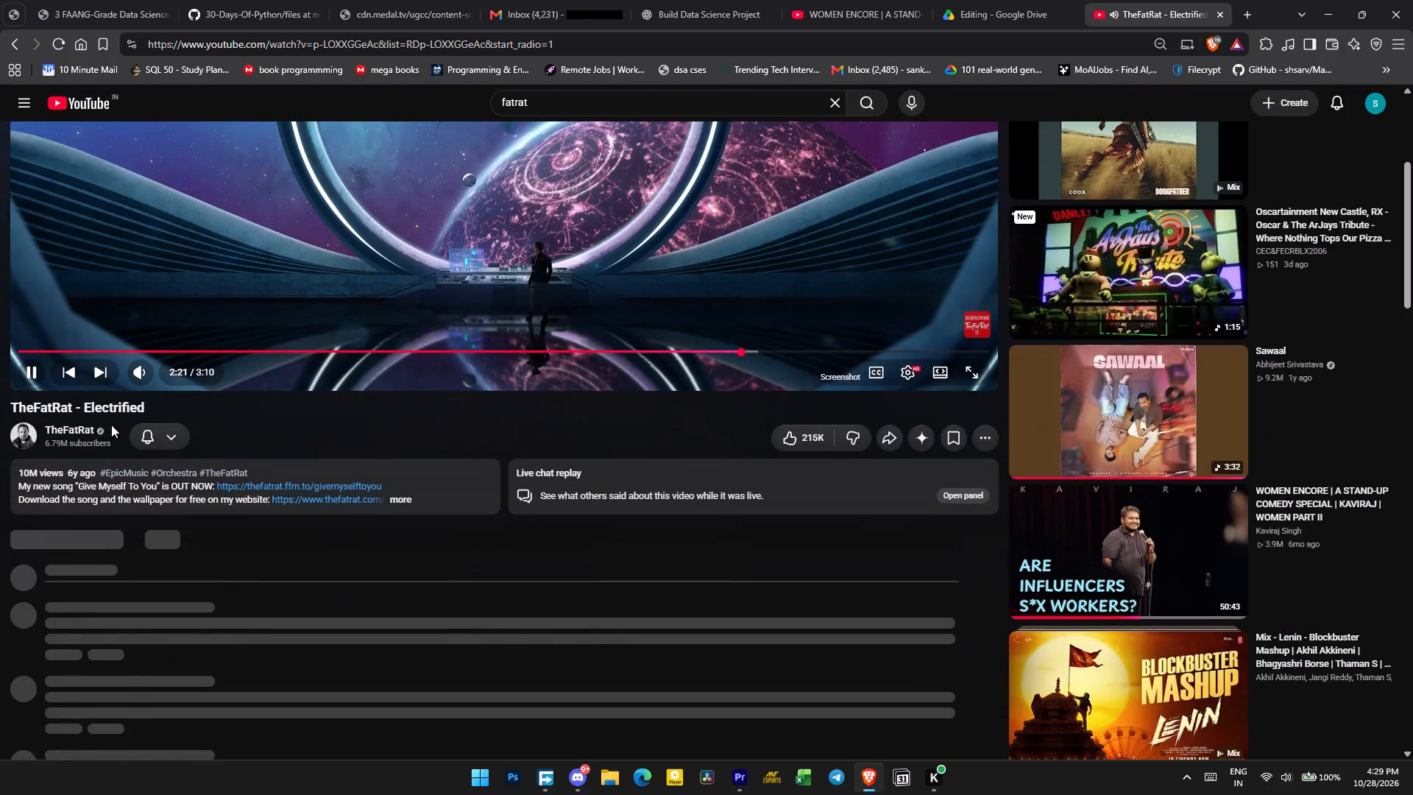
click(79, 428)
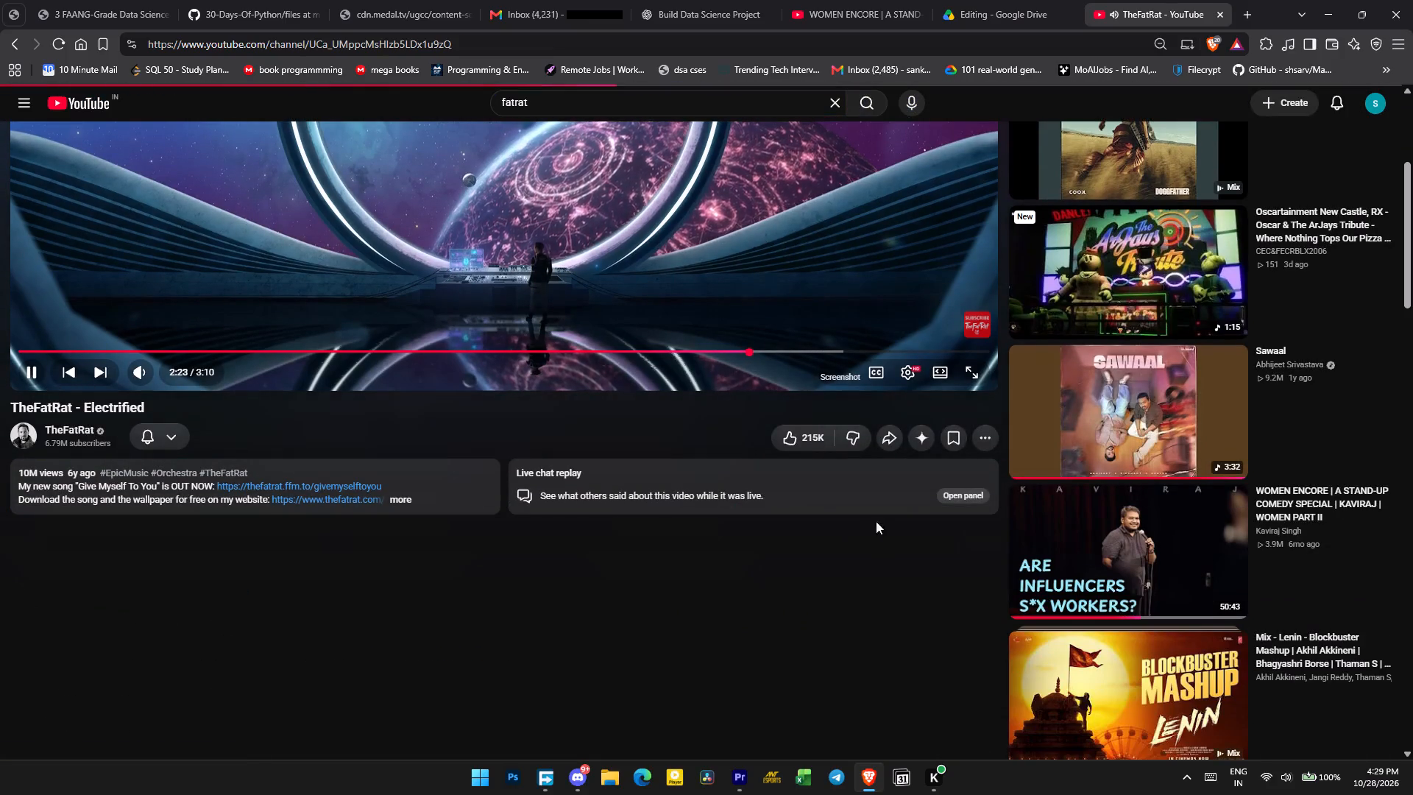
click(467, 417)
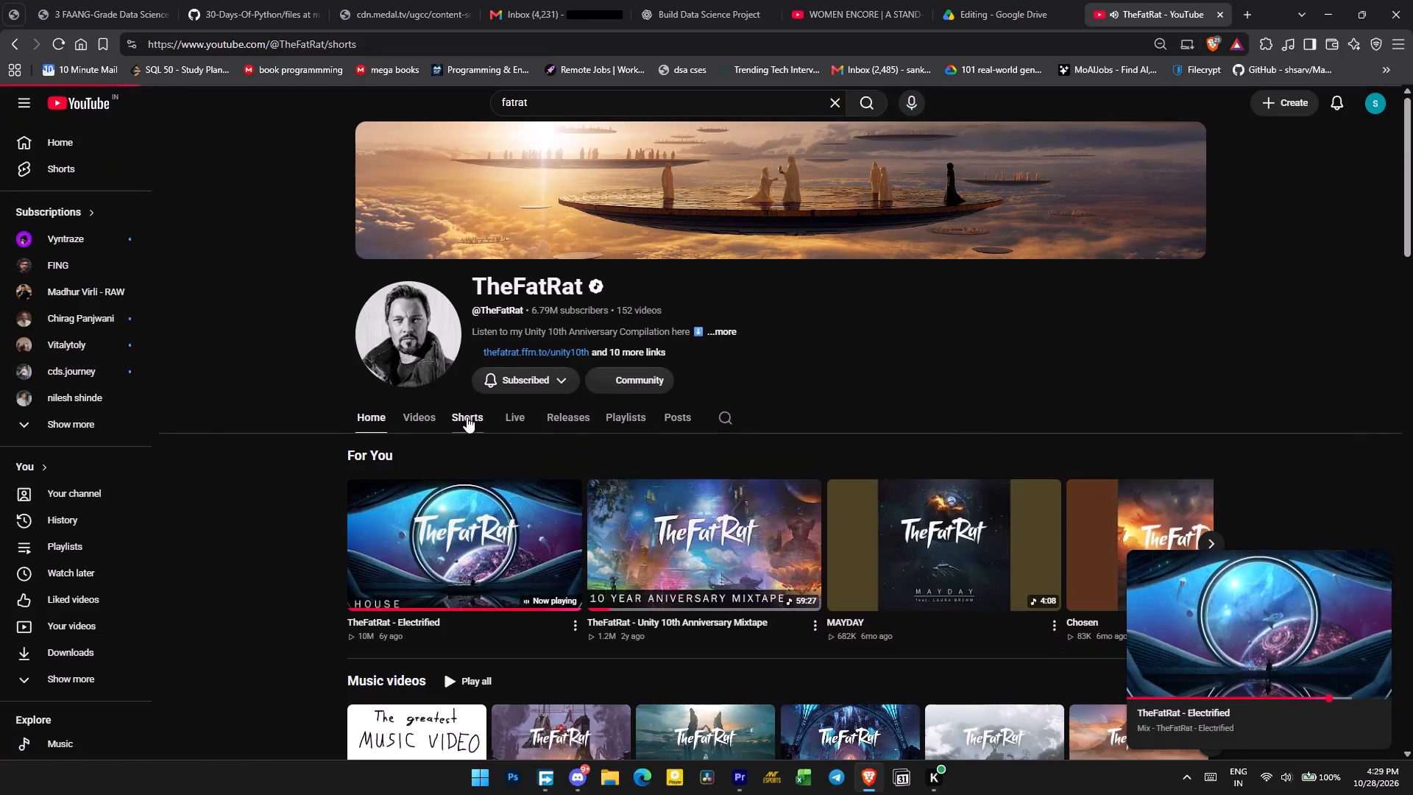
click(441, 609)
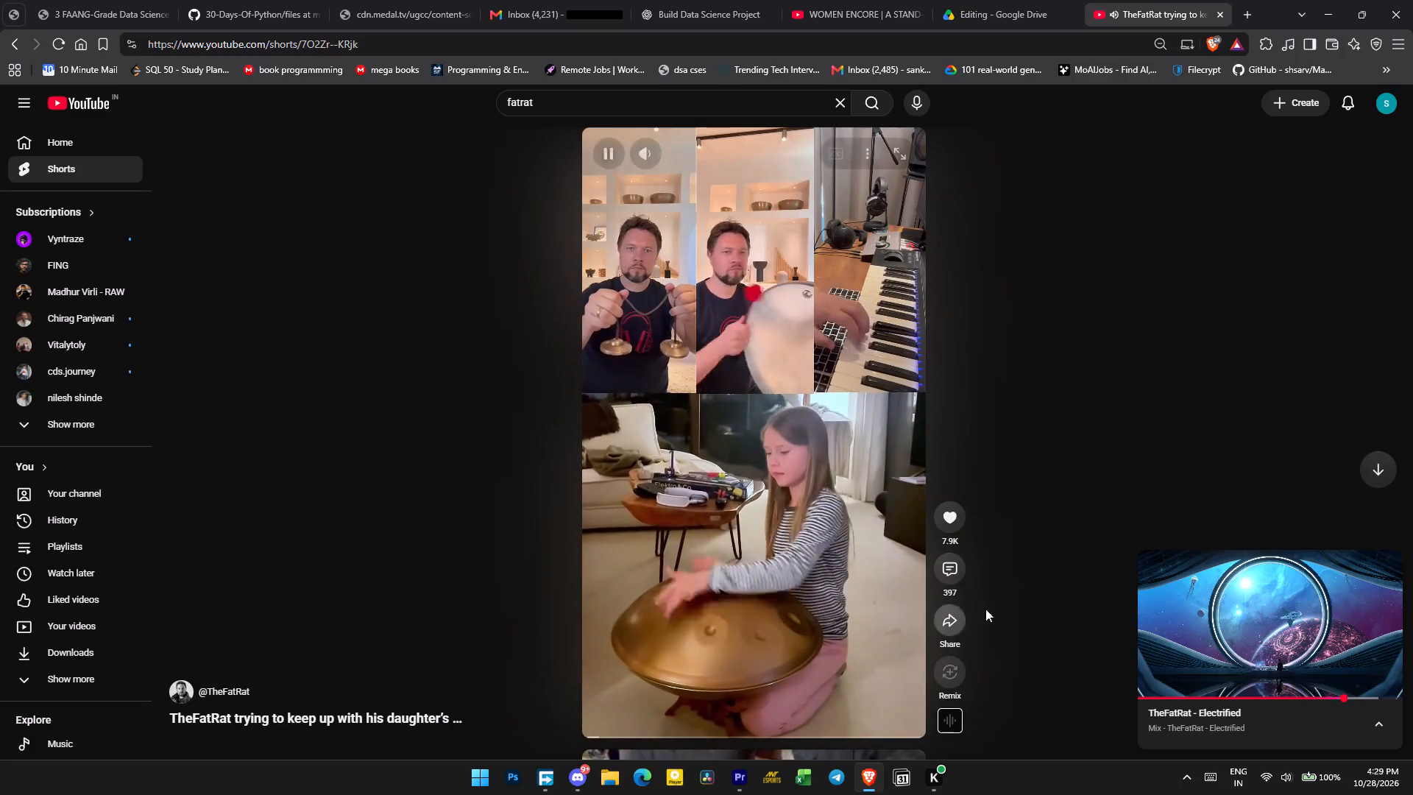
click(948, 576)
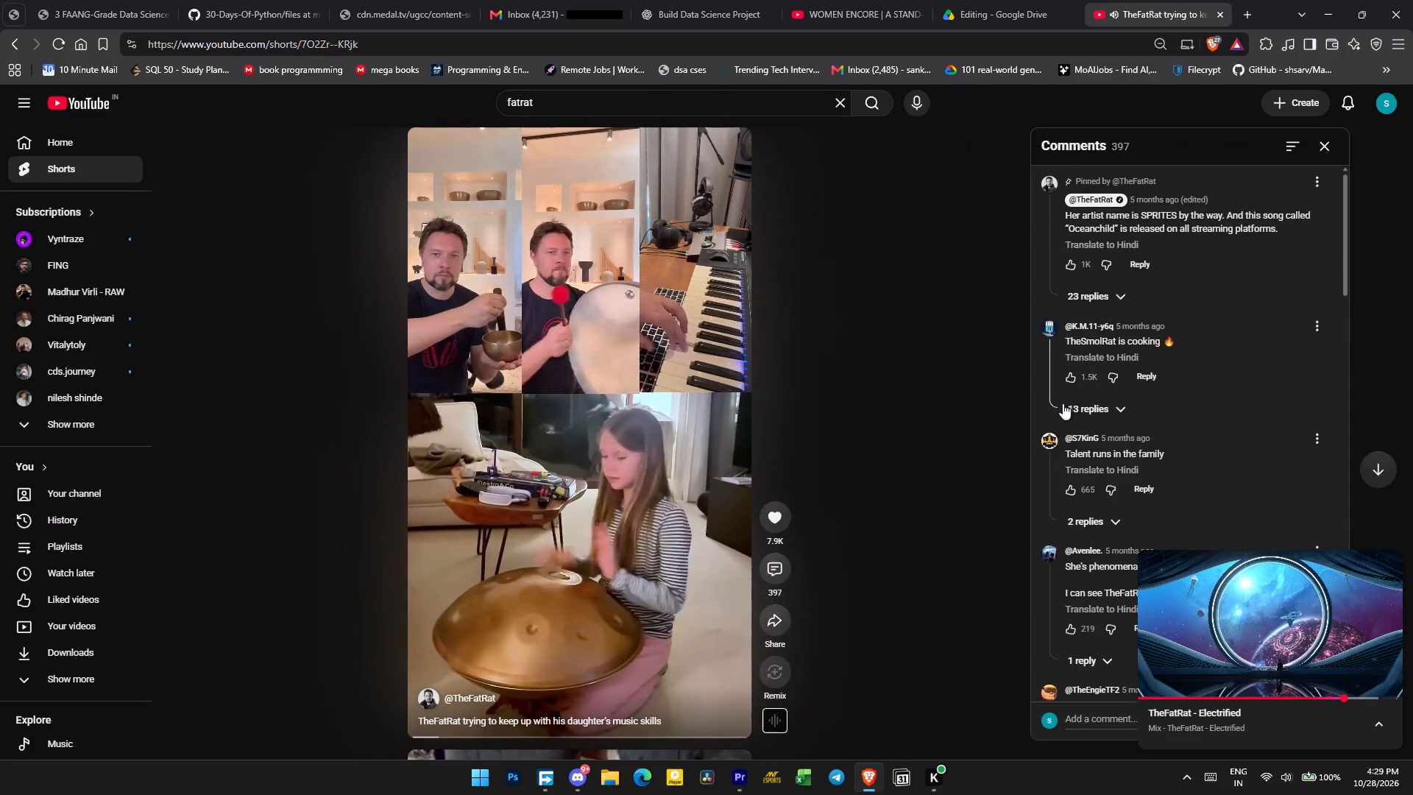
click(1075, 370)
Look at the following short and its pinned comment, and return to the music skills short.
scroll(789, 375, down, 1)
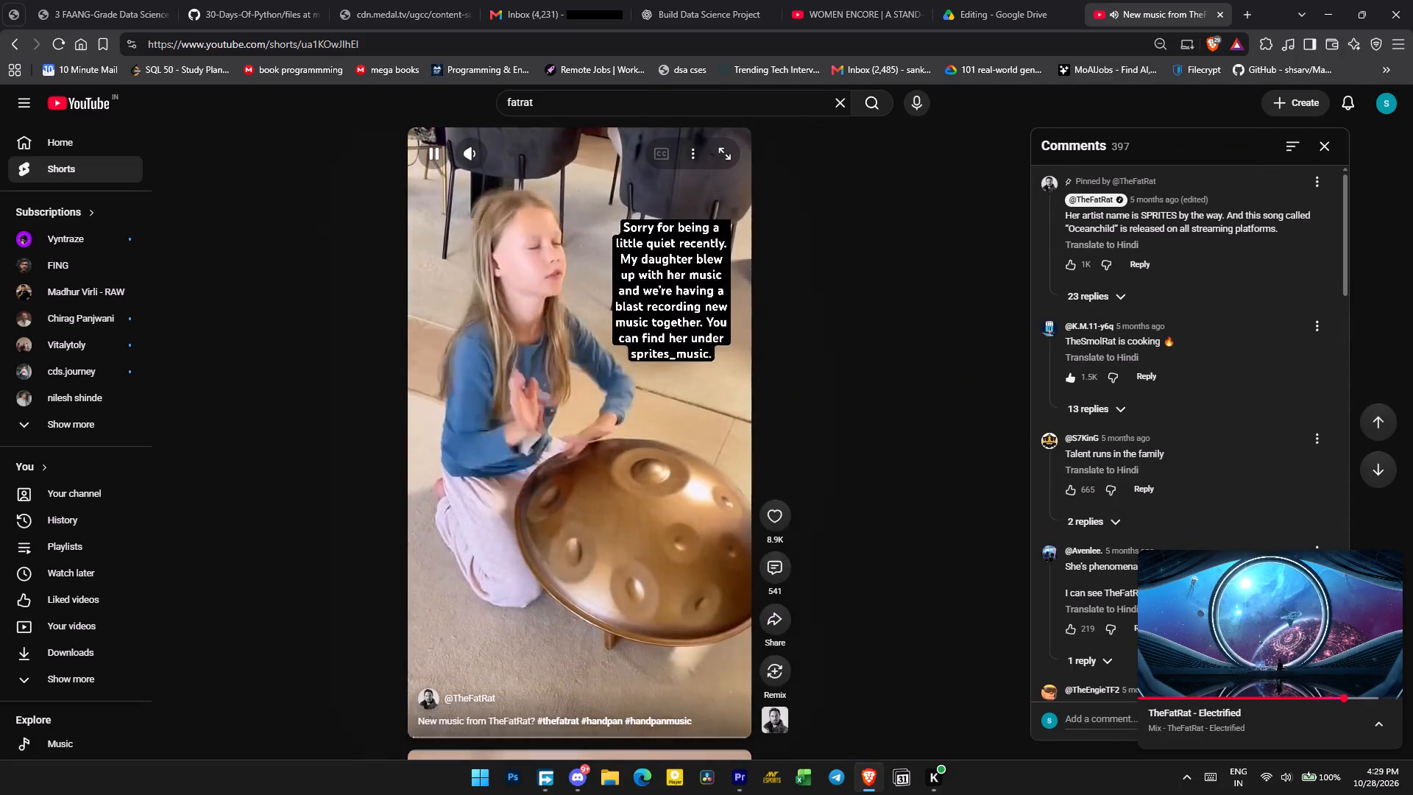
click(1143, 216)
click(1169, 236)
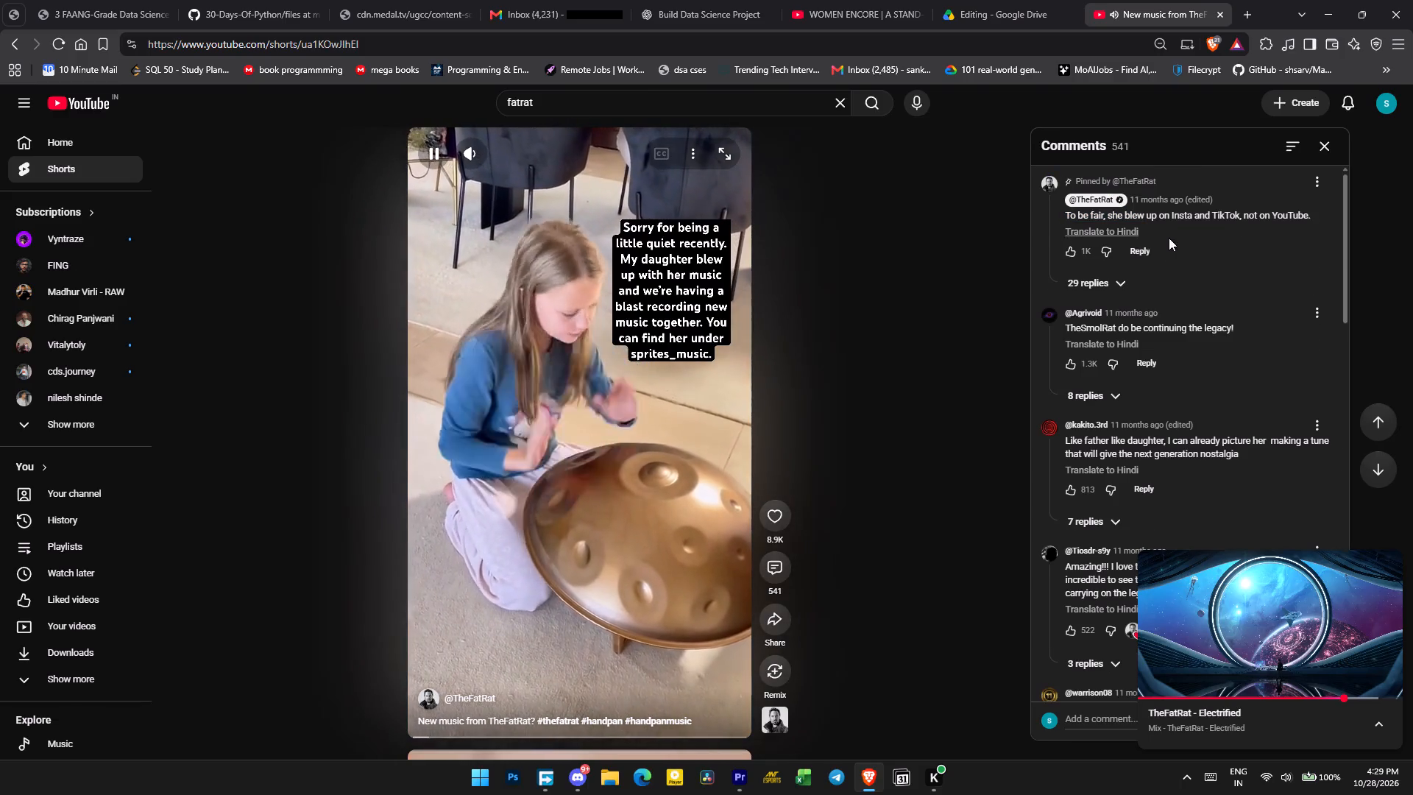
scroll(1156, 286, up, 2)
scroll(911, 304, up, 1)
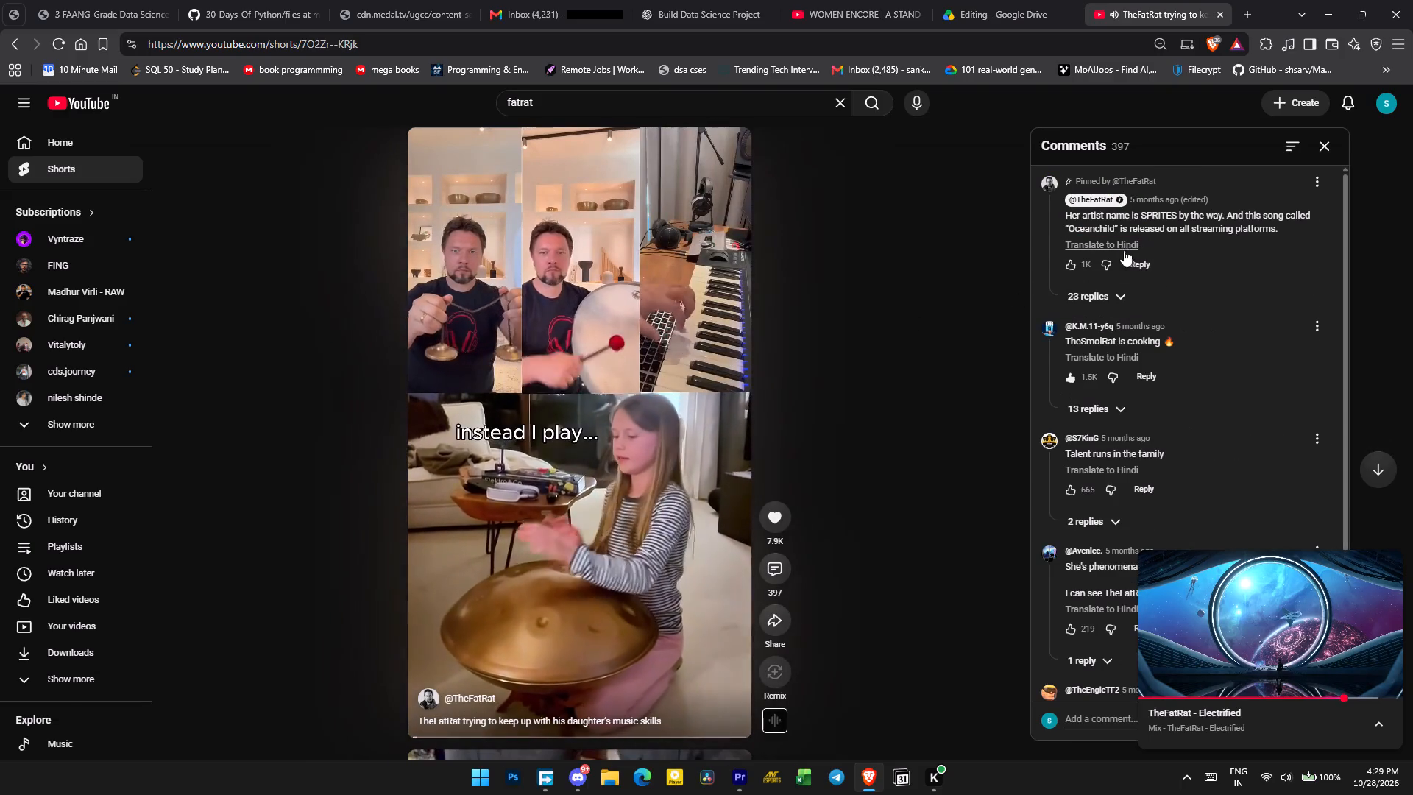
Copy the artist name SPRITES from the pinned comment and search YouTube for "SPRITES oceanchild".
click(1116, 246)
drag(1152, 218, 1169, 217)
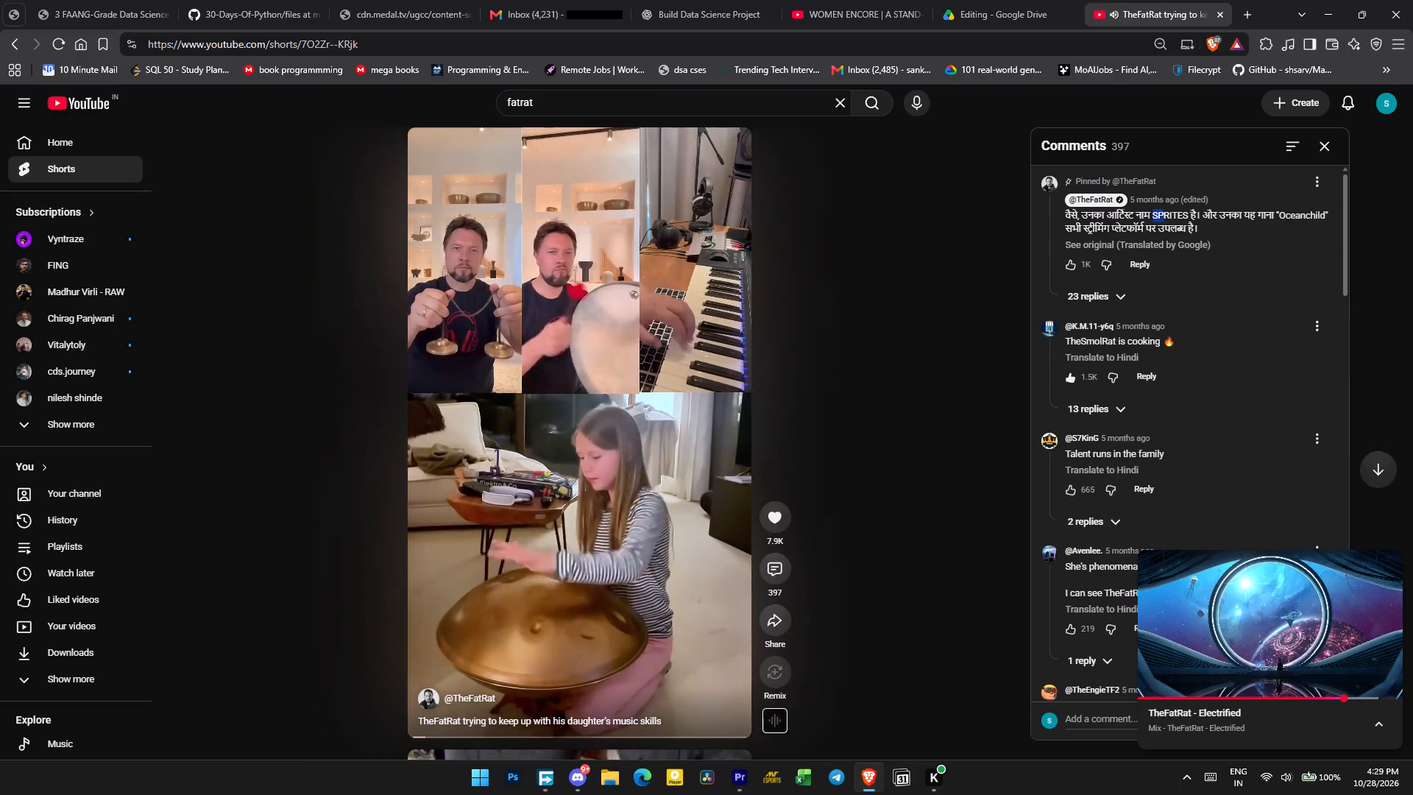
drag(1169, 217, 1189, 215)
key(ctrl+c)
click(704, 93)
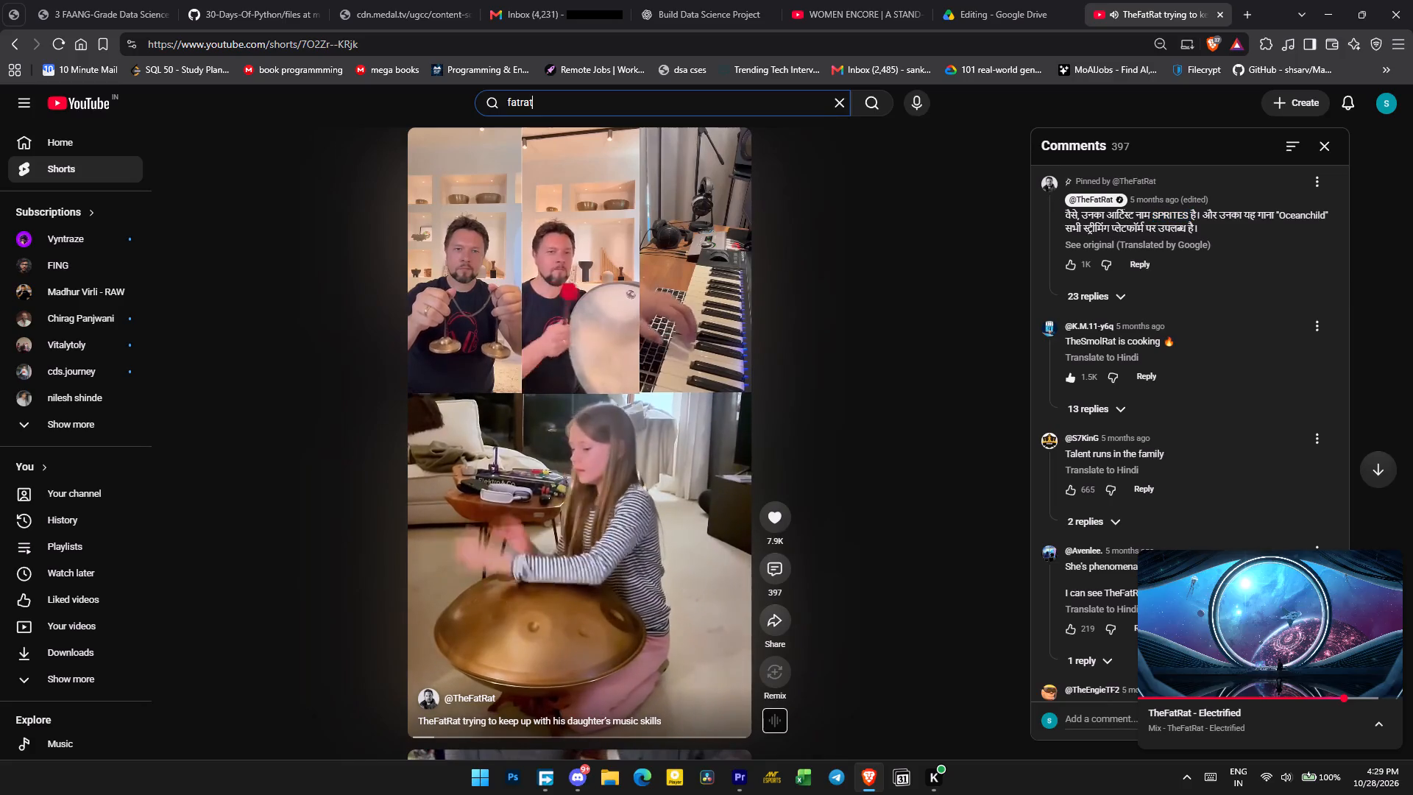
key(ctrl+a)
key(ctrl+v)
key(space)
text(oceanchild)
key(Return)
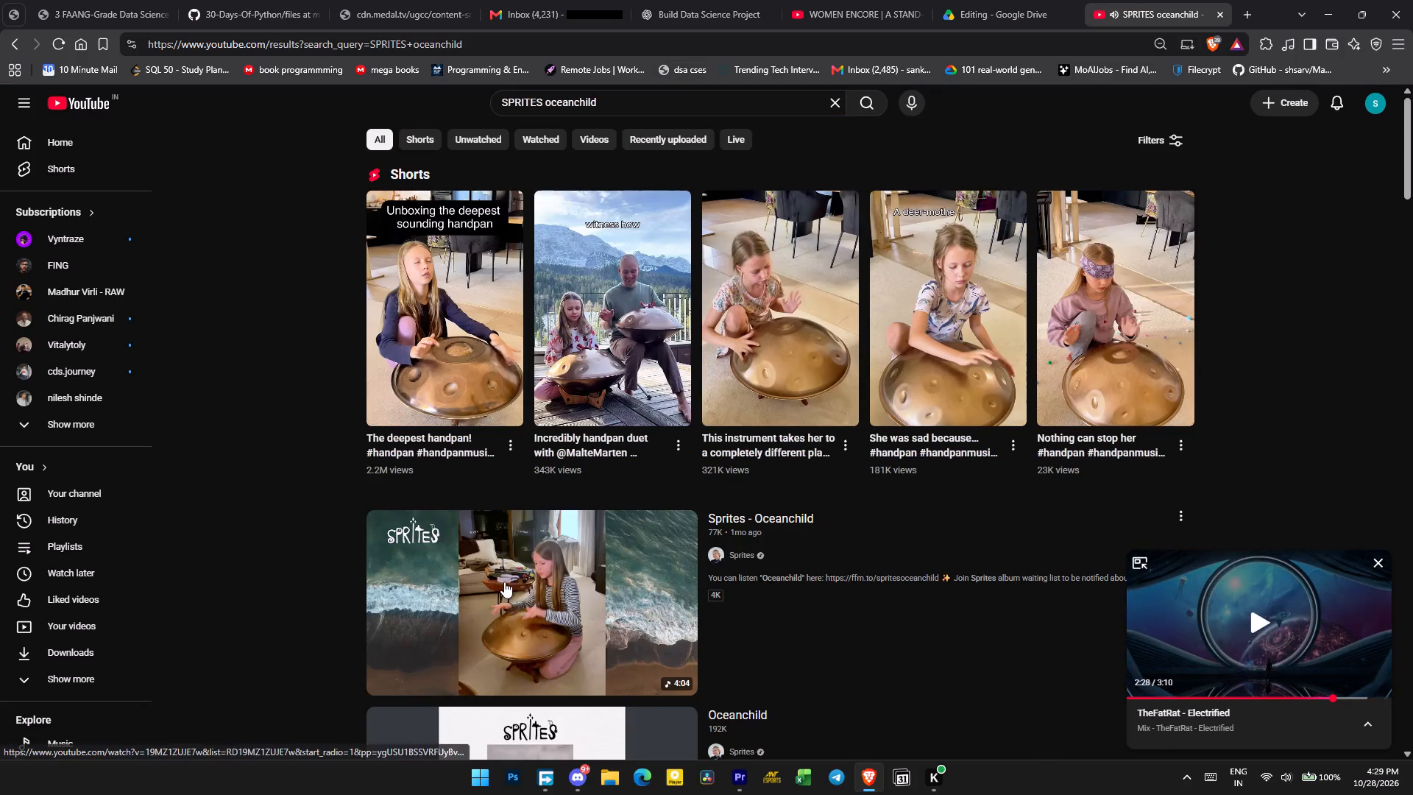
Open the 3:59 "Oceanchild" track by Sprites and copy its video URL.
scroll(504, 582, down, 3)
click(545, 506)
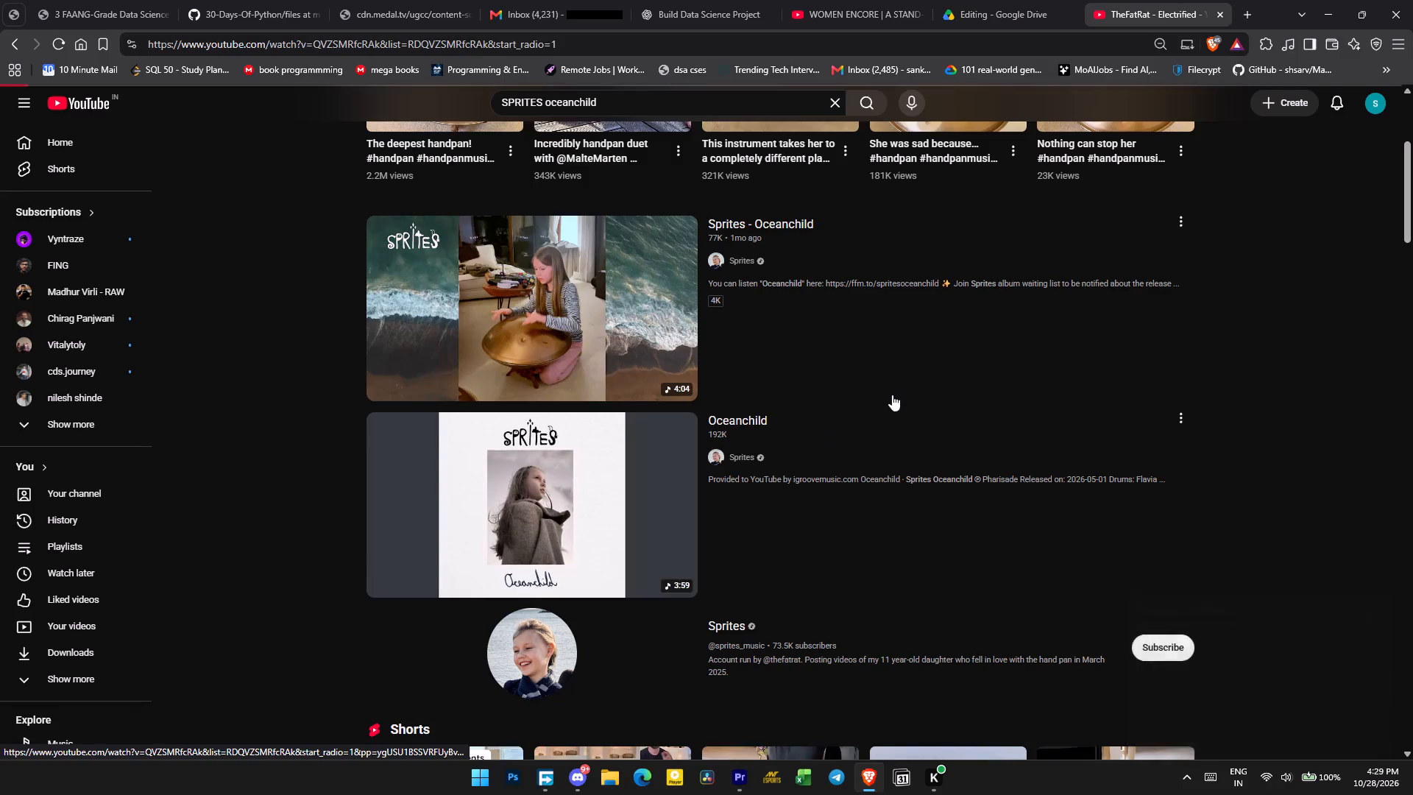
right_click(414, 349)
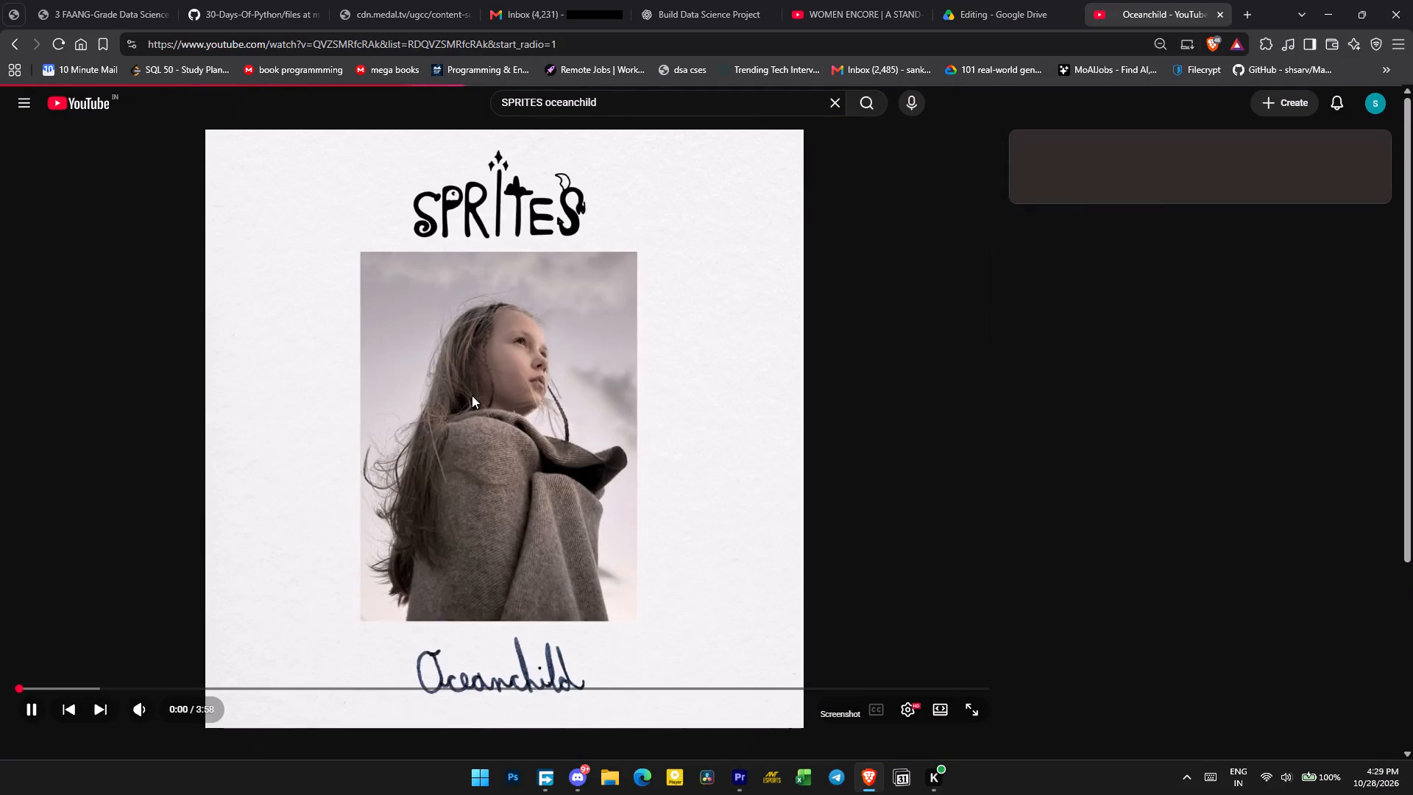
right_click(320, 336)
click(448, 405)
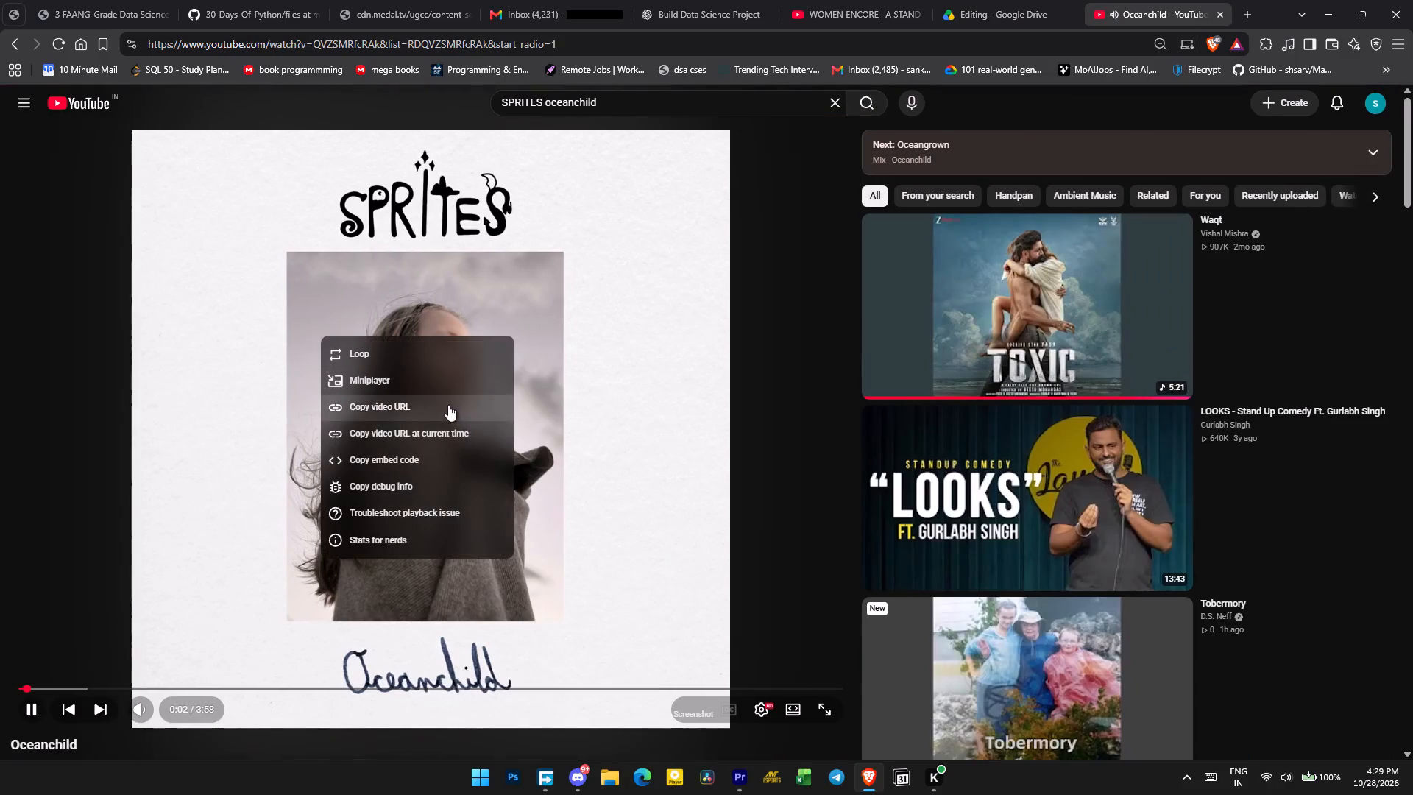
Open the YTMP3 converter in a new tab and convert the copied Oceanchild video link to MP3.
click(1248, 0)
key(y)
key(t)
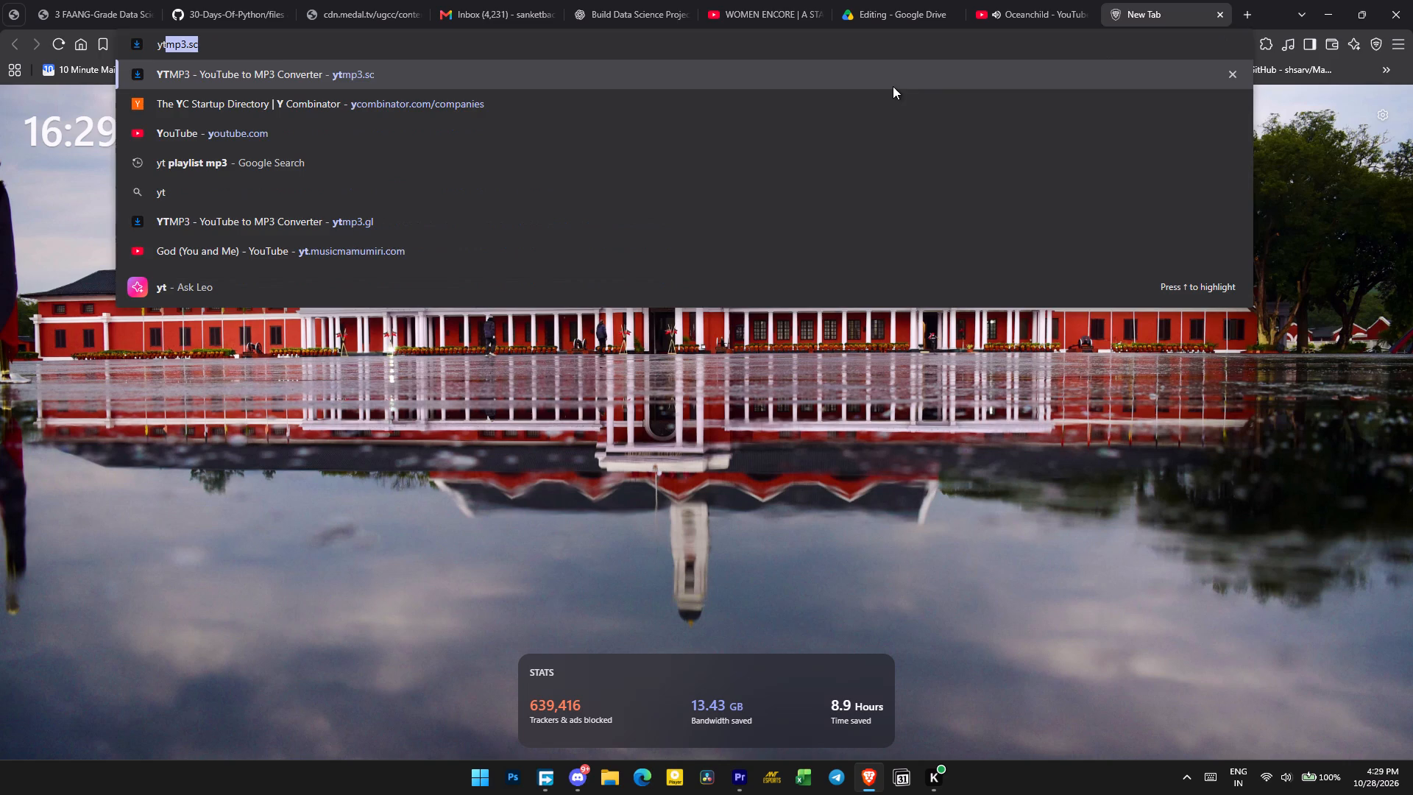
click(893, 86)
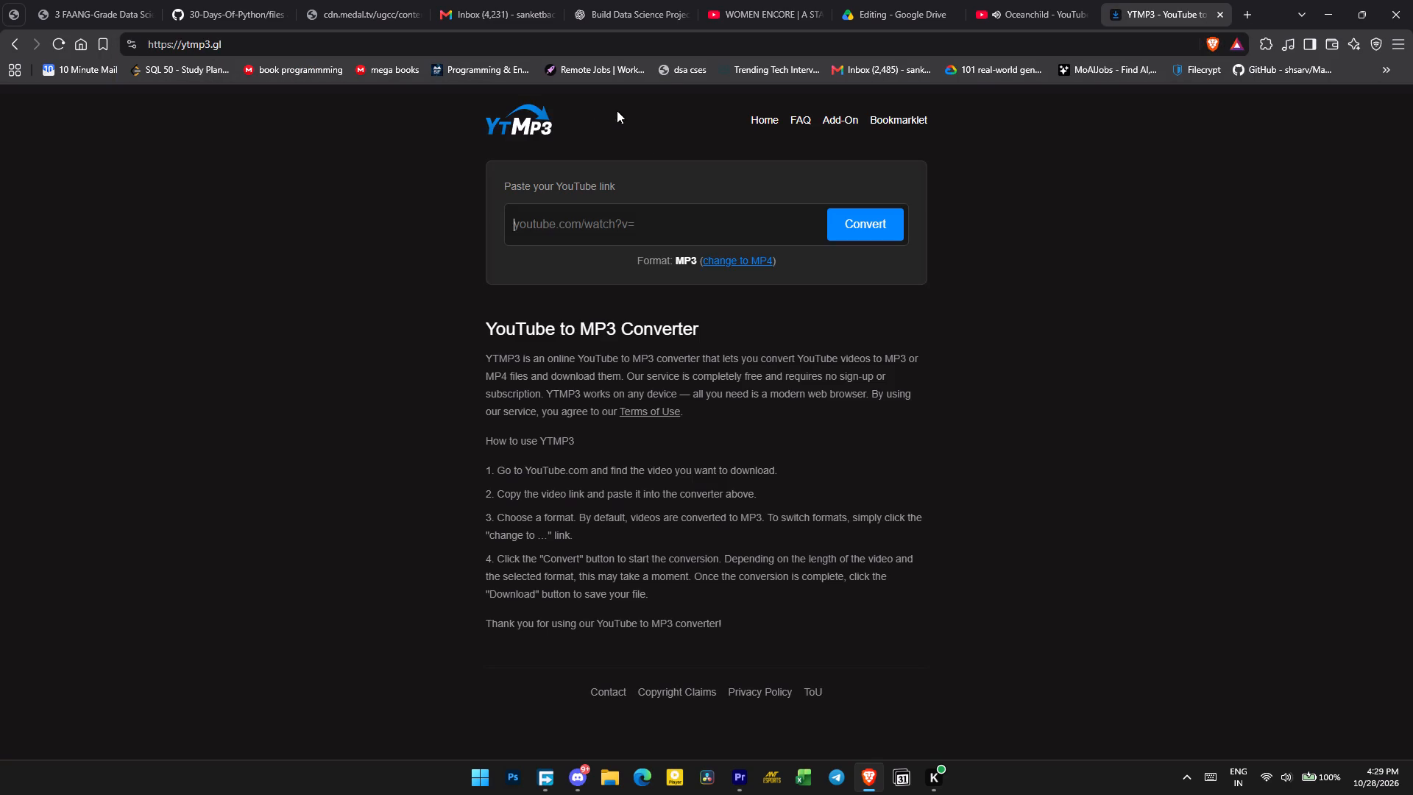
key(ctrl+v)
click(869, 224)
Play the WOMEN ENCORE stand-up video and pause the Oceanchild track while the conversion runs.
click(1019, 0)
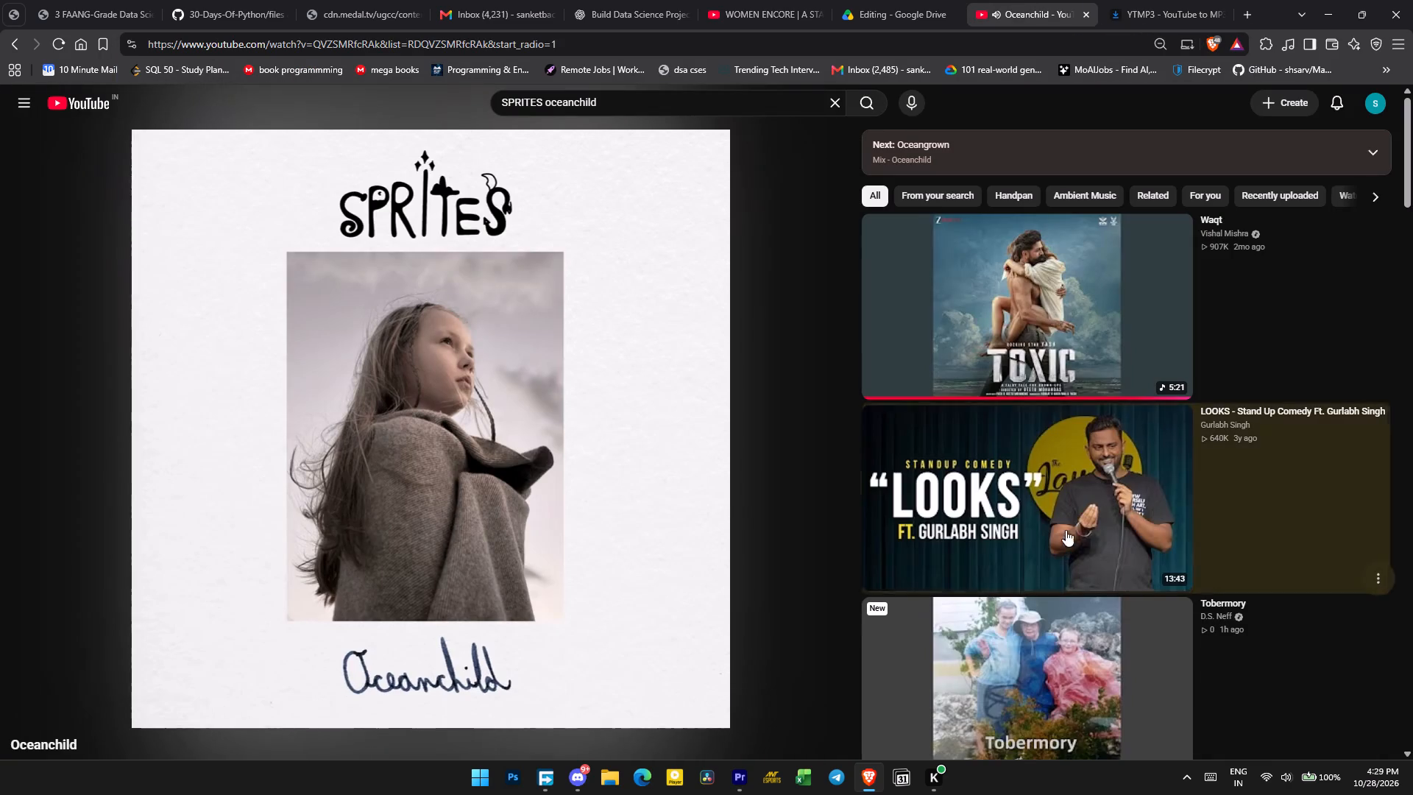
click(779, 0)
click(681, 314)
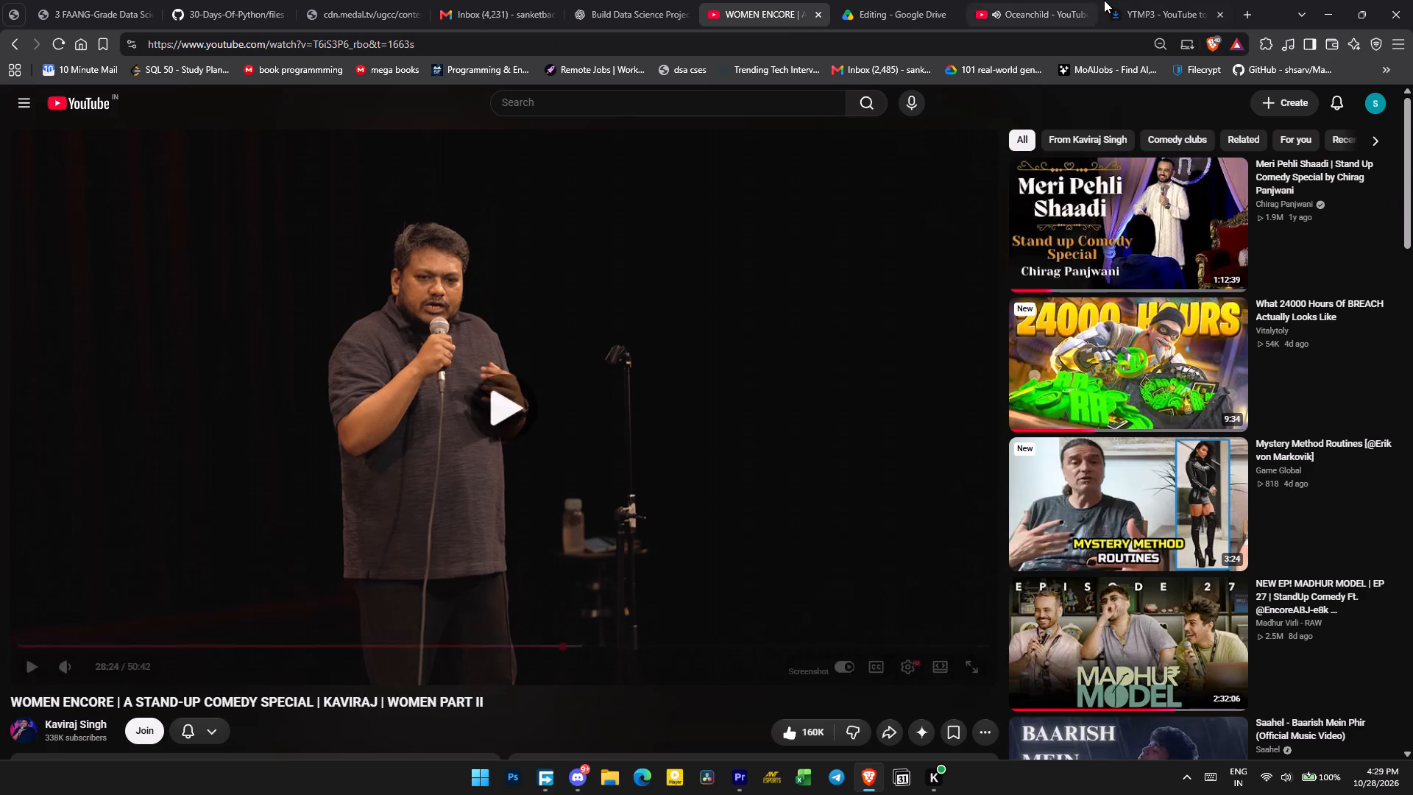
click(1104, 0)
click(1006, 0)
click(681, 342)
Block the ytmp3.gl notification request and return to the WOMEN ENCORE video.
click(1225, 0)
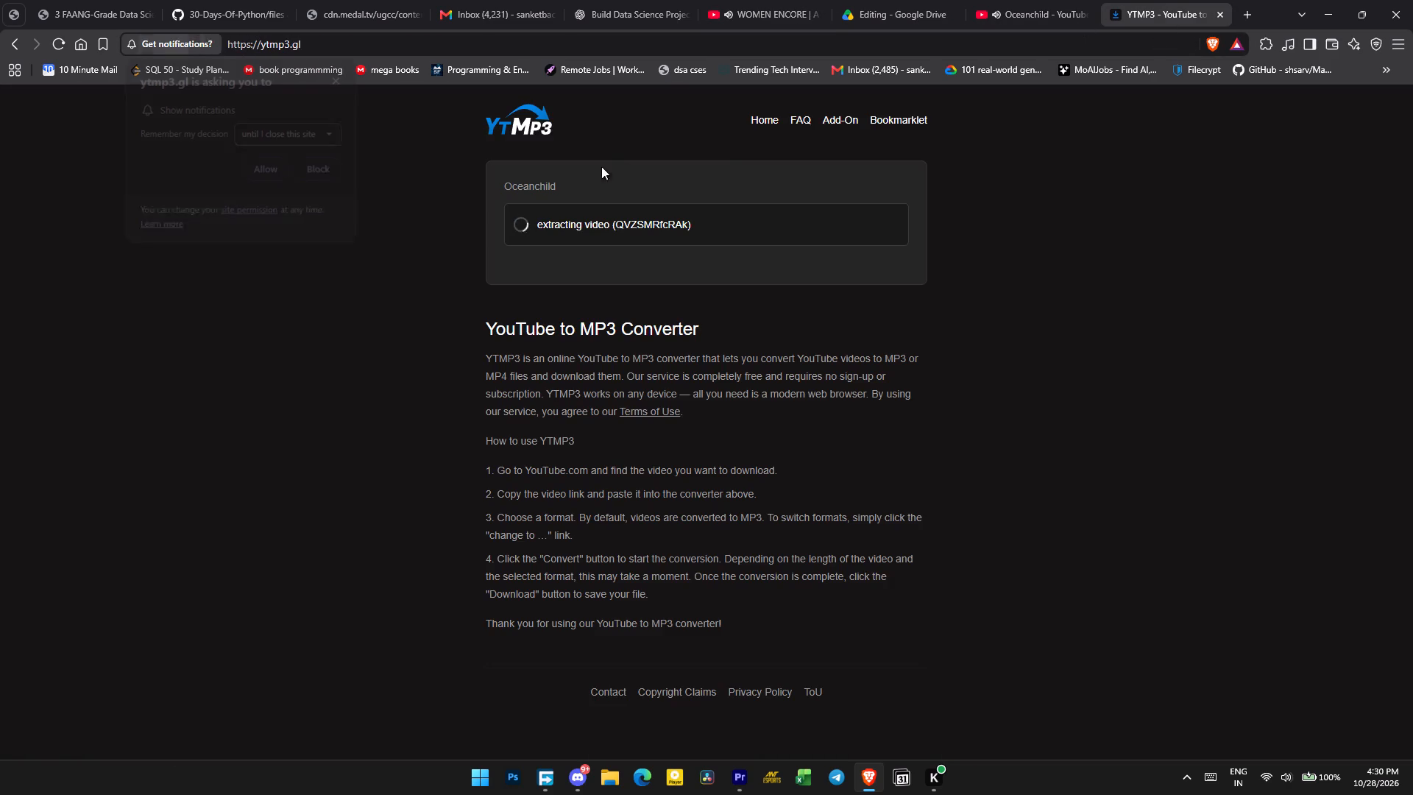
click(294, 162)
click(302, 162)
click(876, 0)
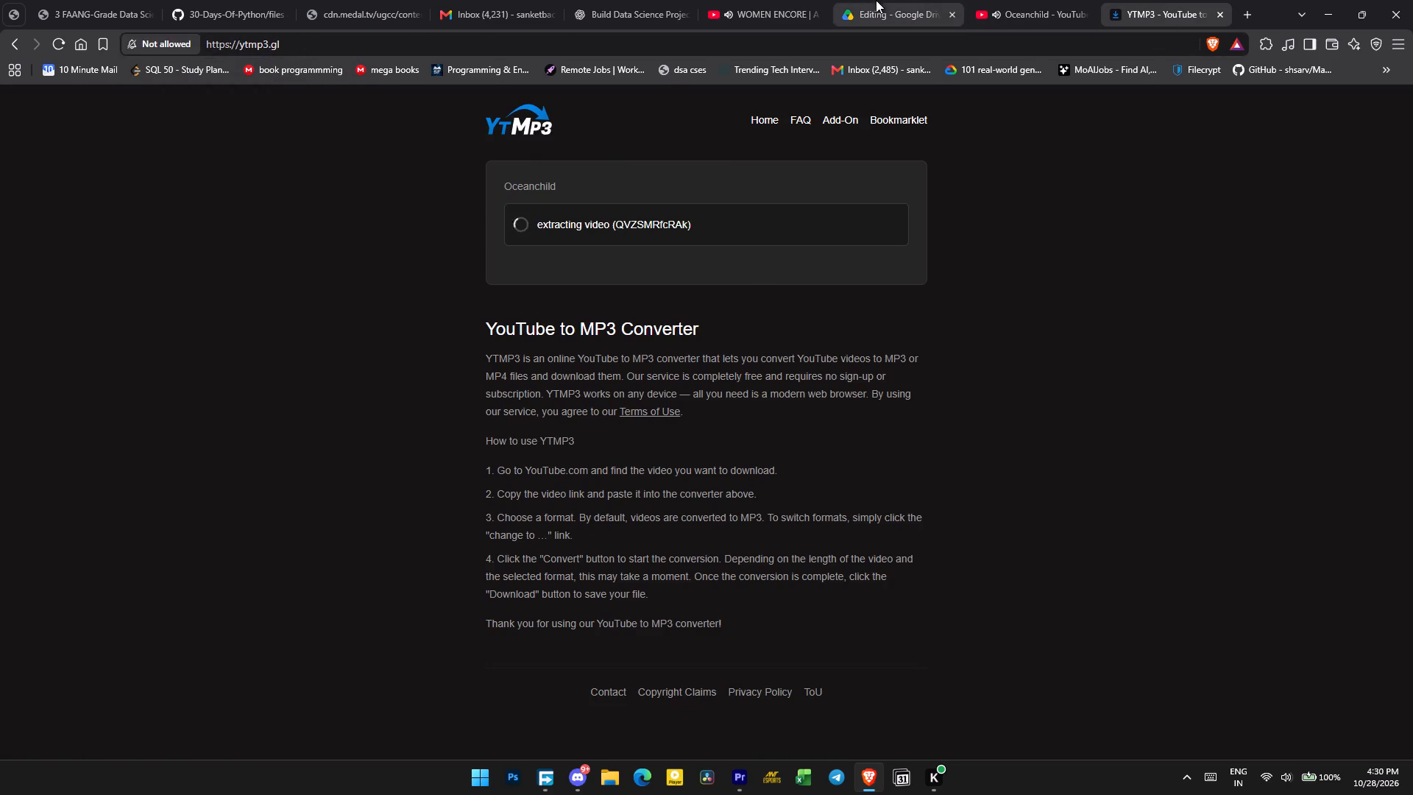
click(777, 0)
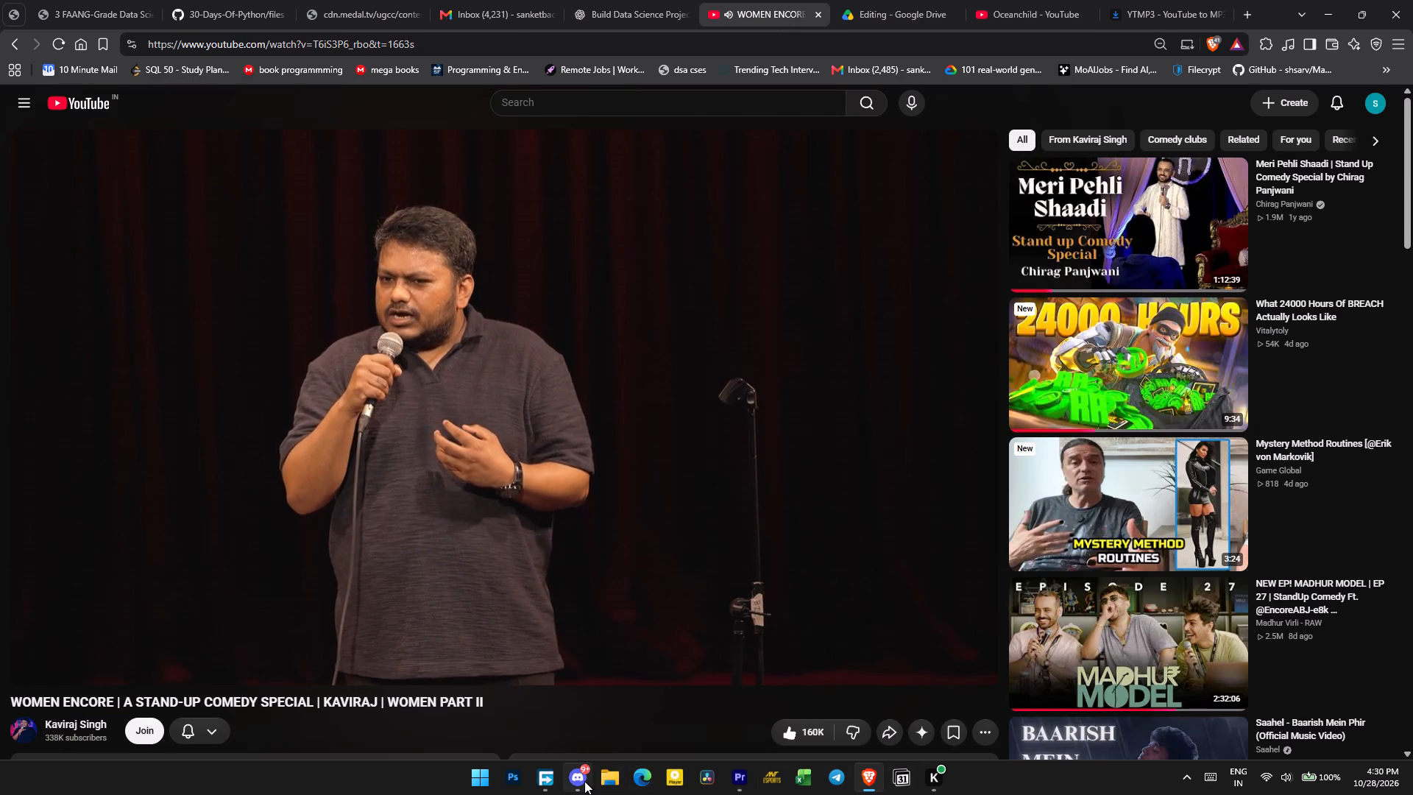
Locate the newest drive-download zip through Free Download Manager and move it from the Lal folder into D:\jawjia edits.
click(598, 775)
click(81, 222)
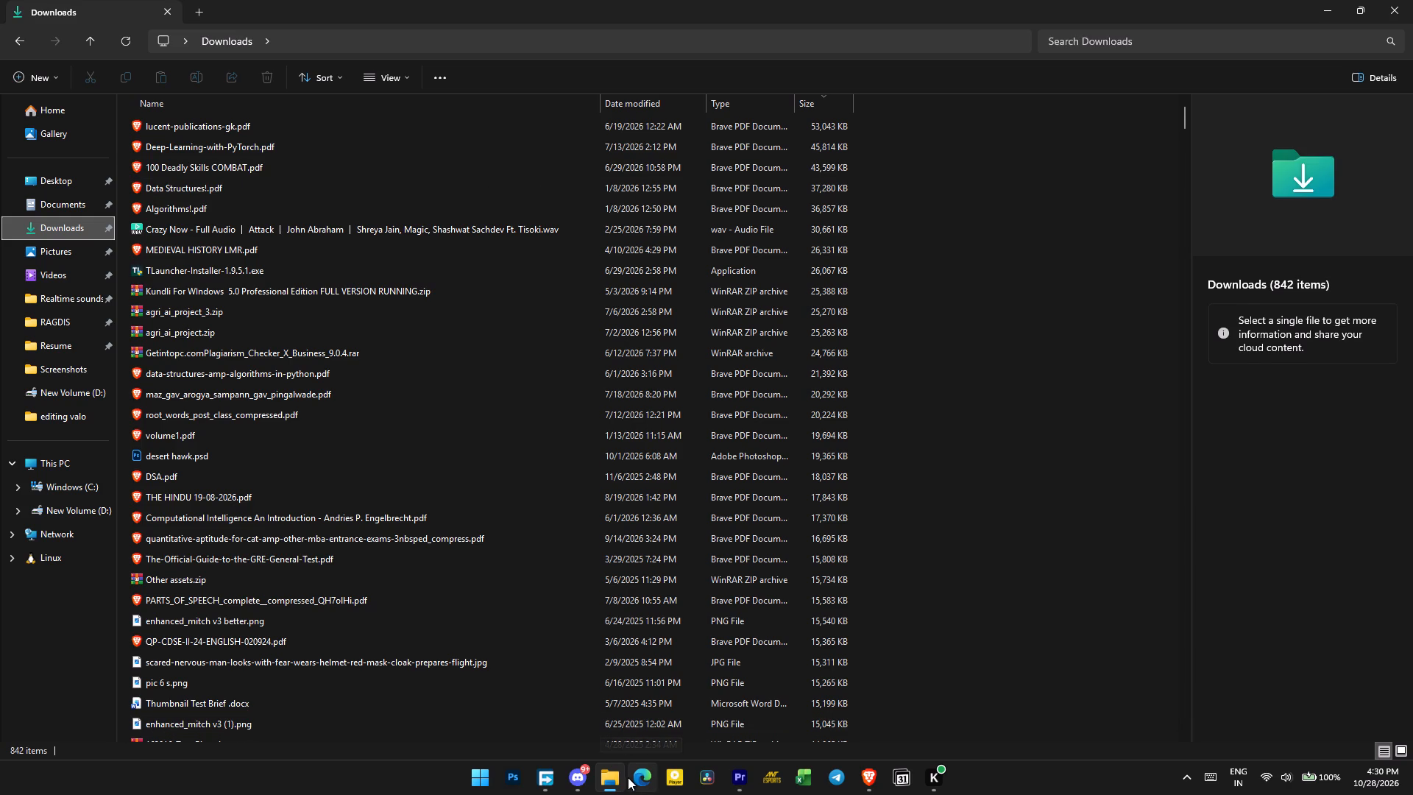
click(531, 782)
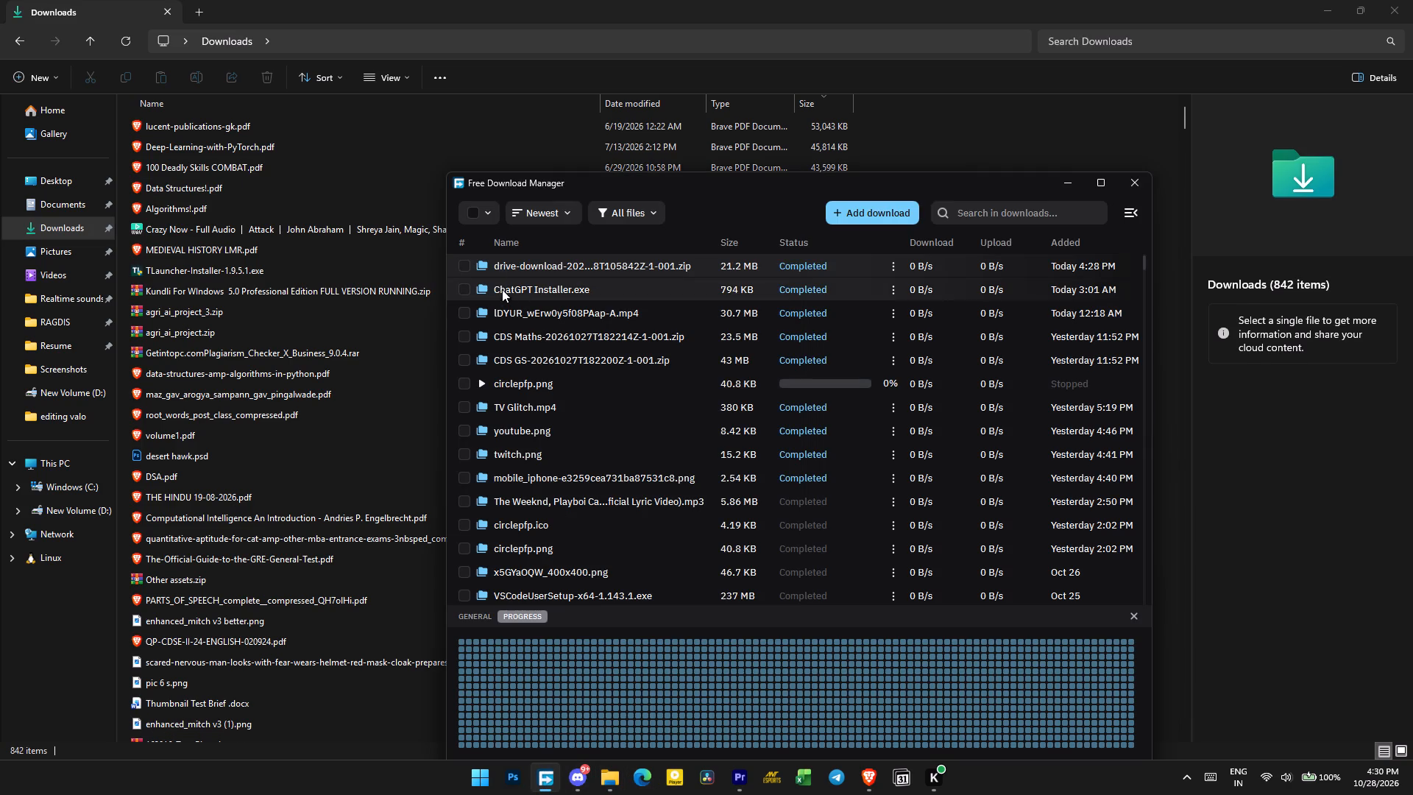
click(481, 263)
key(ctrl+c)
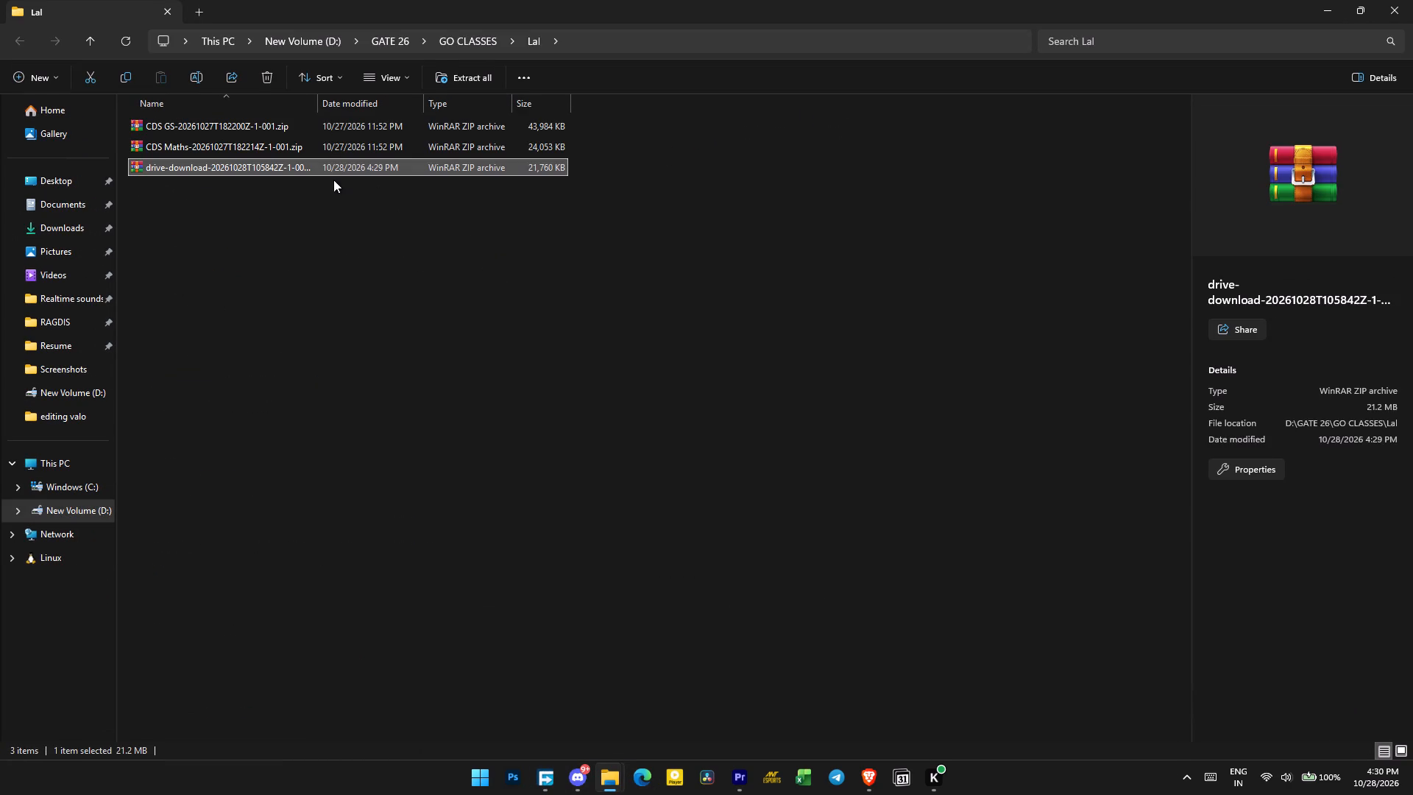
click(327, 249)
click(168, 166)
key(ctrl+x)
click(202, 13)
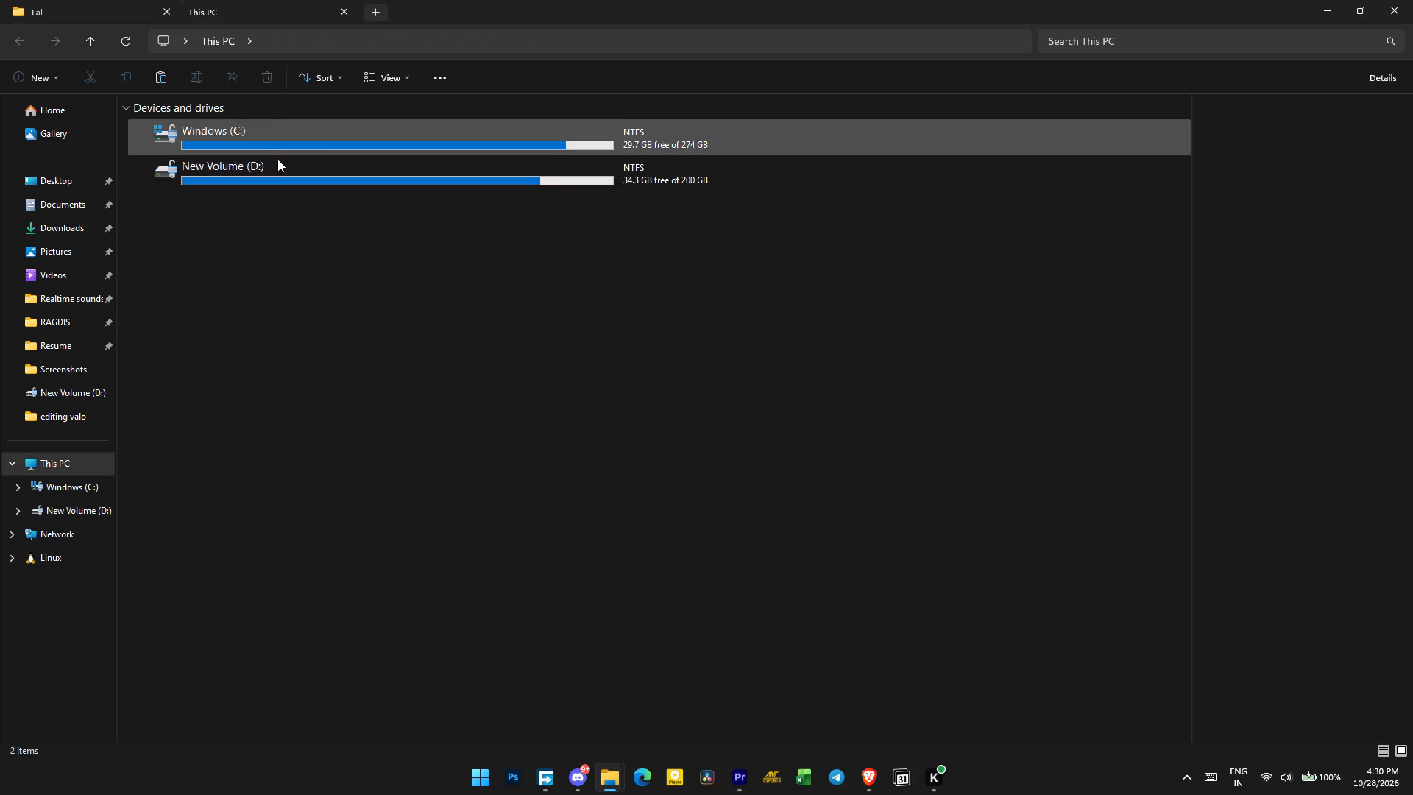
double_click(400, 165)
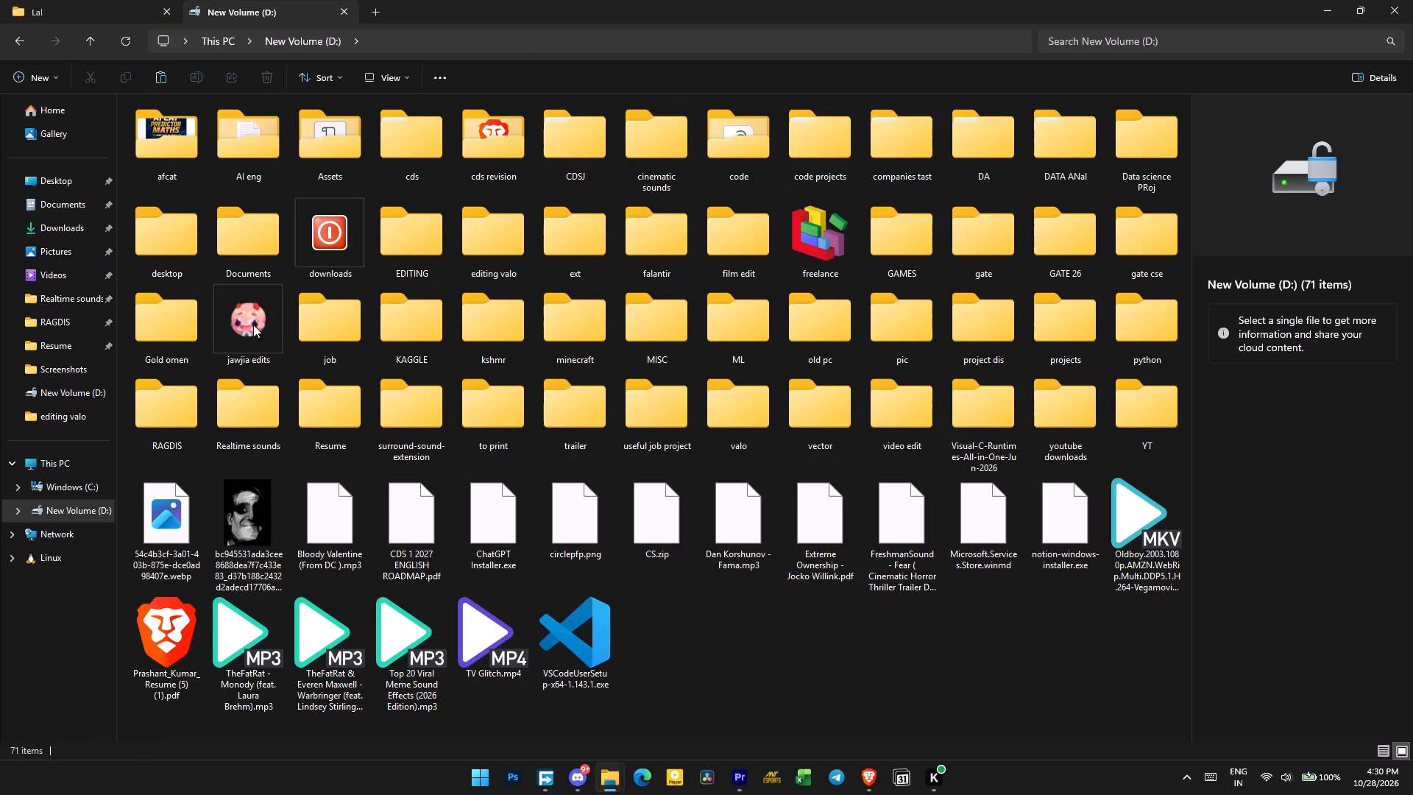
double_click(253, 325)
click(460, 437)
key(ctrl+v)
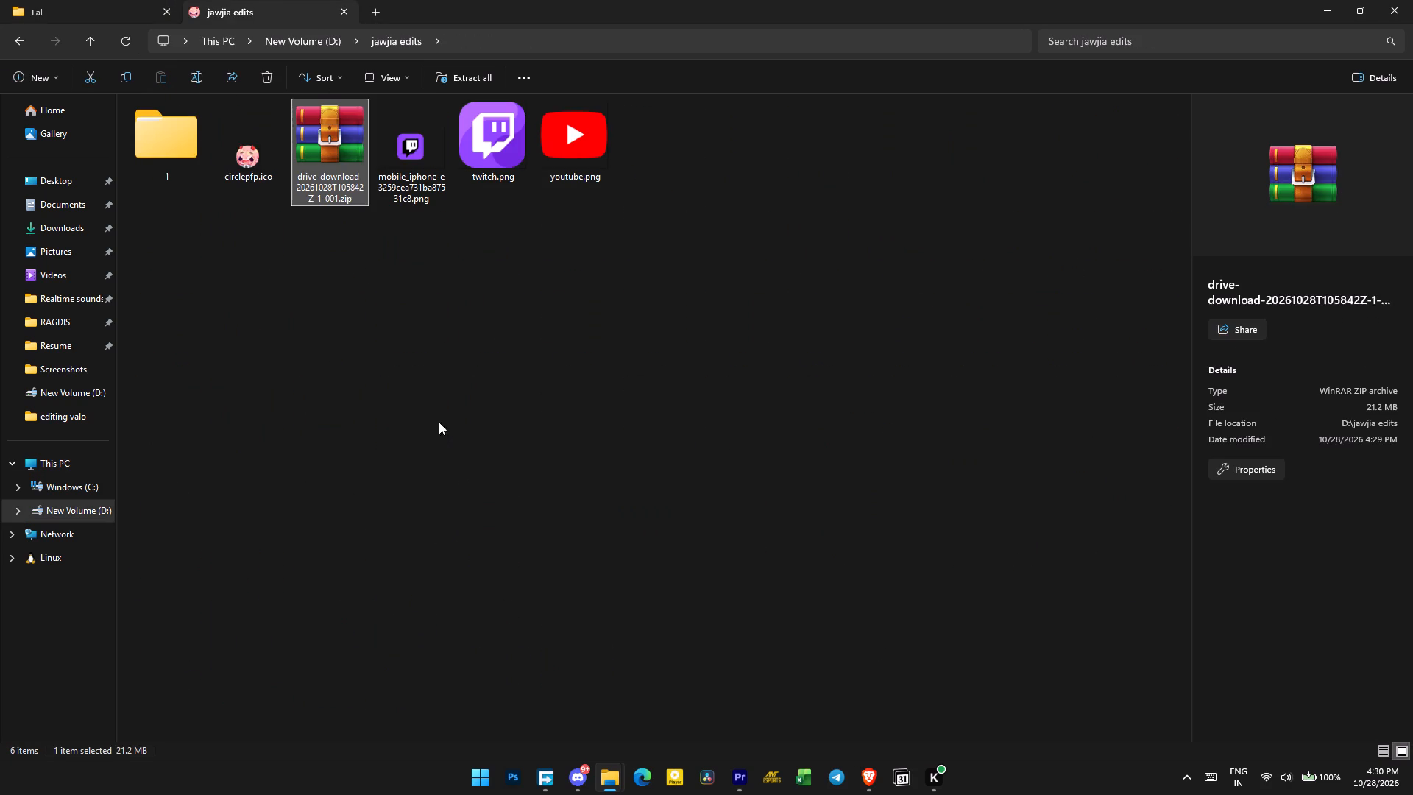
Extract the drive-download zip into its own subfolder inside jawjia edits.
right_click(336, 154)
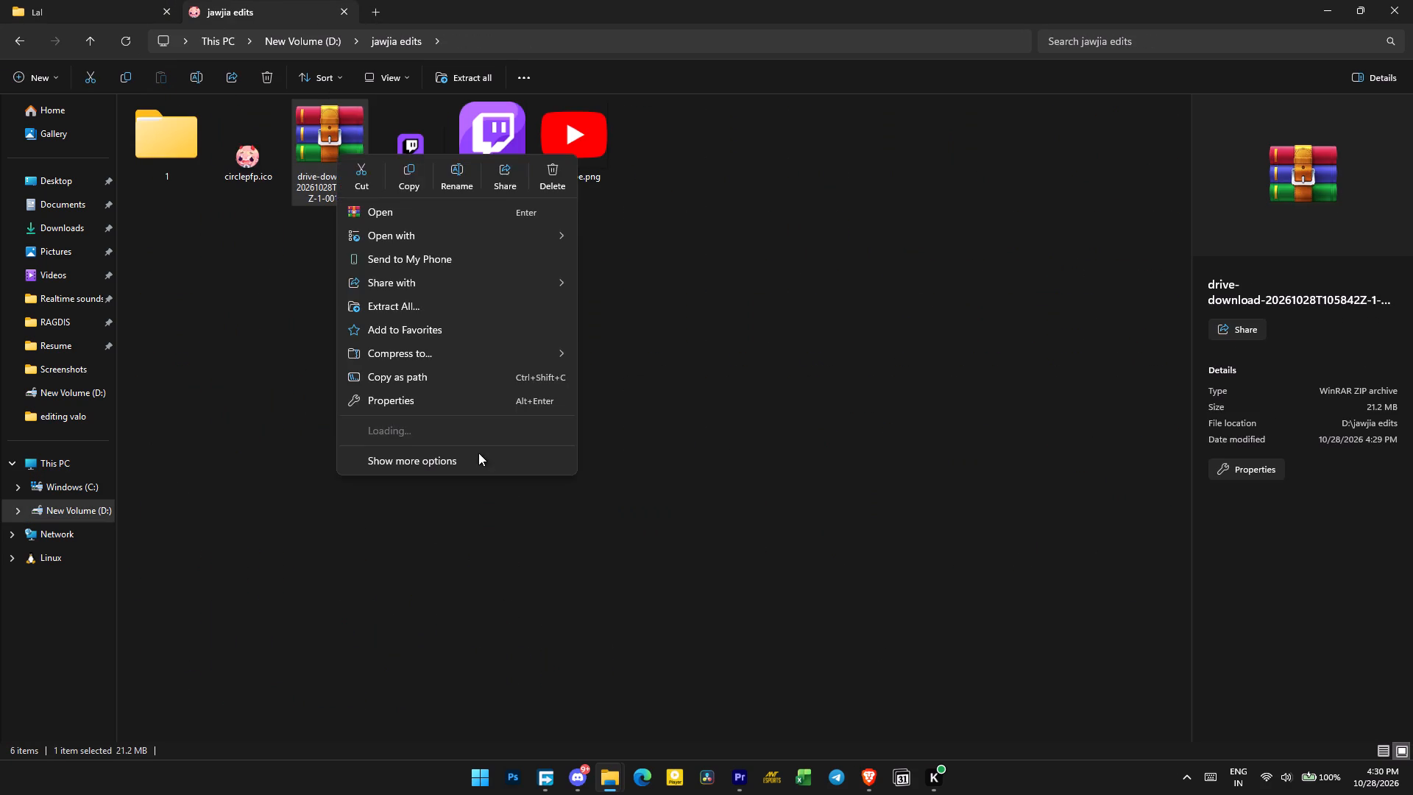
click(446, 74)
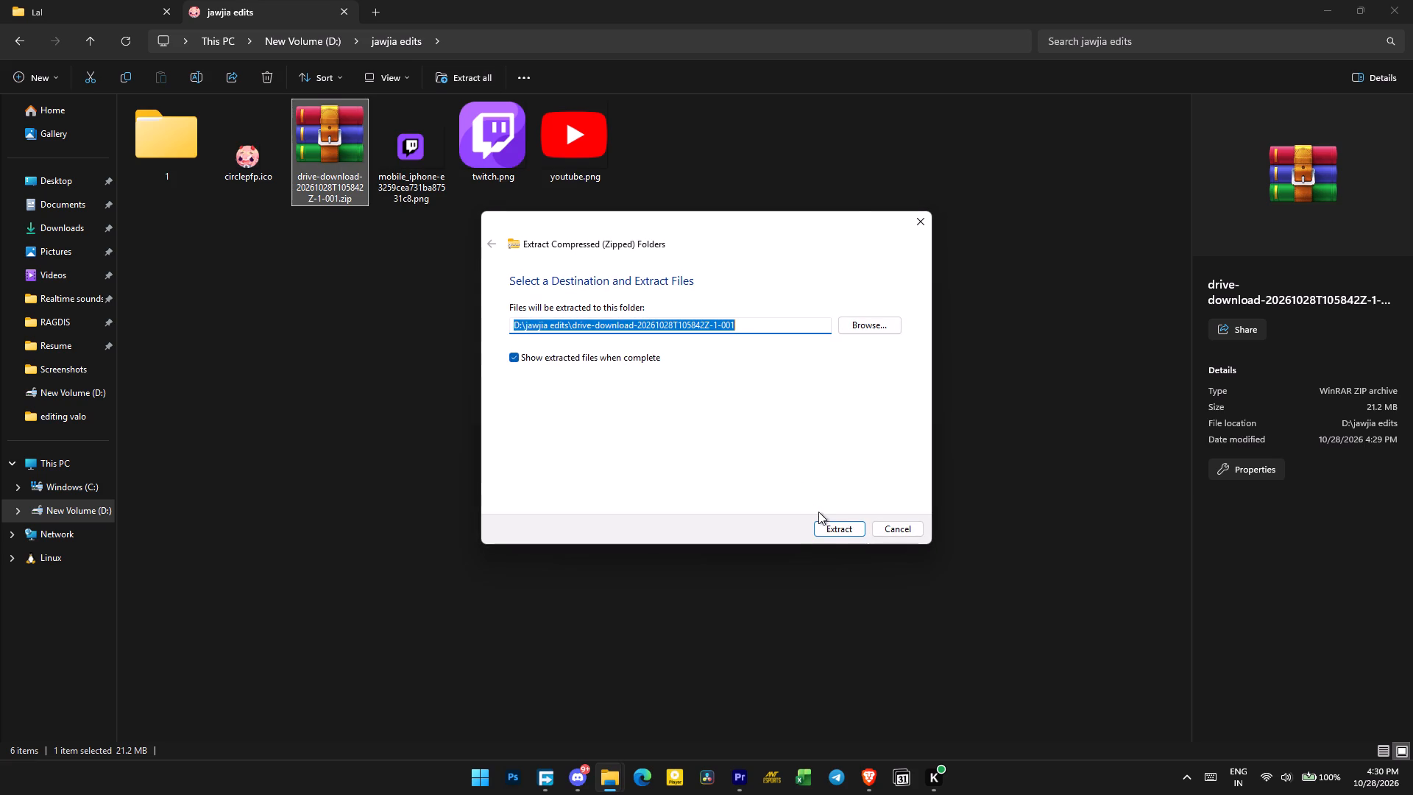
click(836, 536)
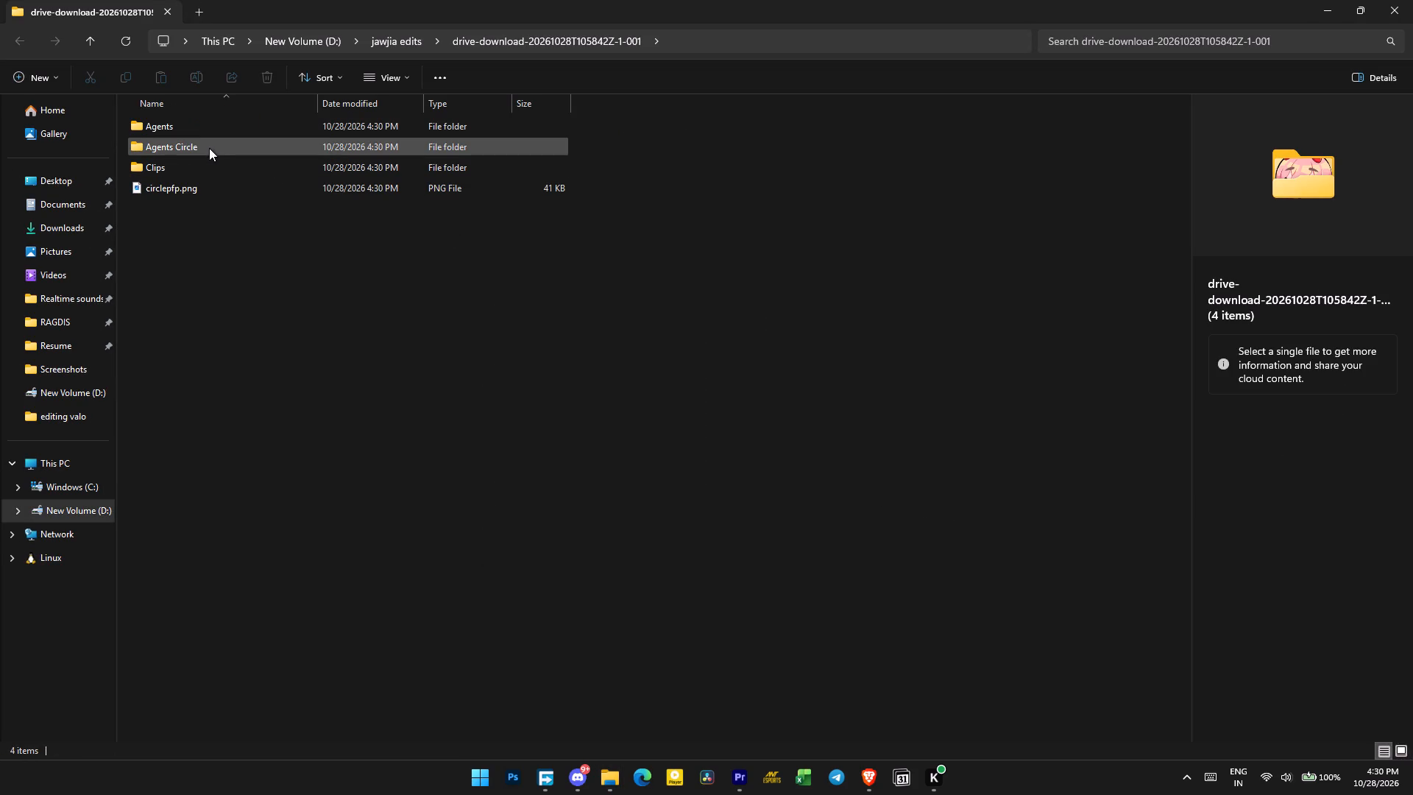
Move the extracted Agents, Agents Circle and Clips folders and circlepfp.png up into the jawjia edits folder.
click(196, 186)
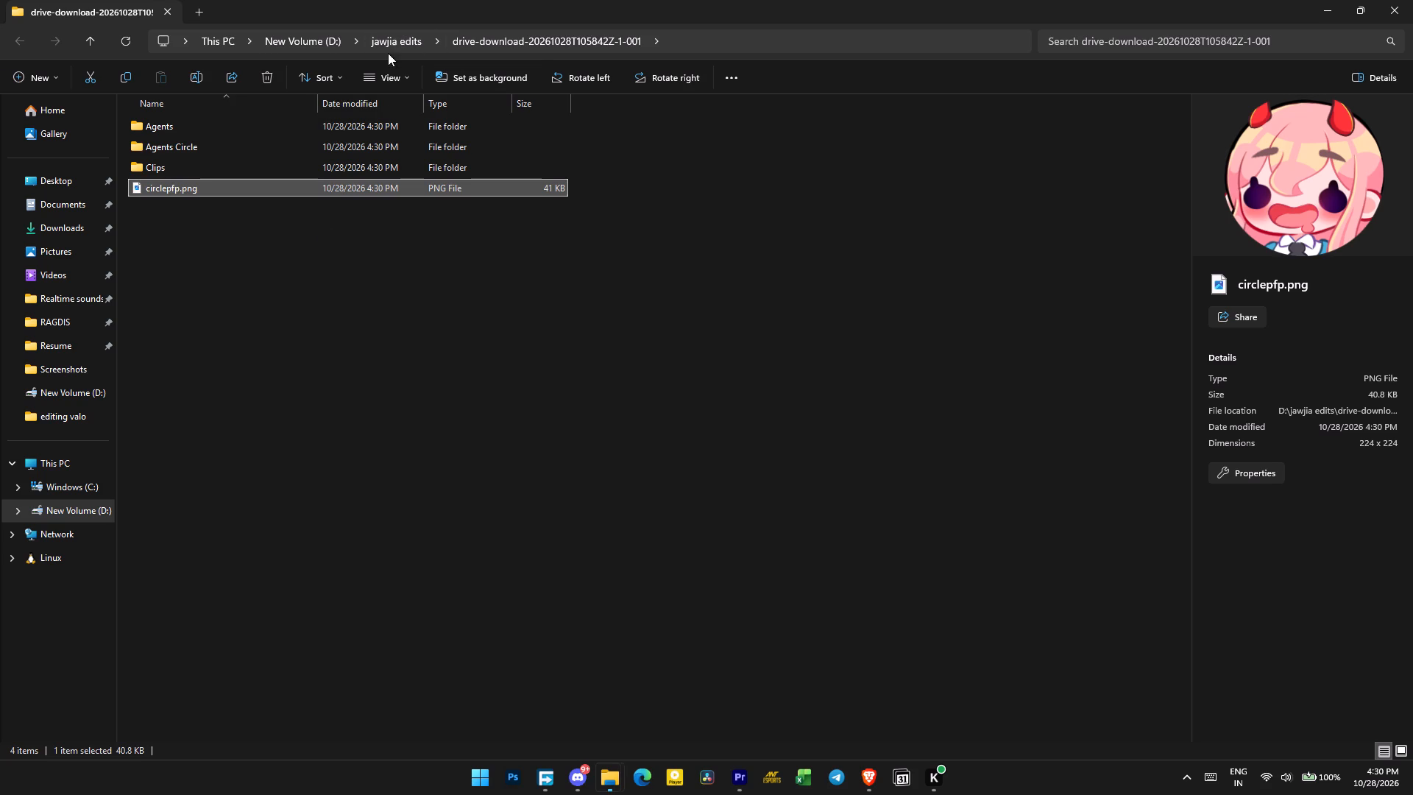
click(388, 53)
click(396, 43)
double_click(265, 158)
drag(194, 322, 231, 82)
key(ctrl+x)
click(396, 40)
click(361, 287)
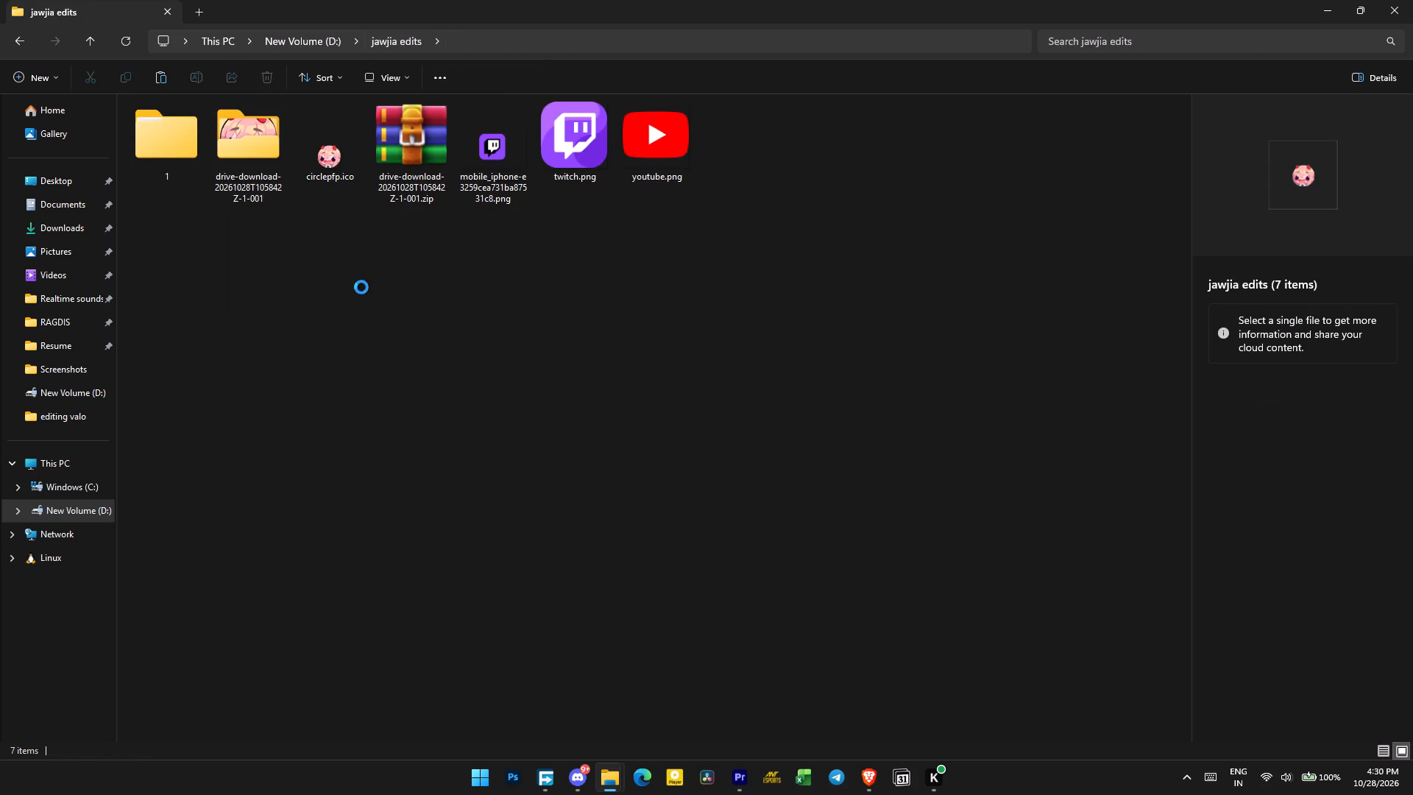
key(ctrl+v)
Delete the emptied drive-download folder from jawjia edits.
click(501, 172)
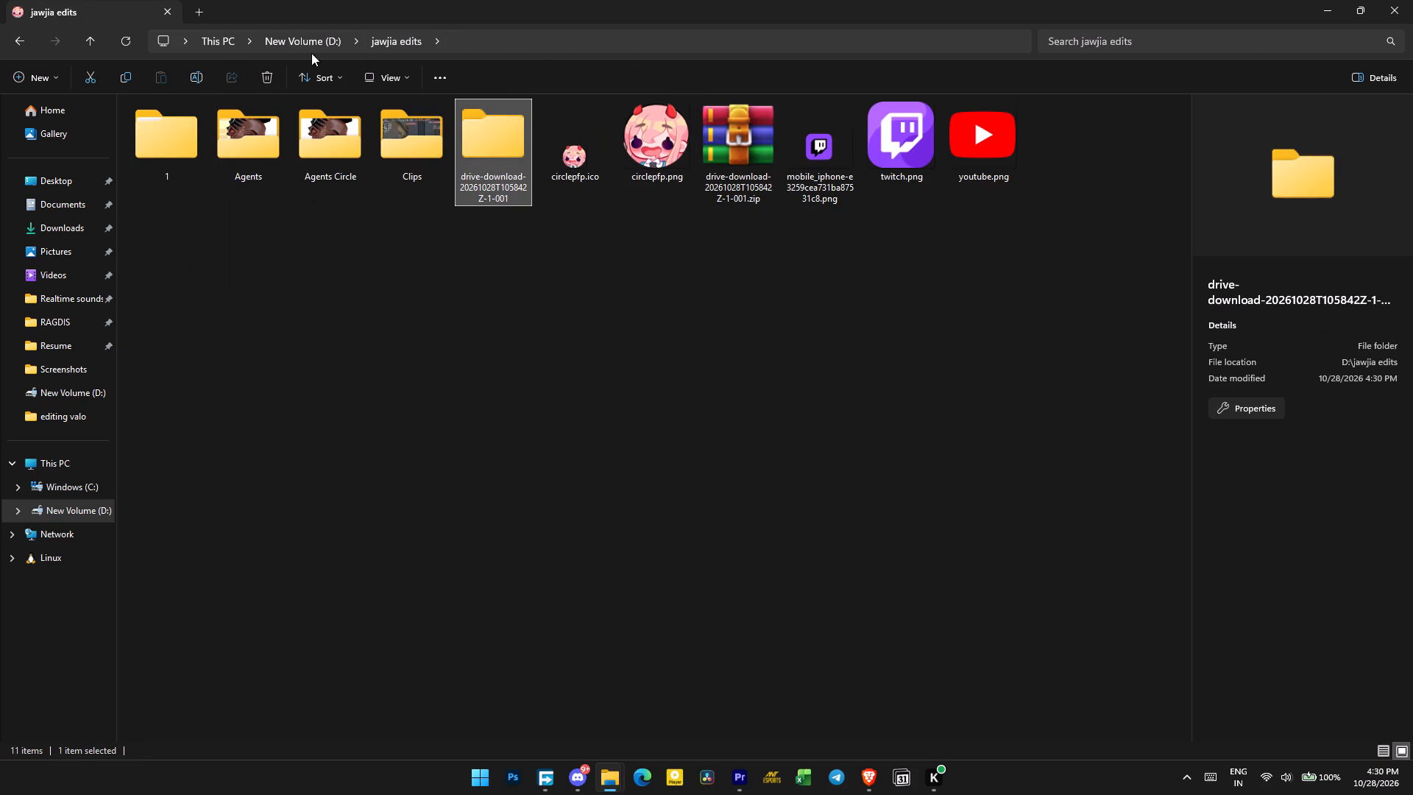
click(275, 74)
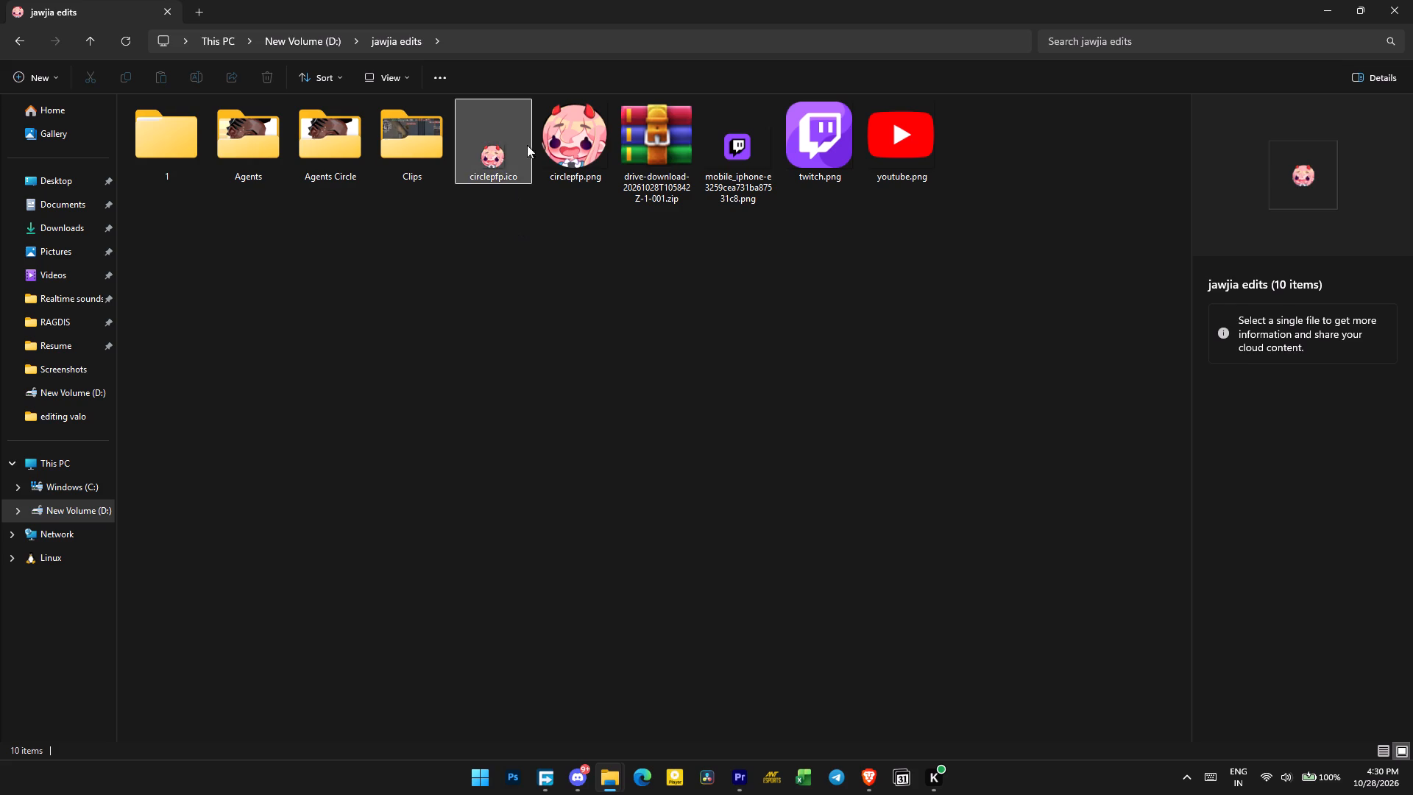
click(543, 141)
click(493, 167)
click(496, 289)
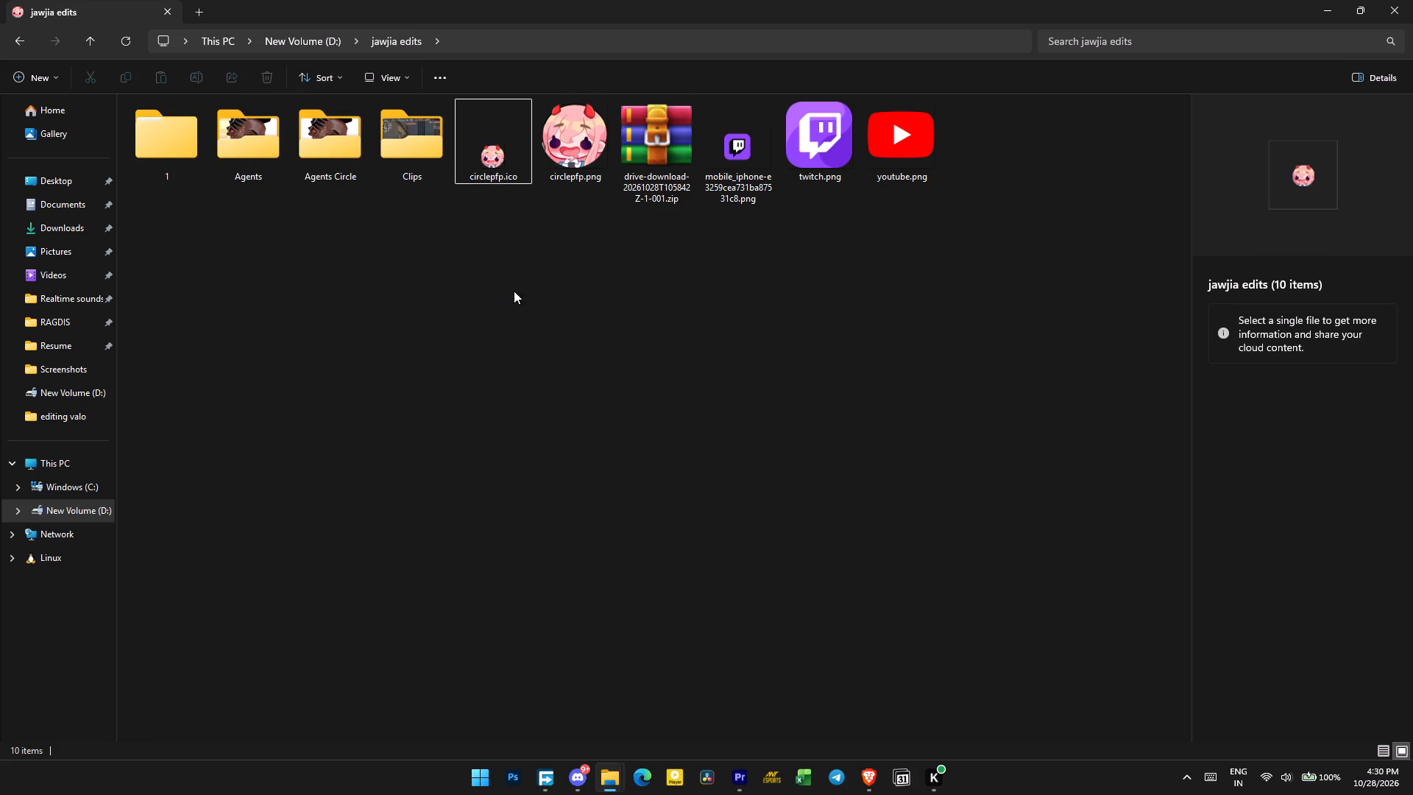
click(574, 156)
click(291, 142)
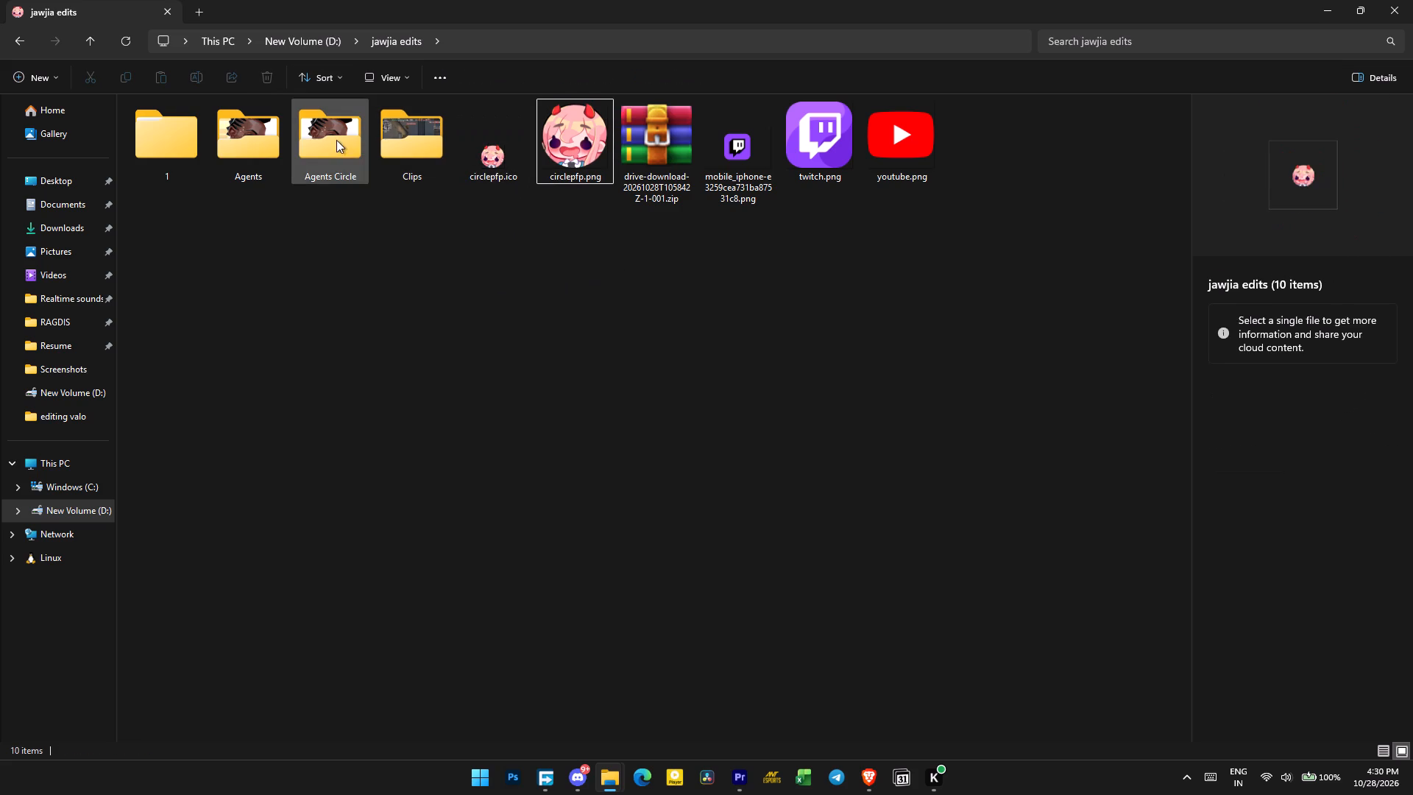
Close the duplicate jawjia edits window and float the remaining one over the Premiere Pro workspace.
click(734, 771)
click(612, 774)
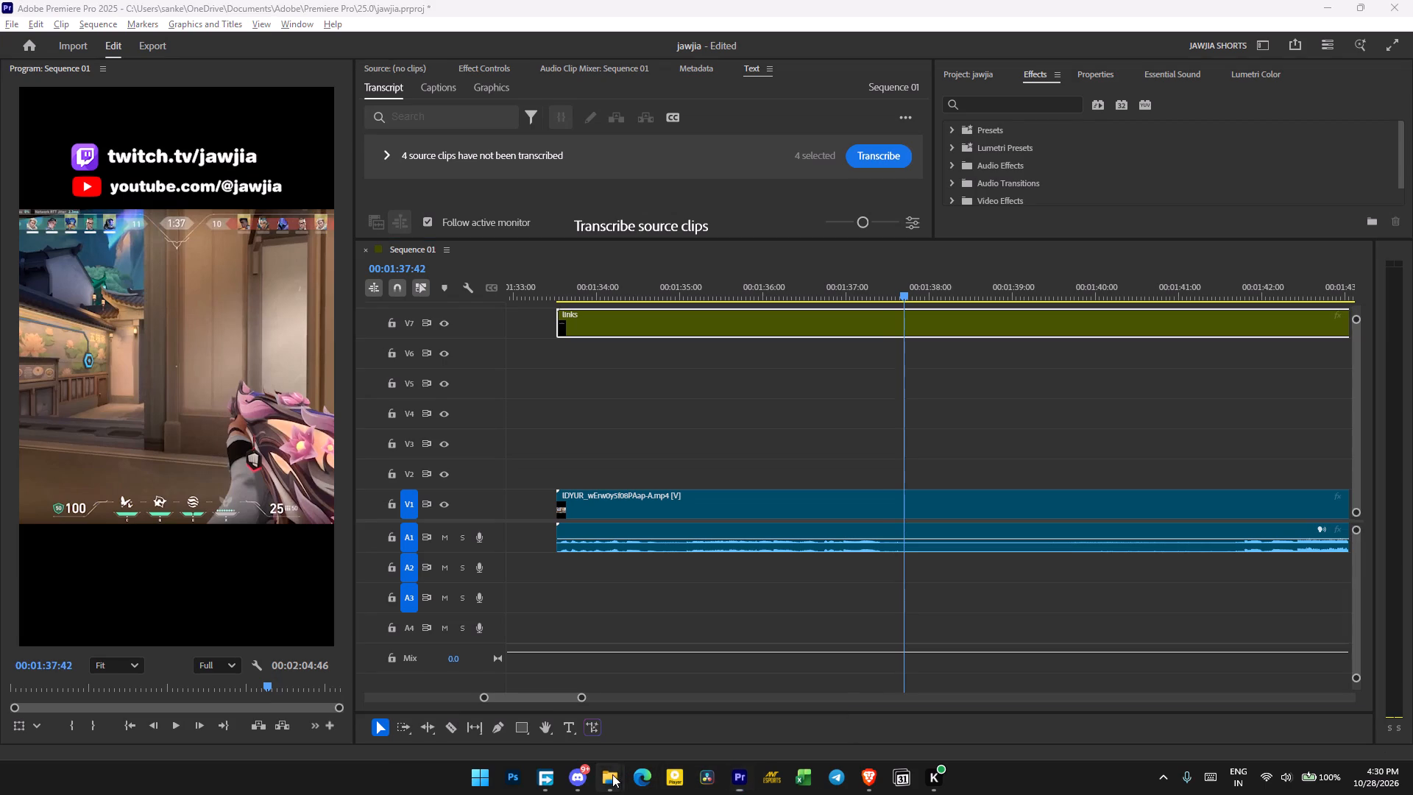
click(522, 651)
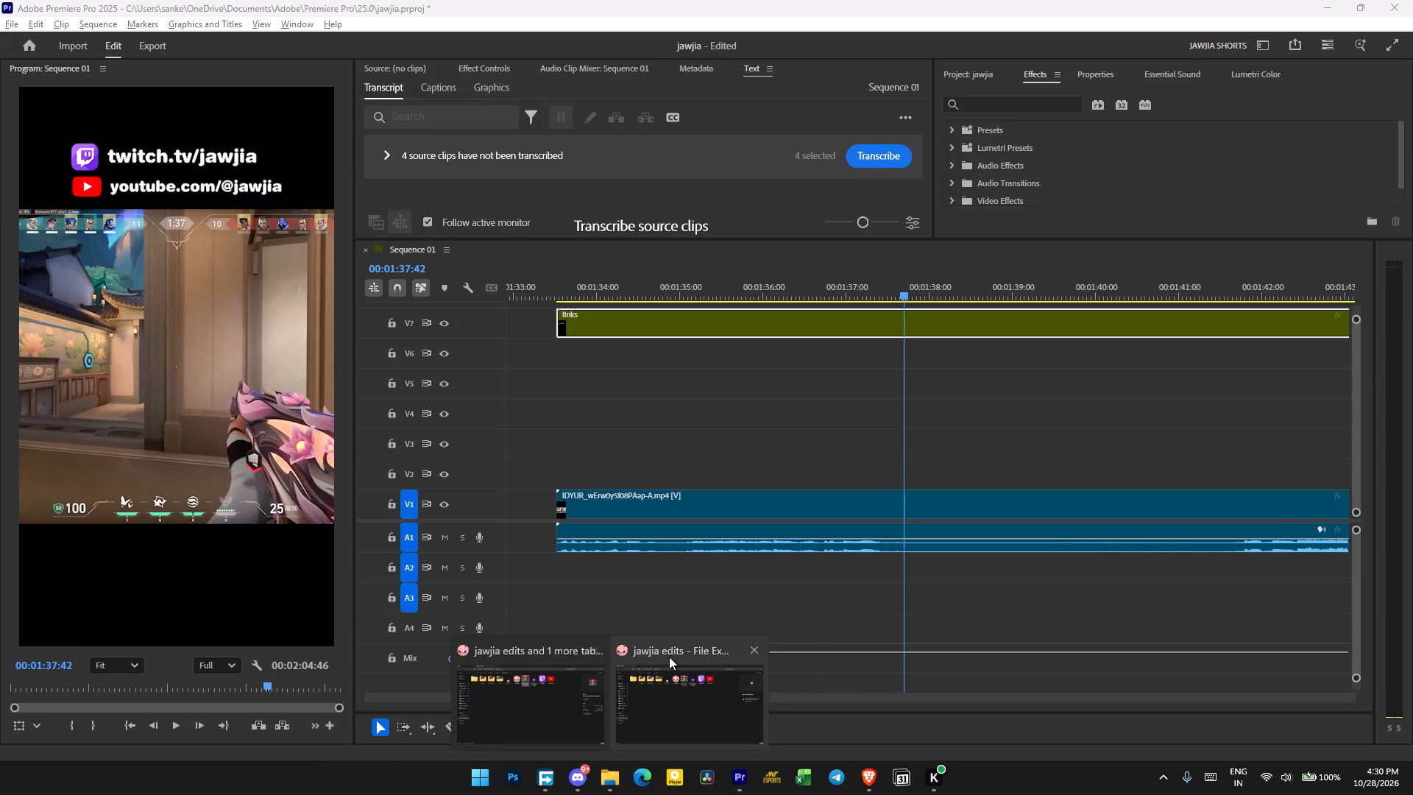
click(751, 646)
click(605, 688)
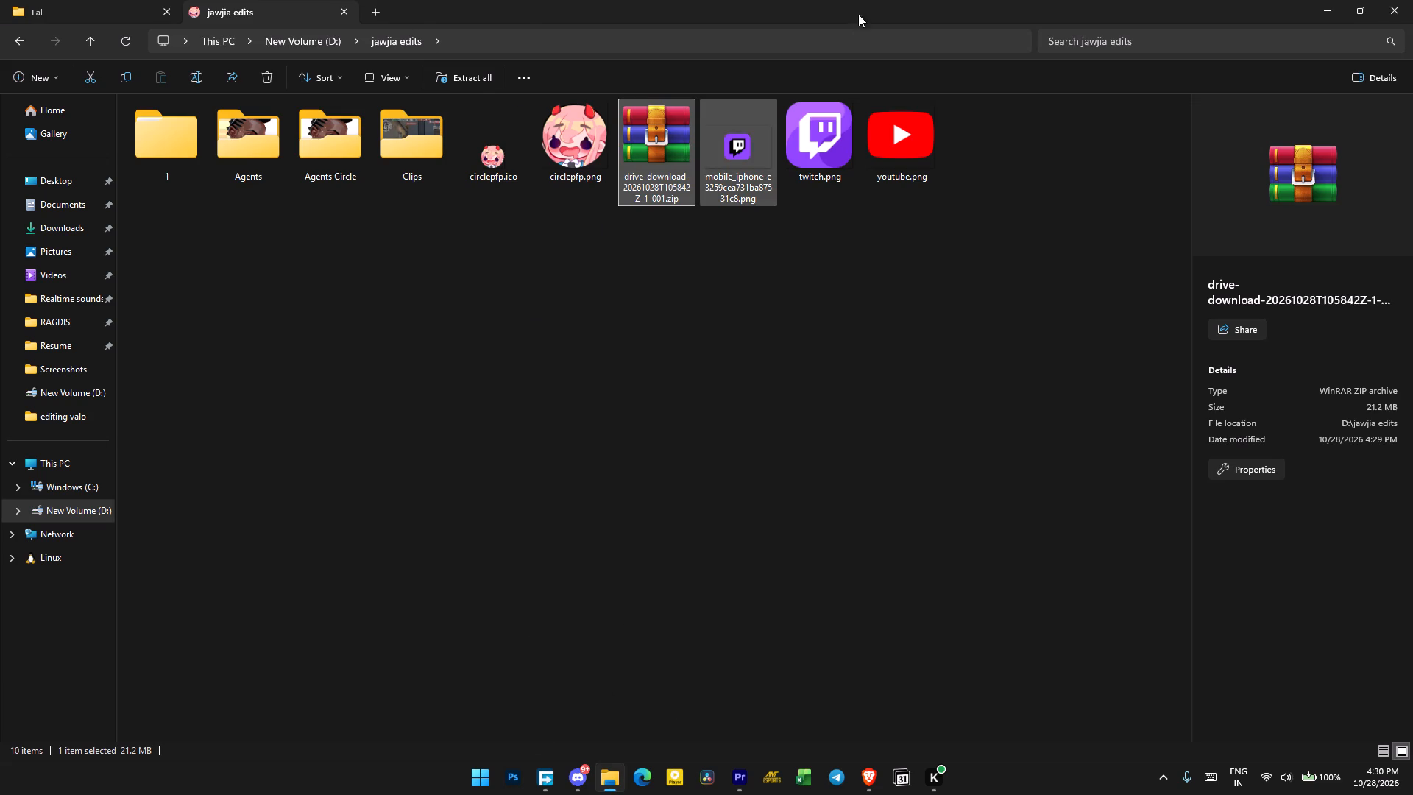
drag(858, 14, 559, 86)
Place ChamberCircle.png from the Agents Circle folder on track V4 of Sequence 01, near 00:01:38.
double_click(443, 230)
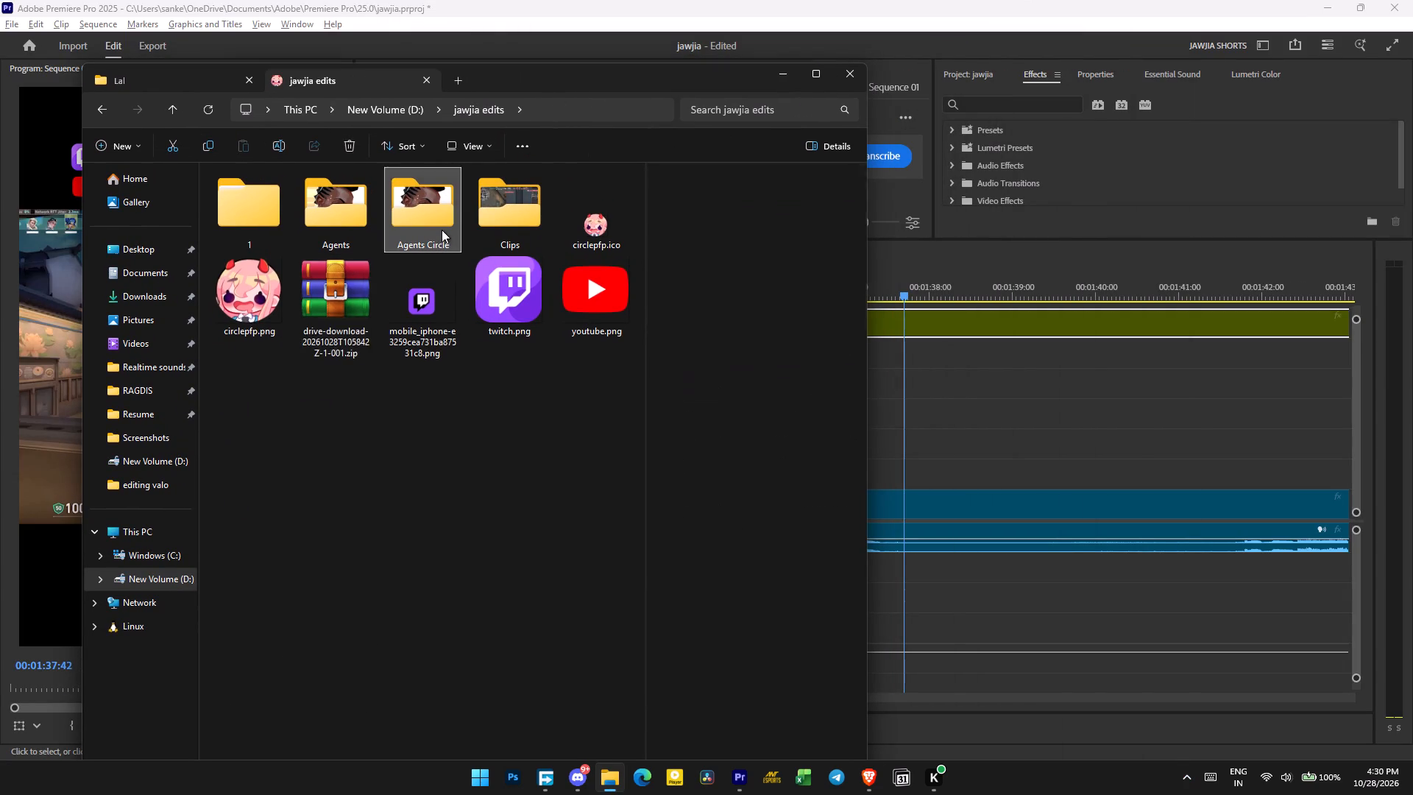
drag(602, 215, 931, 428)
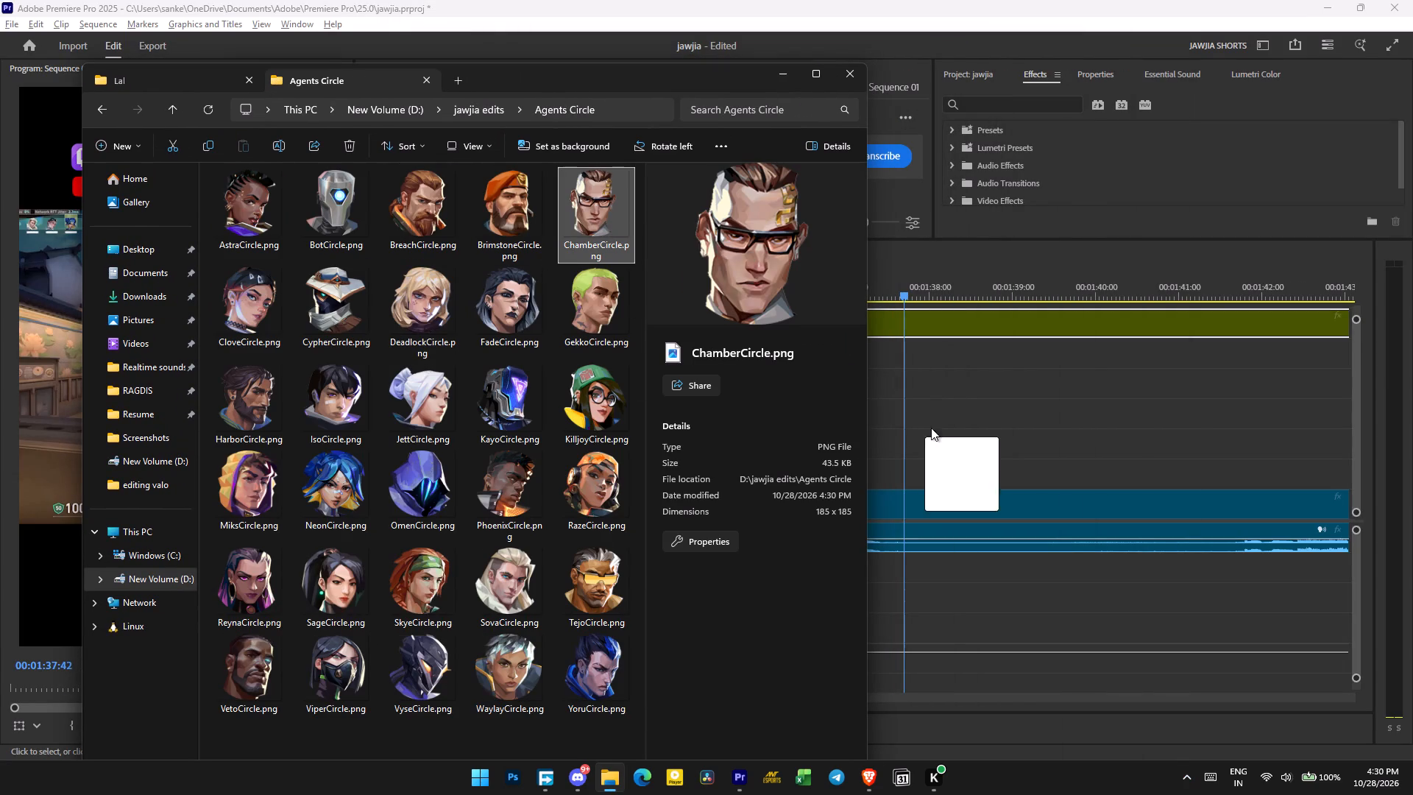
drag(931, 428, 932, 426)
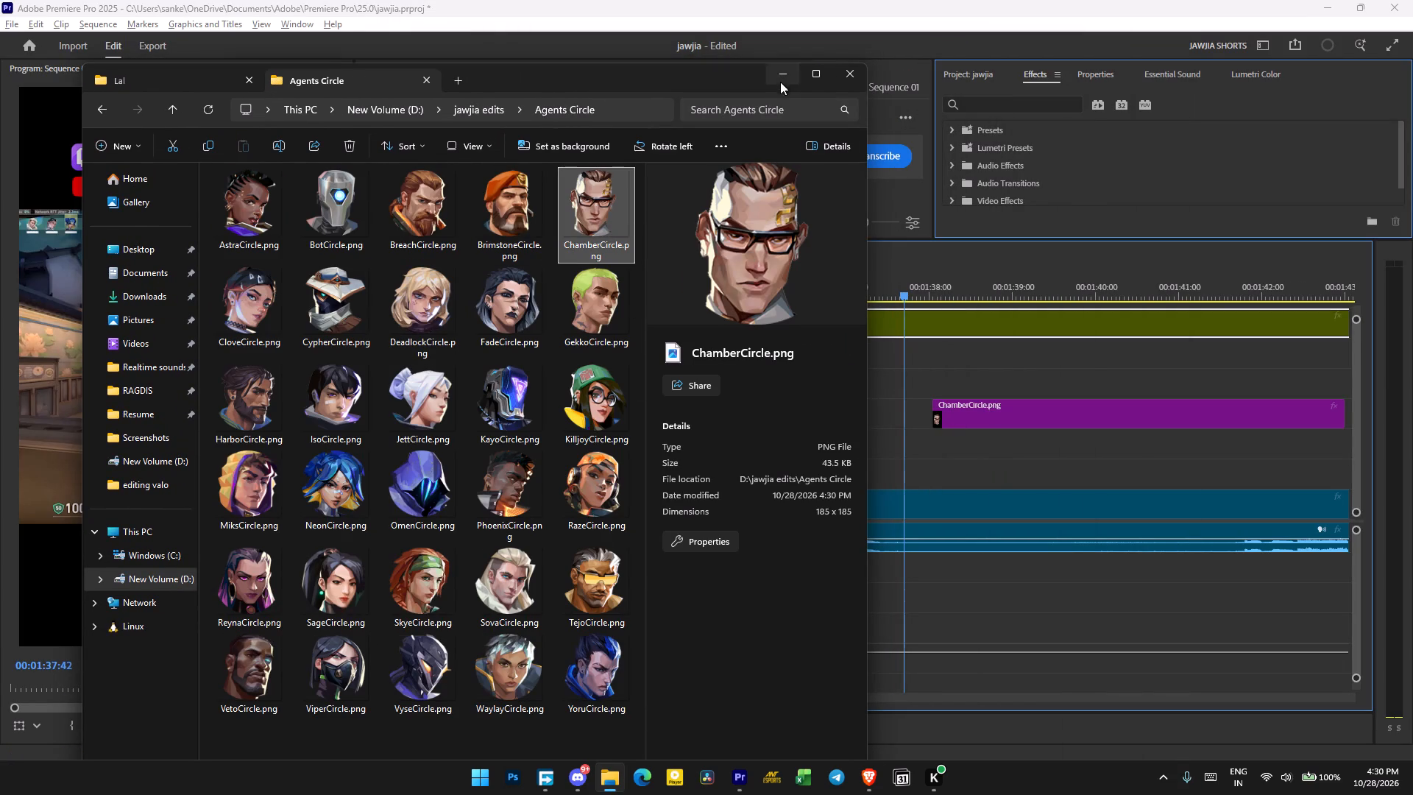
click(780, 79)
Move the ChamberCircle clip on V4 to the start of the gameplay clip and trim it to about 0.8 seconds.
drag(986, 400, 603, 411)
drag(964, 411, 619, 397)
click(732, 372)
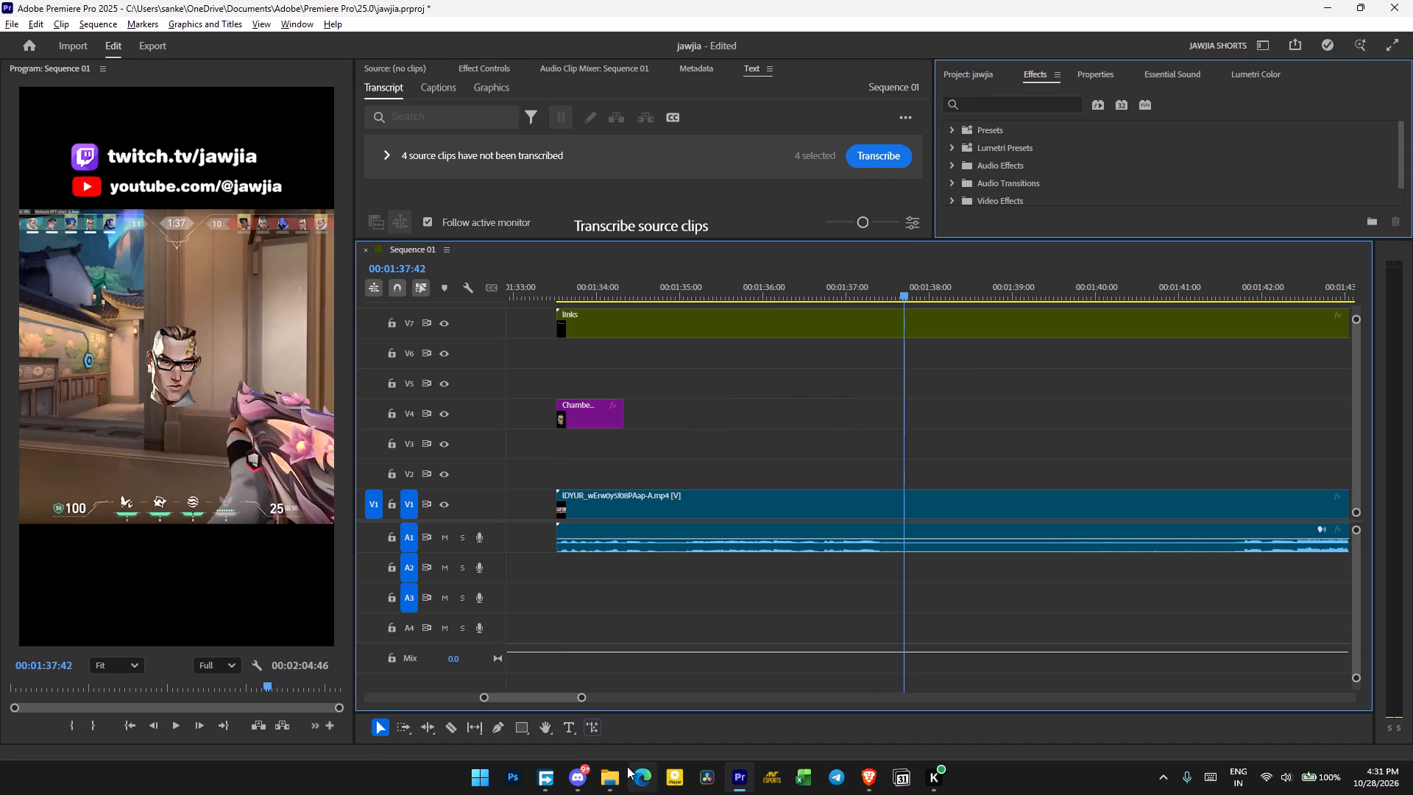
Place circlepfp.png from the jawjia edits folder on track V4, just after the opening ChamberCircle clip.
click(611, 771)
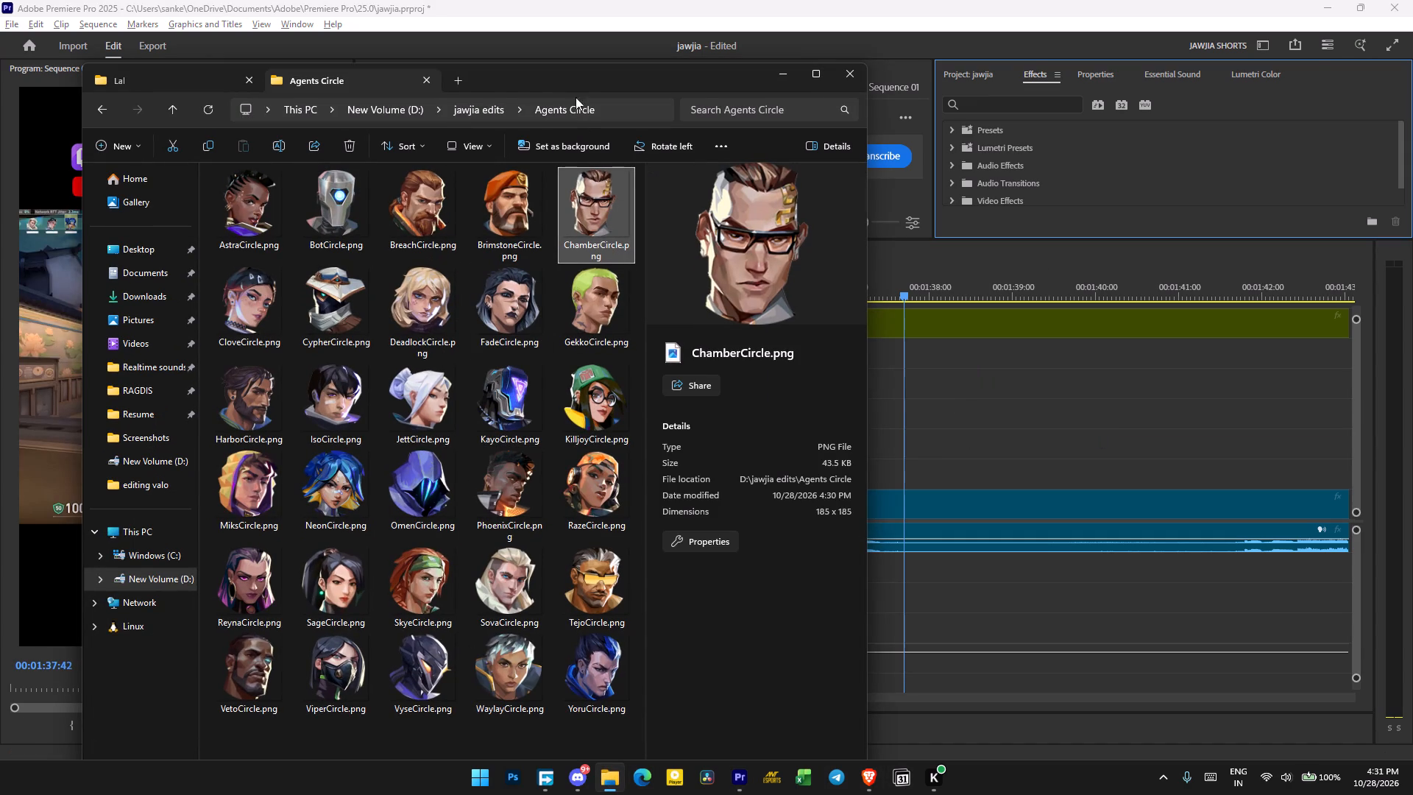
click(163, 80)
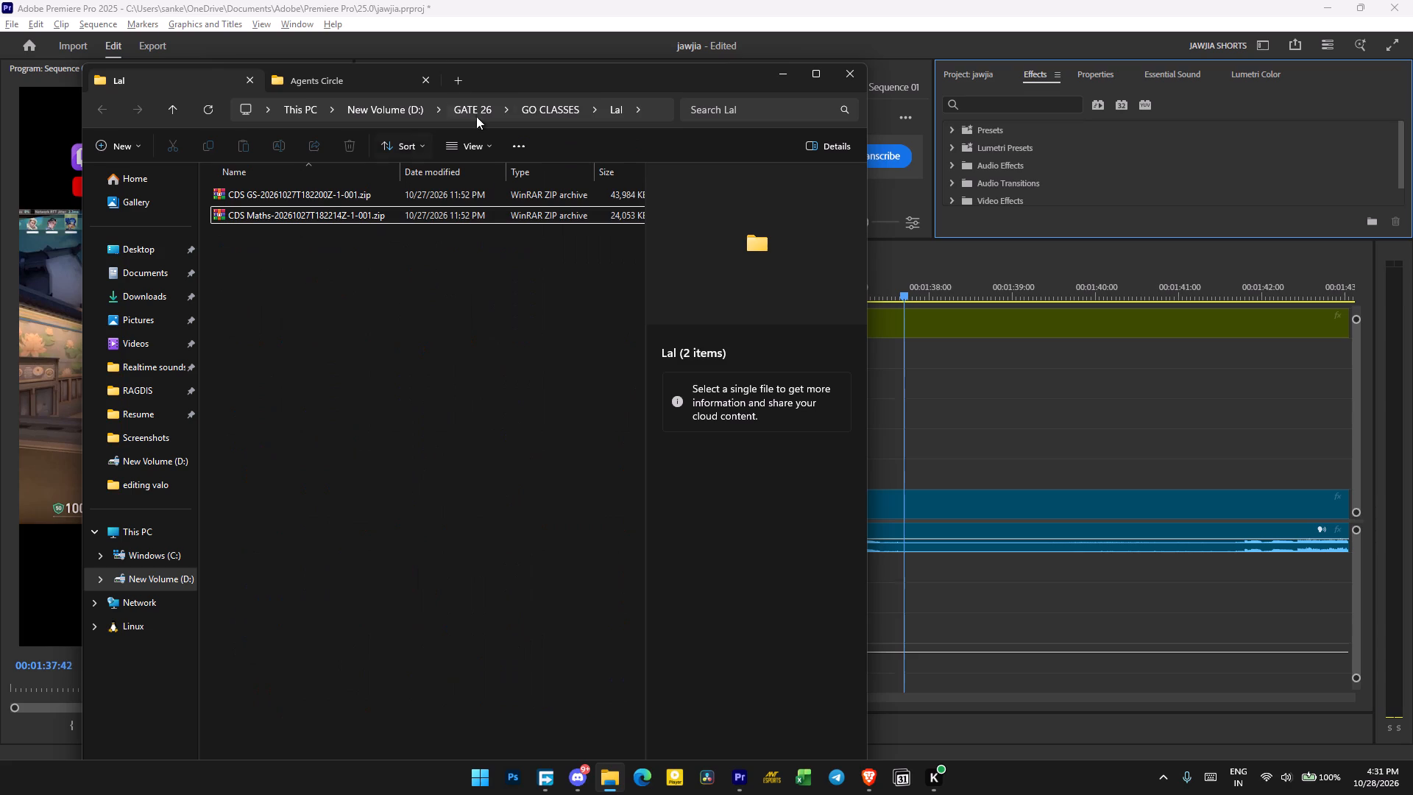
click(381, 82)
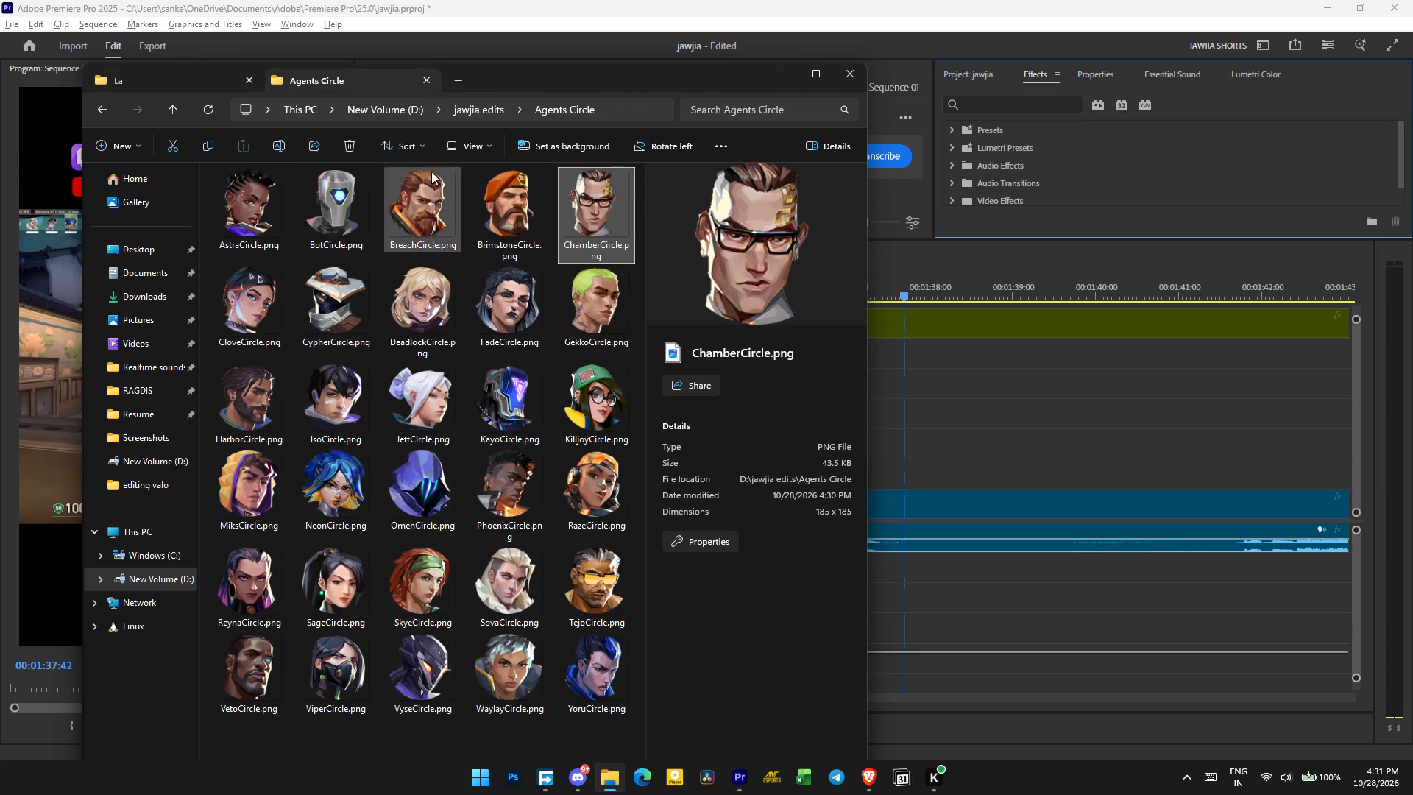
click(470, 101)
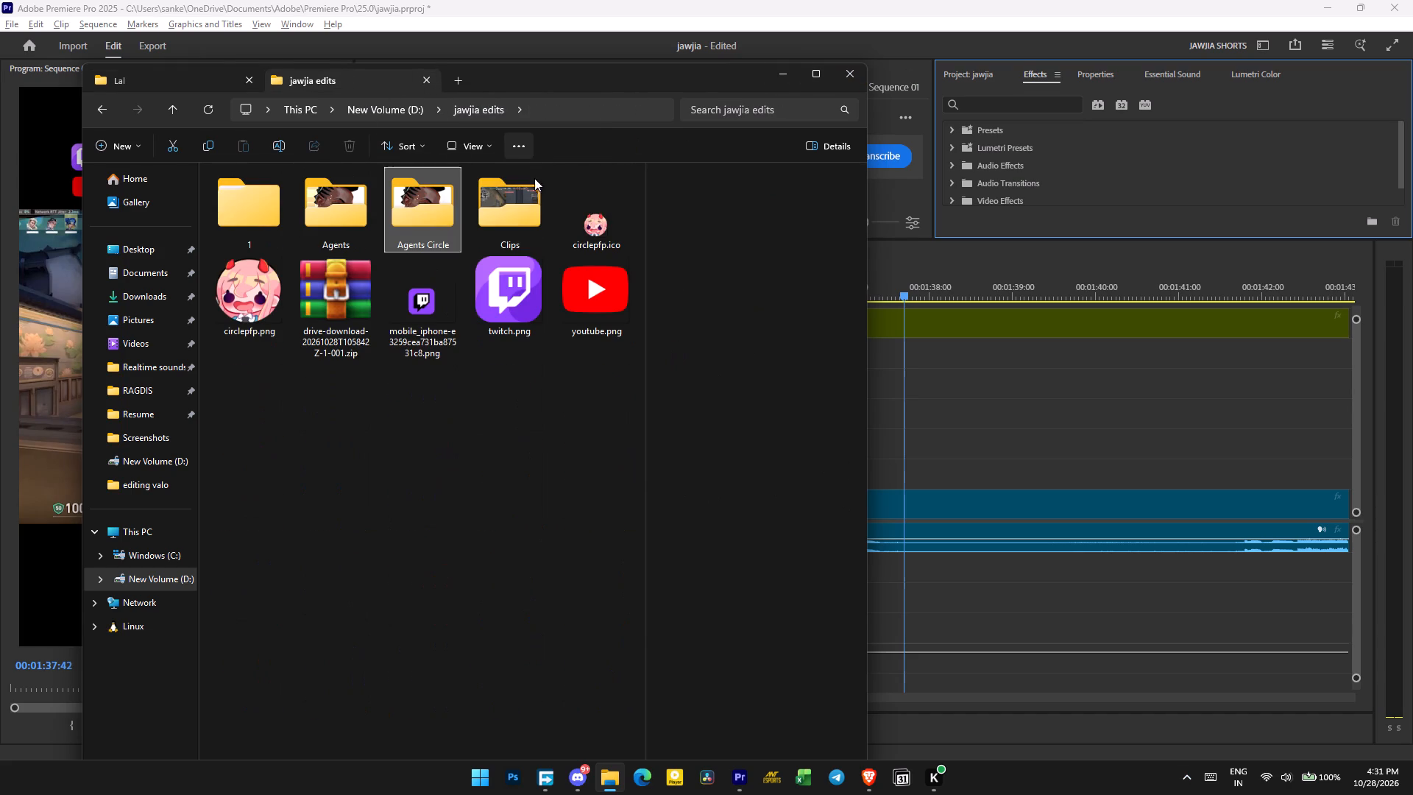
click(514, 219)
drag(276, 281, 796, 416)
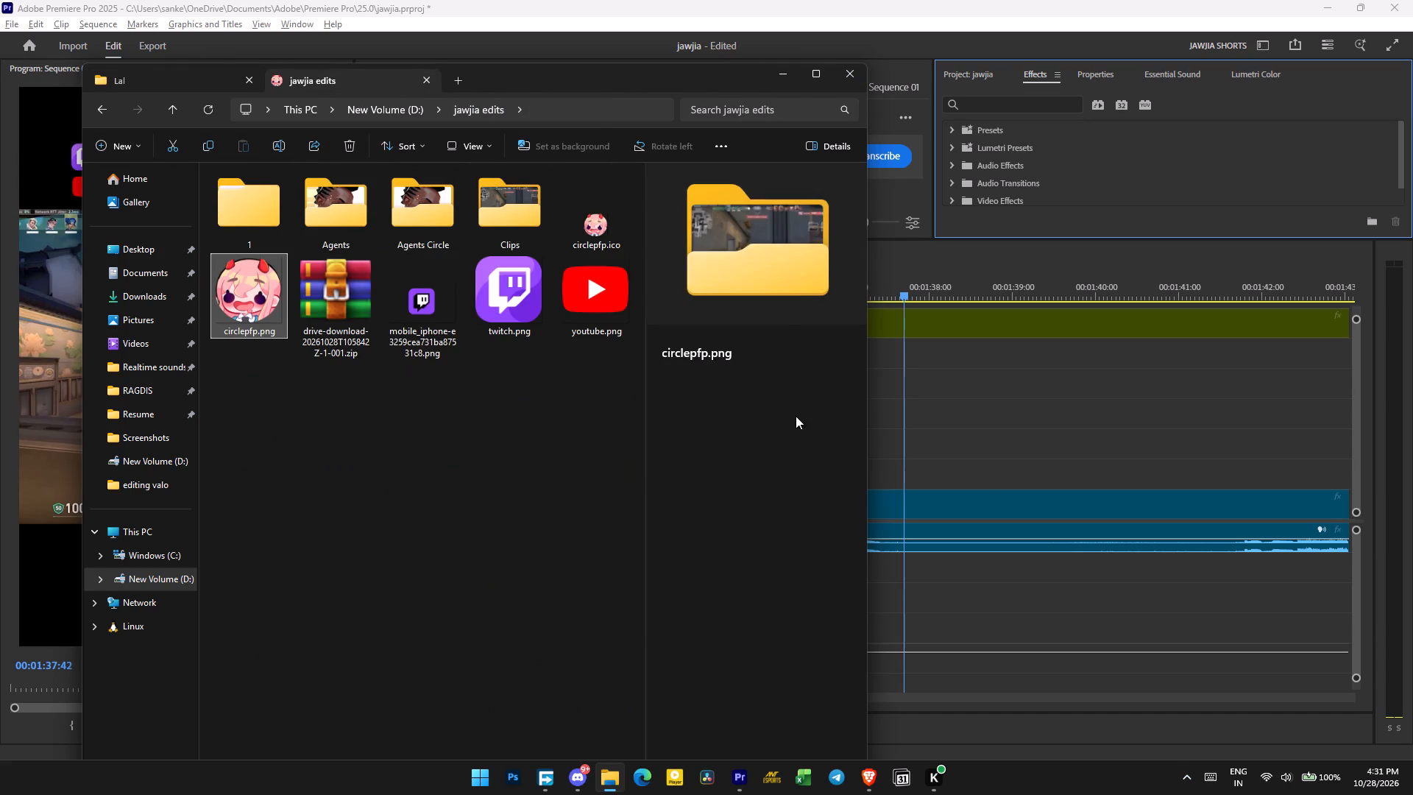
drag(796, 416, 917, 415)
drag(1025, 413, 819, 411)
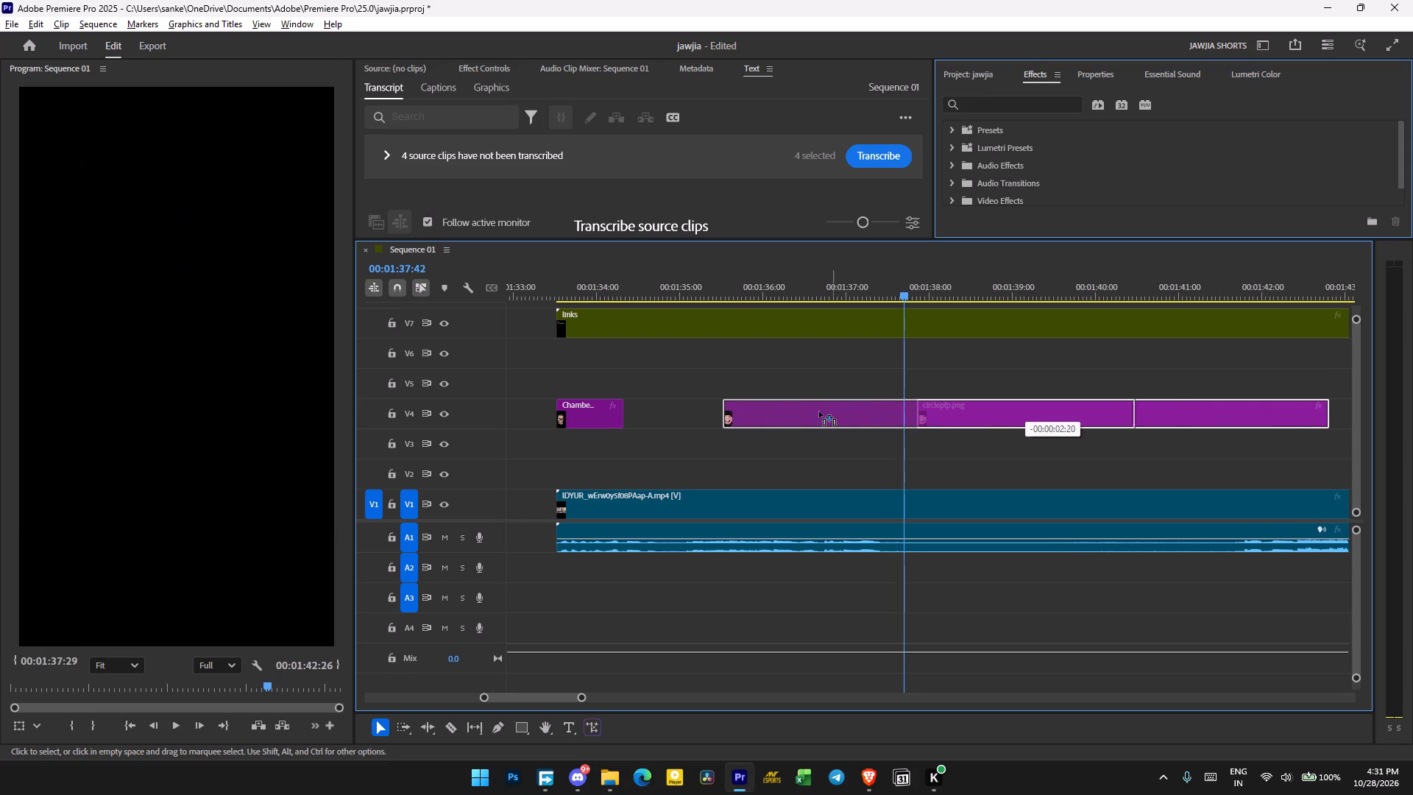
drag(819, 411, 742, 411)
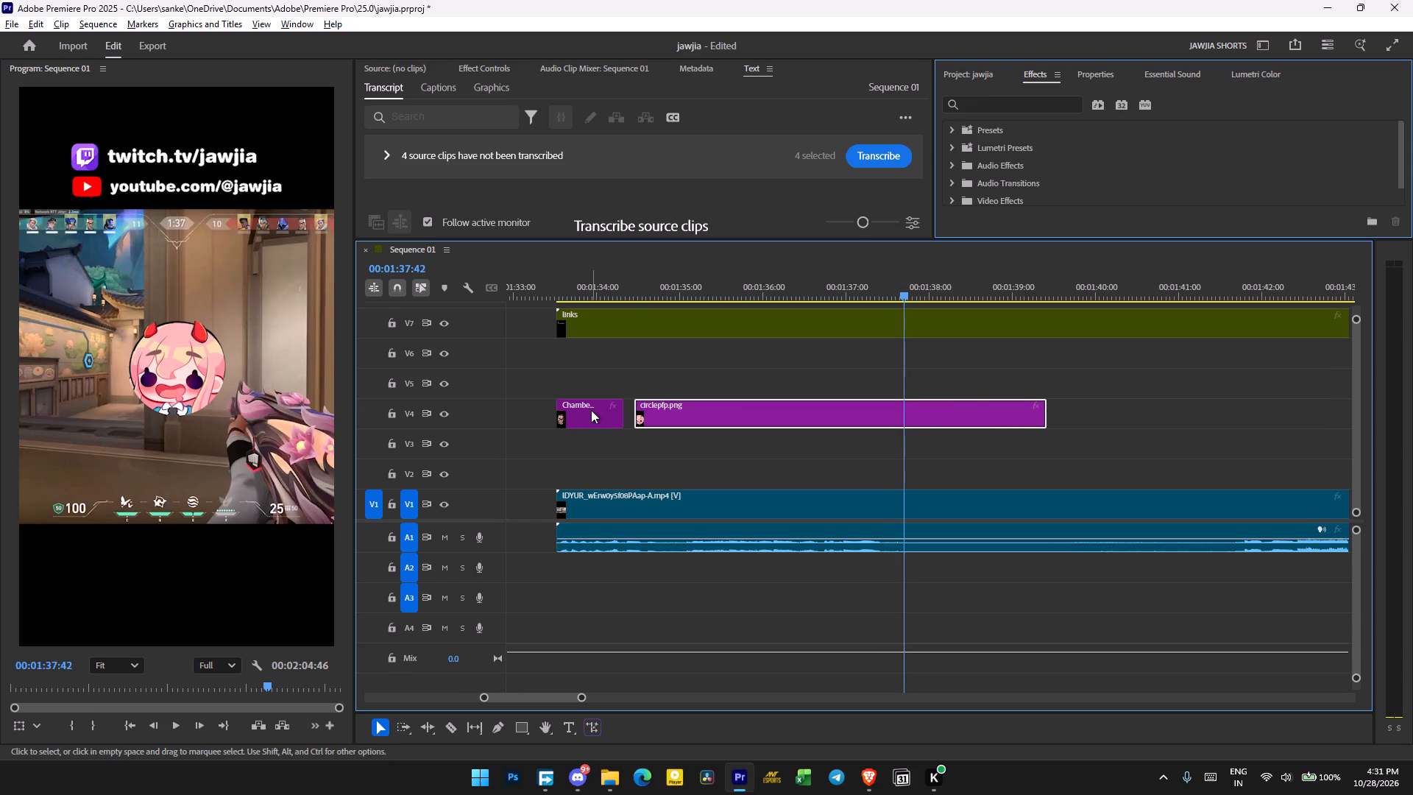
Duplicate the opening ChamberCircle clip on track V4 at about 00:01:41.
click(591, 410)
key(ctrl+c)
scroll(858, 386, down, 5)
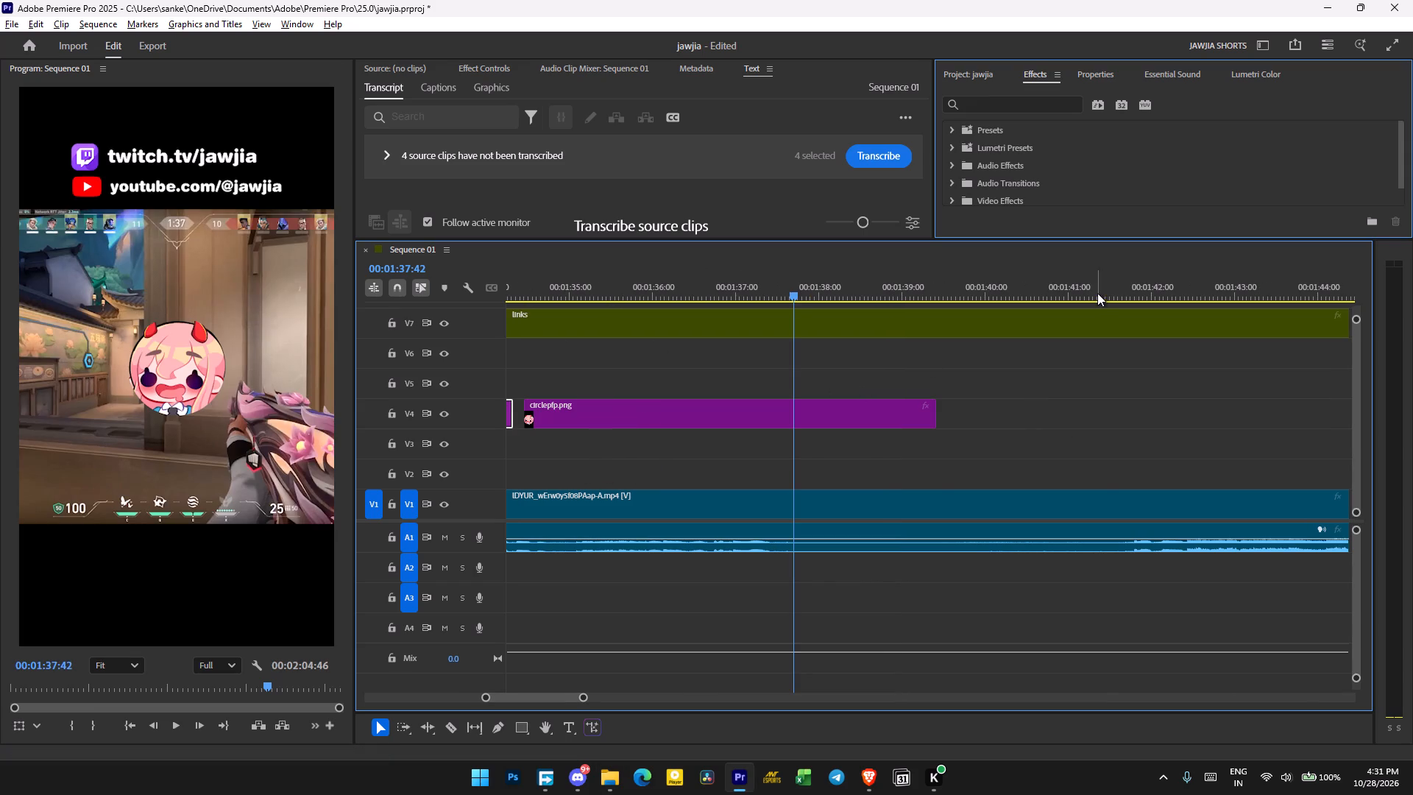
click(1103, 285)
key(ctrl+v)
Trim the end of the circlepfp clip on V4 to leave about 1 second.
drag(938, 412, 606, 414)
click(826, 388)
scroll(835, 397, up, 3)
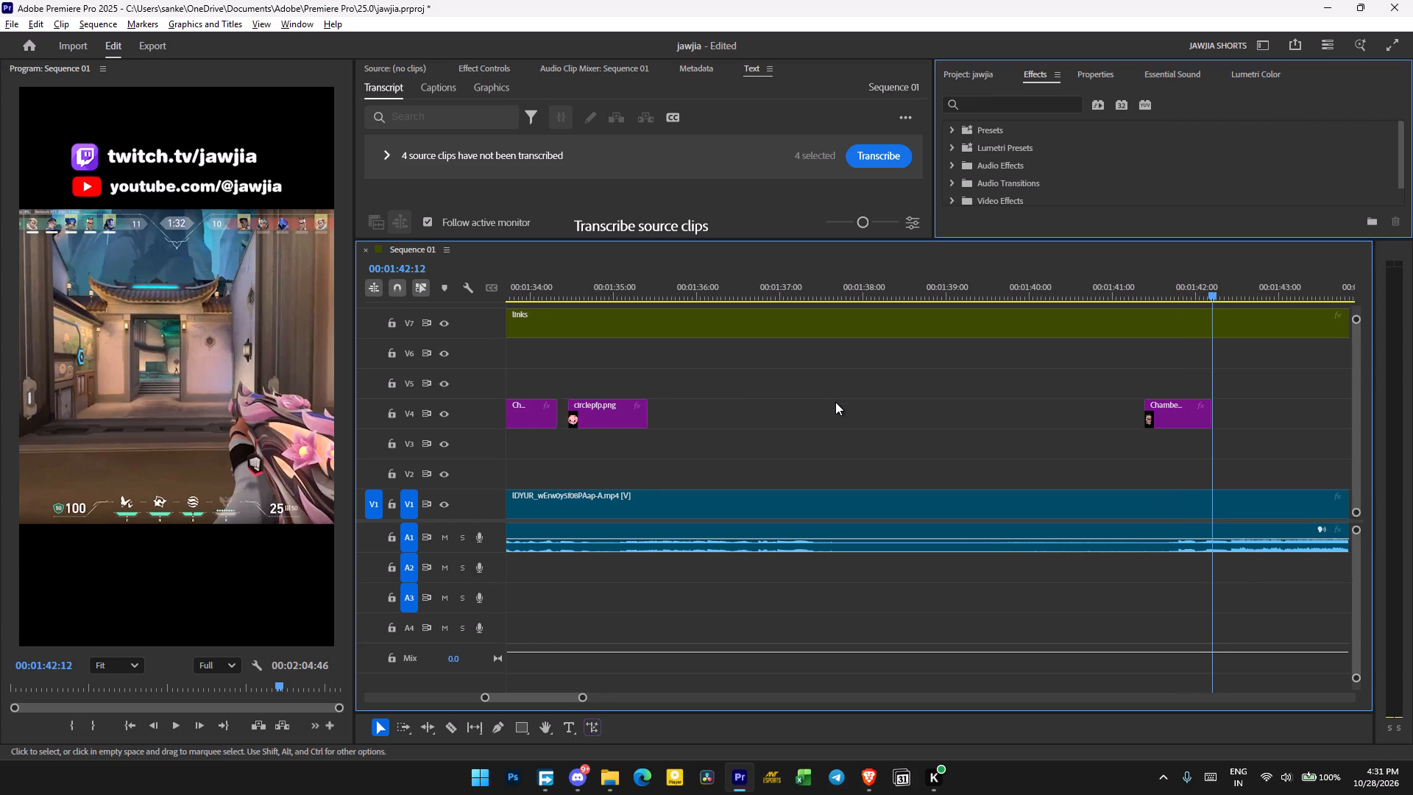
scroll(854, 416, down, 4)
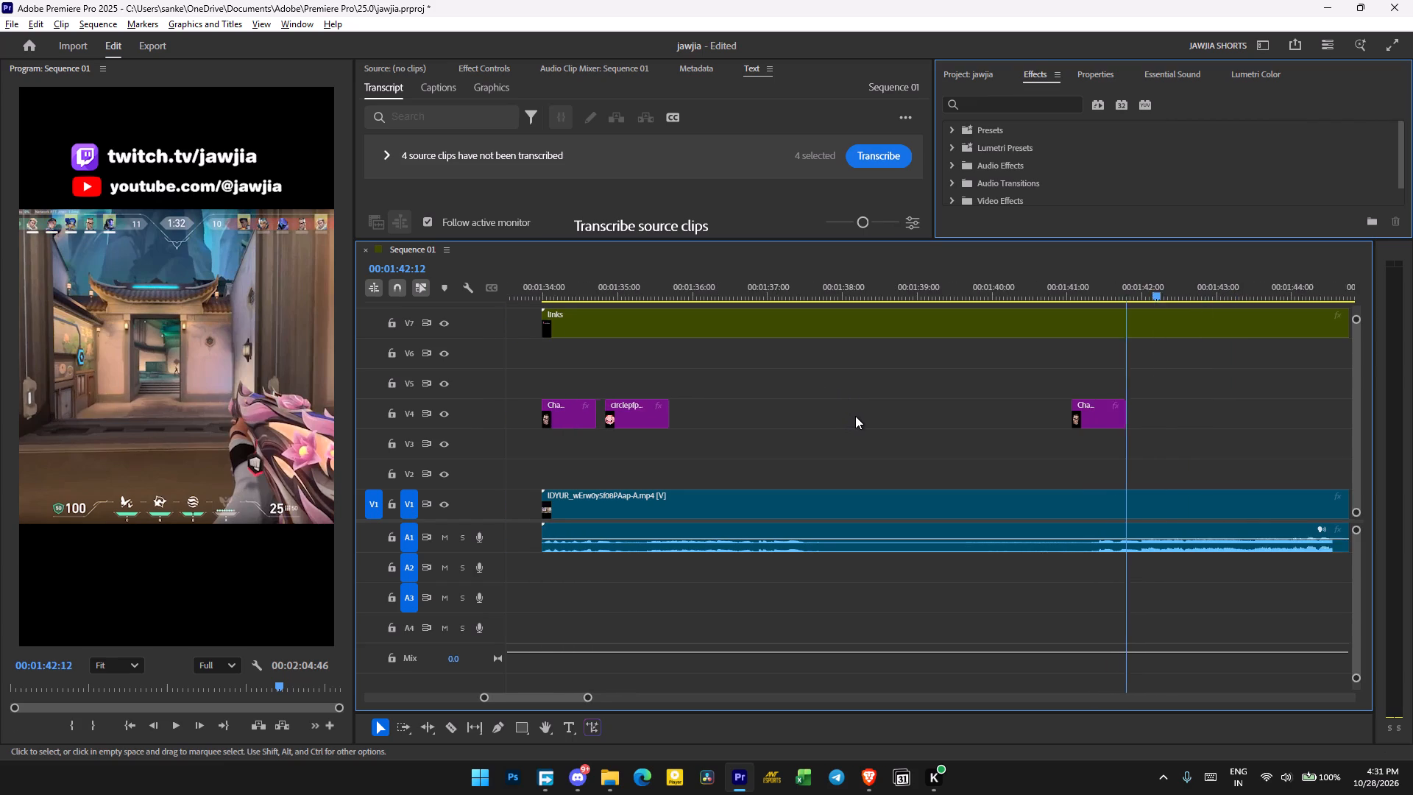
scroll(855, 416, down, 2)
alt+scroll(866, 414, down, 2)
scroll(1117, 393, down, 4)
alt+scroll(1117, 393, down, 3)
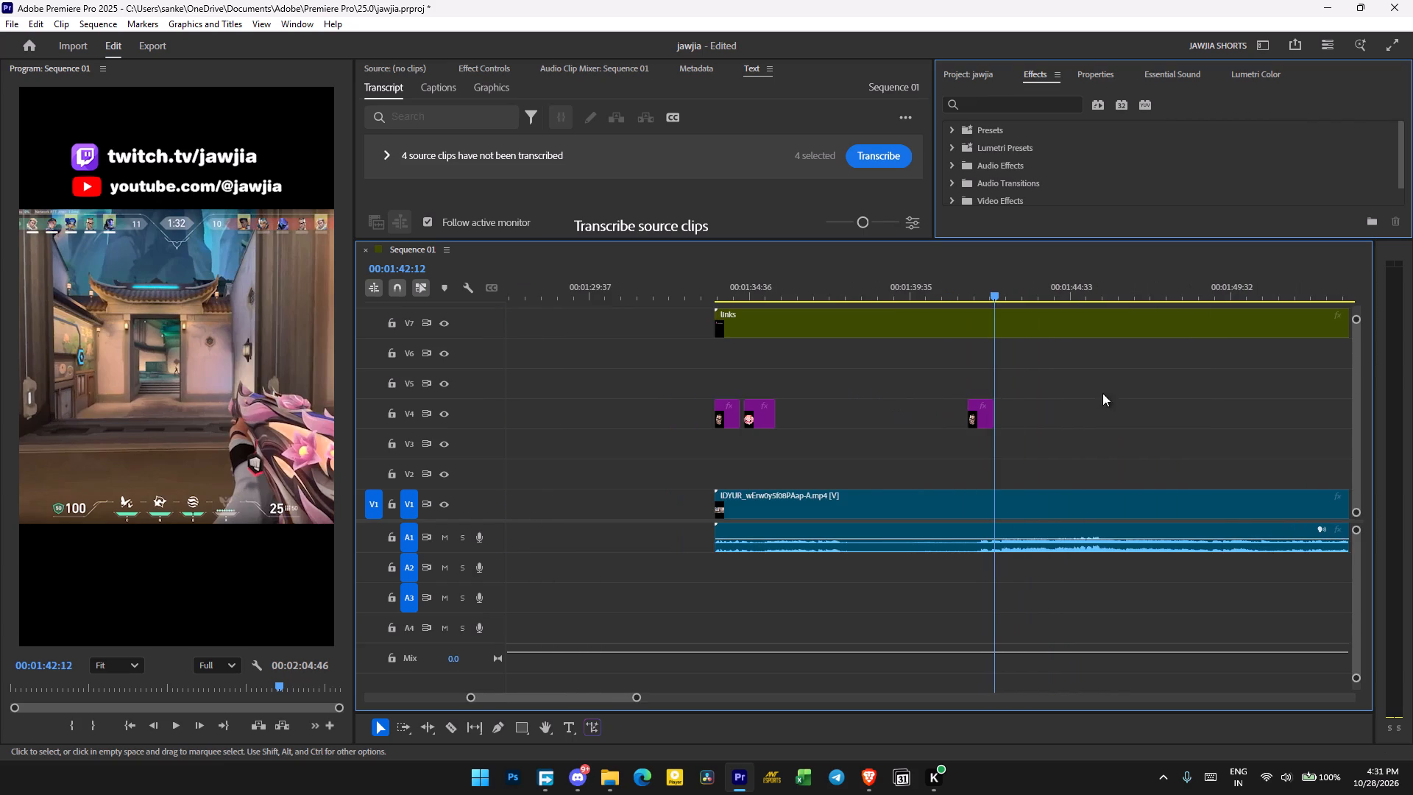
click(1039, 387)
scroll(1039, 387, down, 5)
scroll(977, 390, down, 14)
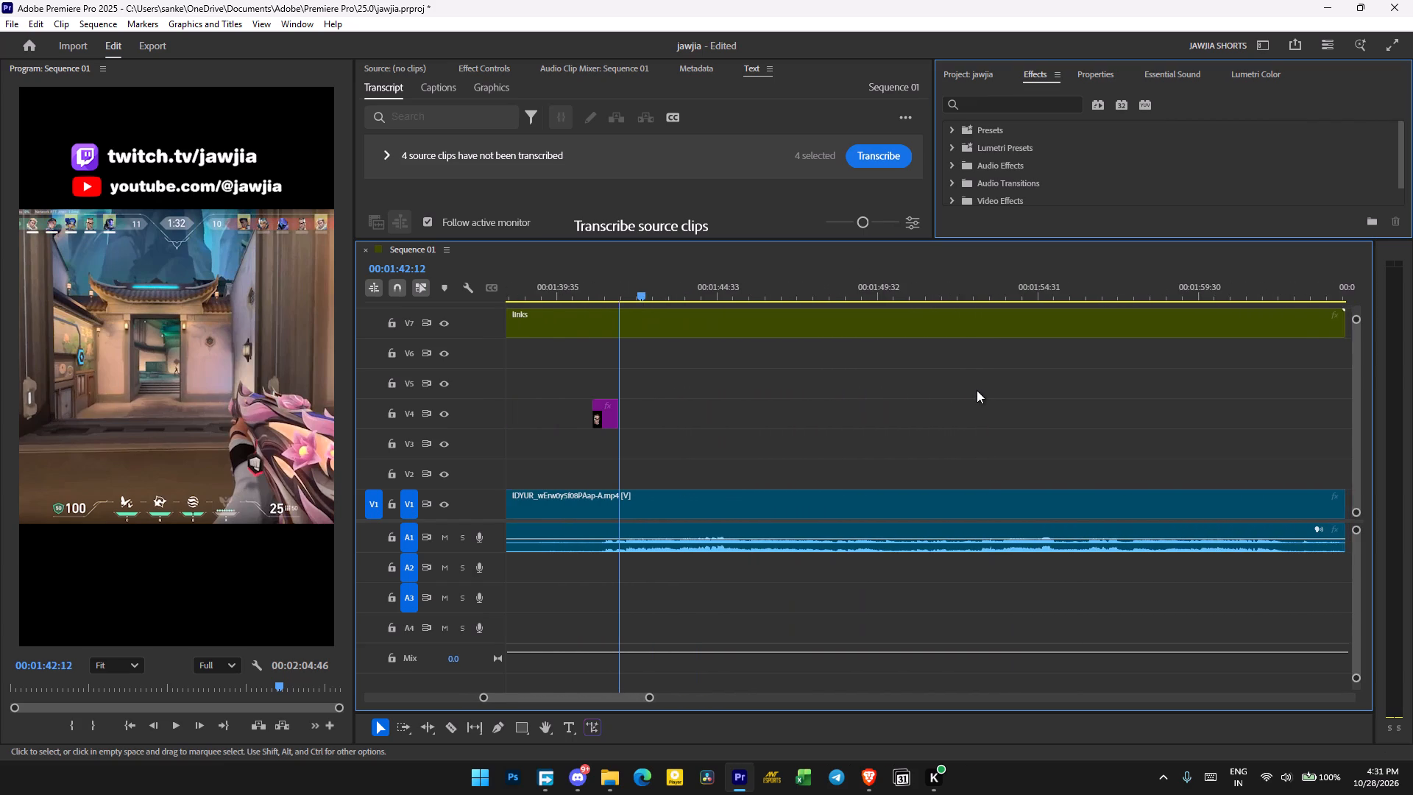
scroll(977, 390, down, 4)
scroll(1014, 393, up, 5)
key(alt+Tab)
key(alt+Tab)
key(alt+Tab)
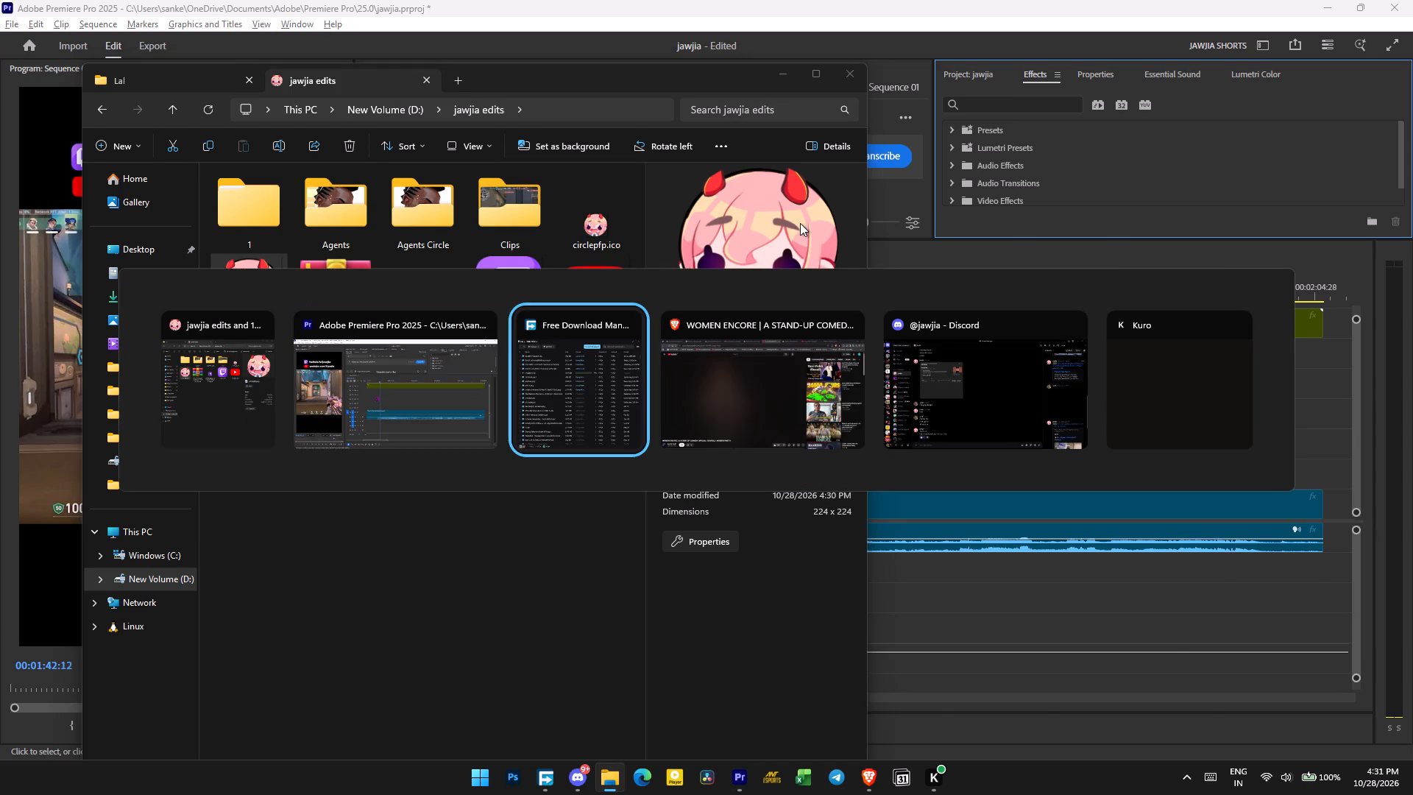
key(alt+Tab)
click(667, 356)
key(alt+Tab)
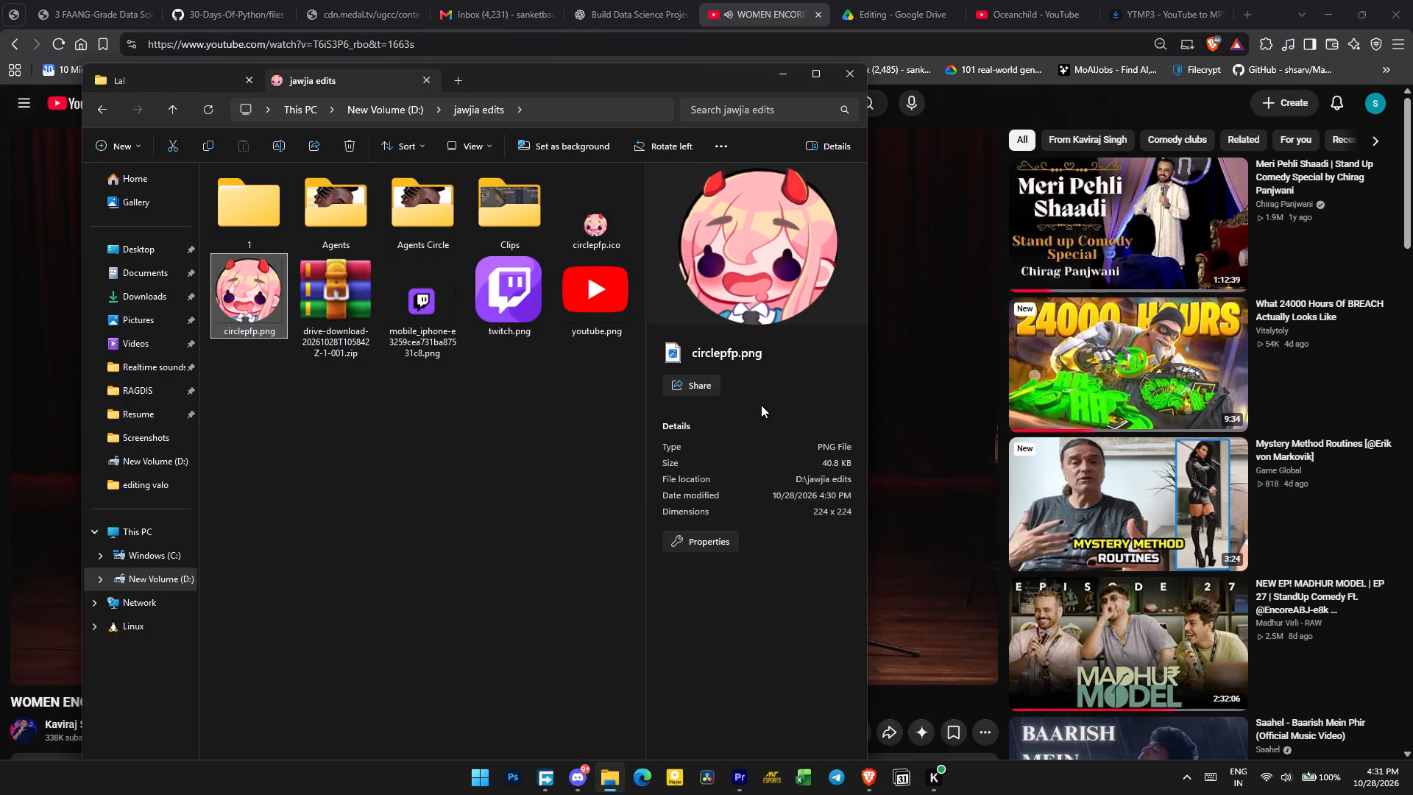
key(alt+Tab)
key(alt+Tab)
Play back the opening from the start of the gameplay clip to review the timing of the ChamberCircle and circlepfp icons.
scroll(680, 392, up, 11)
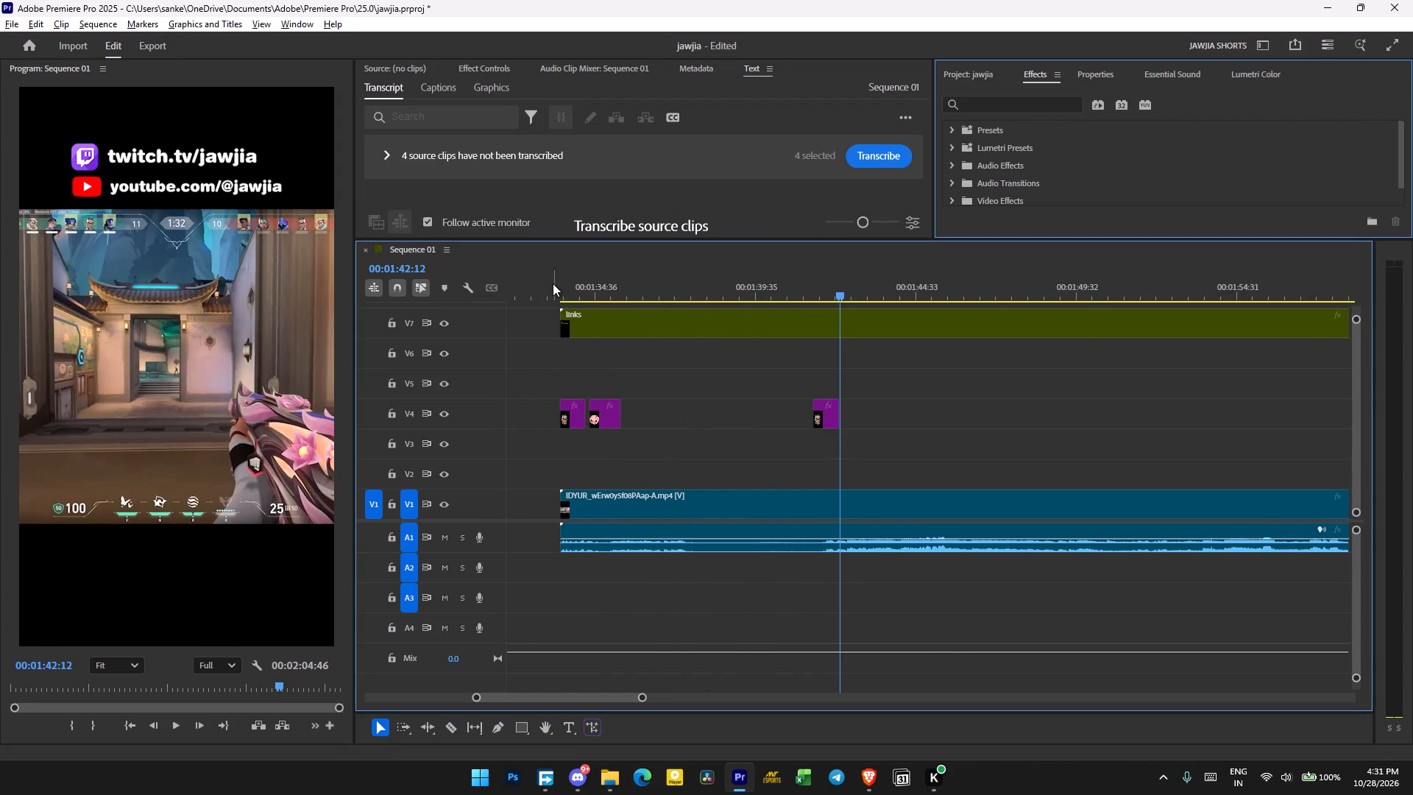
drag(548, 280, 559, 286)
click(564, 291)
key(space)
alt+scroll(562, 292, up, 5)
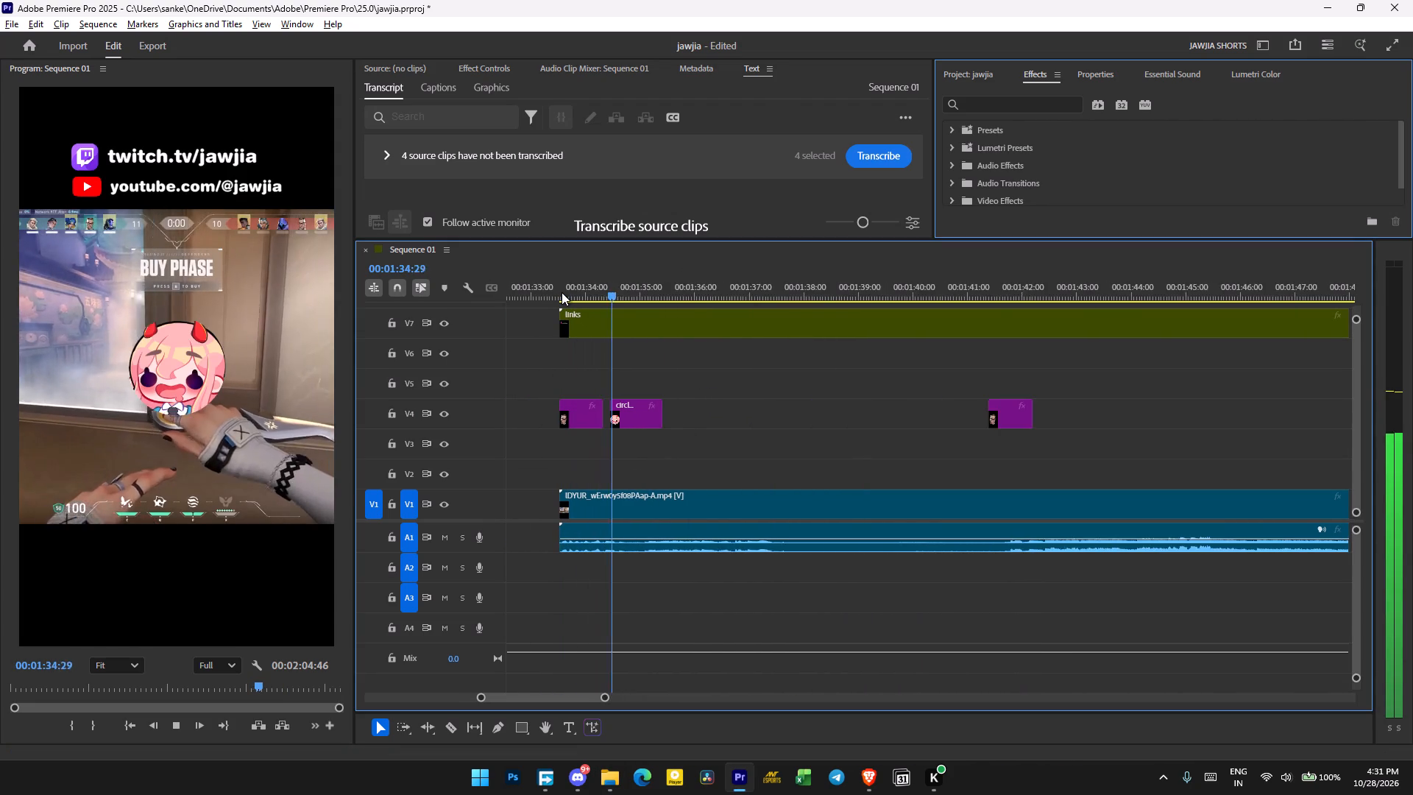
alt+scroll(562, 292, up, 2)
double_click(562, 292)
click(561, 291)
click(560, 284)
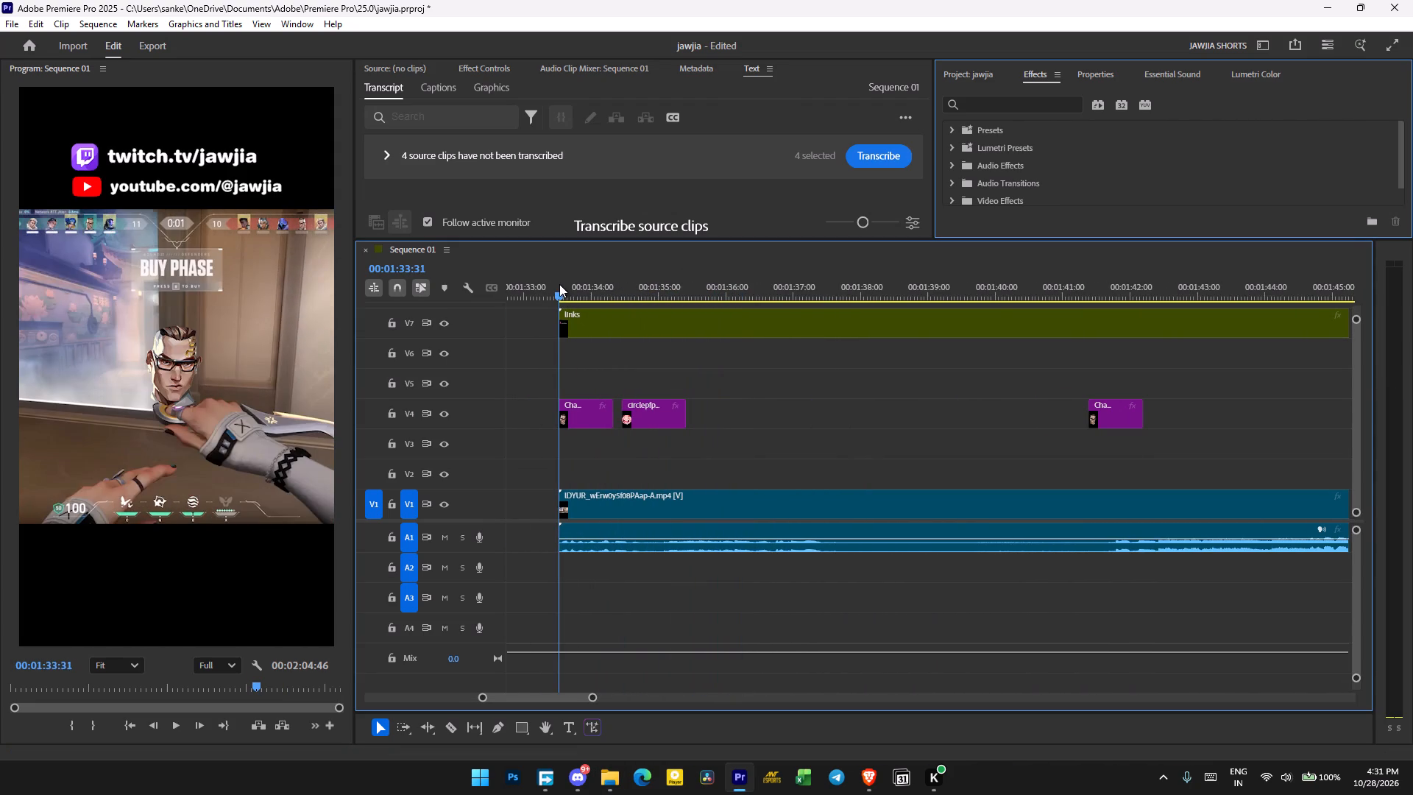
key(space)
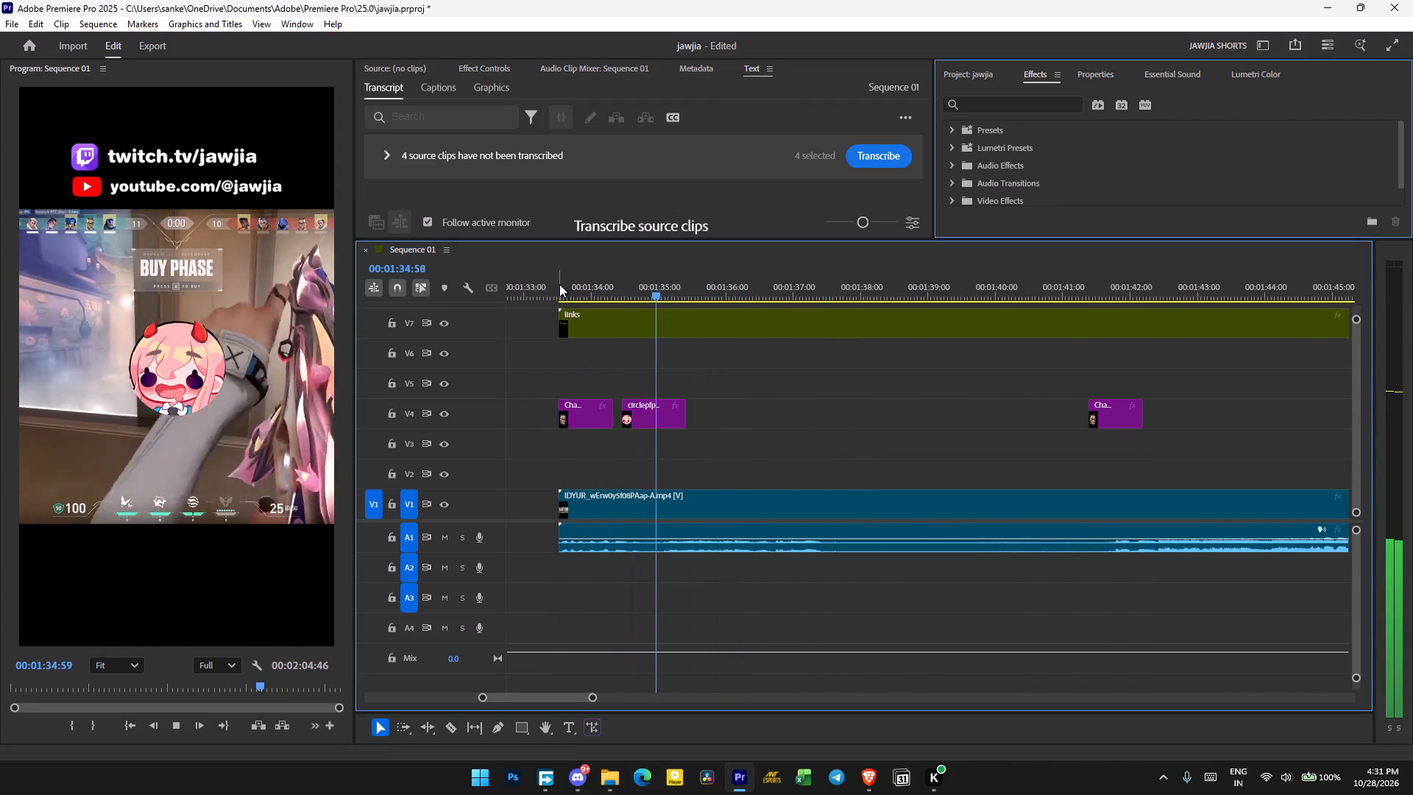
key(space)
click(570, 419)
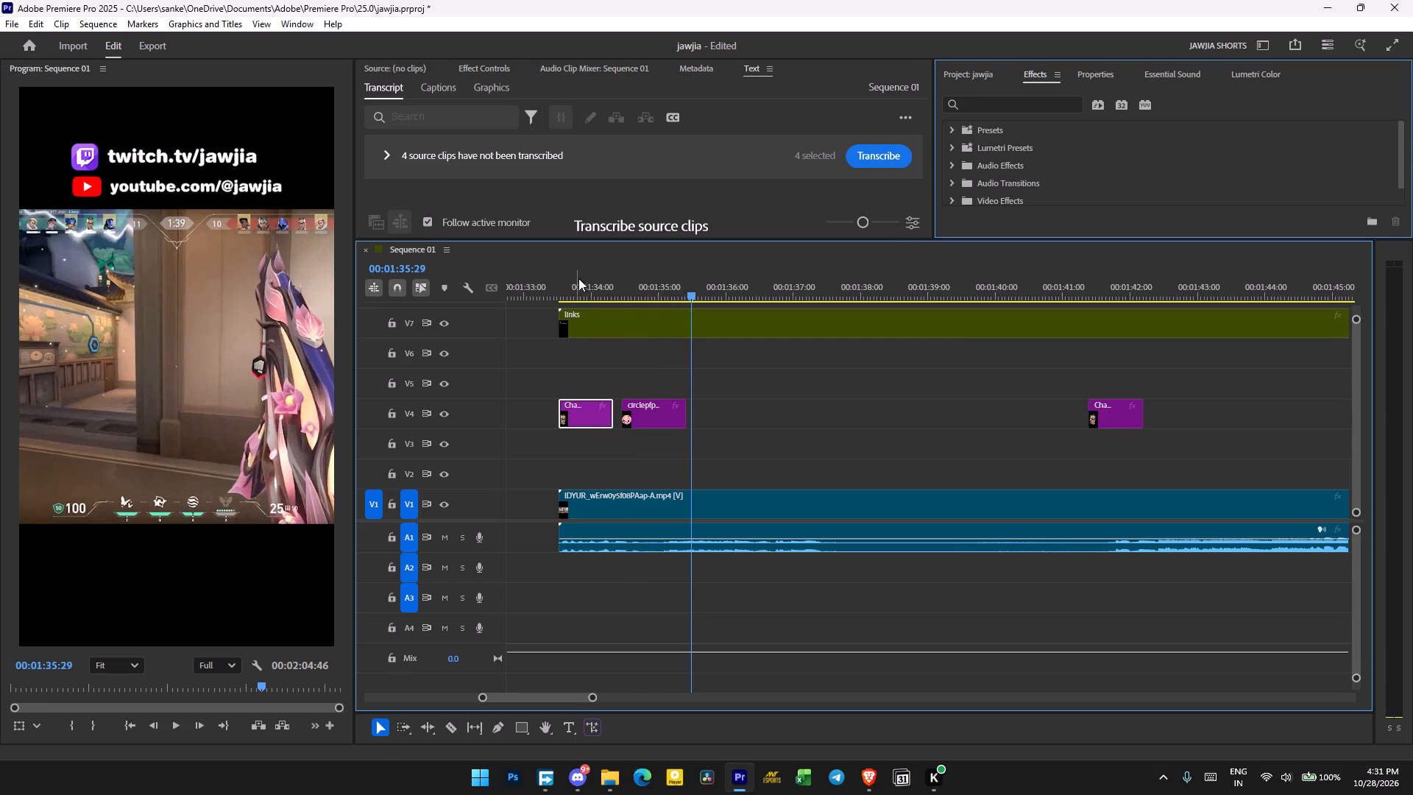
click(573, 284)
click(562, 288)
click(559, 289)
key(space)
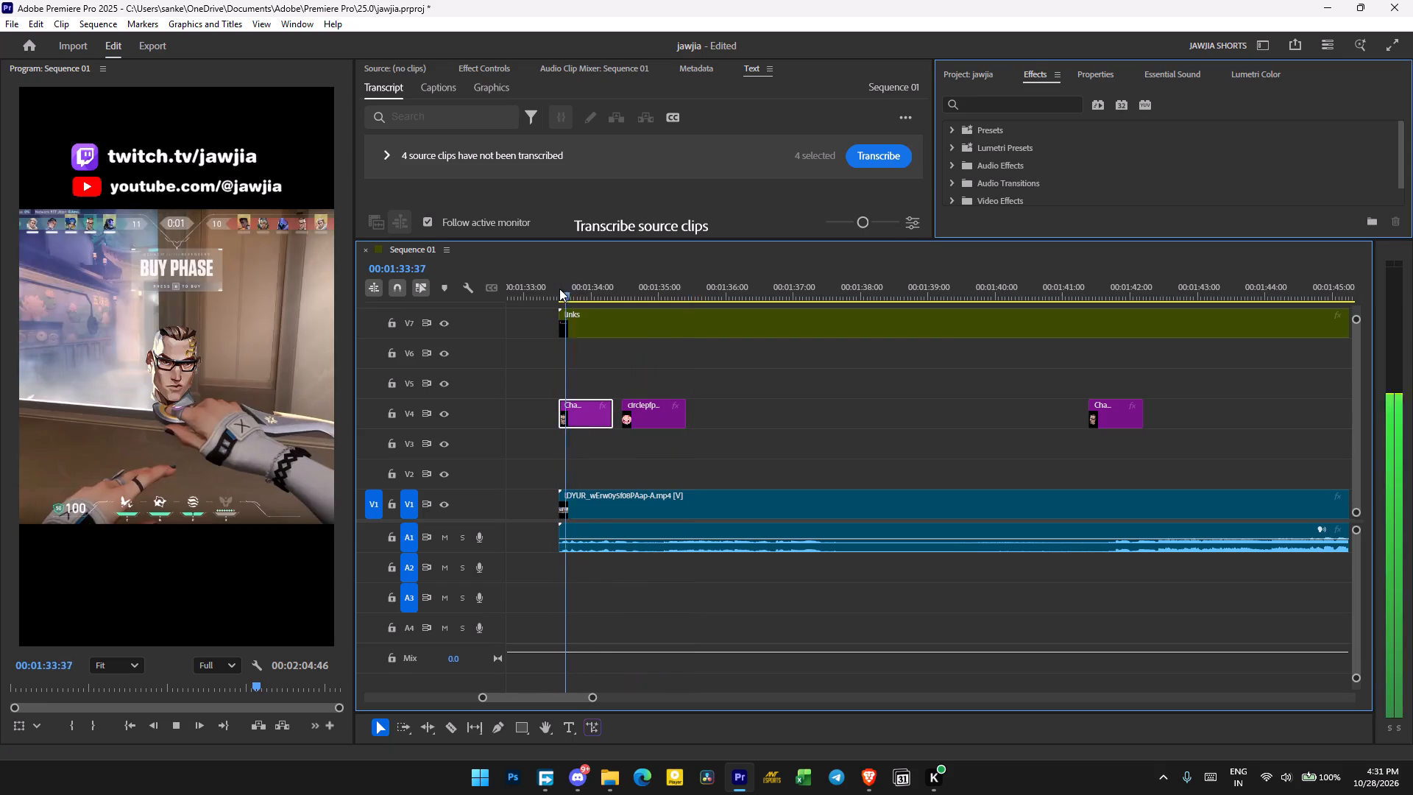
key(space)
click(559, 289)
key(space)
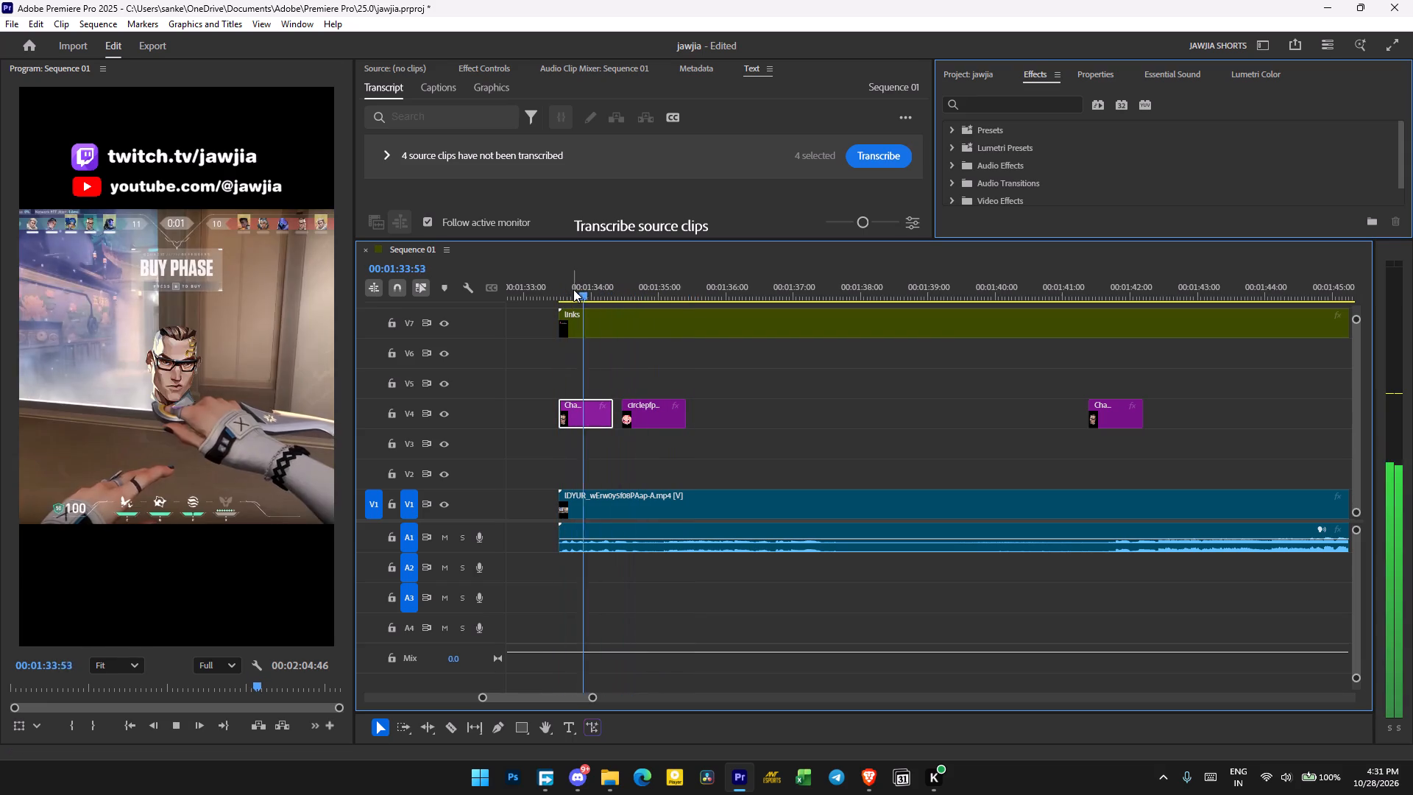
key(space)
Search the effects for transf and apply the Transform video effect to the opening ChamberCircle clip on V4.
click(585, 405)
drag(552, 275, 562, 281)
click(984, 108)
text(tra)
text(ns)
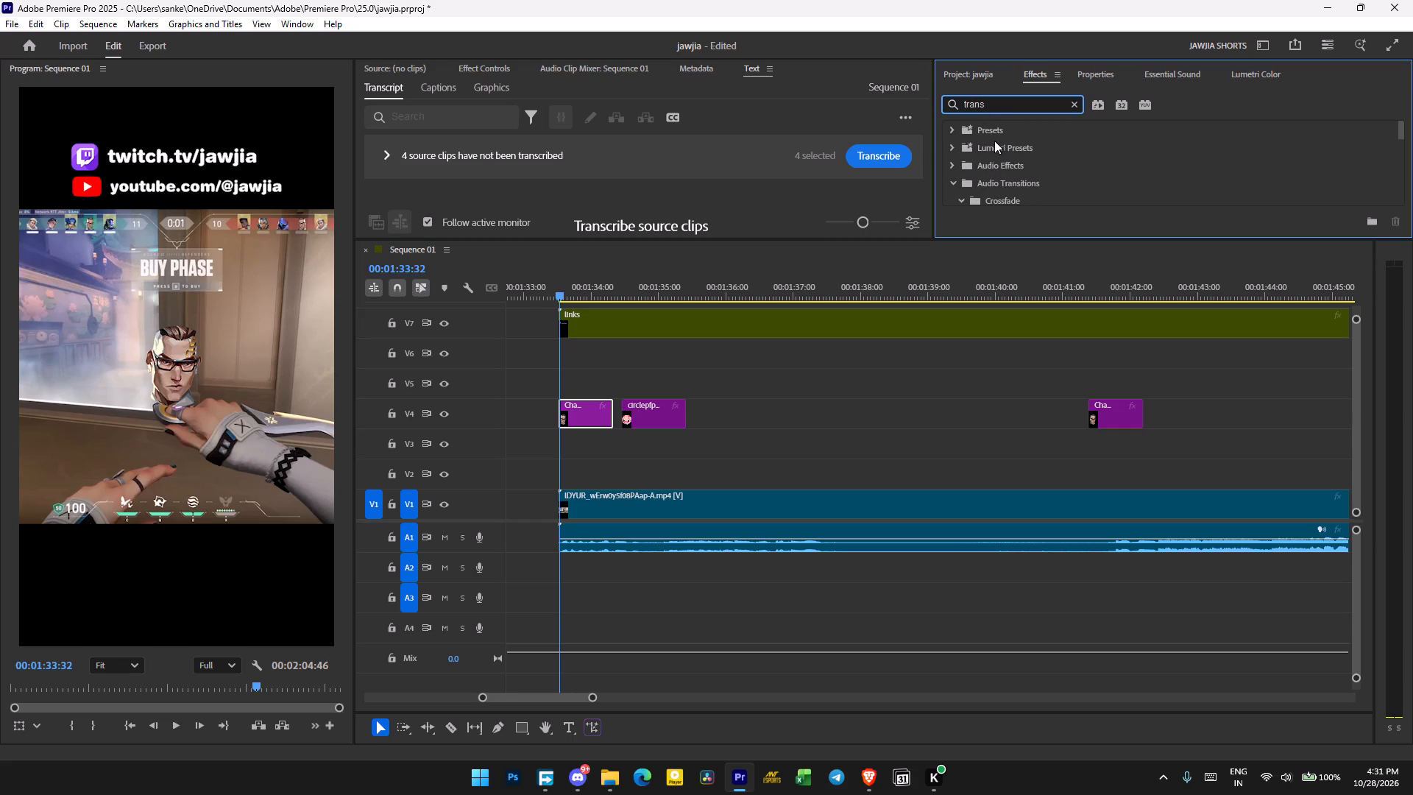
key(f)
drag(1008, 239, 1000, 353)
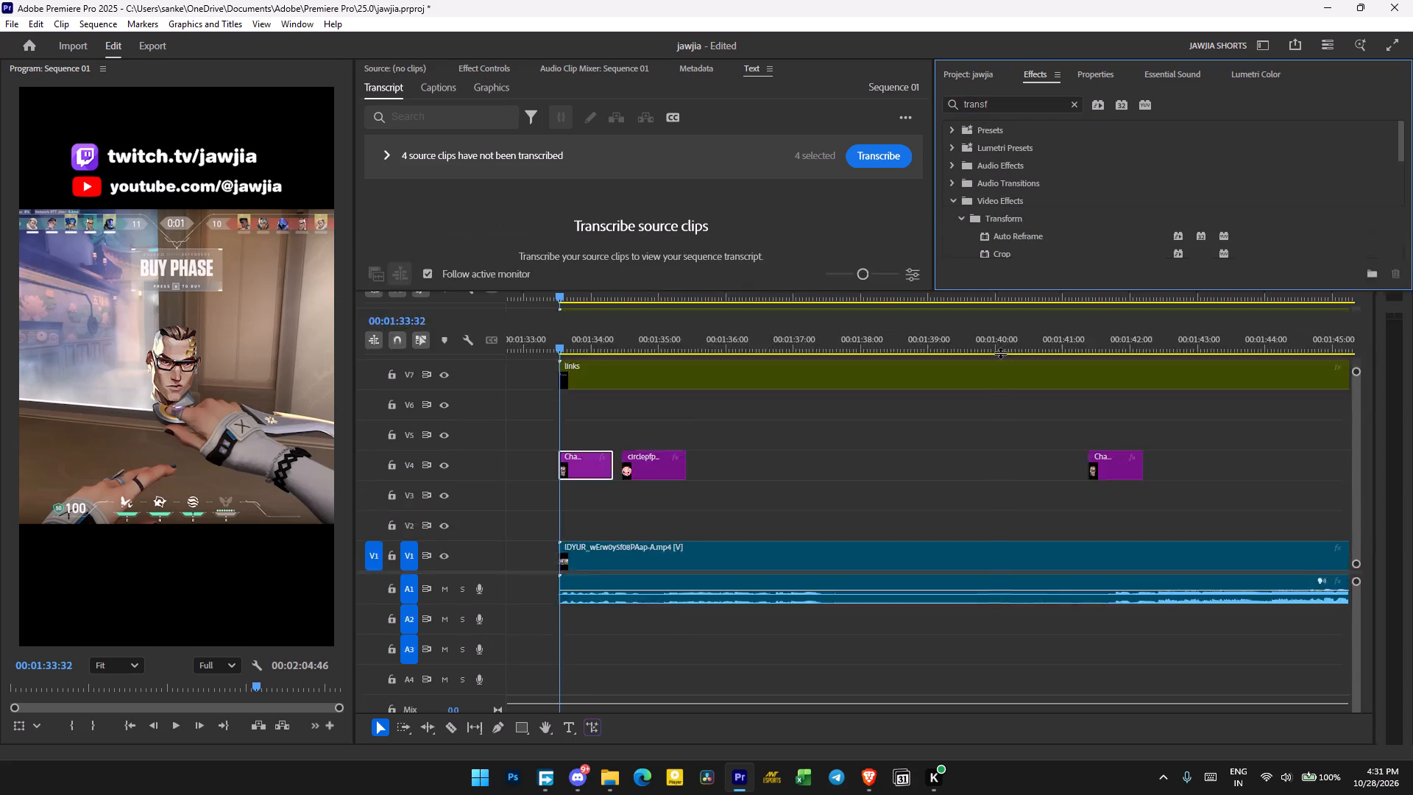
drag(1000, 353, 1011, 334)
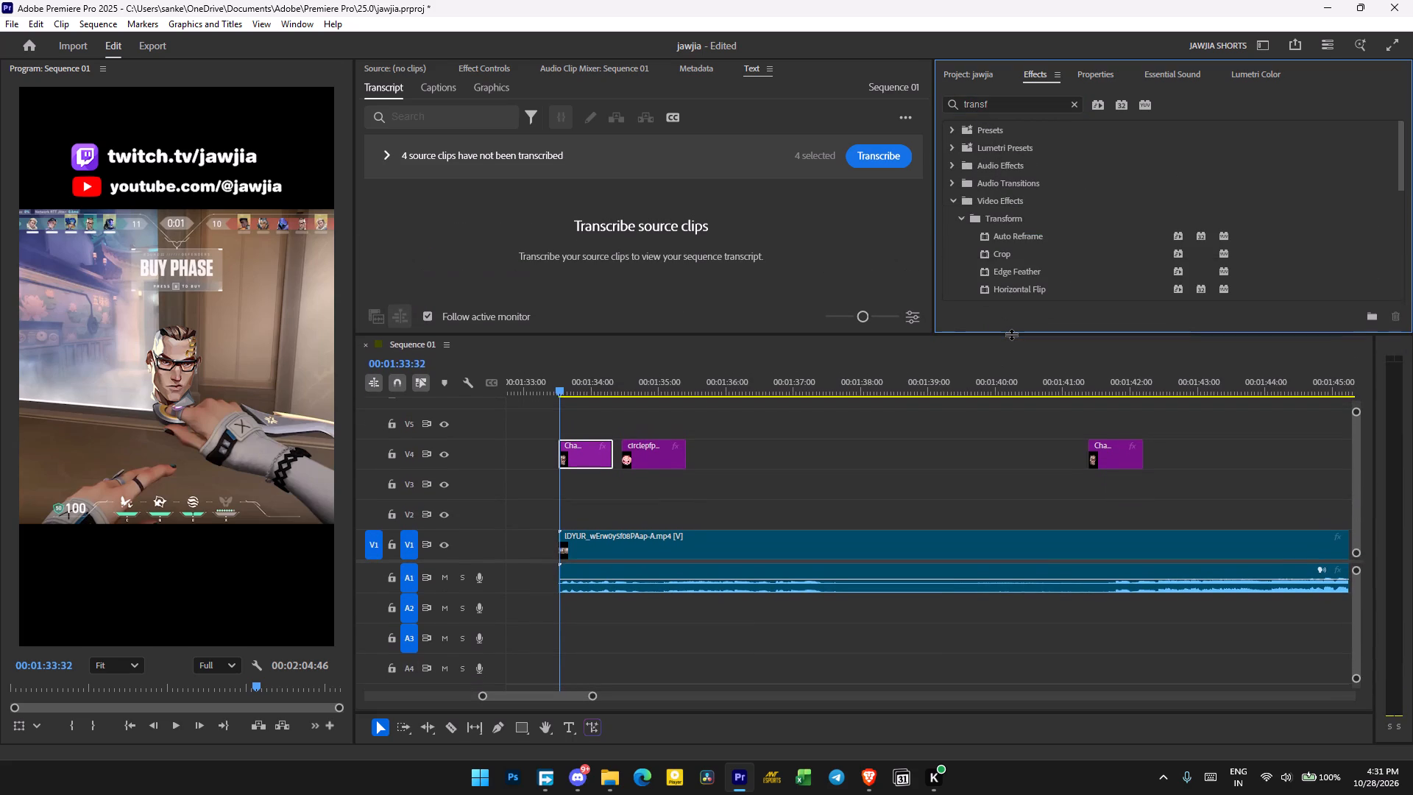
text(orm)
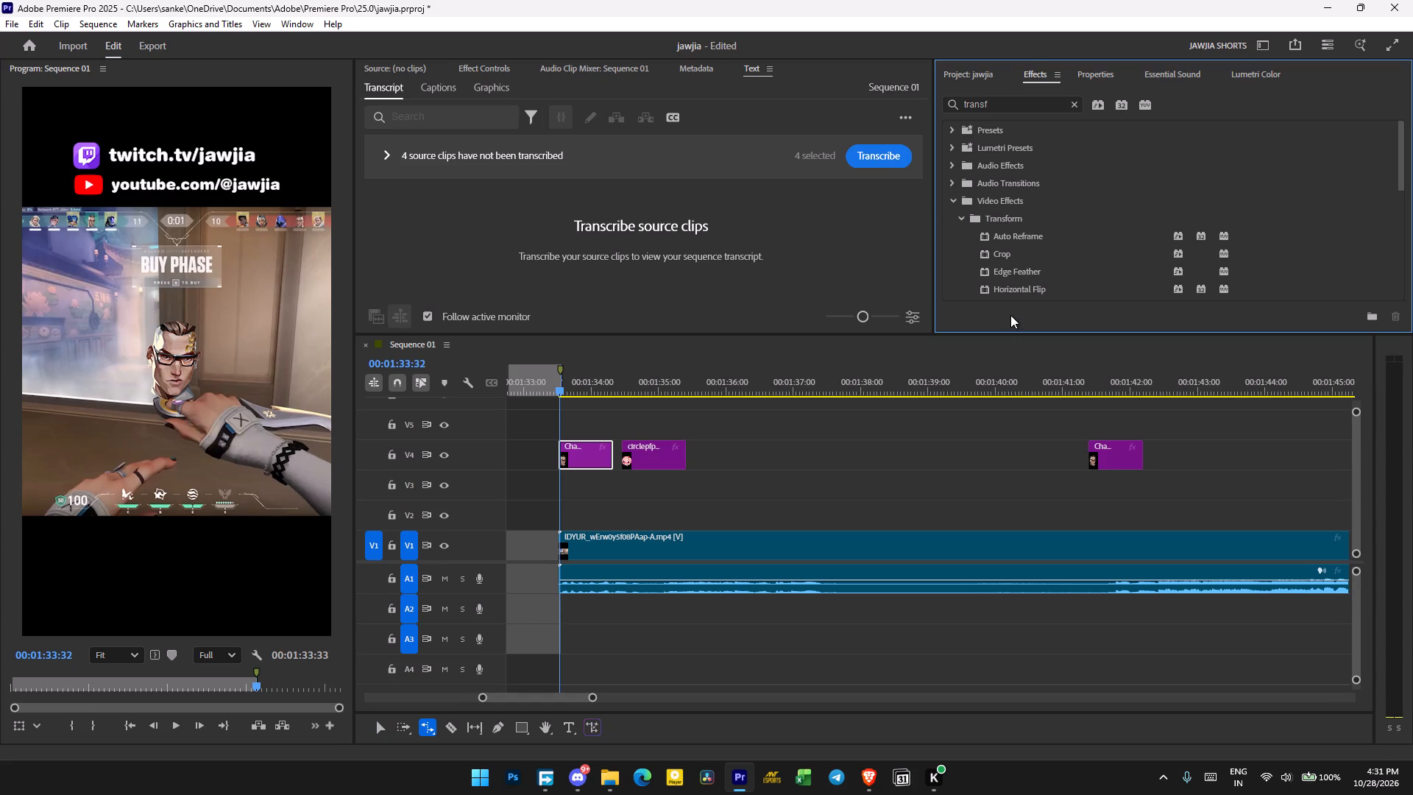
scroll(1012, 246, down, 4)
drag(1013, 249, 896, 286)
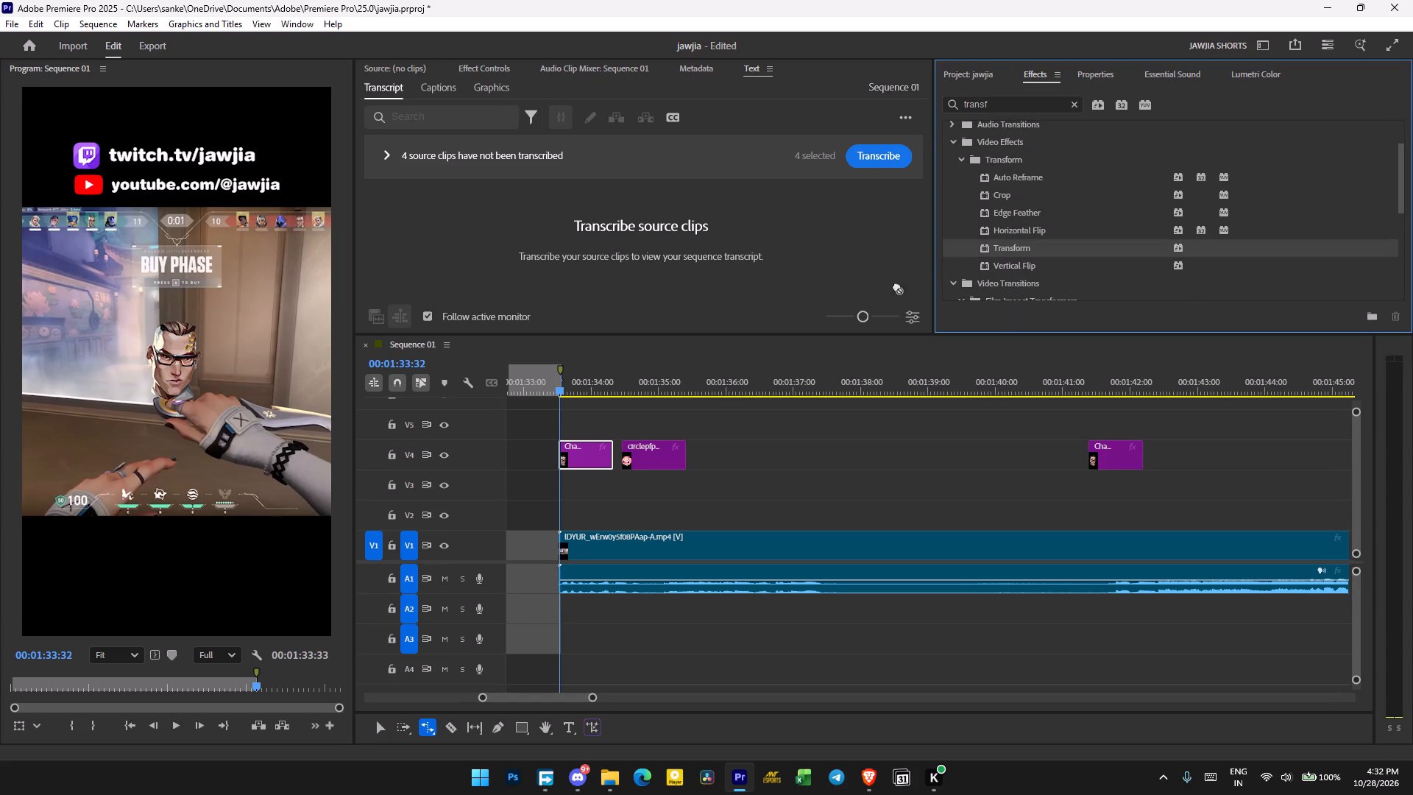
drag(896, 286, 590, 450)
Apply the Transform effect to the circlepfp clip and the second ChamberCircle clip on V4.
drag(999, 244, 656, 438)
drag(656, 438, 665, 455)
drag(767, 334, 765, 247)
scroll(1033, 199, down, 4)
drag(1023, 187, 1069, 252)
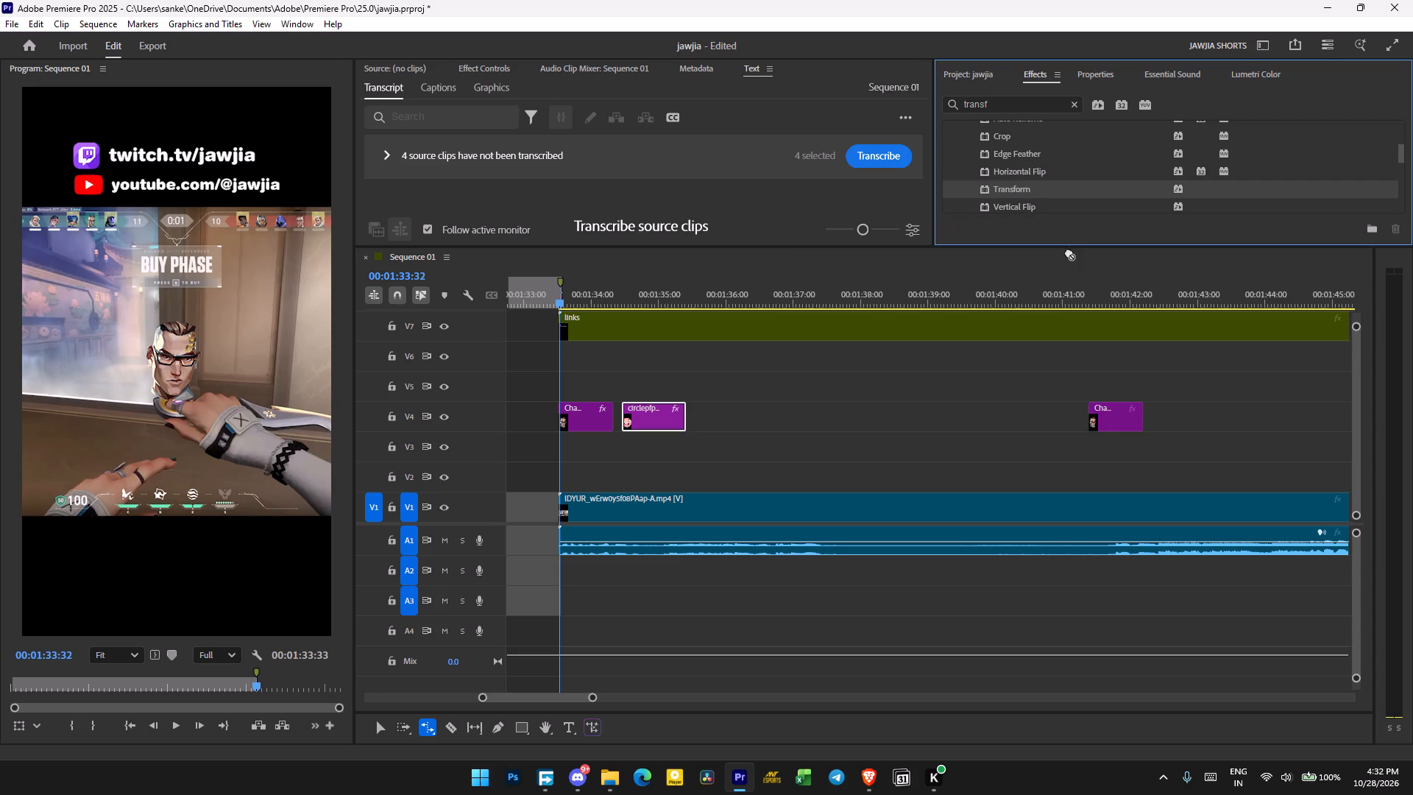
drag(1069, 252, 1094, 414)
Raise the icon in the opening ChamberCircle clip by setting its Transform effect's vertical Position to -145.5.
key(space)
key(space)
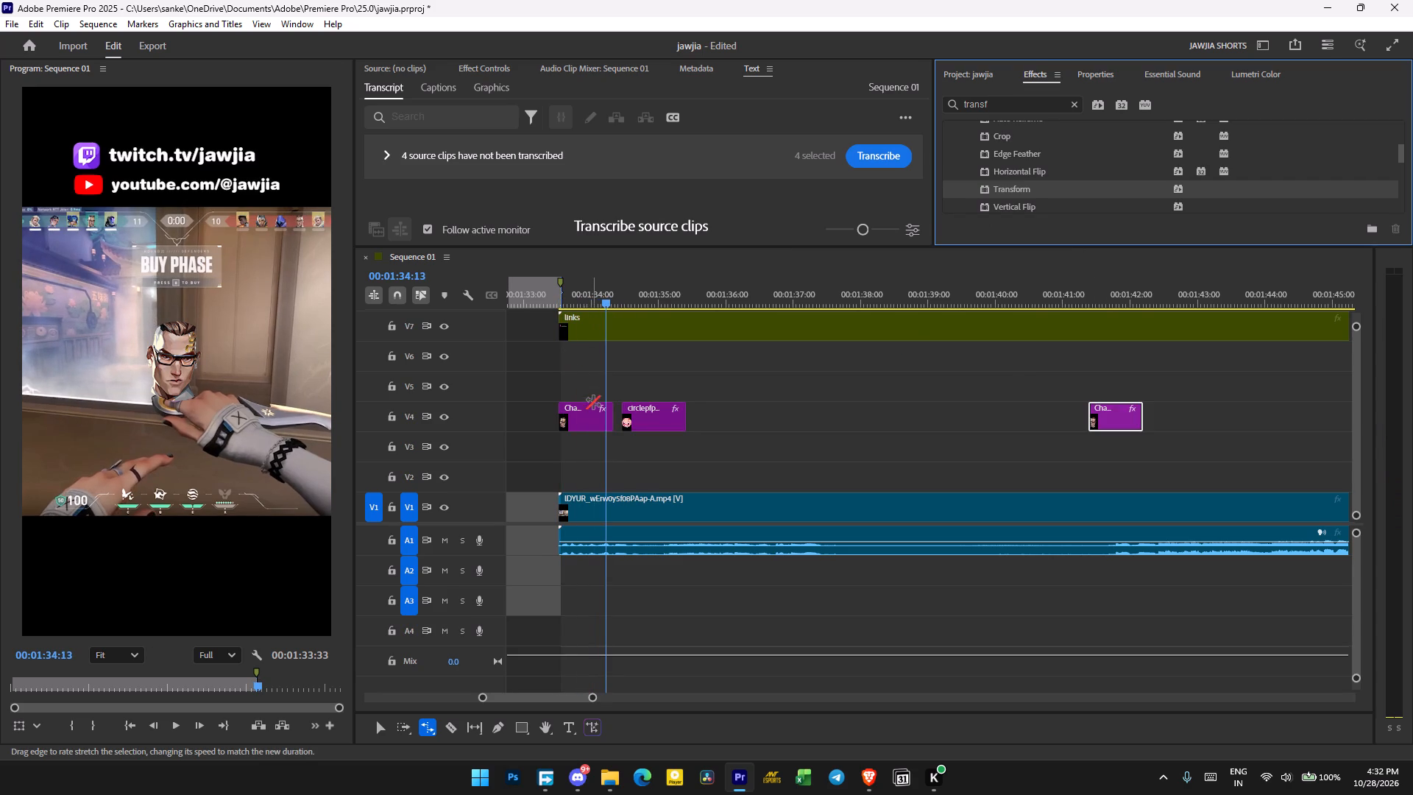
click(593, 406)
click(503, 71)
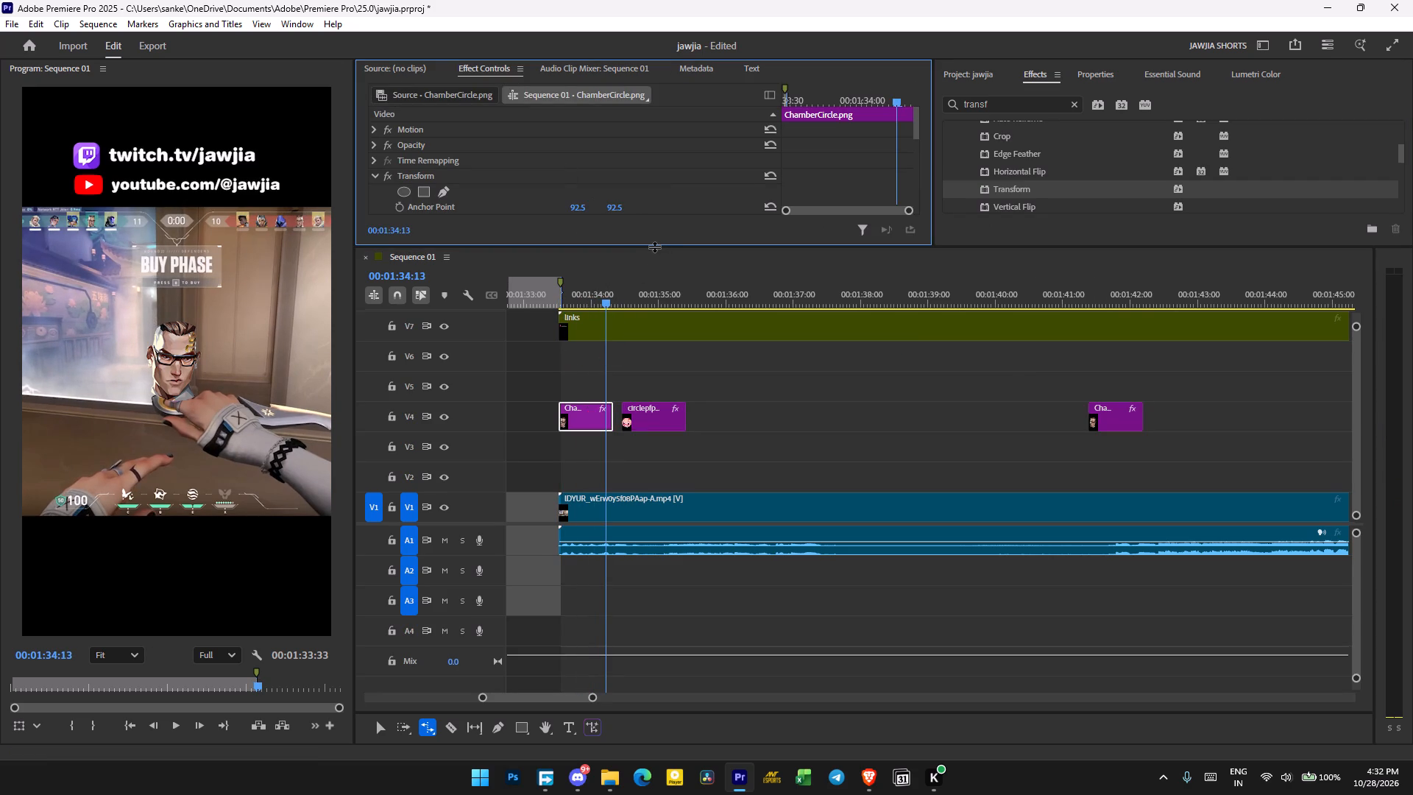
drag(654, 247, 649, 311)
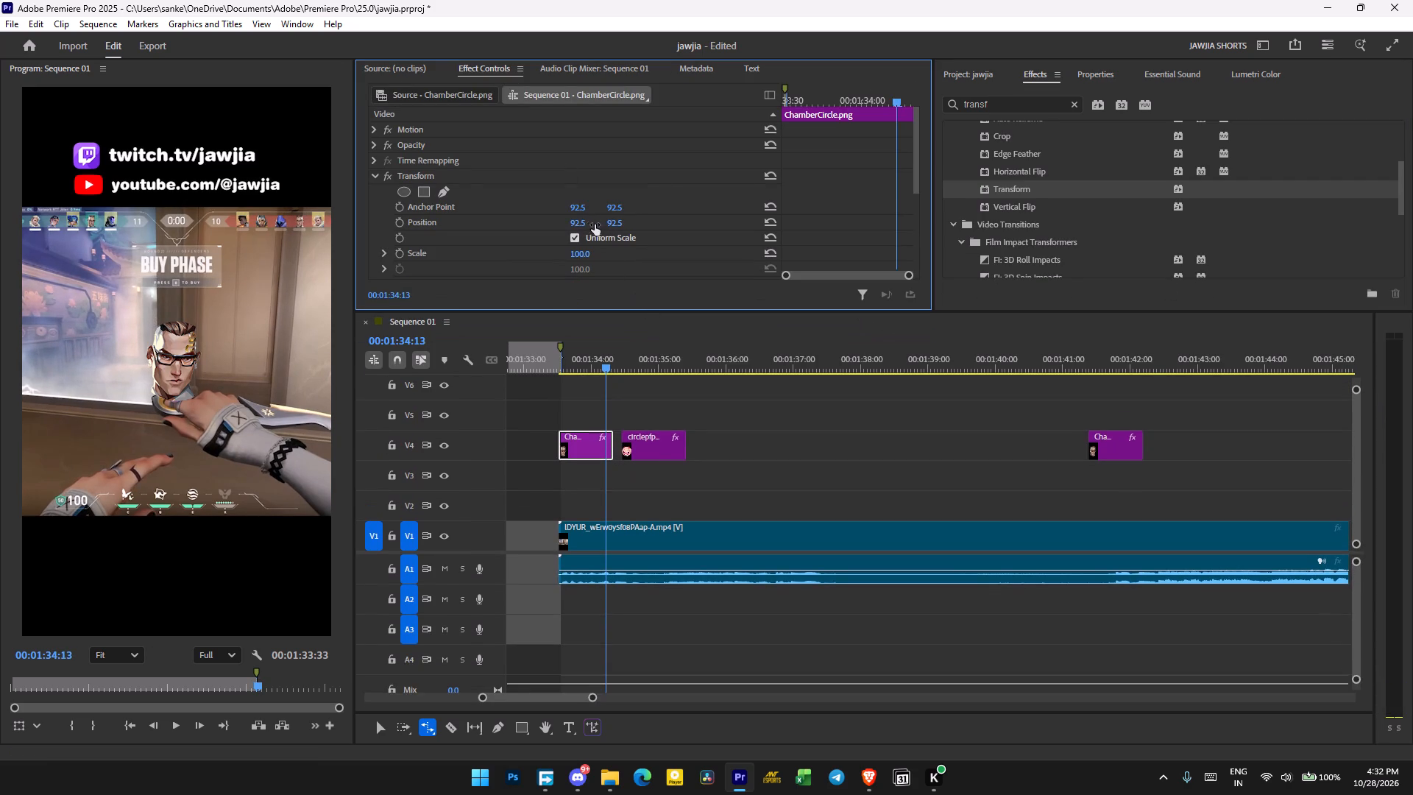
drag(614, 222, 458, 266)
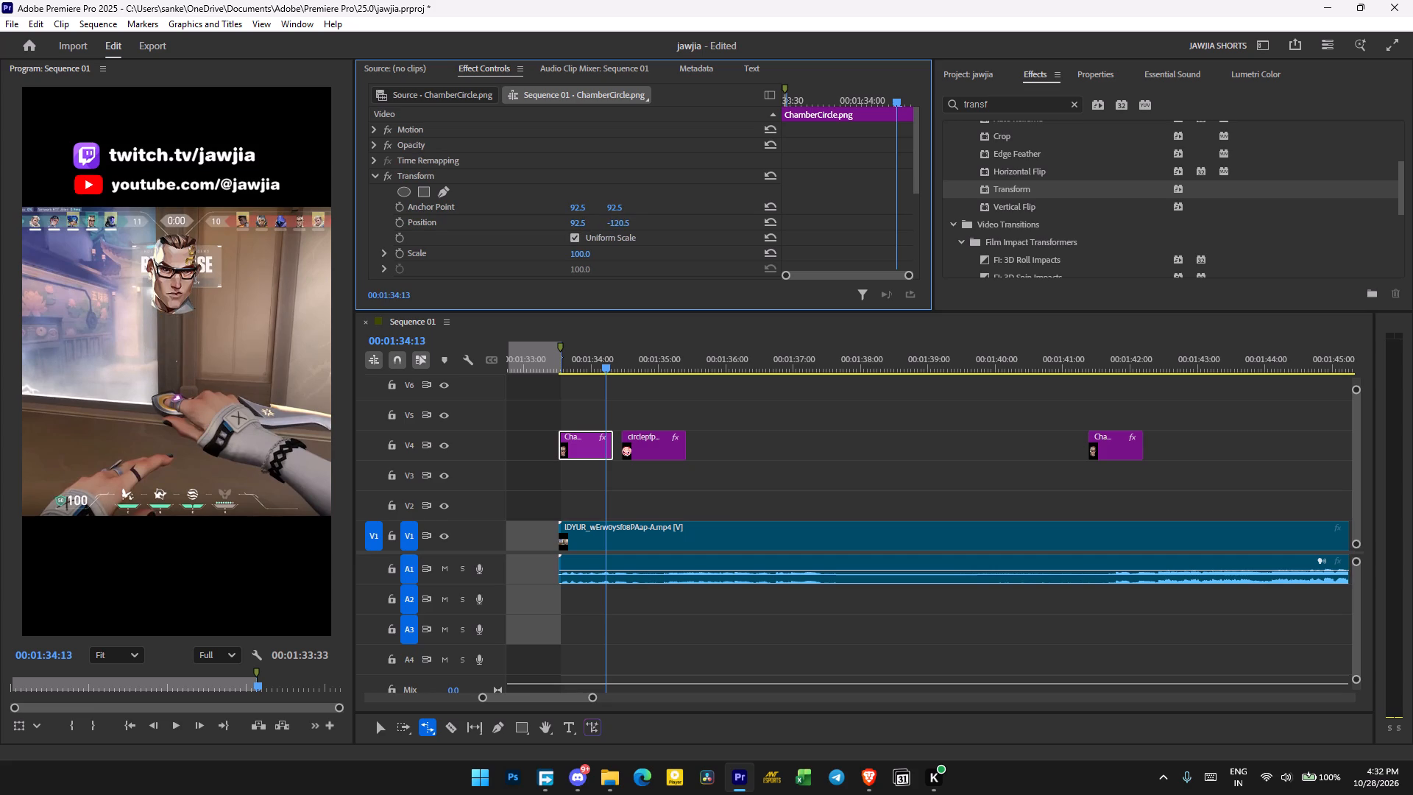
drag(458, 266, 467, 280)
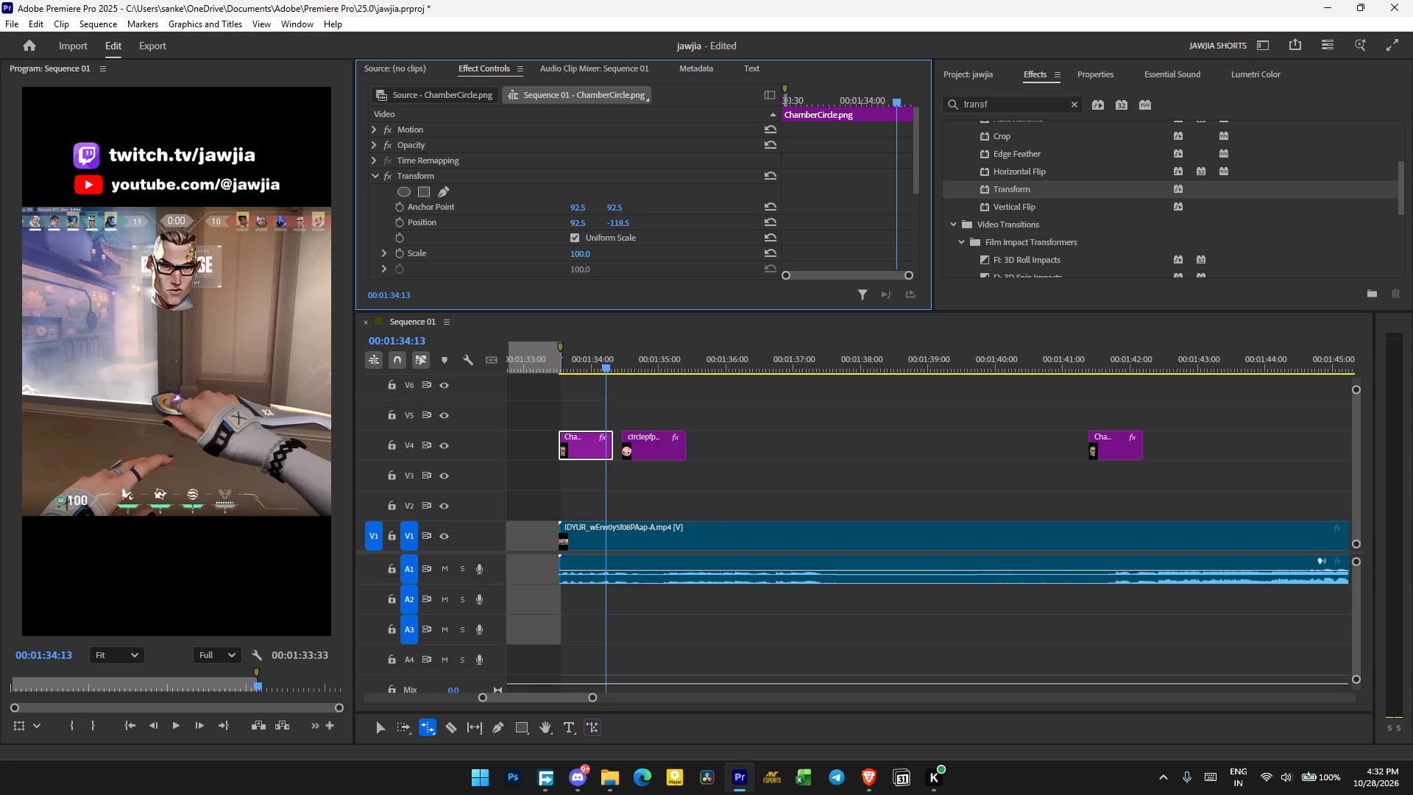
drag(467, 280, 463, 290)
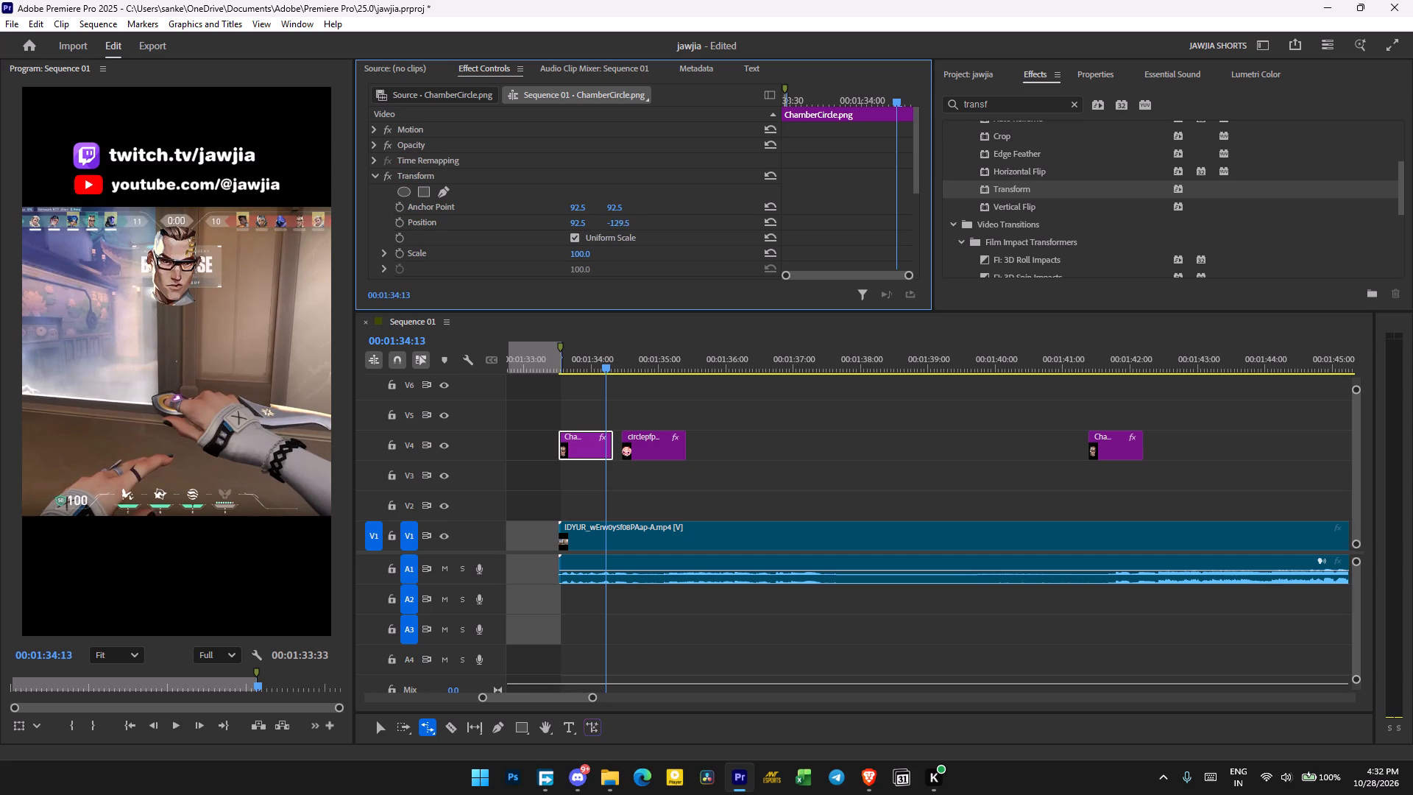
drag(463, 290, 456, 295)
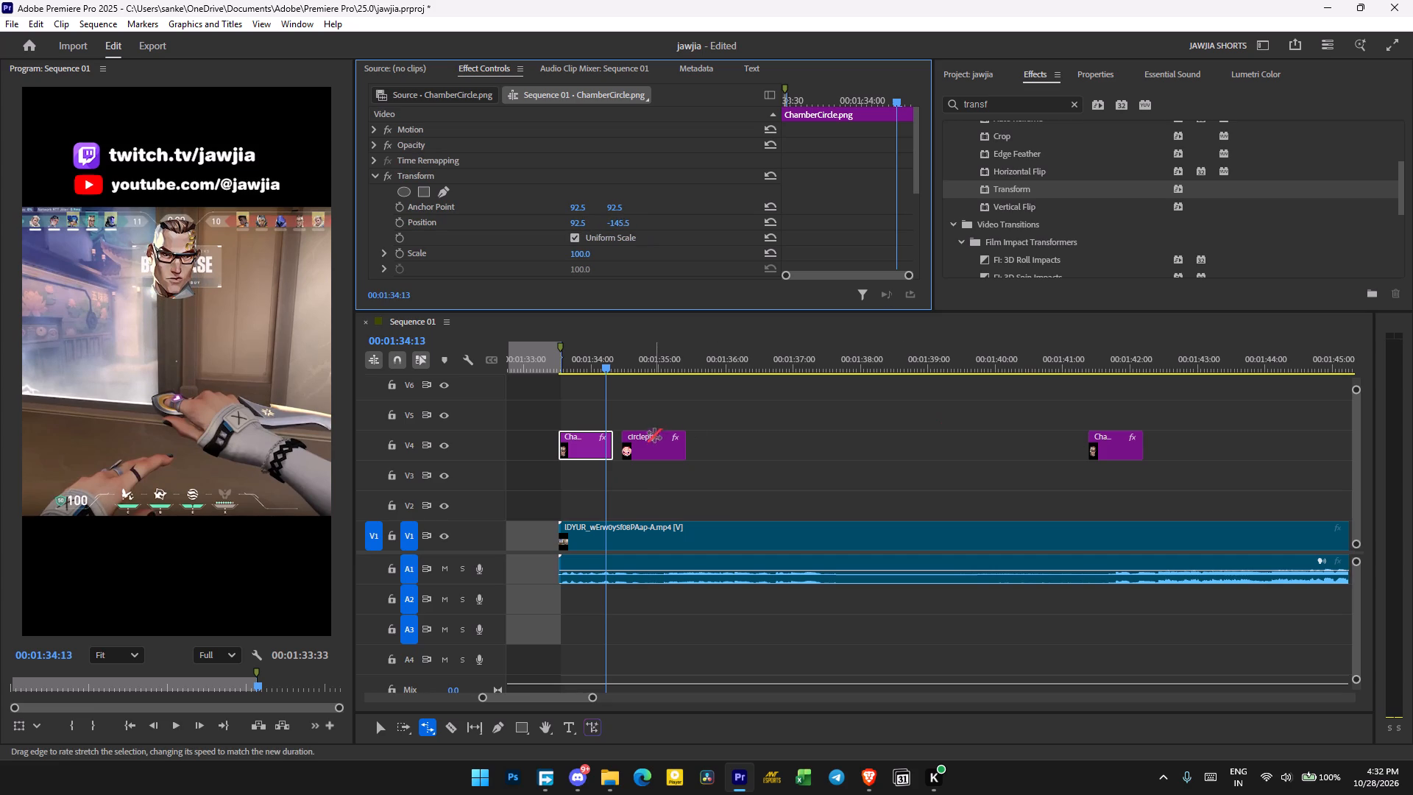
Reposition and shrink the circlepfp icon on V4 with its Transform effect: Position 130.0, -114.0 and Scale 80.0.
click(656, 449)
click(647, 354)
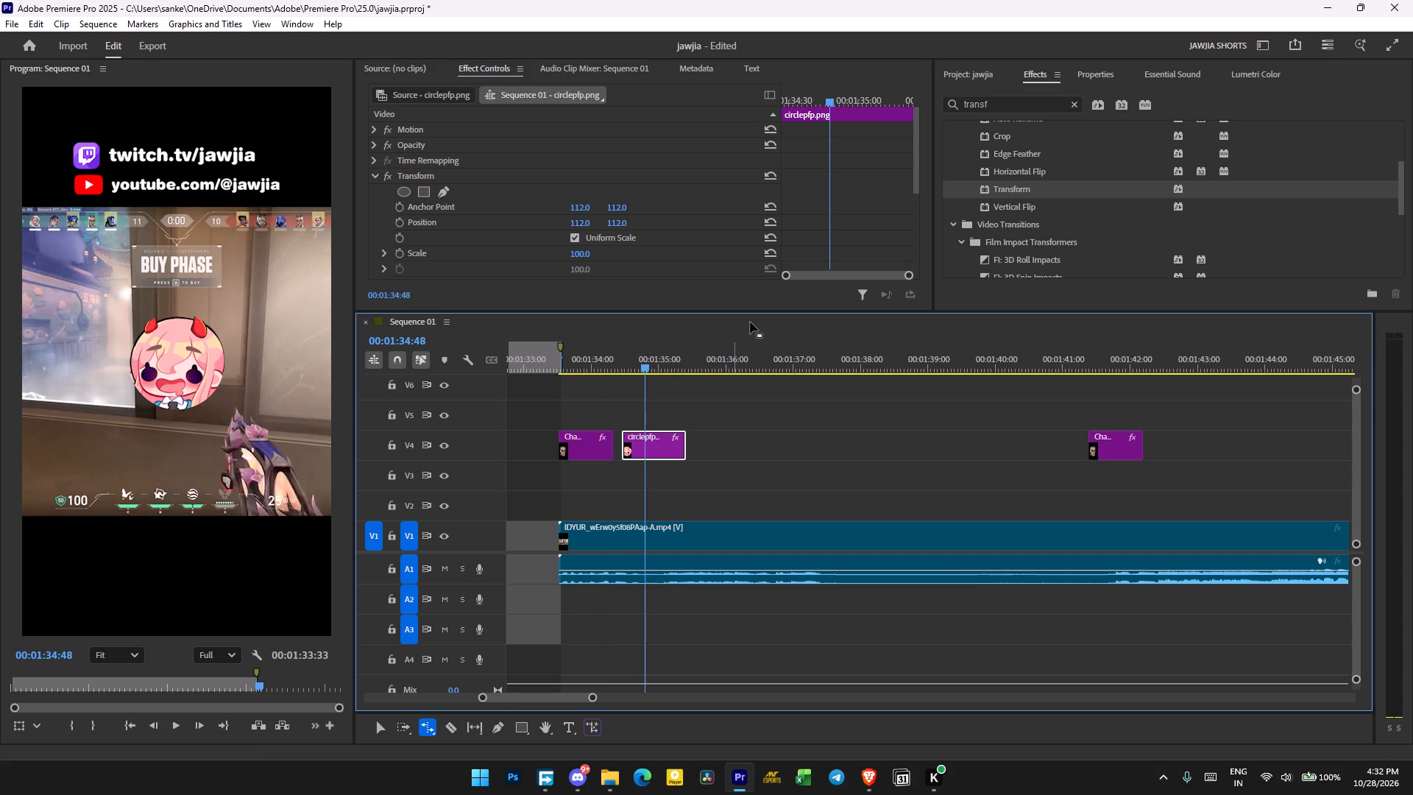
key(v)
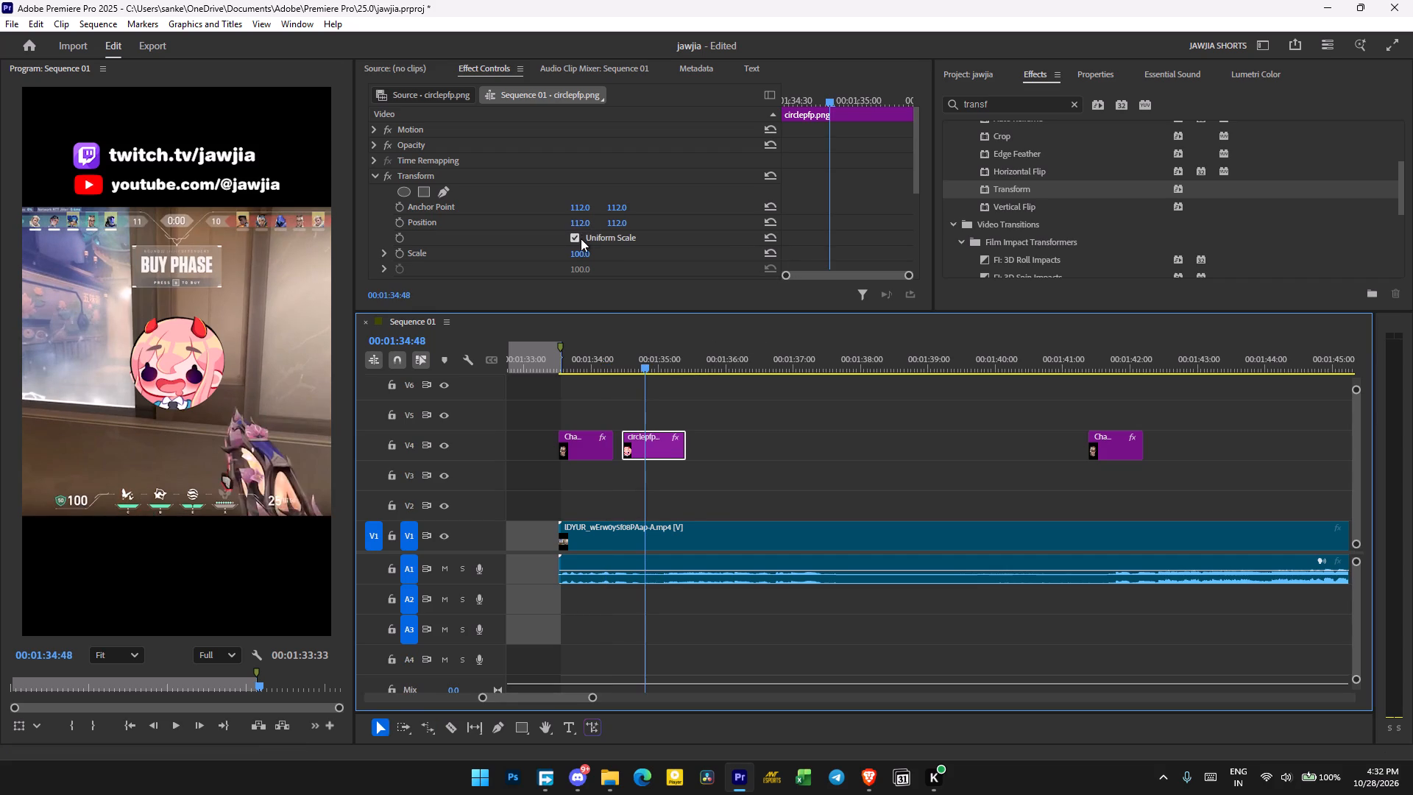
drag(583, 225, 596, 241)
drag(619, 222, 456, 293)
drag(581, 253, 558, 261)
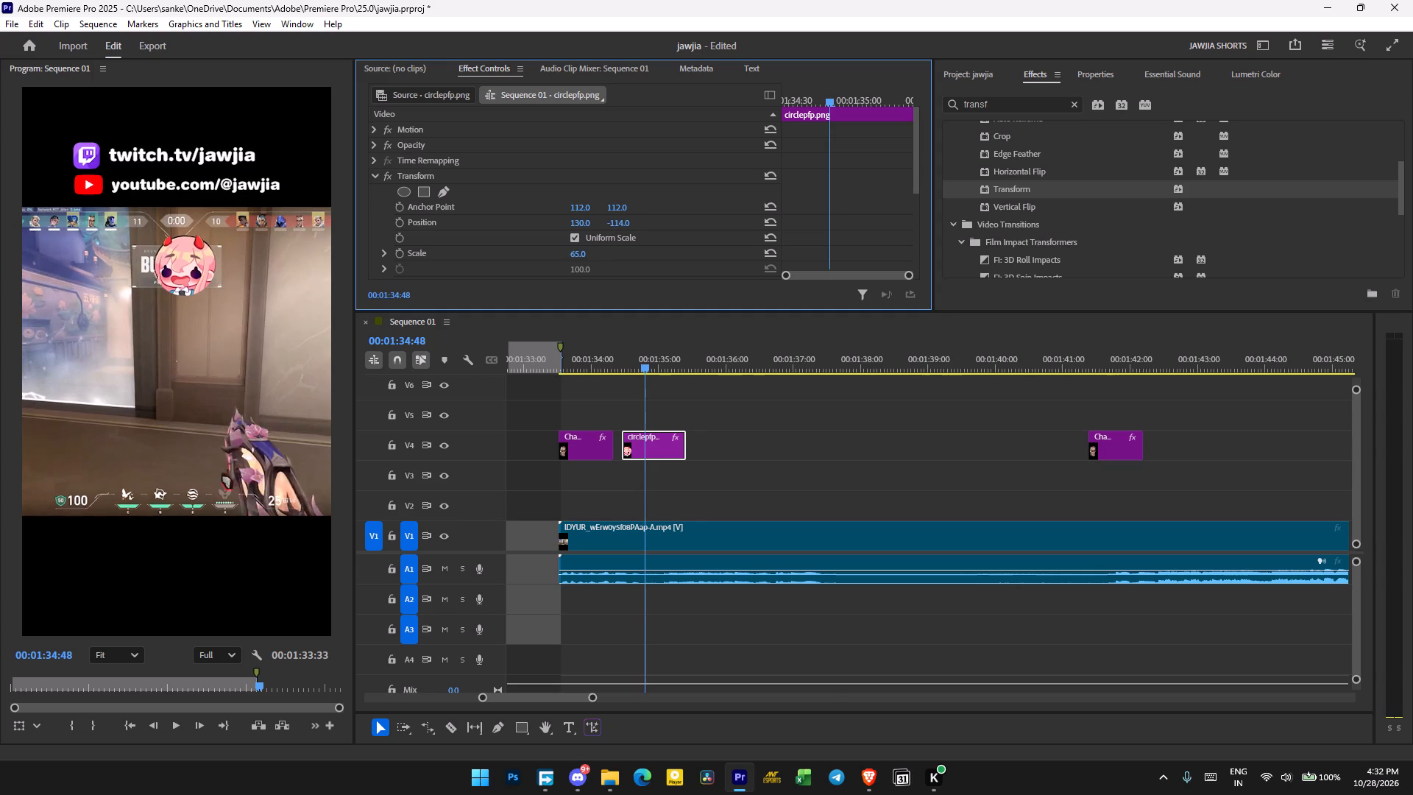
drag(558, 261, 569, 261)
Play back the opening icons and move the circlepfp clip on V4 to start directly after the opening ChamberCircle clip.
click(571, 361)
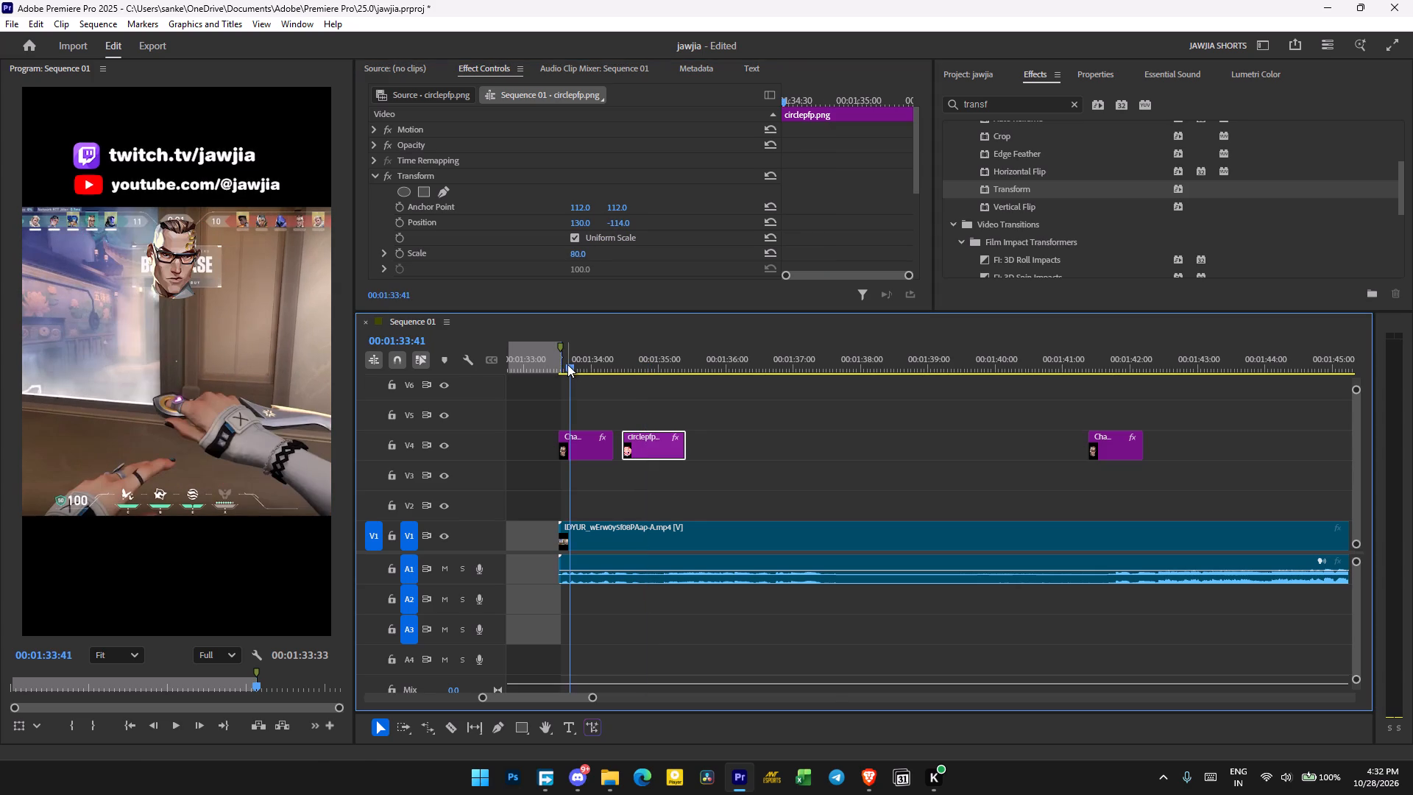
click(562, 373)
click(562, 368)
drag(567, 366, 557, 372)
key(space)
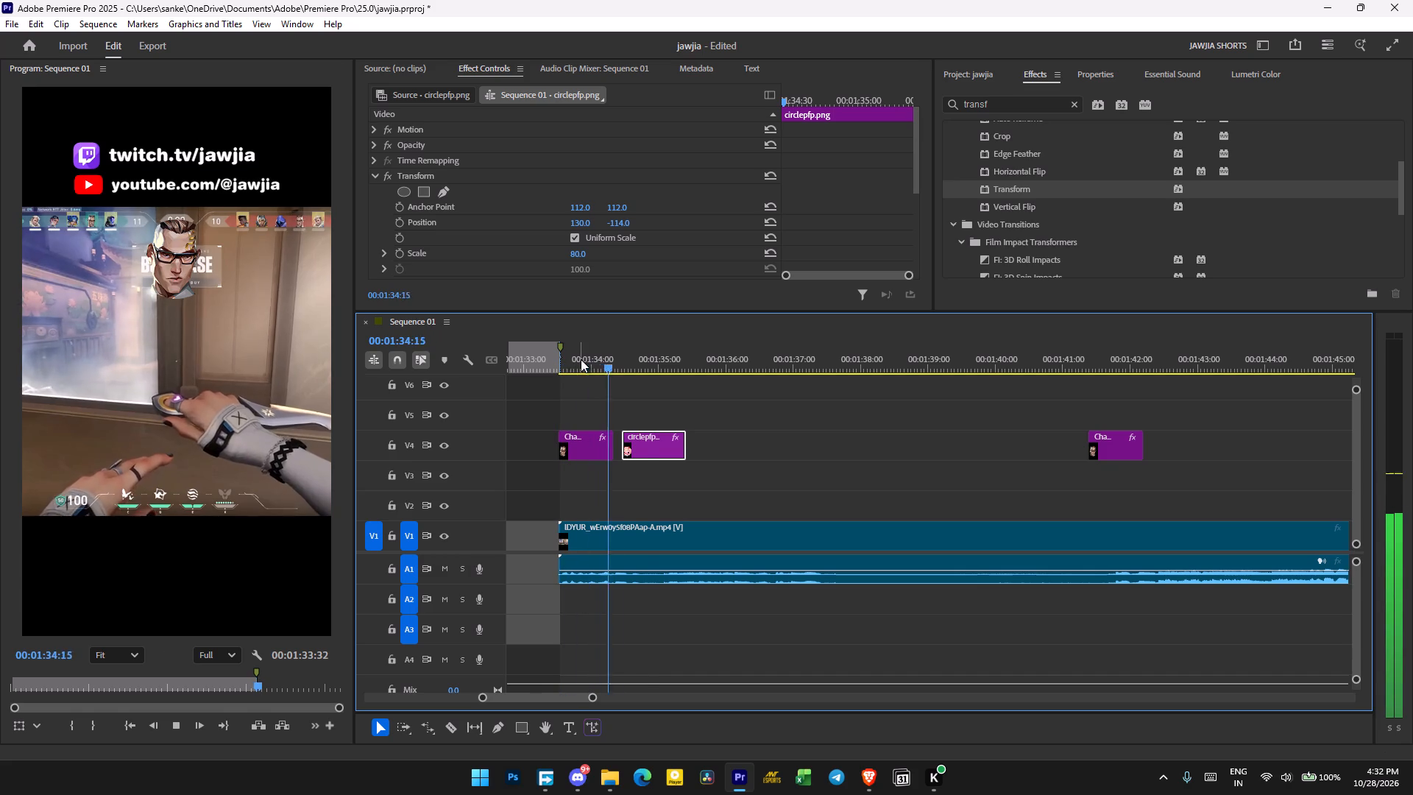
key(space)
click(615, 364)
click(589, 364)
key(space)
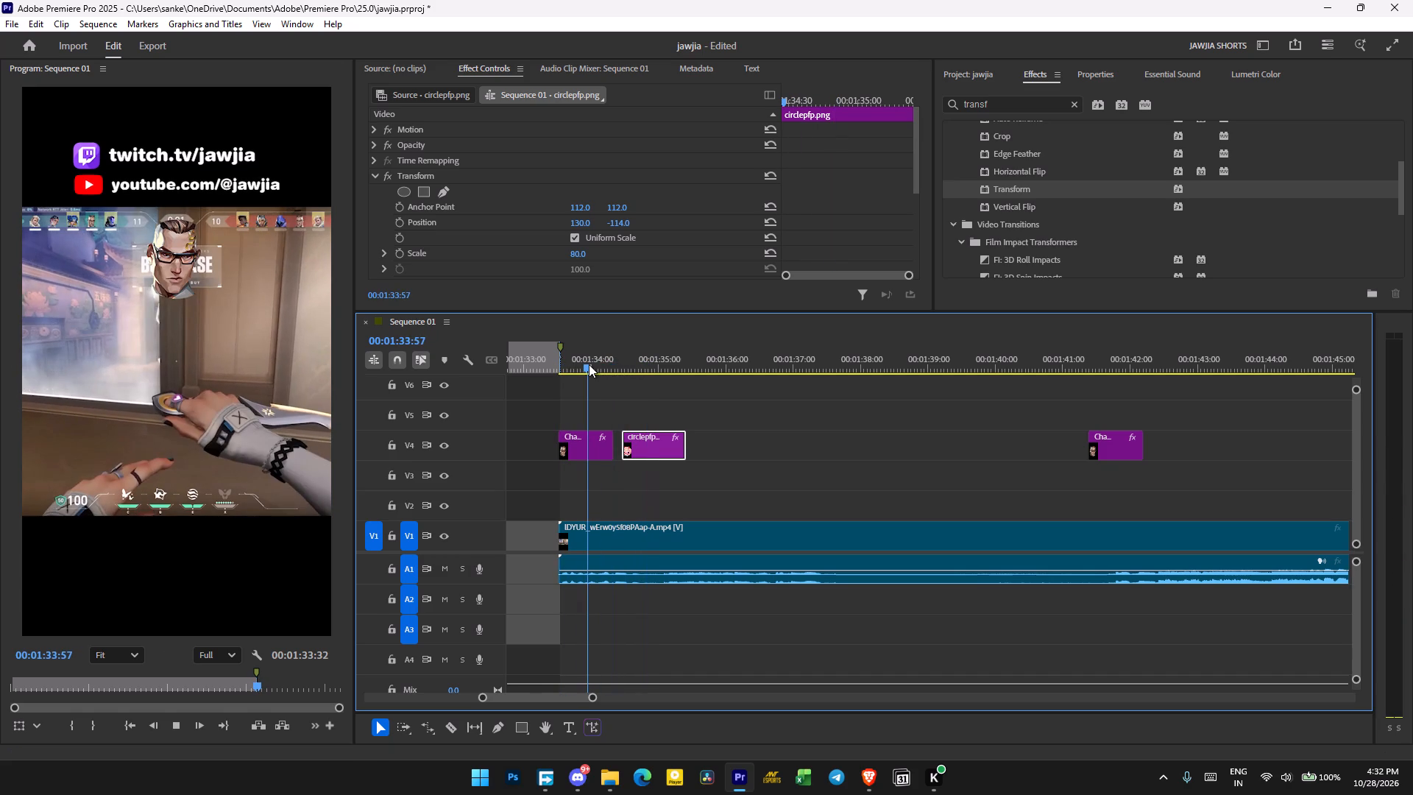
key(space)
drag(630, 447, 619, 448)
Review the opening timing and trim the end of the circlepfp clip on V4 back to about 00:01:35:00.
drag(577, 367, 555, 368)
key(space)
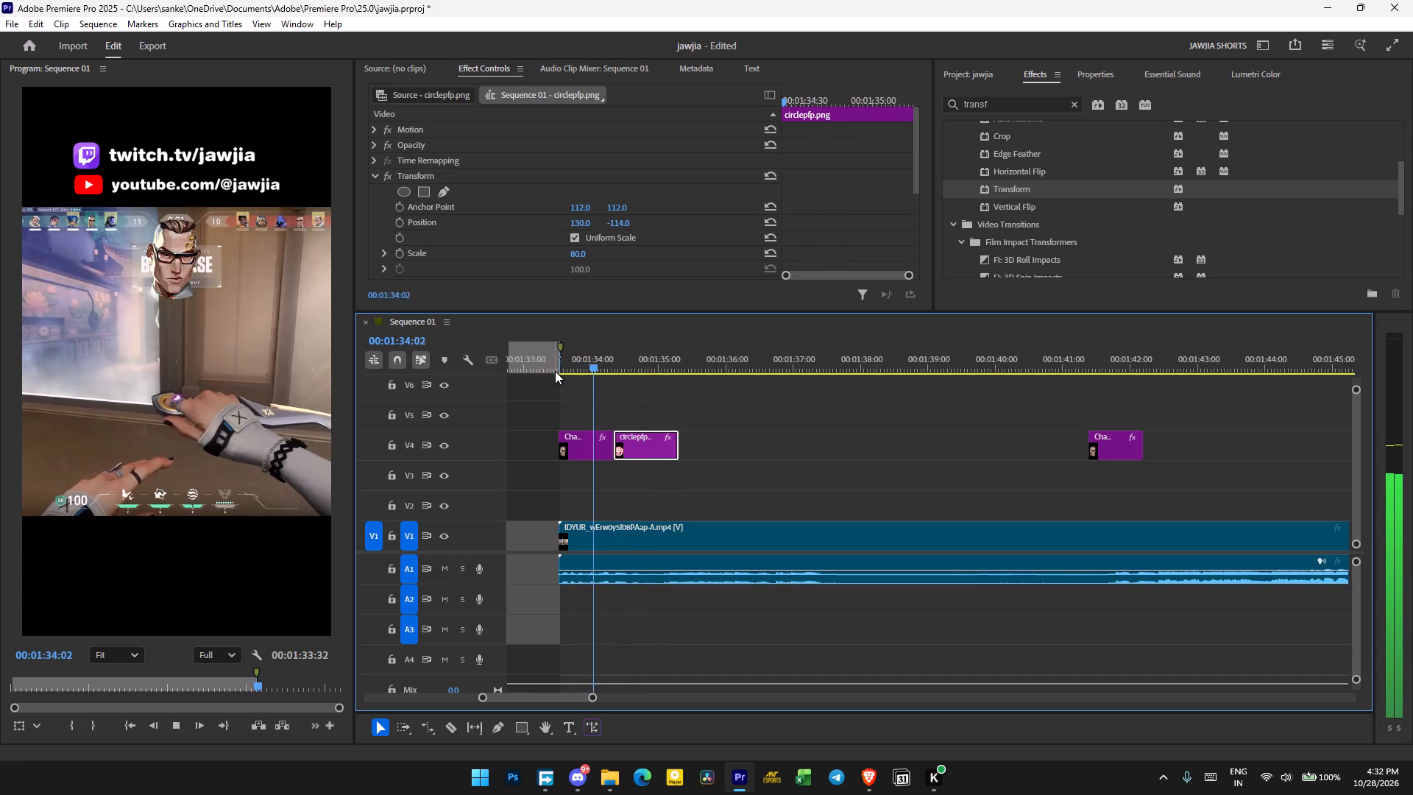
key(space)
drag(573, 366, 562, 368)
key(space)
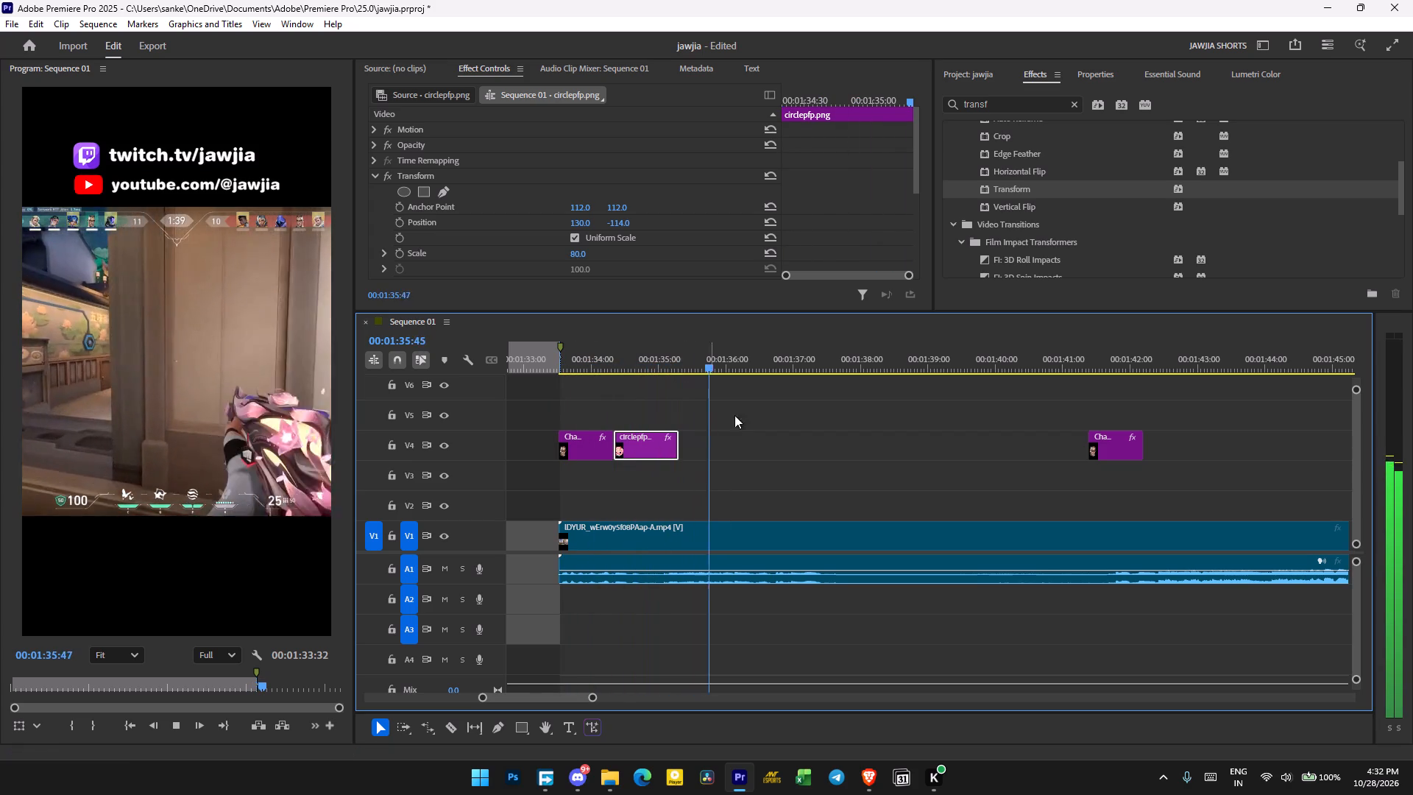
click(617, 372)
key(space)
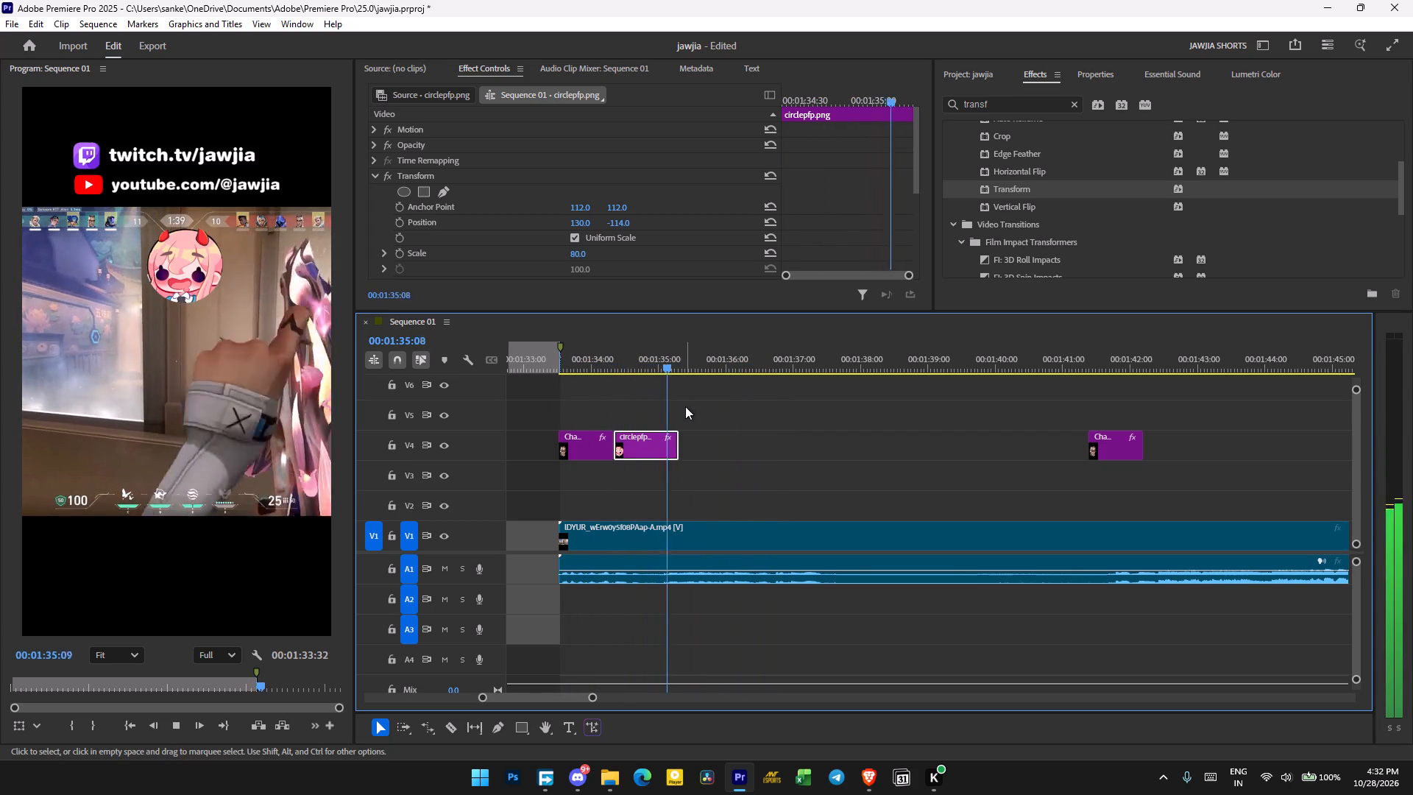
key(space)
drag(668, 455, 646, 454)
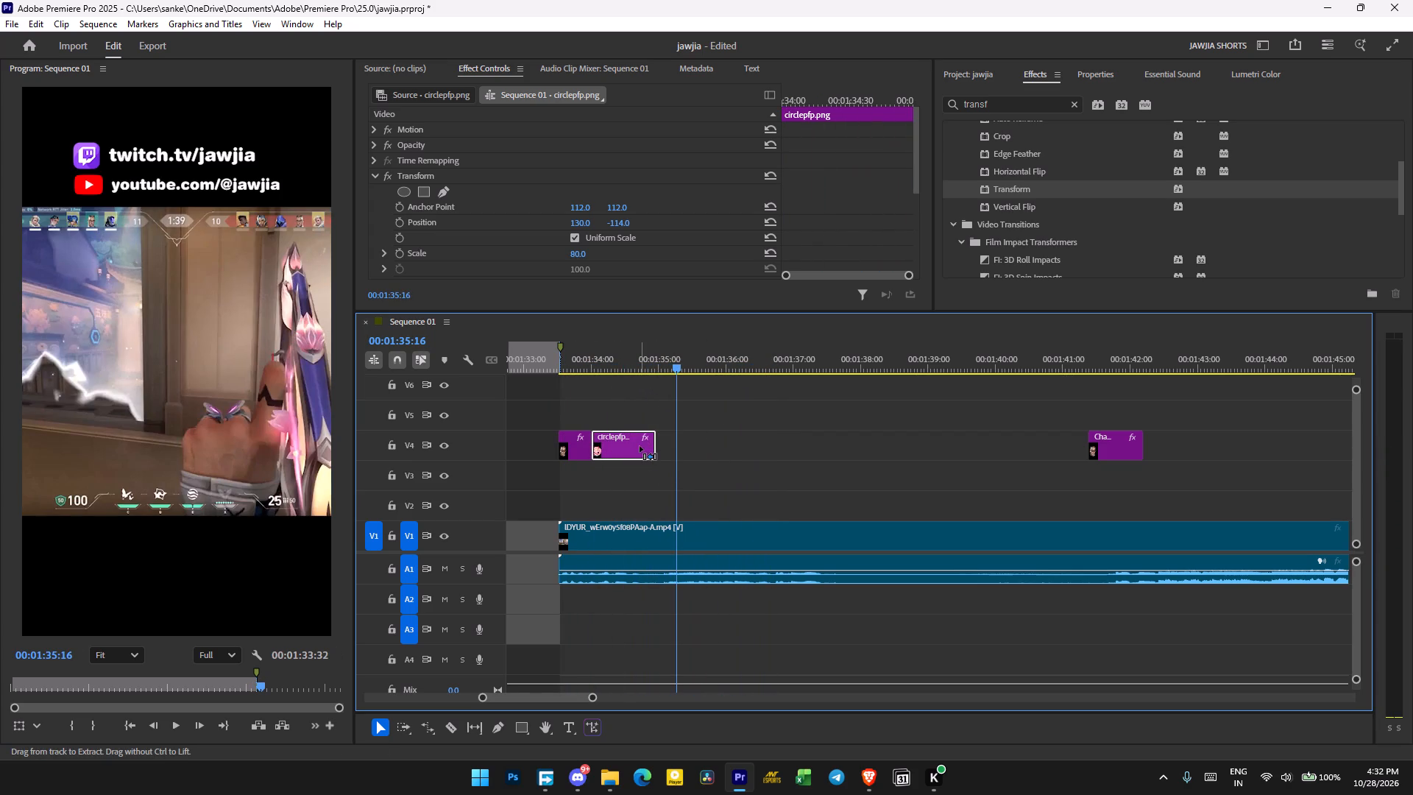
key(ctrl+z)
click(669, 444)
drag(675, 445, 655, 444)
Duplicate the trimmed circlepfp clip and place the copy on V4 starting at about 00:01:35:16.
key(space)
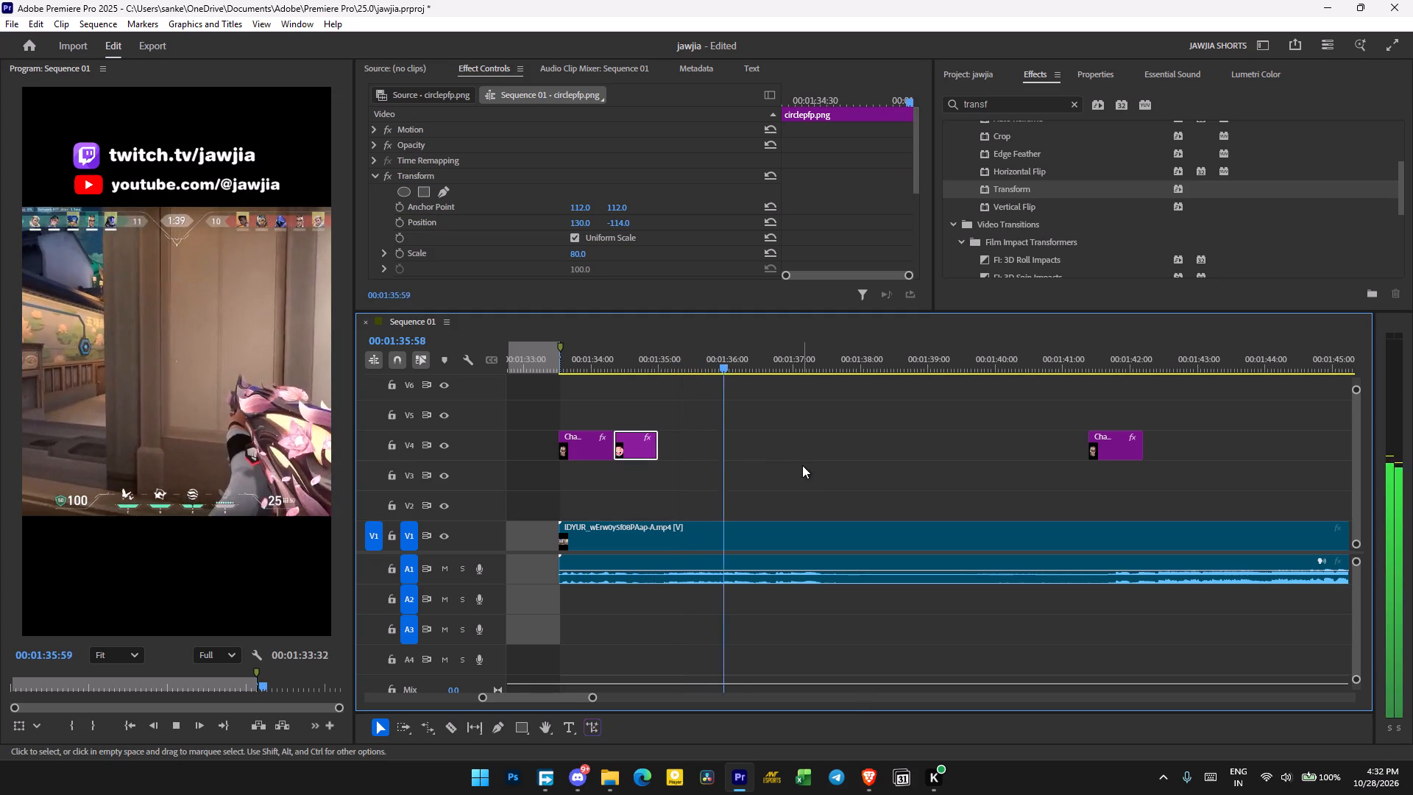
key(space)
key(ctrl+c)
key(ctrl+v)
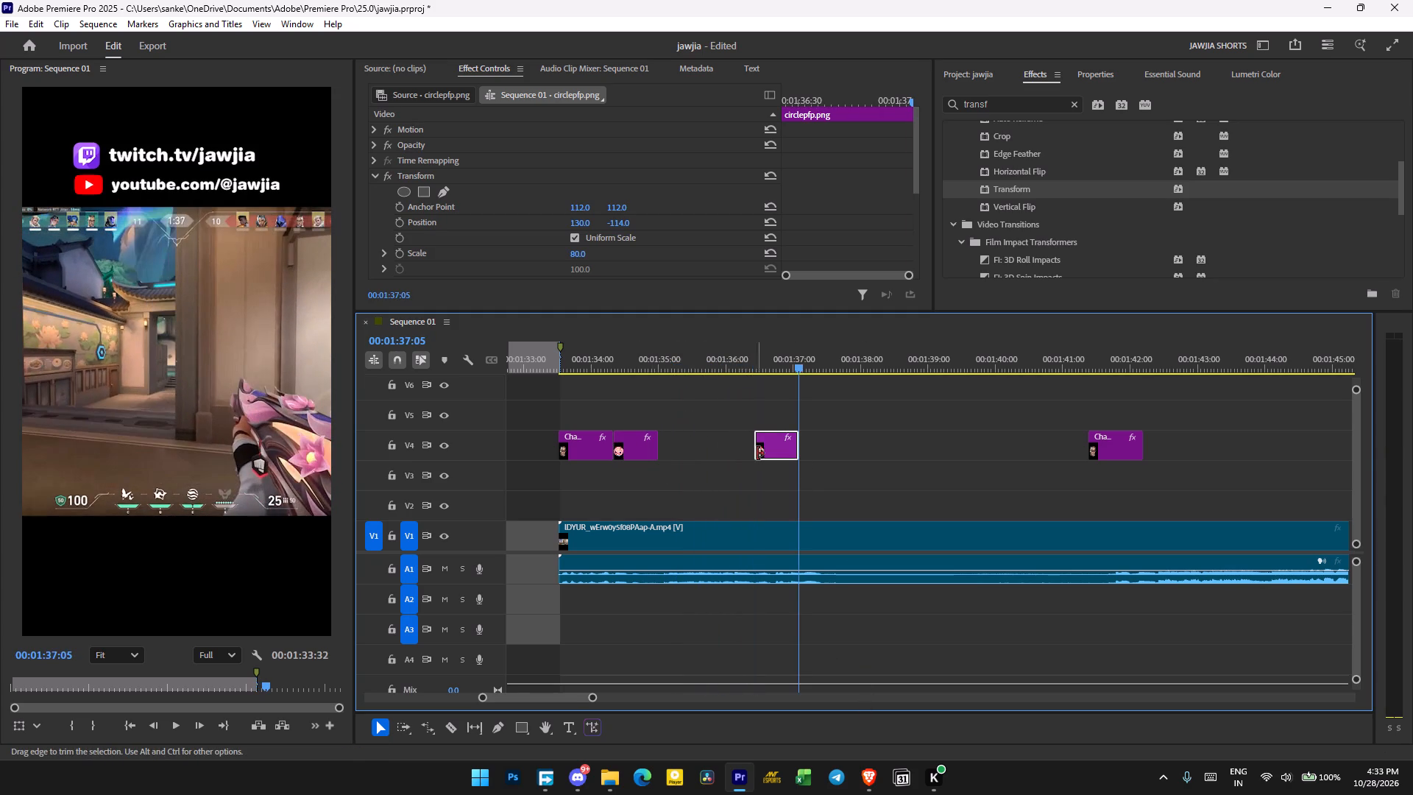
drag(771, 448, 695, 451)
Check the copied circlepfp clip against the gameplay audio and extend its end to about 00:01:36:24.
click(673, 365)
click(706, 364)
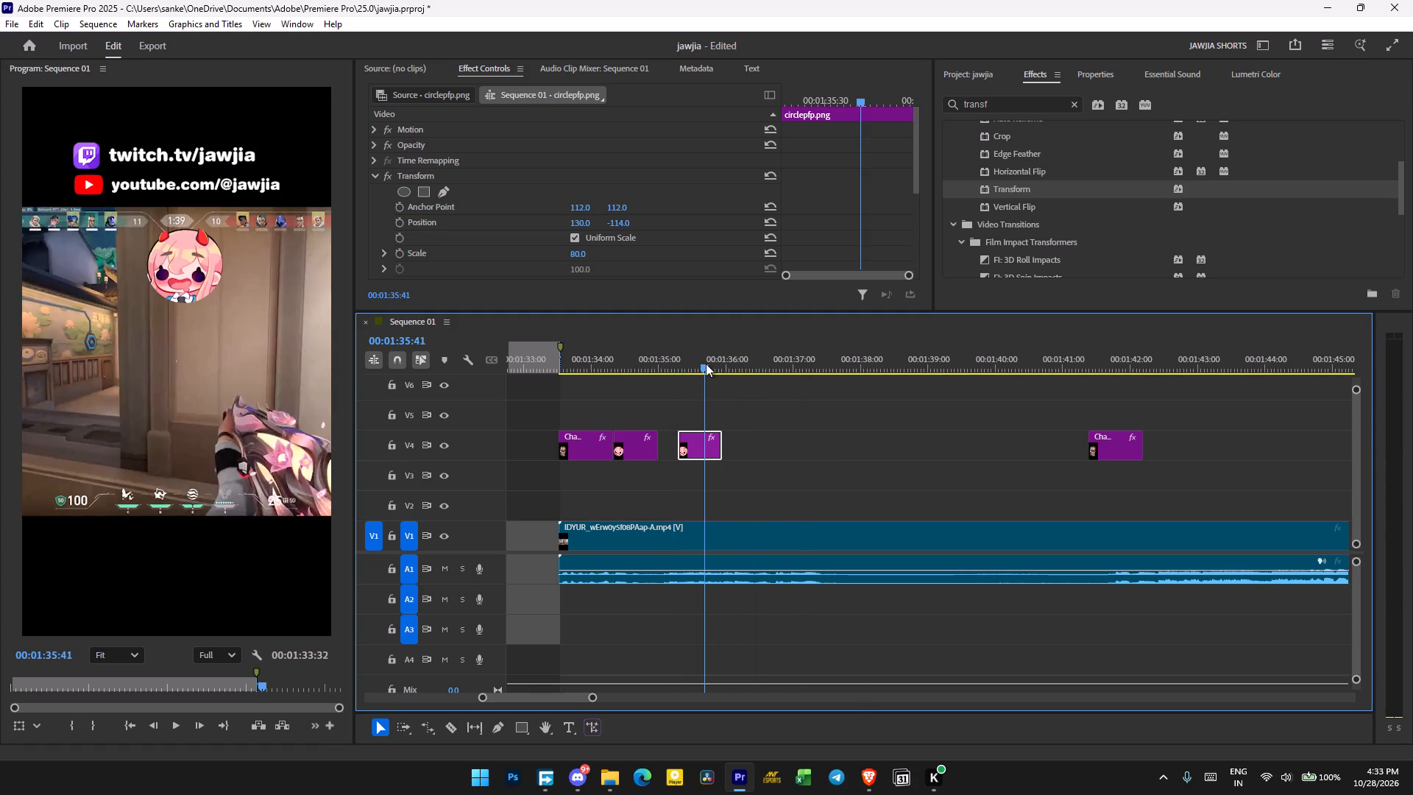
key(space)
click(691, 359)
click(688, 359)
click(677, 363)
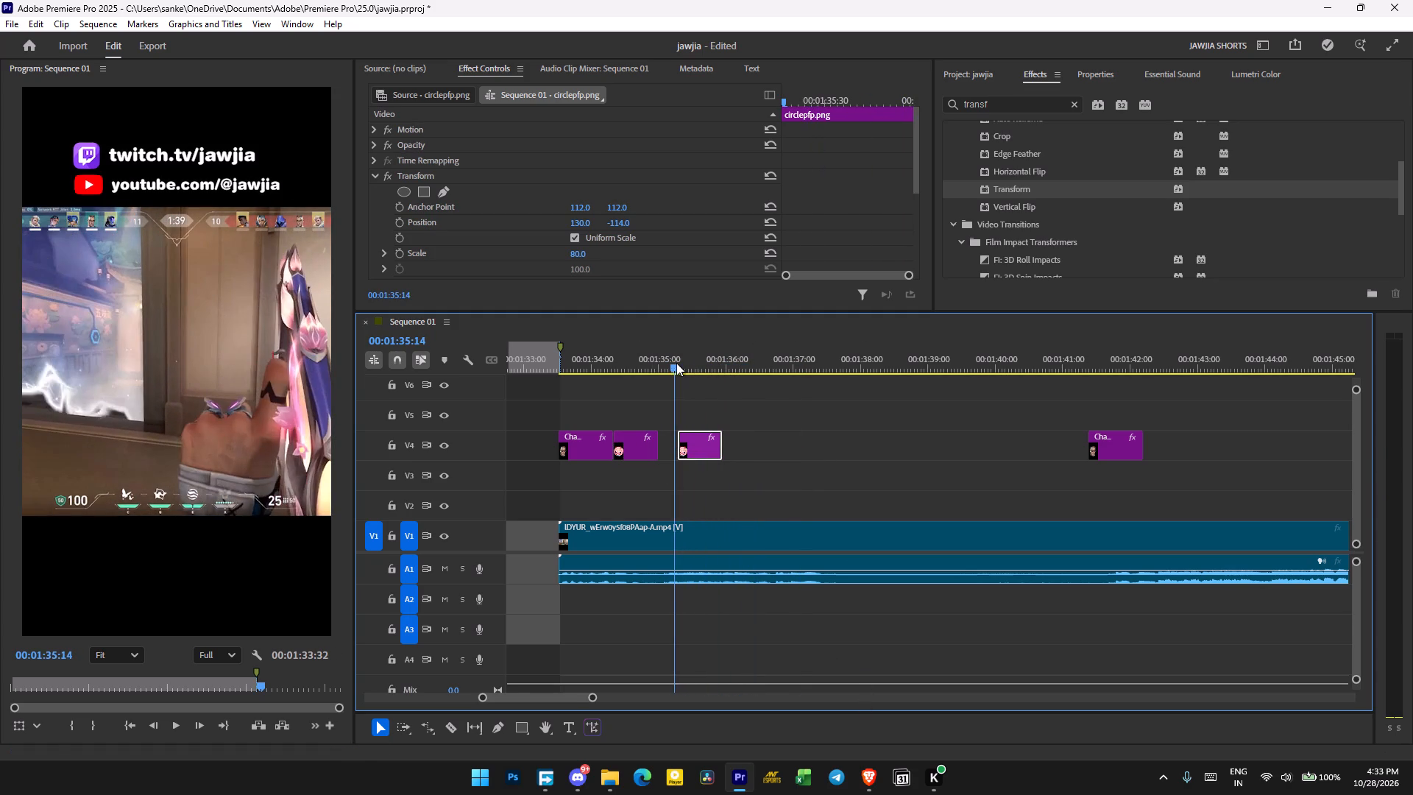
key(space)
key(space)
drag(722, 453, 752, 452)
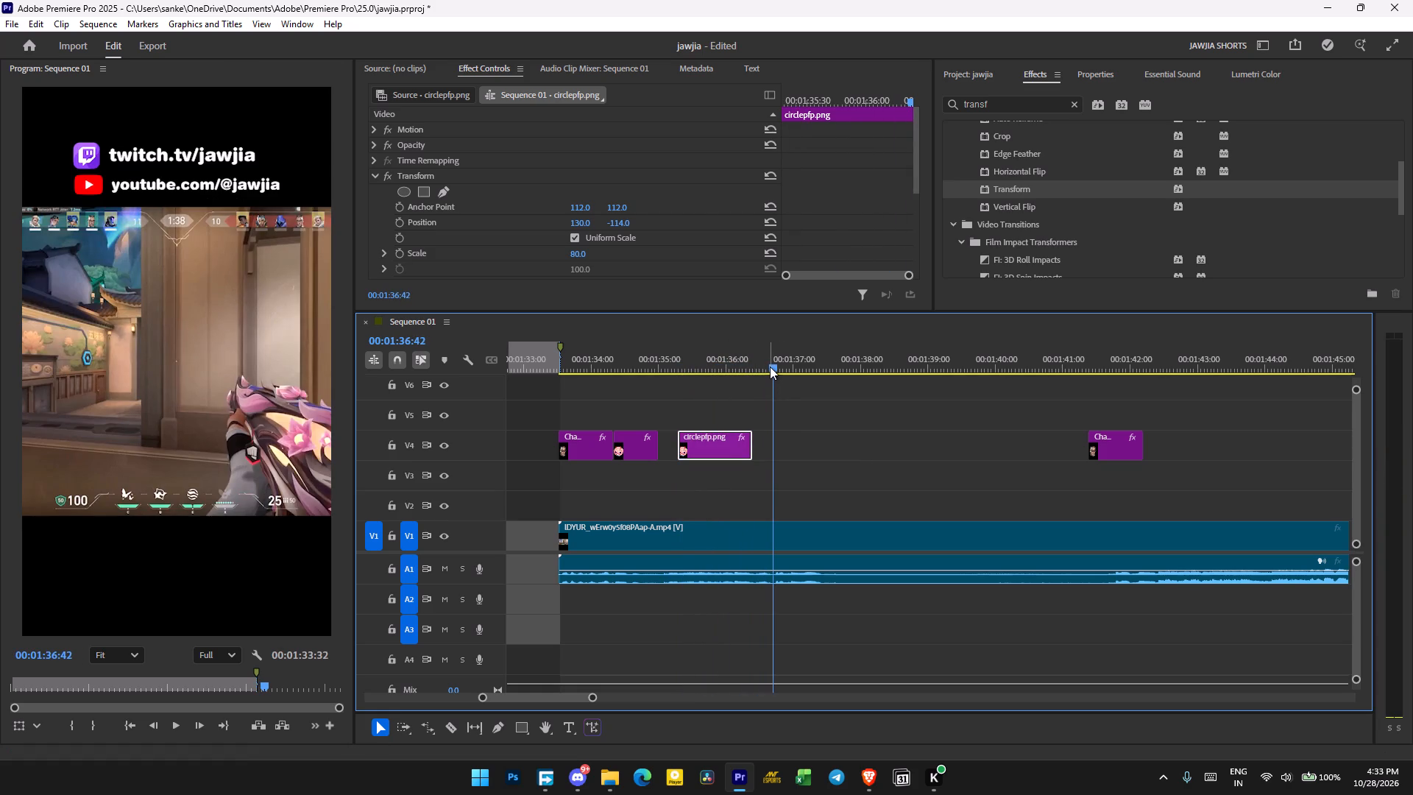
Paste another circlepfp copy on V4 at 00:01:36:31 and extend its end to about 00:01:37:23.
click(762, 361)
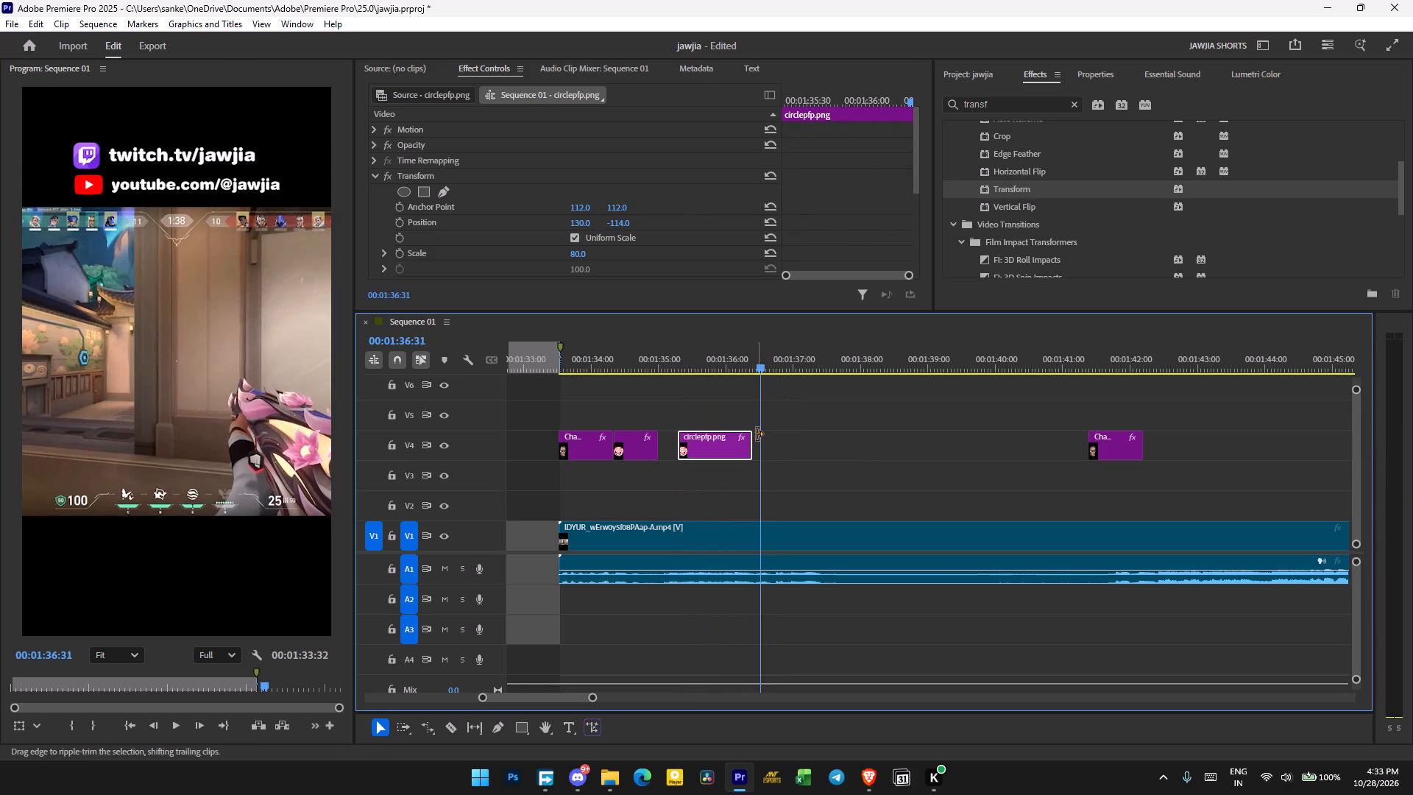
key(ctrl+v)
drag(799, 447, 815, 447)
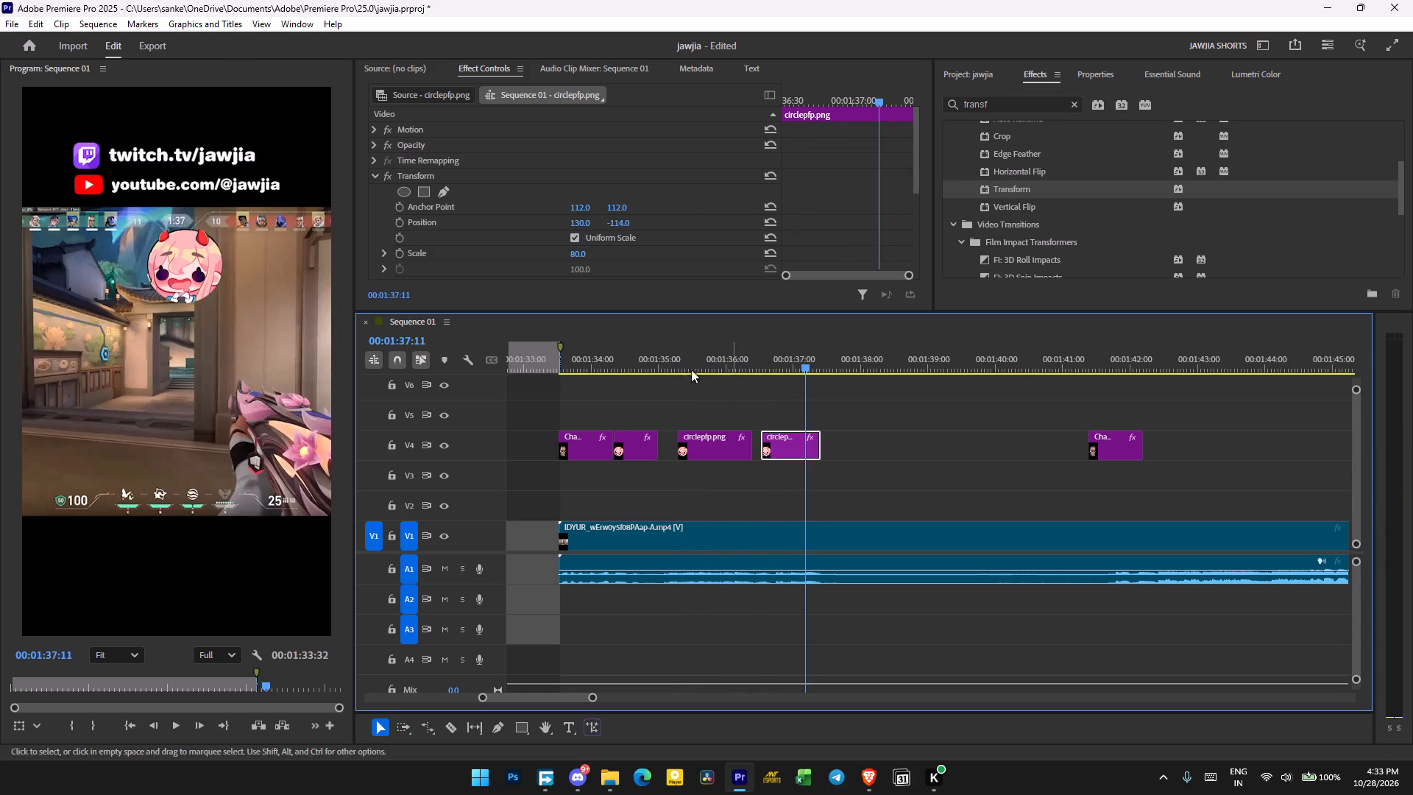
Play back the gameplay from the copied circlepfp clips to about 00:01:44 to find where the next icon belongs.
click(672, 364)
key(space)
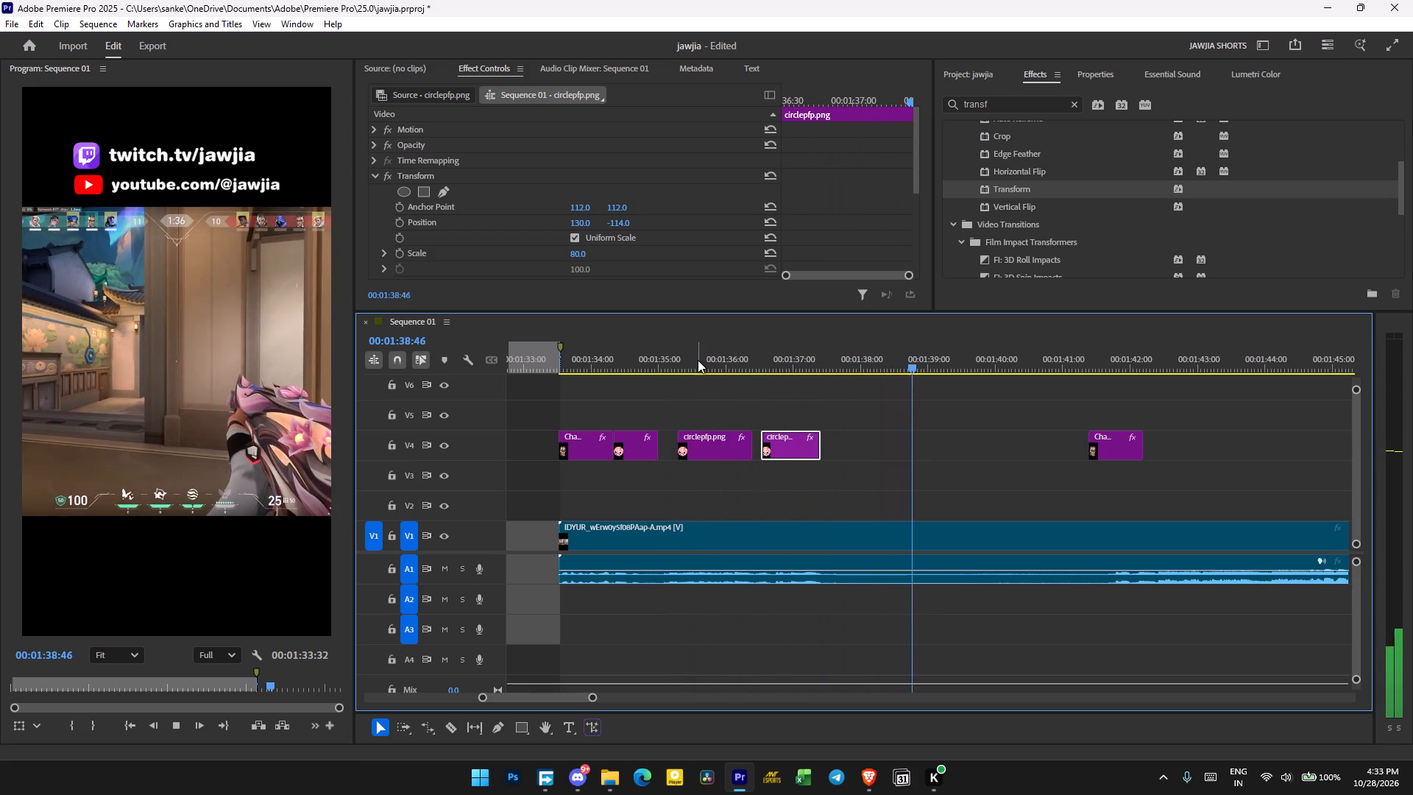
click(698, 360)
key(space)
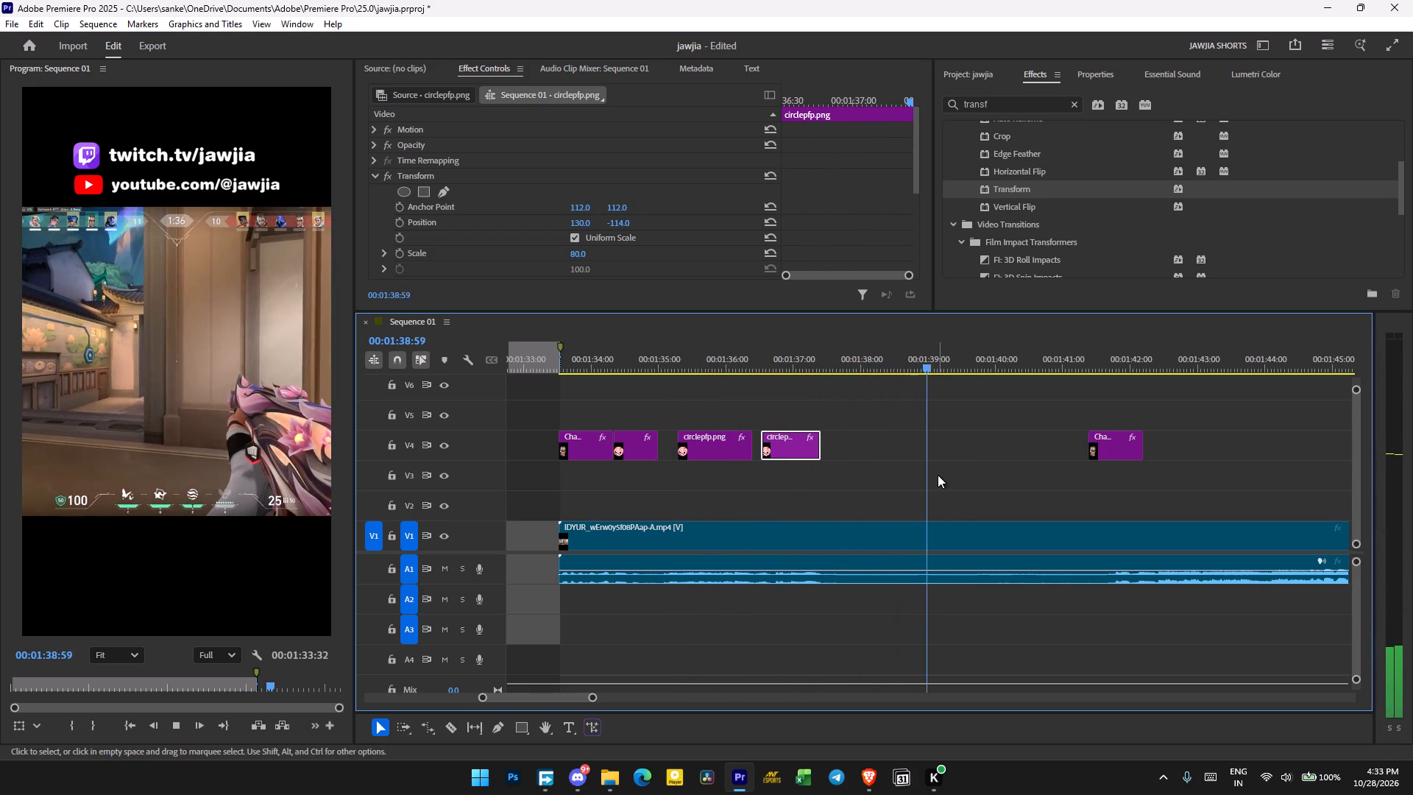
scroll(972, 471, down, 5)
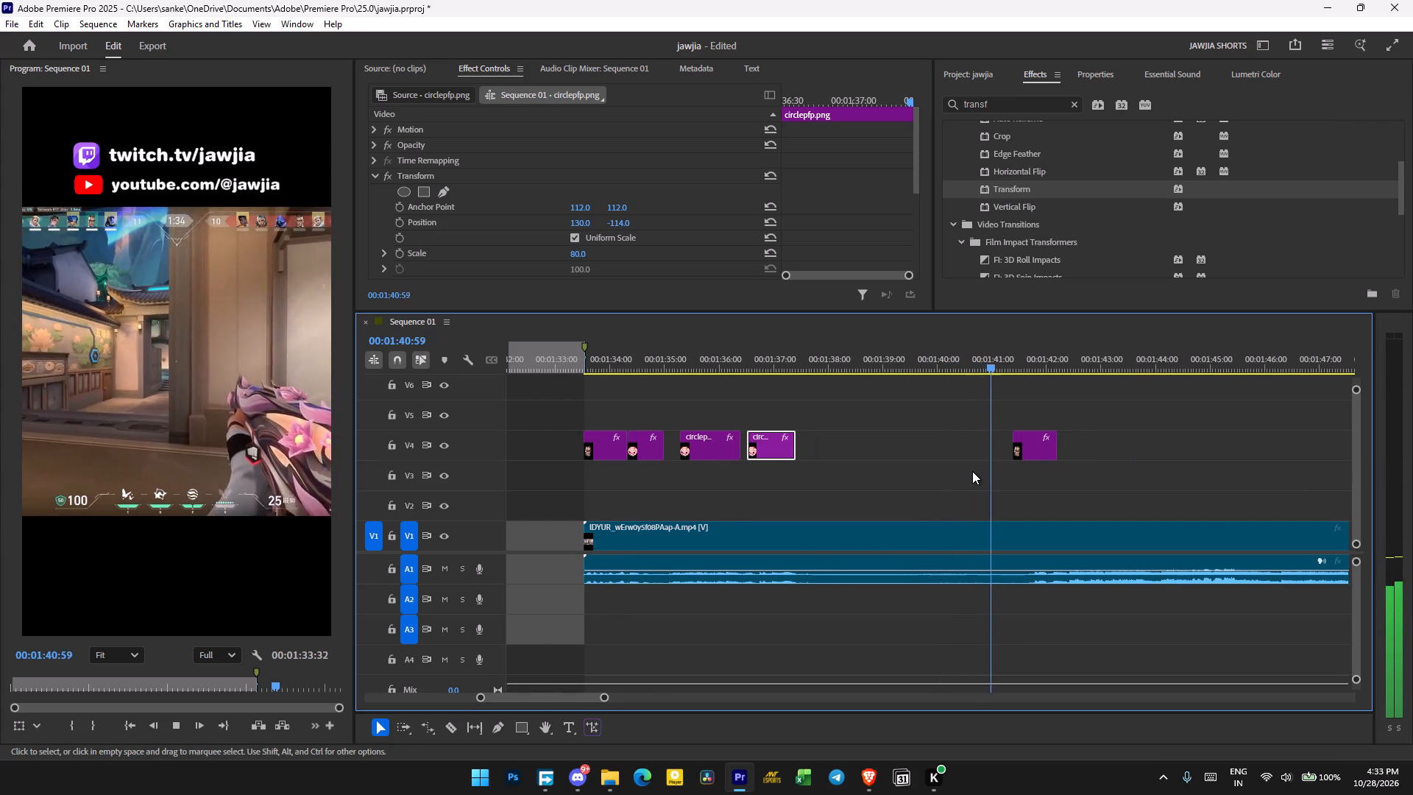
scroll(972, 471, down, 2)
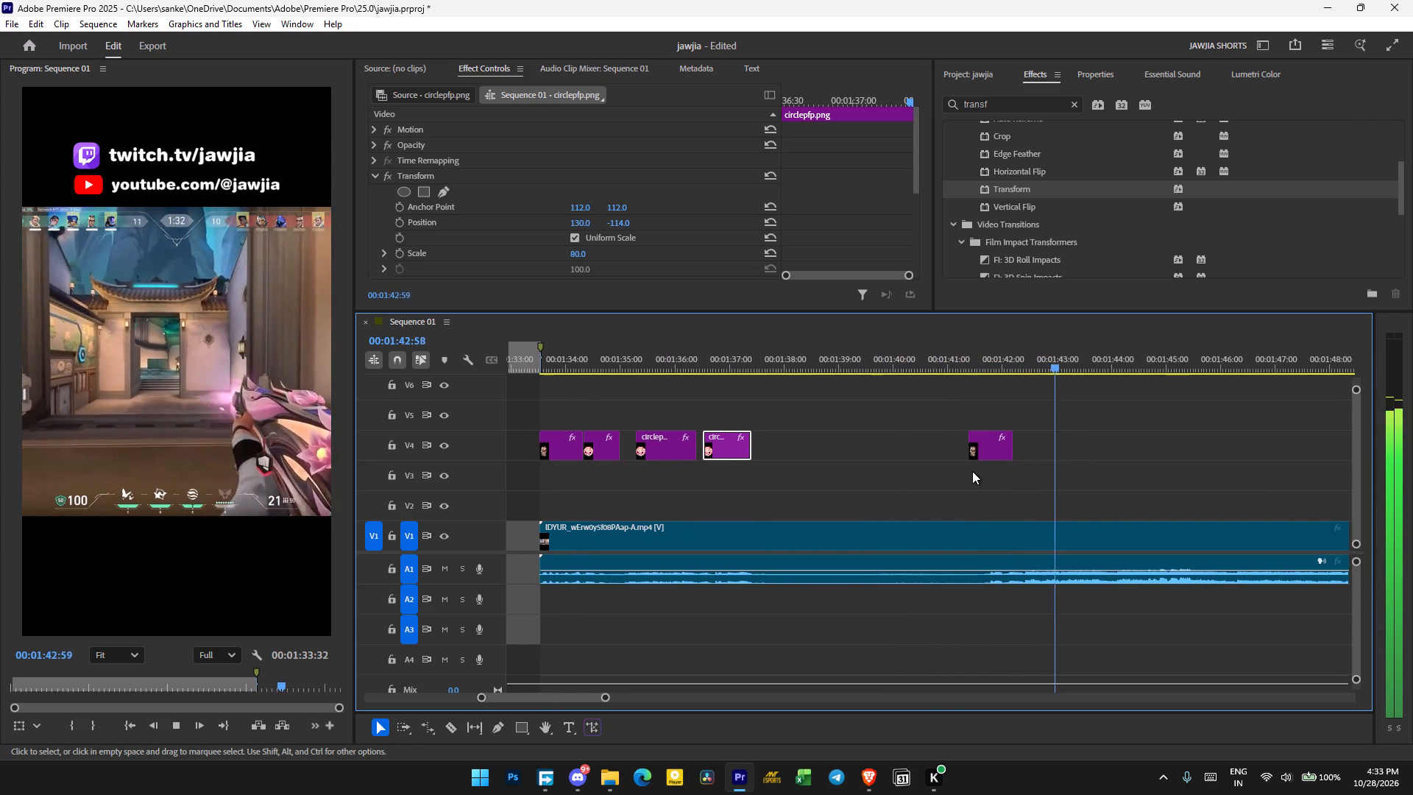
key(space)
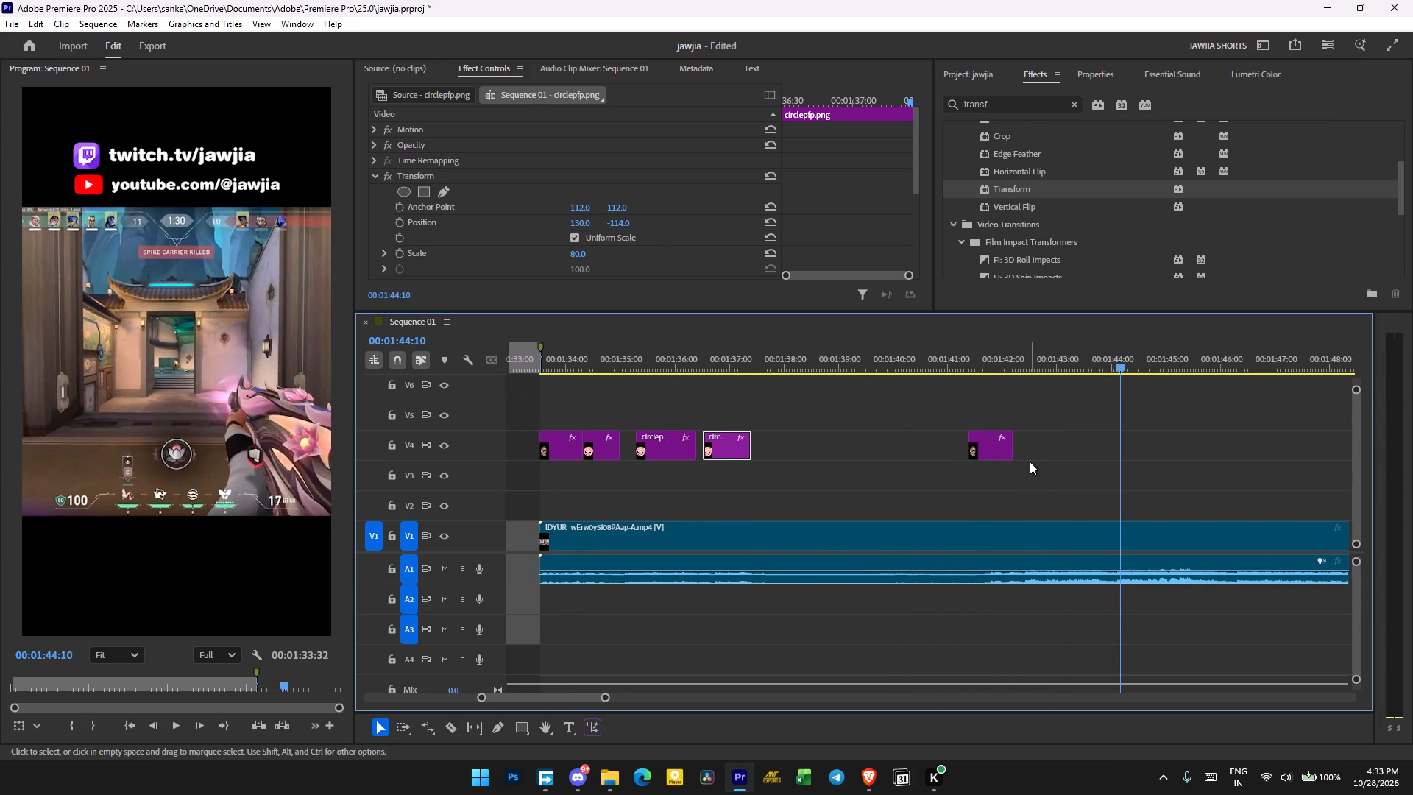
Keep reviewing the gameplay up to about 00:02:03 and move the second ChamberCircle clip on V4 to about 00:01:56:43.
drag(997, 448, 1194, 456)
key(space)
scroll(923, 449, down, 2)
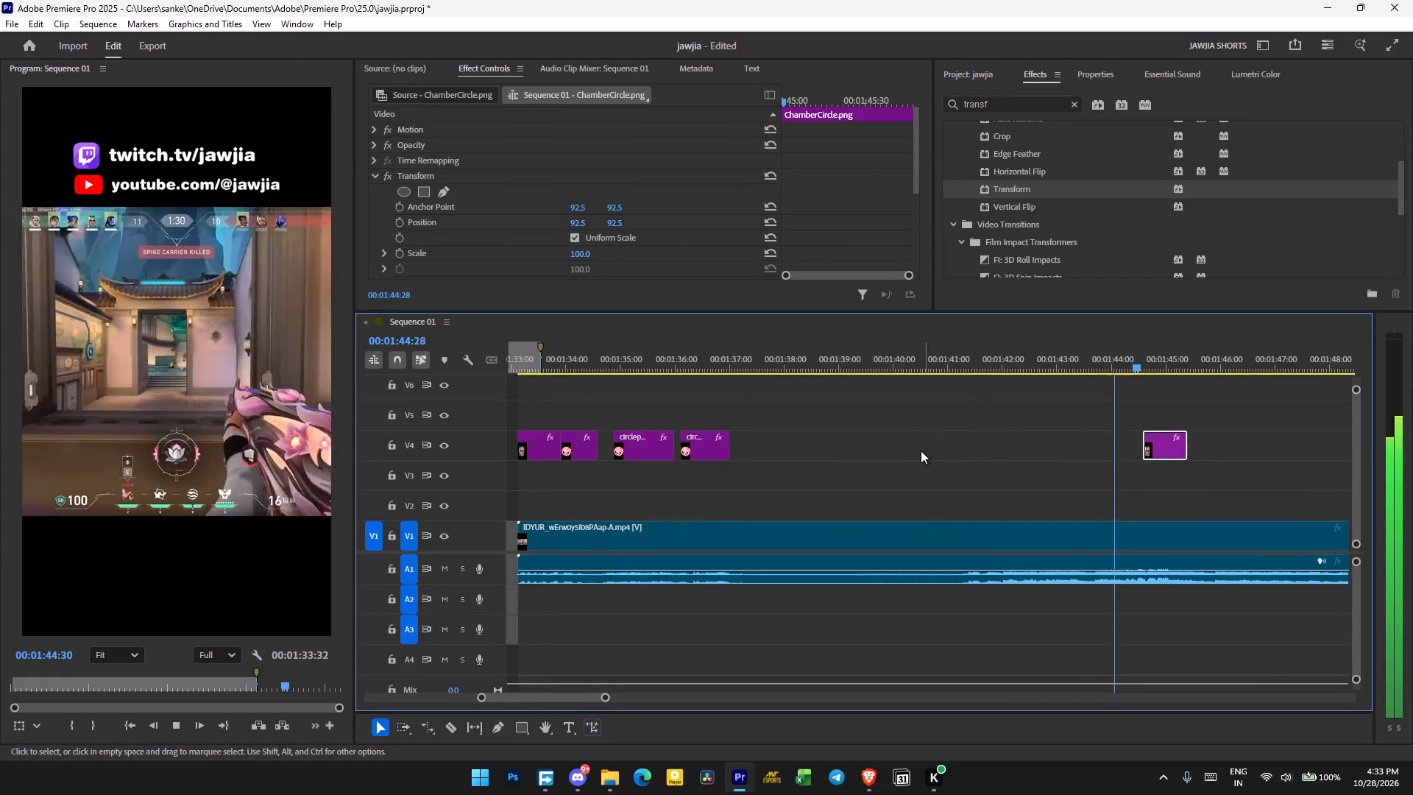
scroll(921, 451, down, 11)
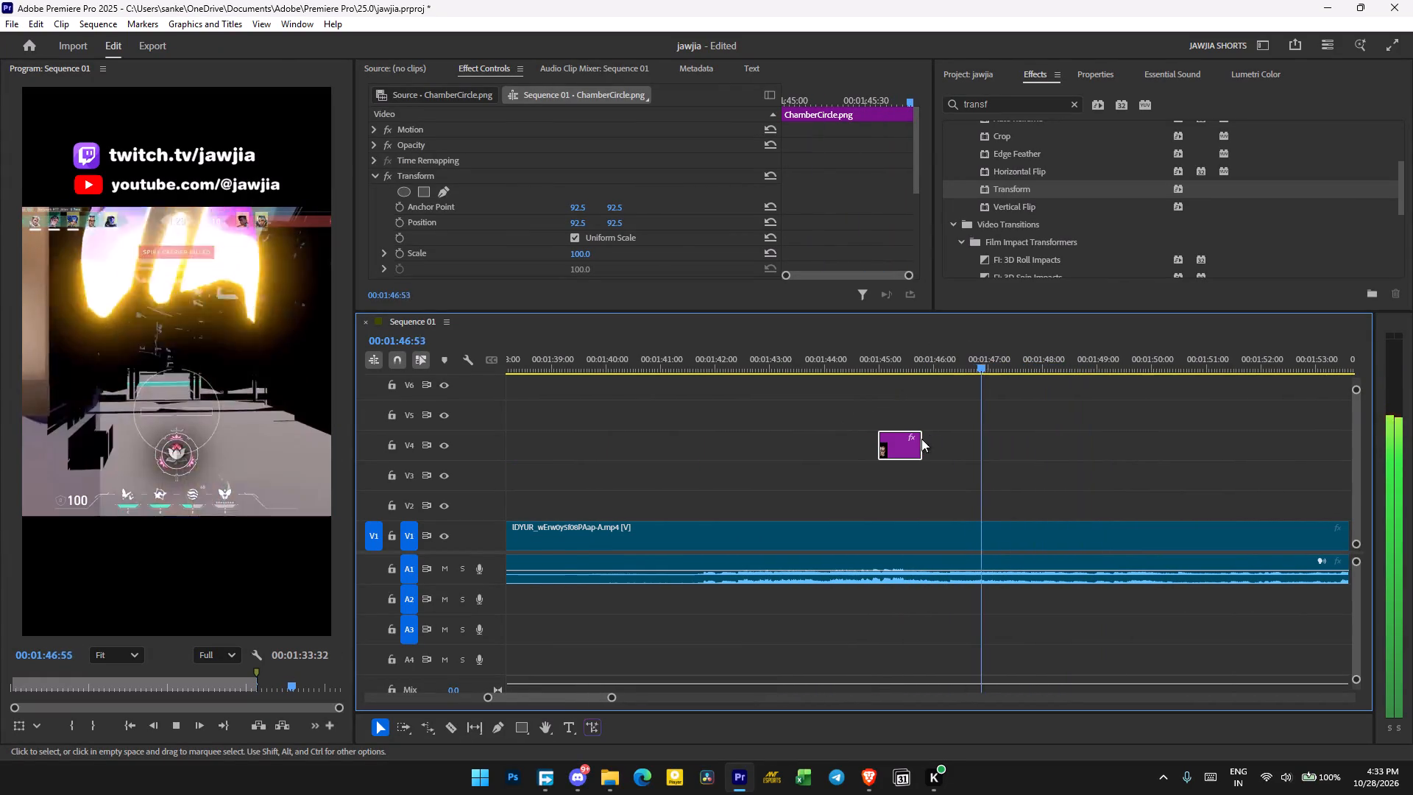
drag(910, 442, 1187, 448)
scroll(1081, 443, down, 12)
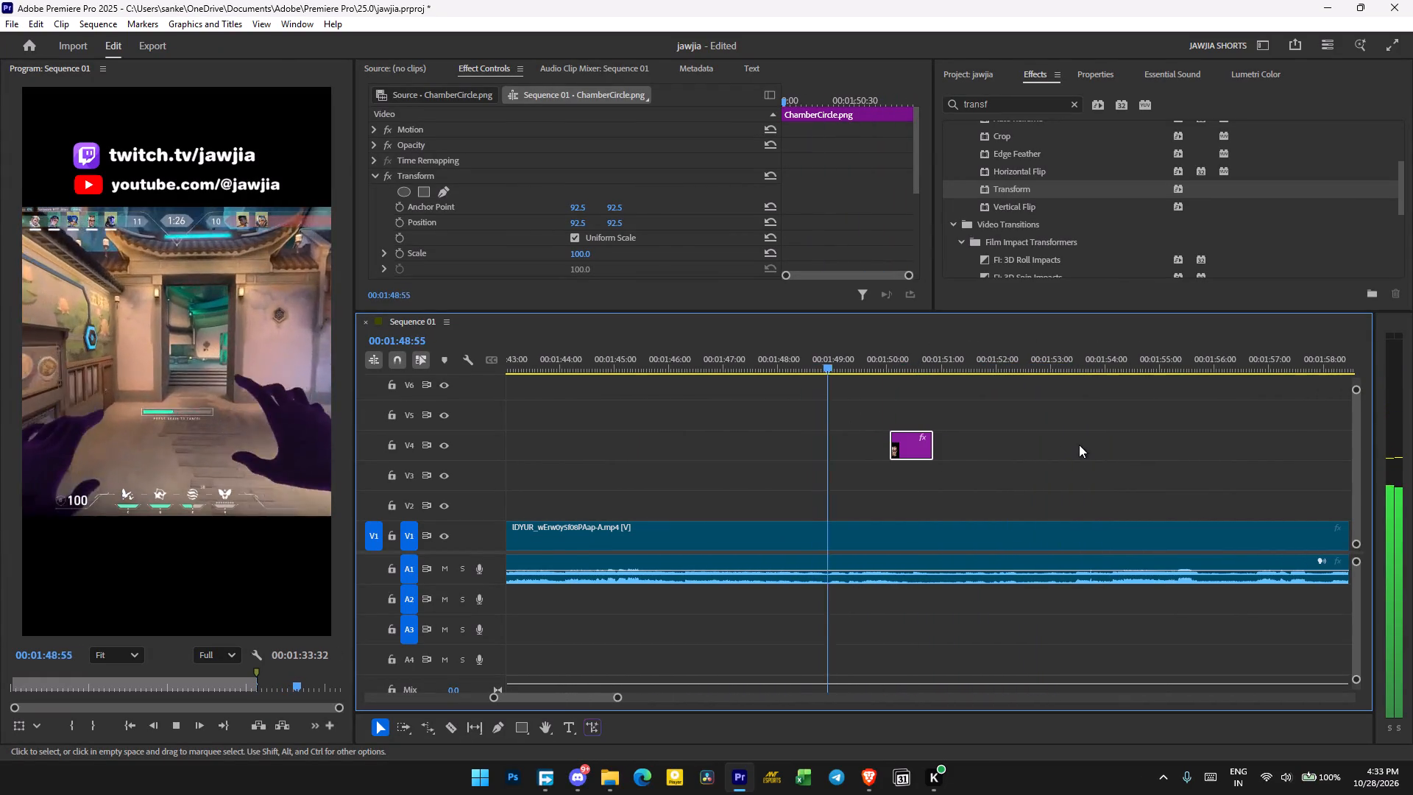
scroll(1079, 445, down, 12)
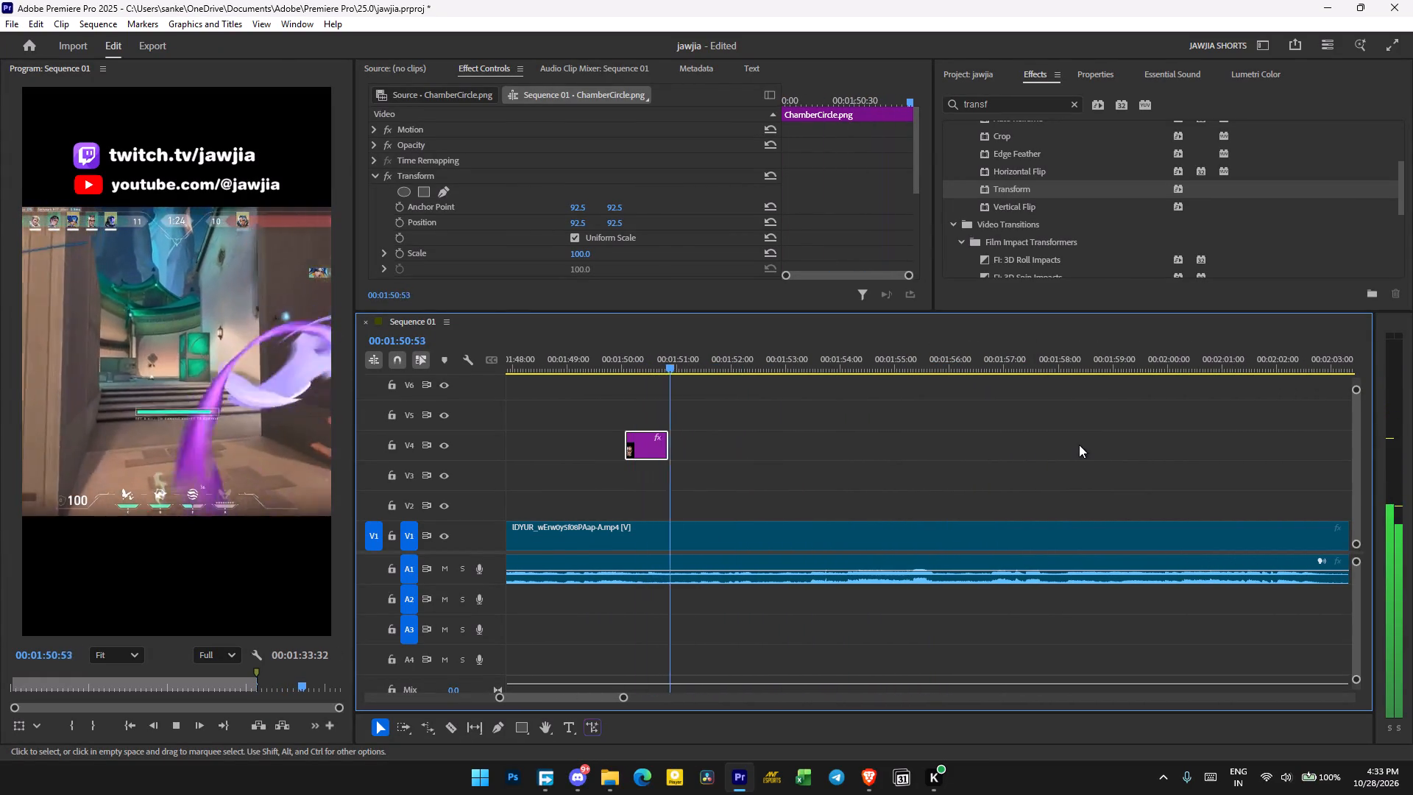
drag(645, 446, 1275, 459)
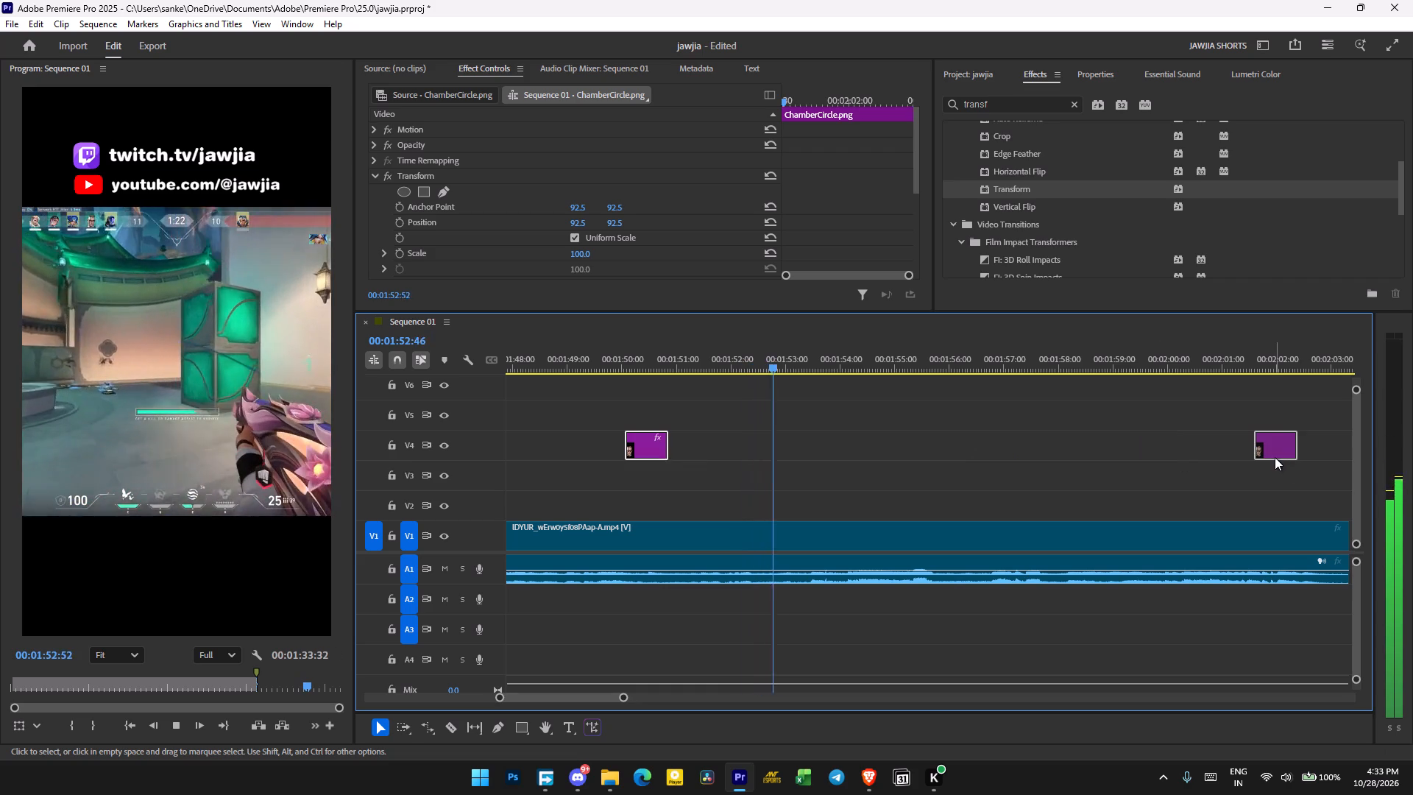
scroll(1274, 456, down, 5)
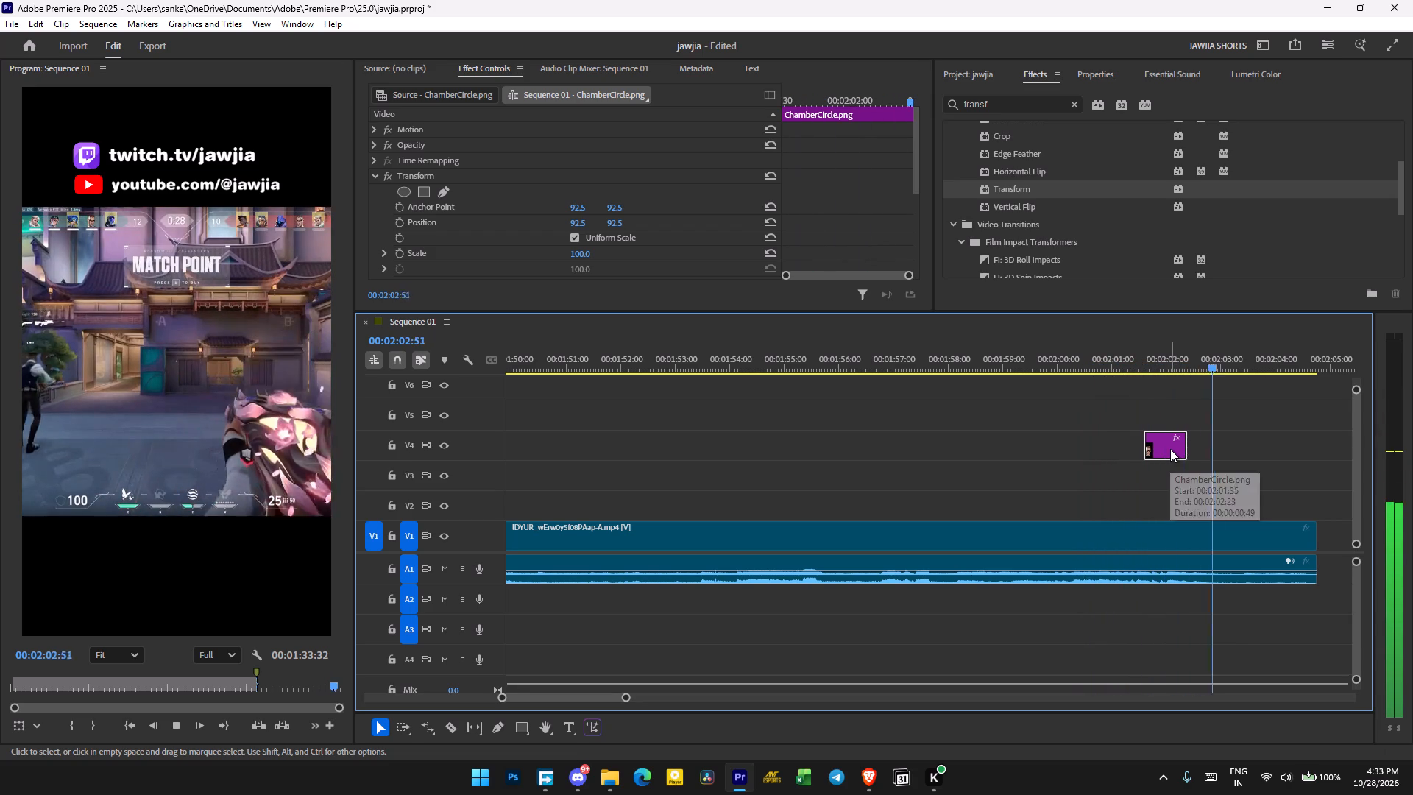
key(space)
drag(1170, 449, 906, 452)
Apply the Transform effect to the gameplay clip on V1 and set its Position to 1086.0, 376.0.
click(919, 560)
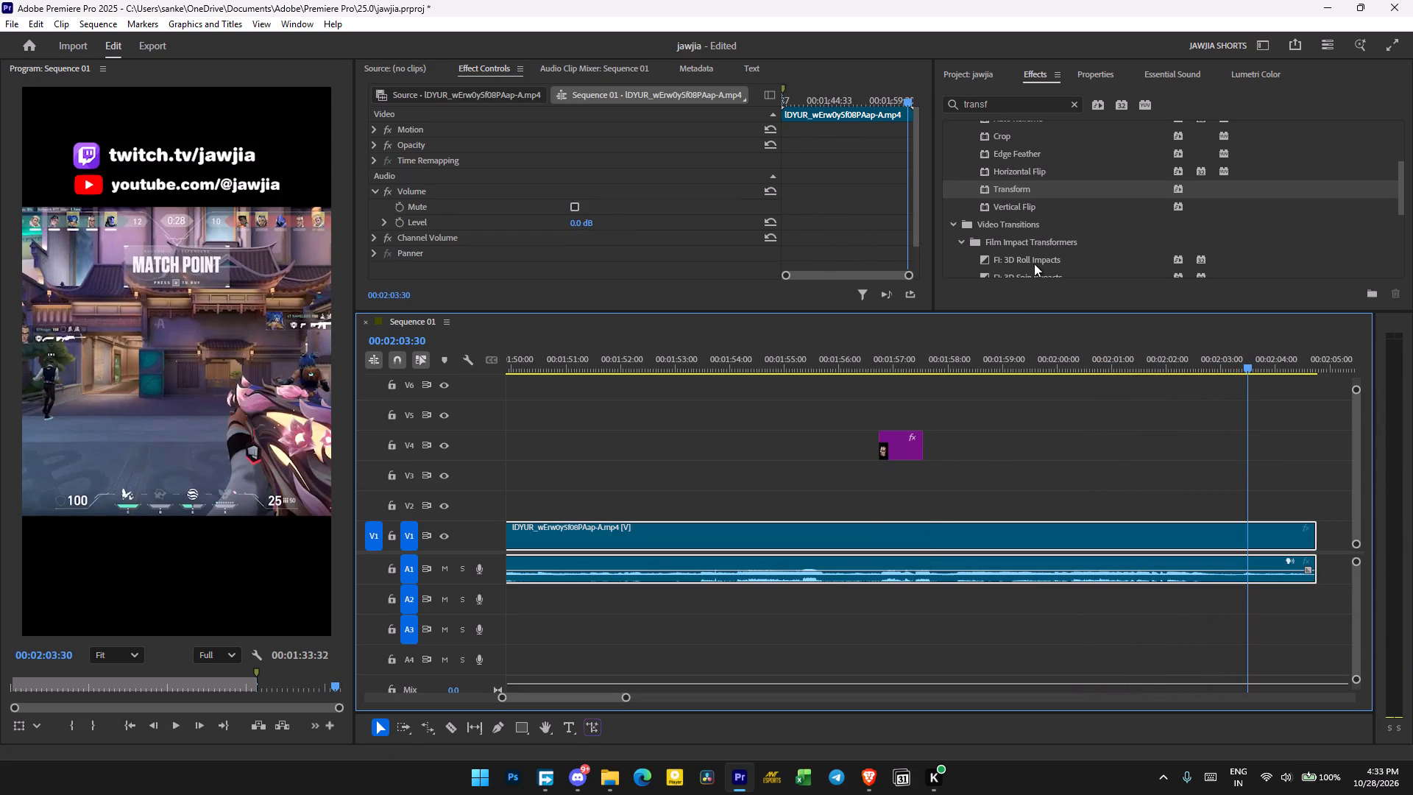
drag(1030, 190, 892, 540)
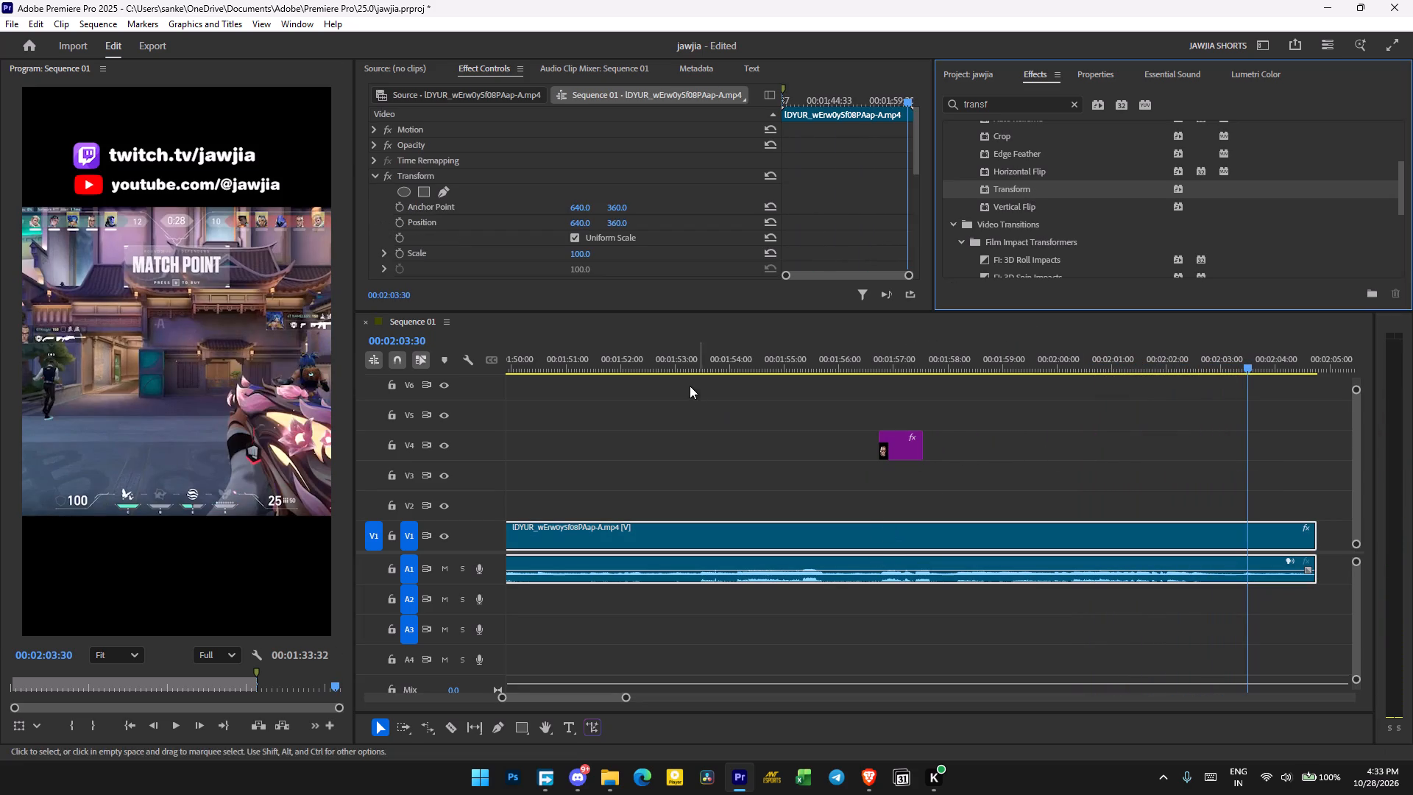
scroll(587, 222, down, 3)
scroll(587, 222, up, 2)
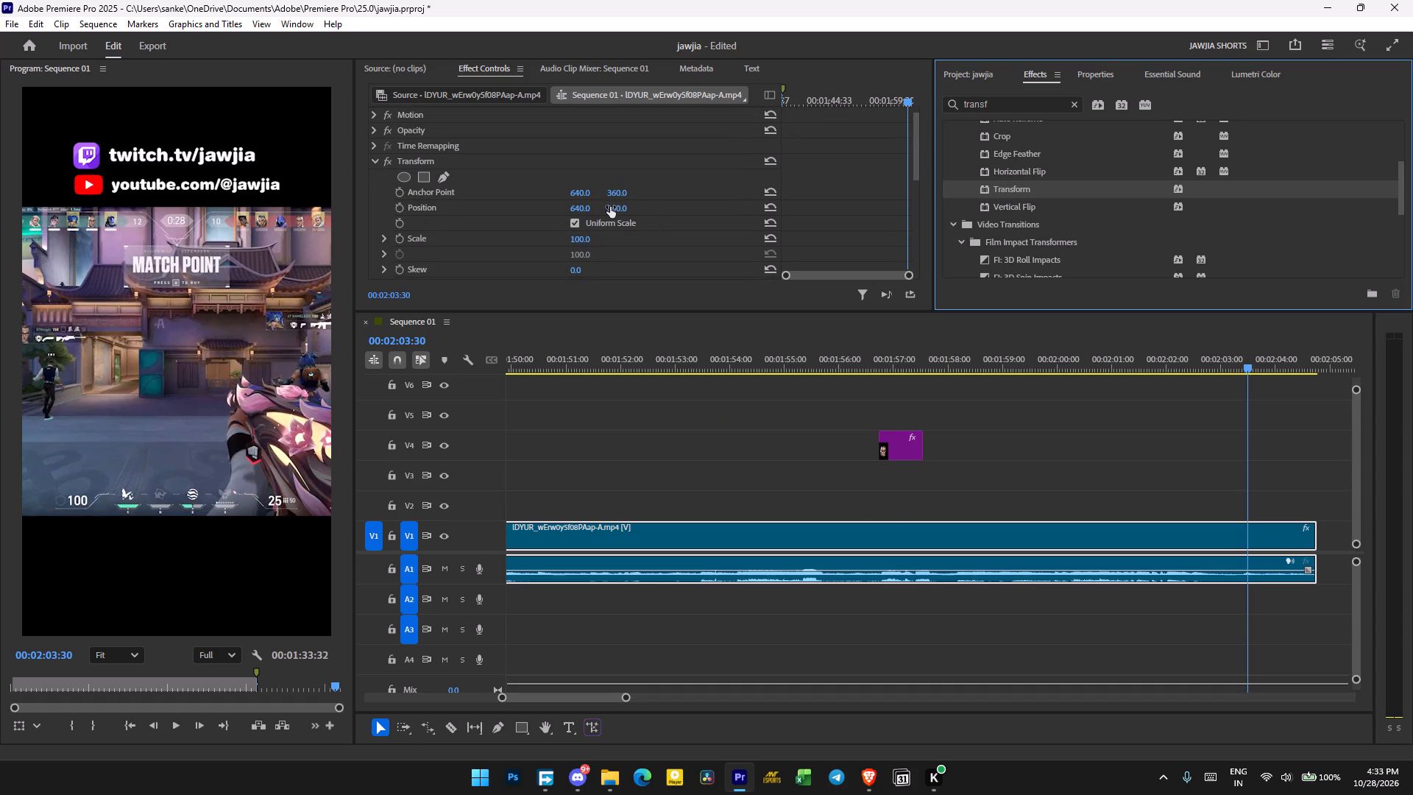
drag(612, 207, 623, 212)
drag(579, 211, 760, 215)
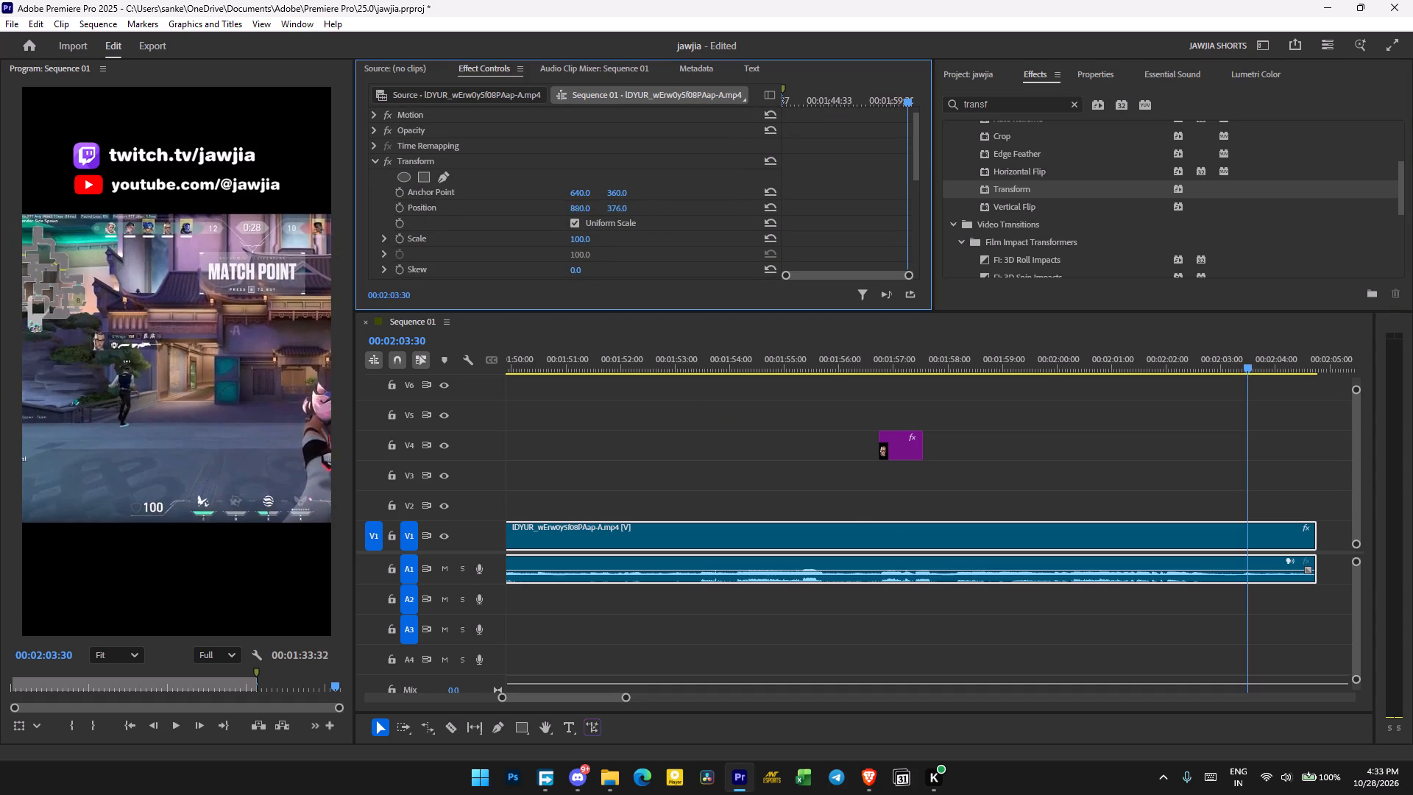
drag(760, 215, 907, 227)
Play back the repositioned gameplay clip from about 00:01:56:00 to its end.
click(827, 373)
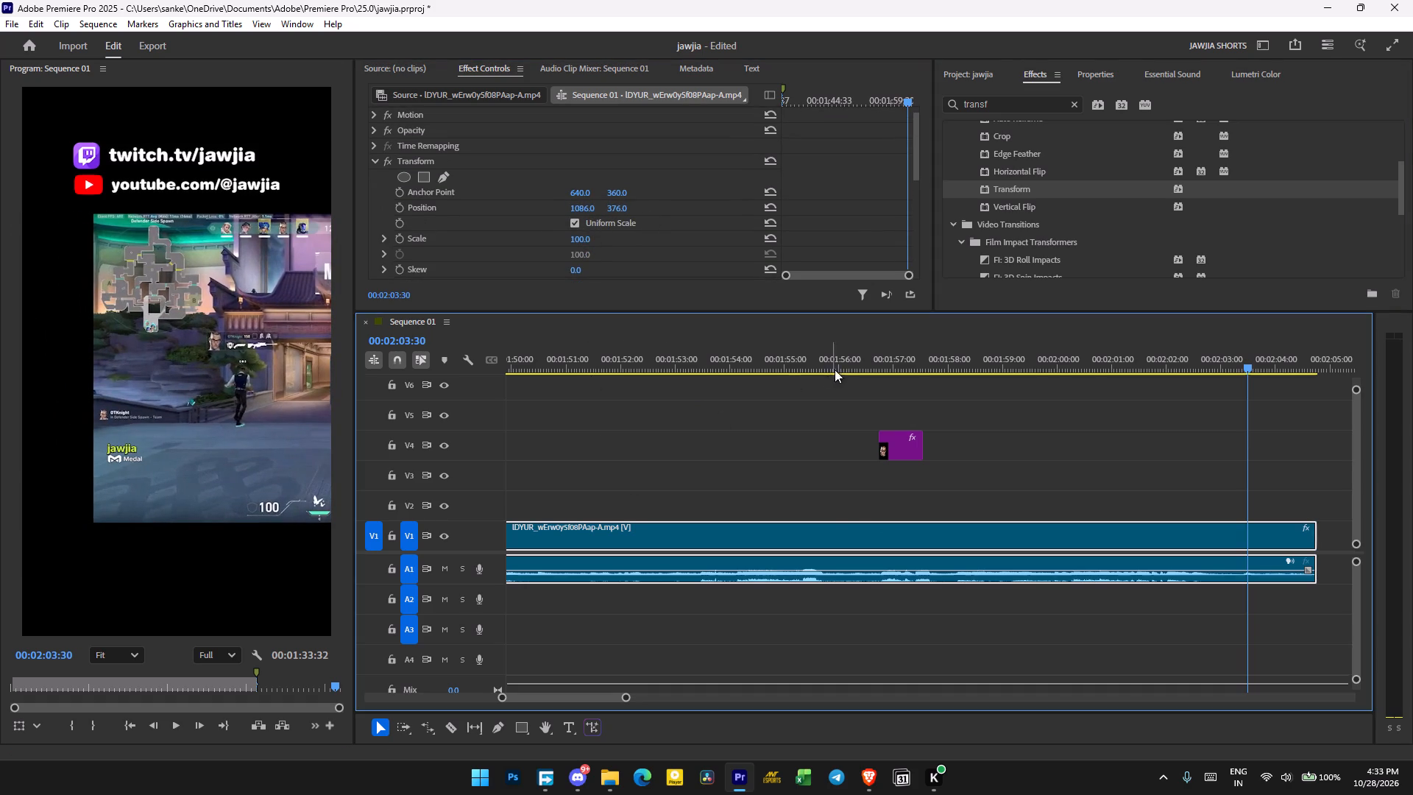
click(840, 365)
key(space)
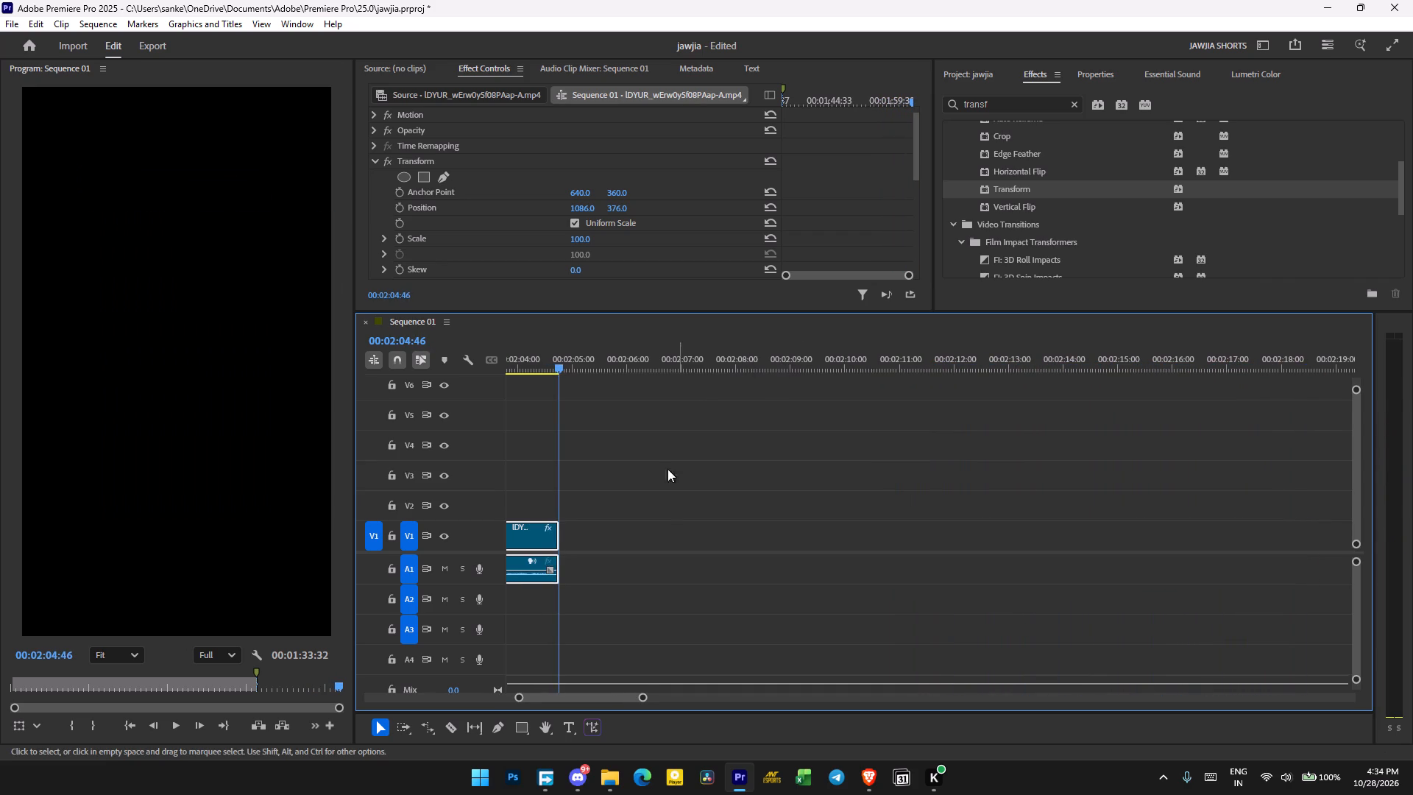
Play back the gameplay and the ChamberCircle icon on V4 from about 00:01:51:30 to about 00:01:59:32.
scroll(622, 576, up, 16)
scroll(694, 570, up, 11)
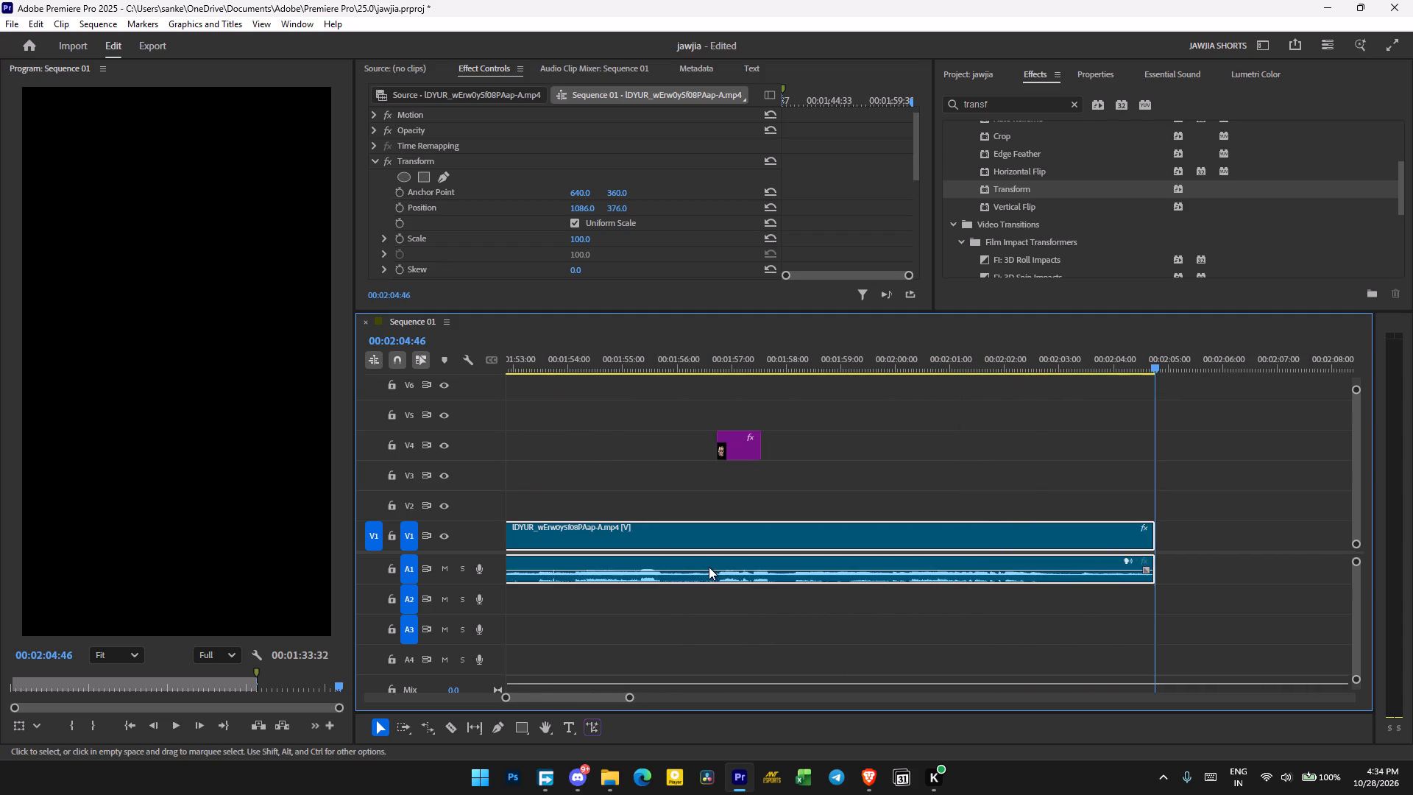
scroll(709, 567, up, 6)
click(537, 367)
key(space)
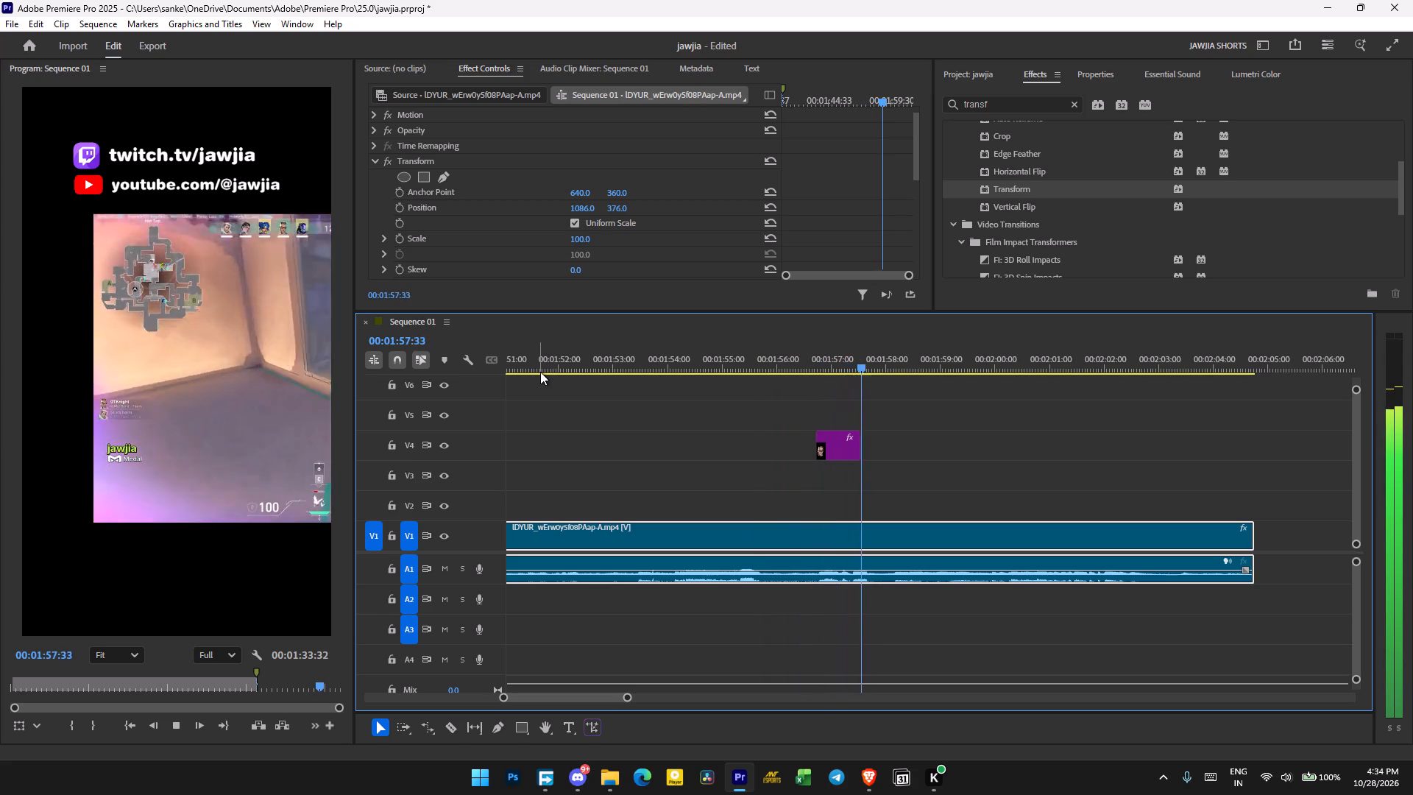
key(space)
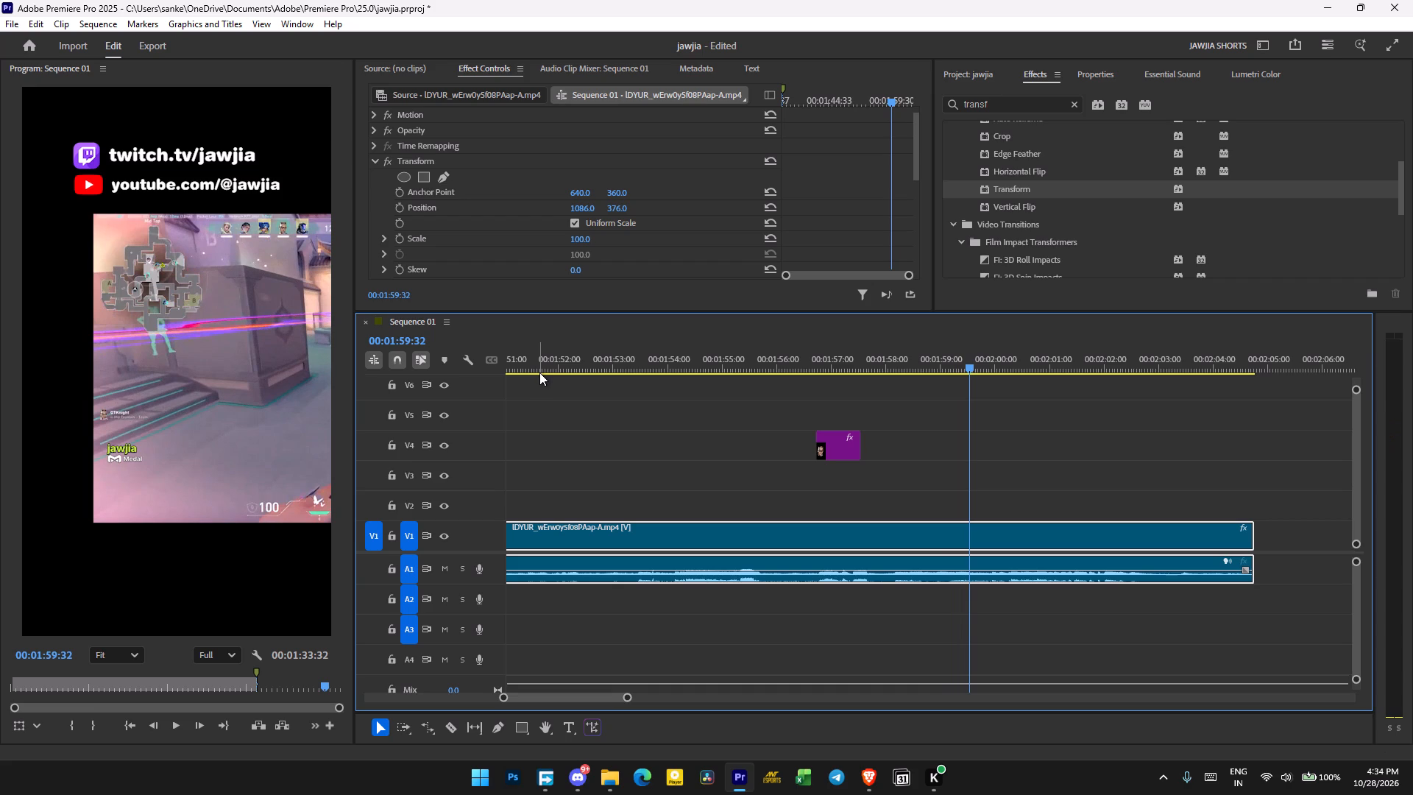
Replay the section around the ChamberCircle icon from about 00:01:55:00 to about 00:02:00:02.
drag(759, 362, 747, 360)
click(726, 359)
key(space)
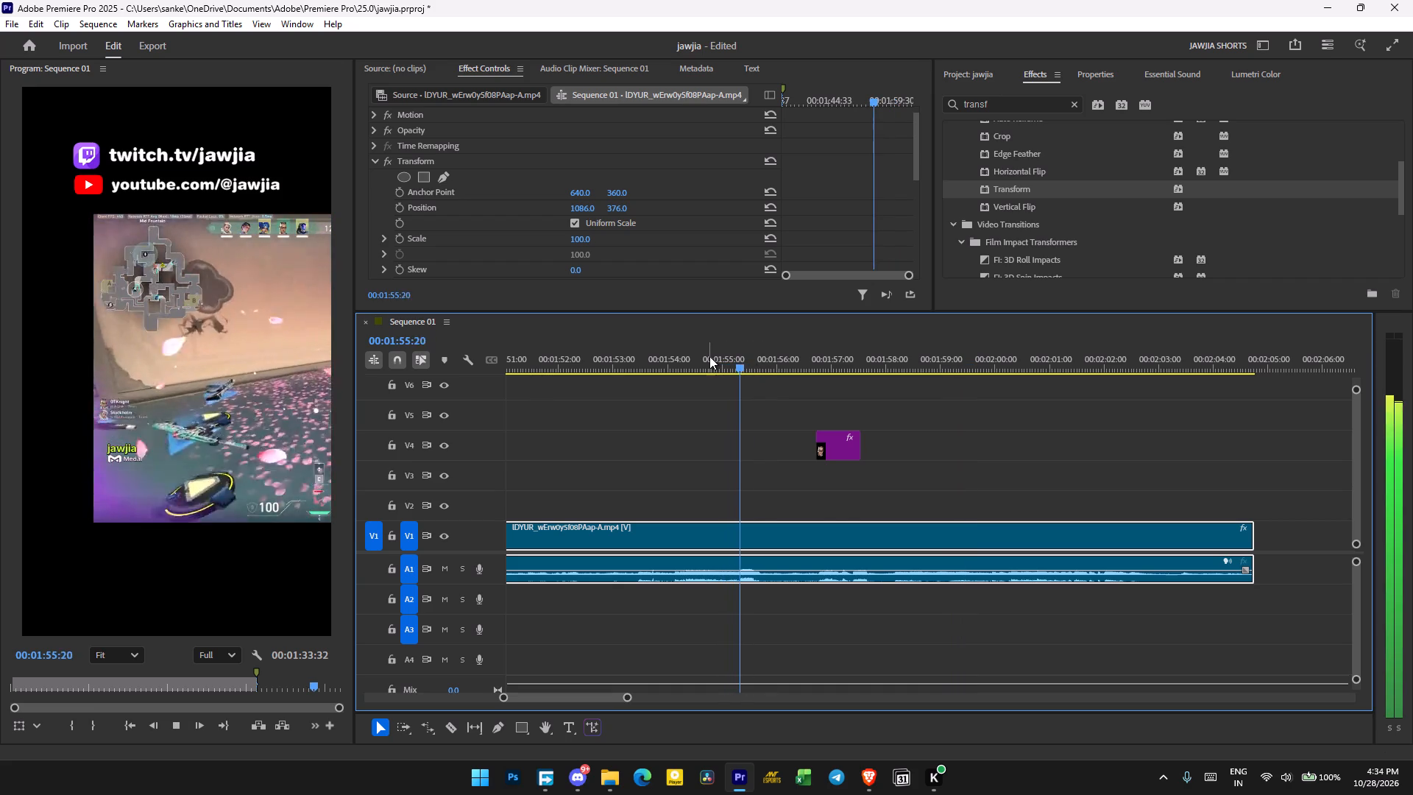
scroll(797, 537, up, 6)
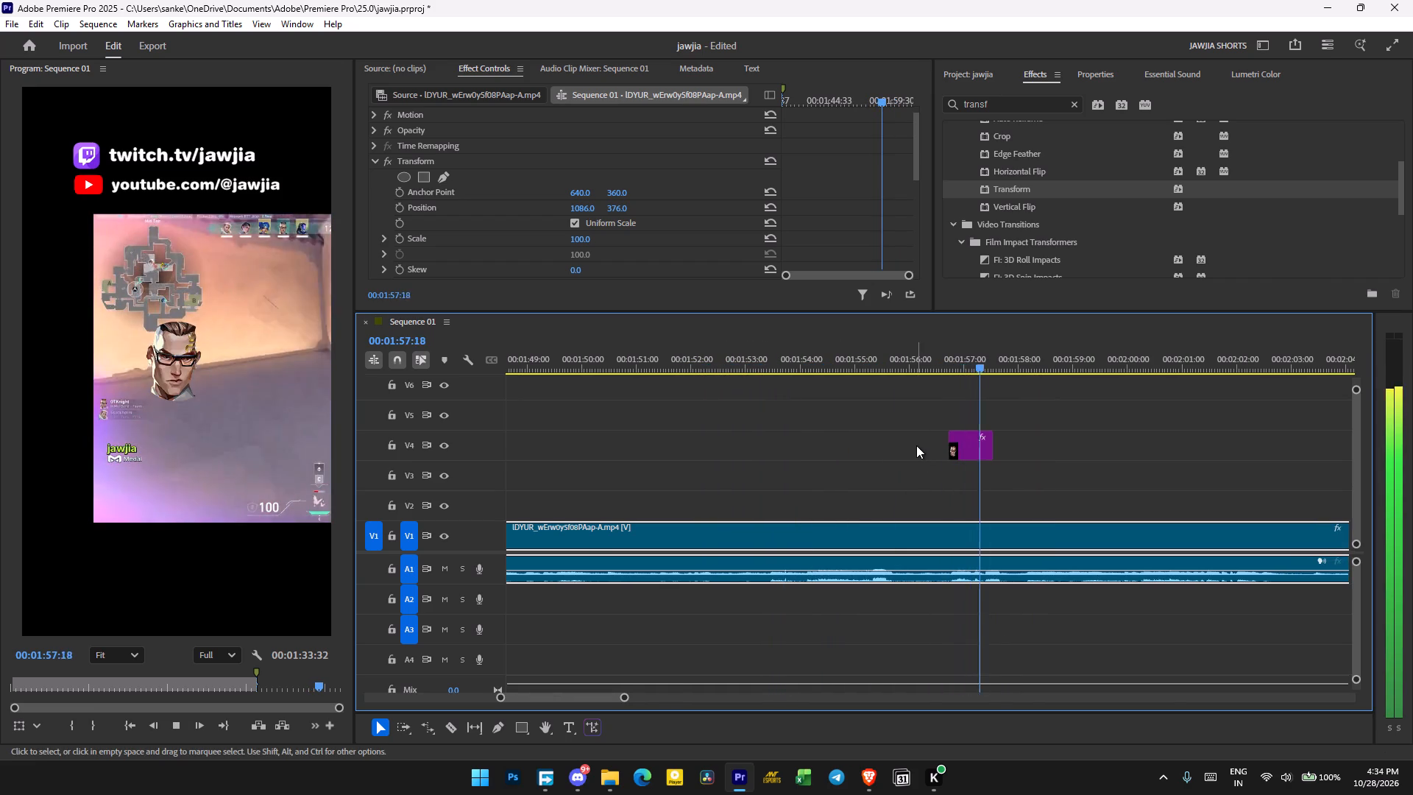
click(1014, 479)
scroll(680, 462, up, 13)
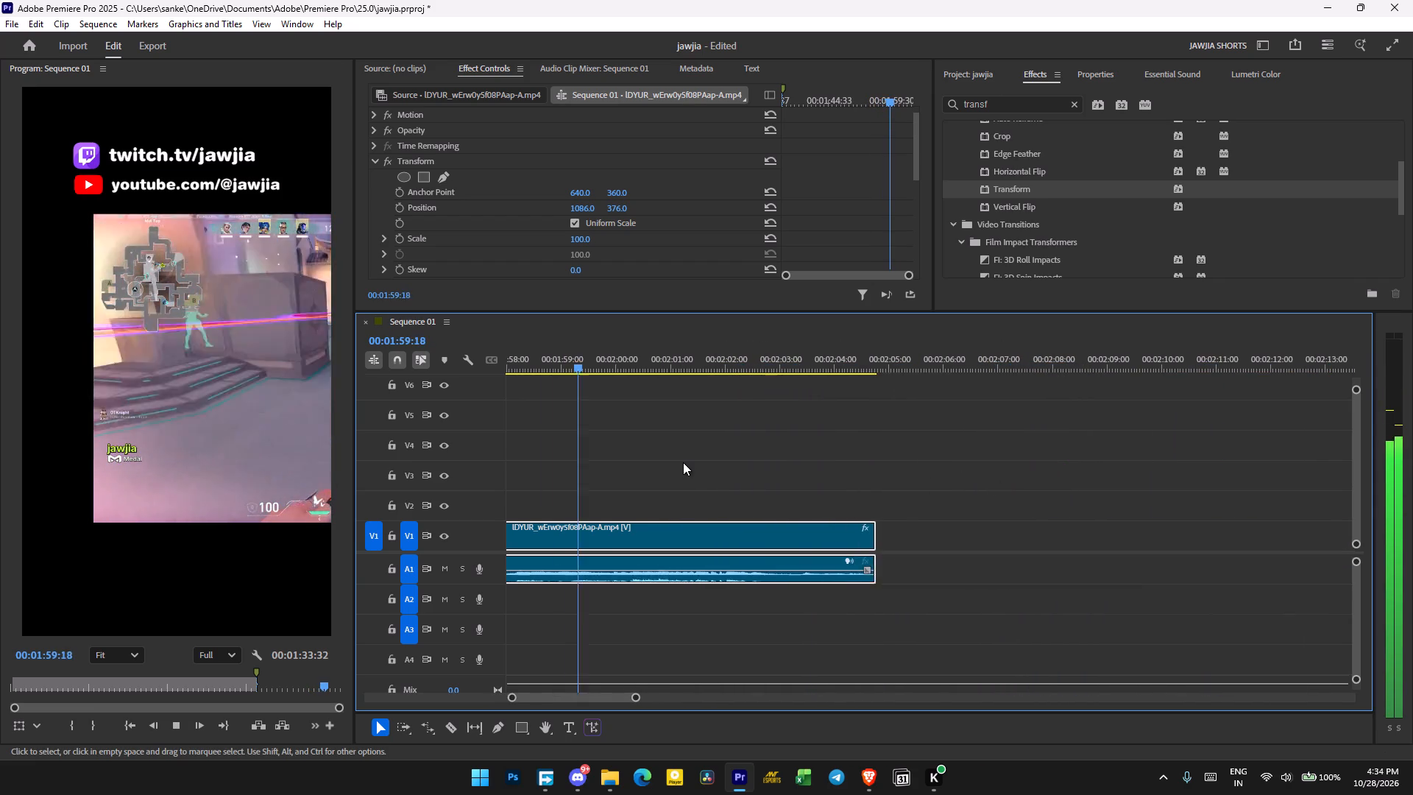
scroll(683, 462, up, 11)
key(space)
Play back the opening icons on V4 from the start of the short to about 00:01:35:44.
scroll(702, 469, up, 20)
scroll(702, 469, up, 2)
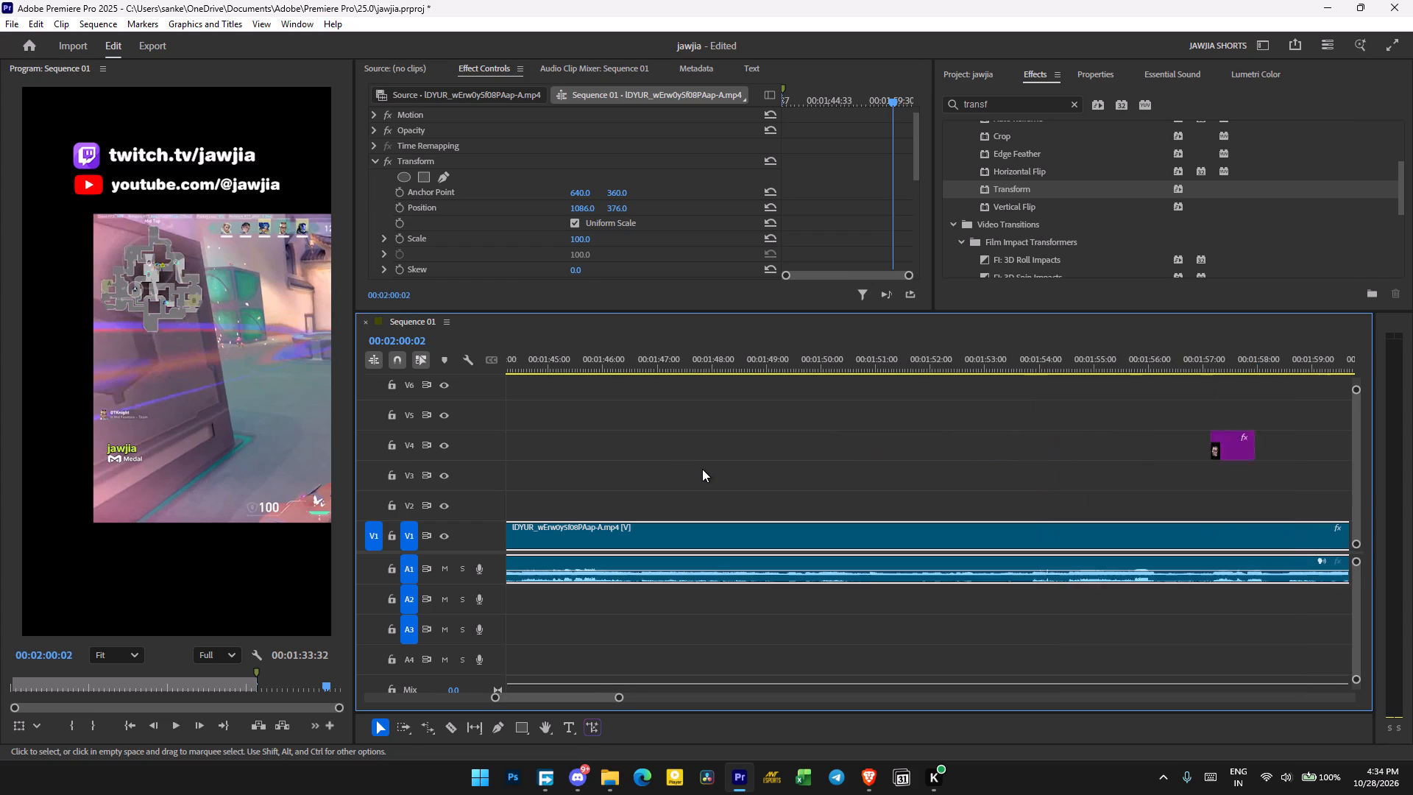
scroll(702, 469, up, 20)
scroll(702, 469, up, 10)
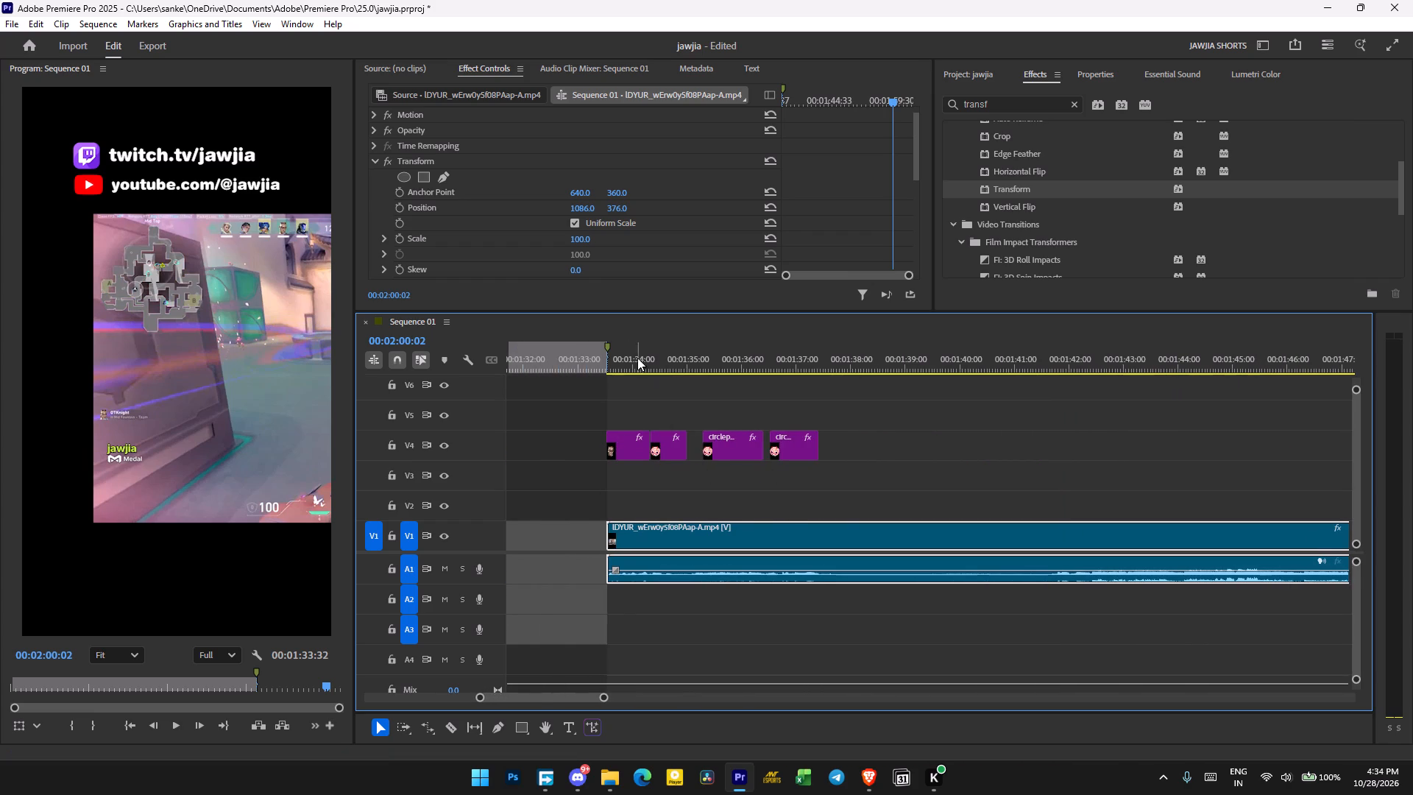
drag(624, 357, 609, 376)
key(space)
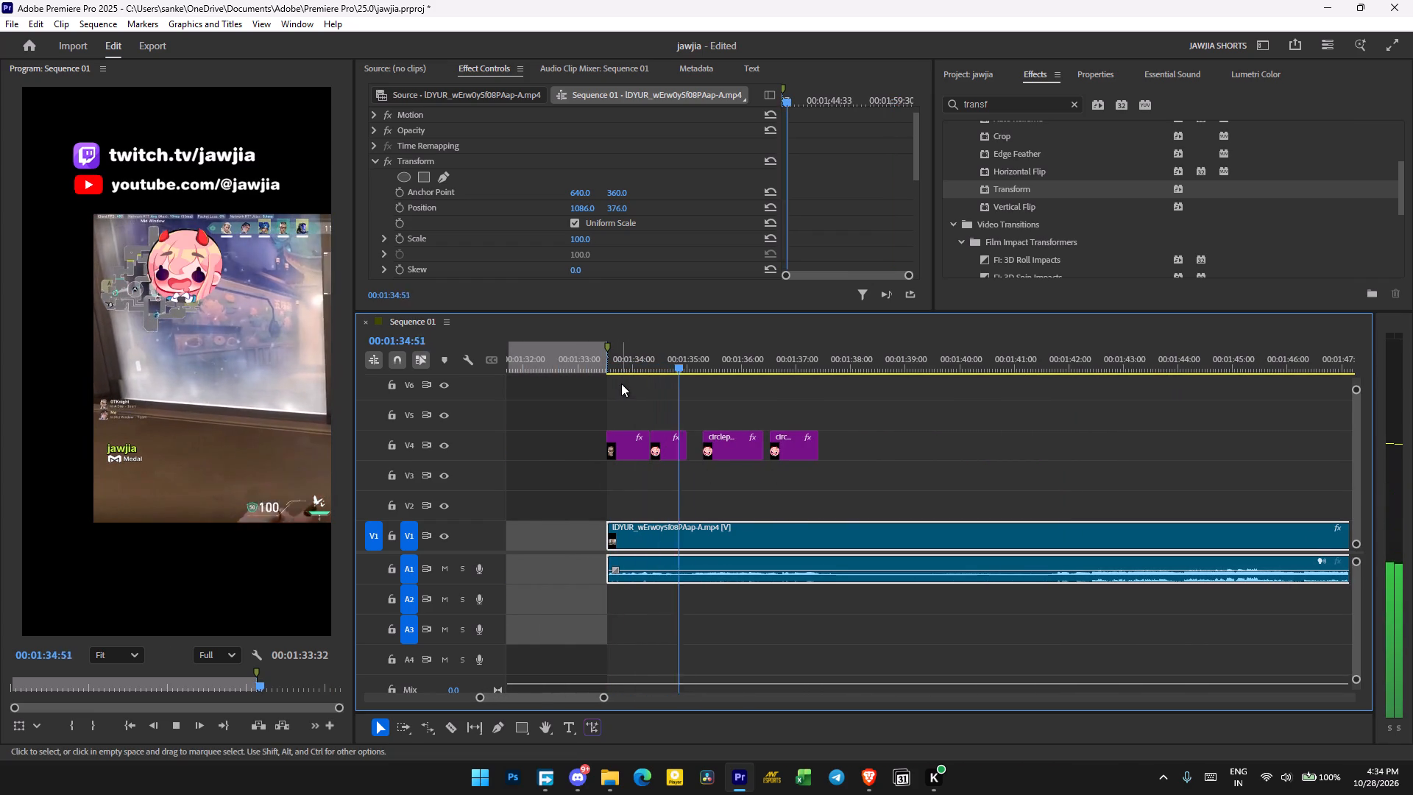
key(space)
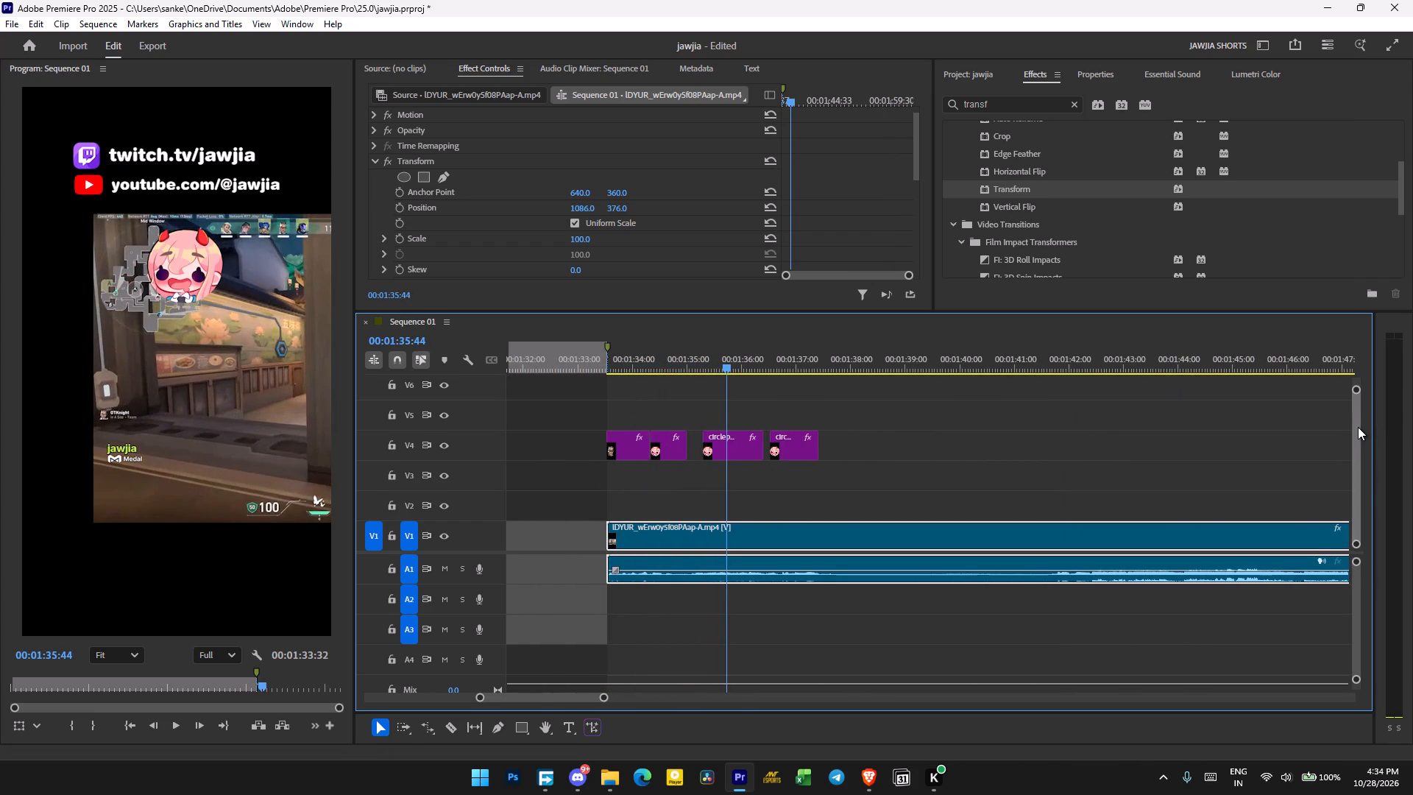
Toggle the output of track V7, which holds the links clip, and leave the track hidden.
click(1358, 427)
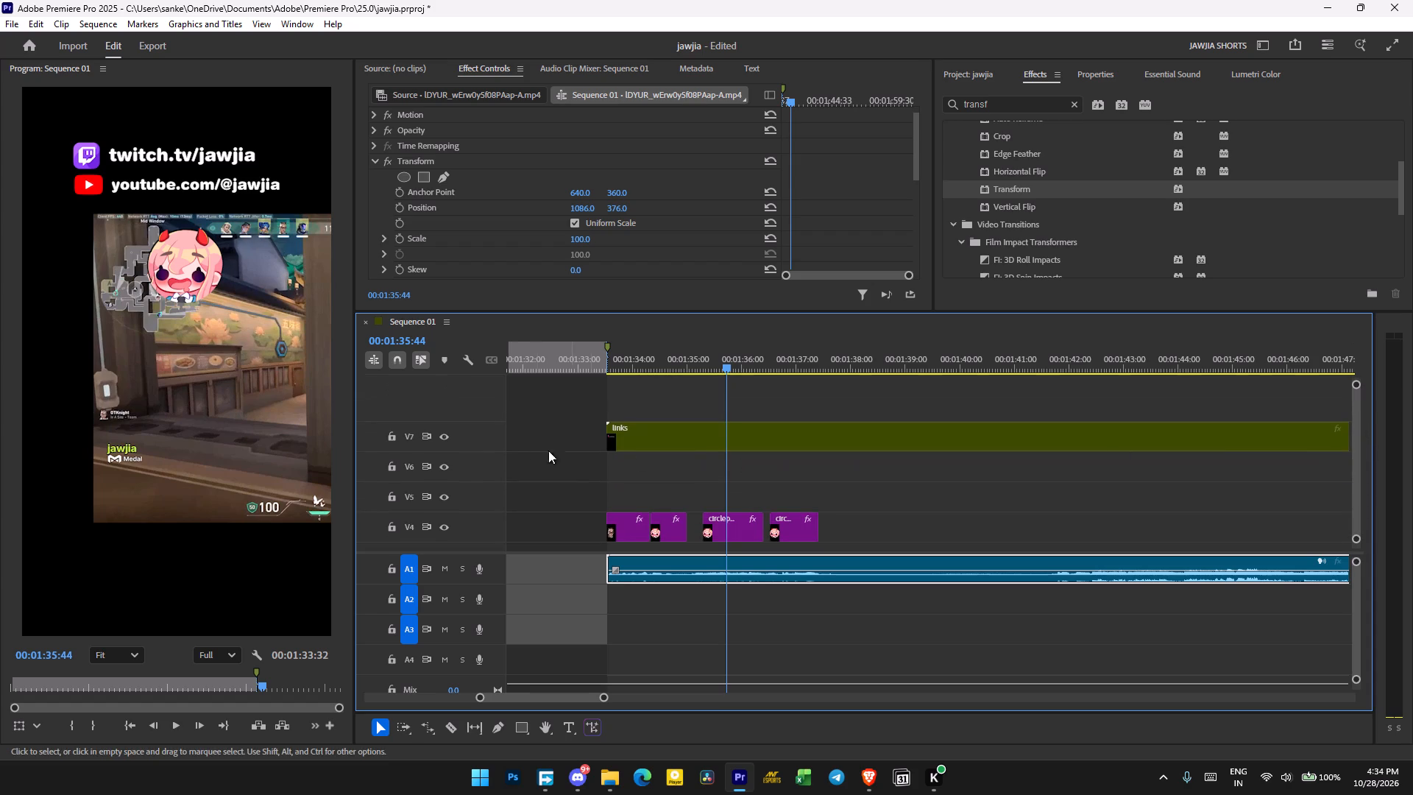
click(442, 437)
double_click(442, 437)
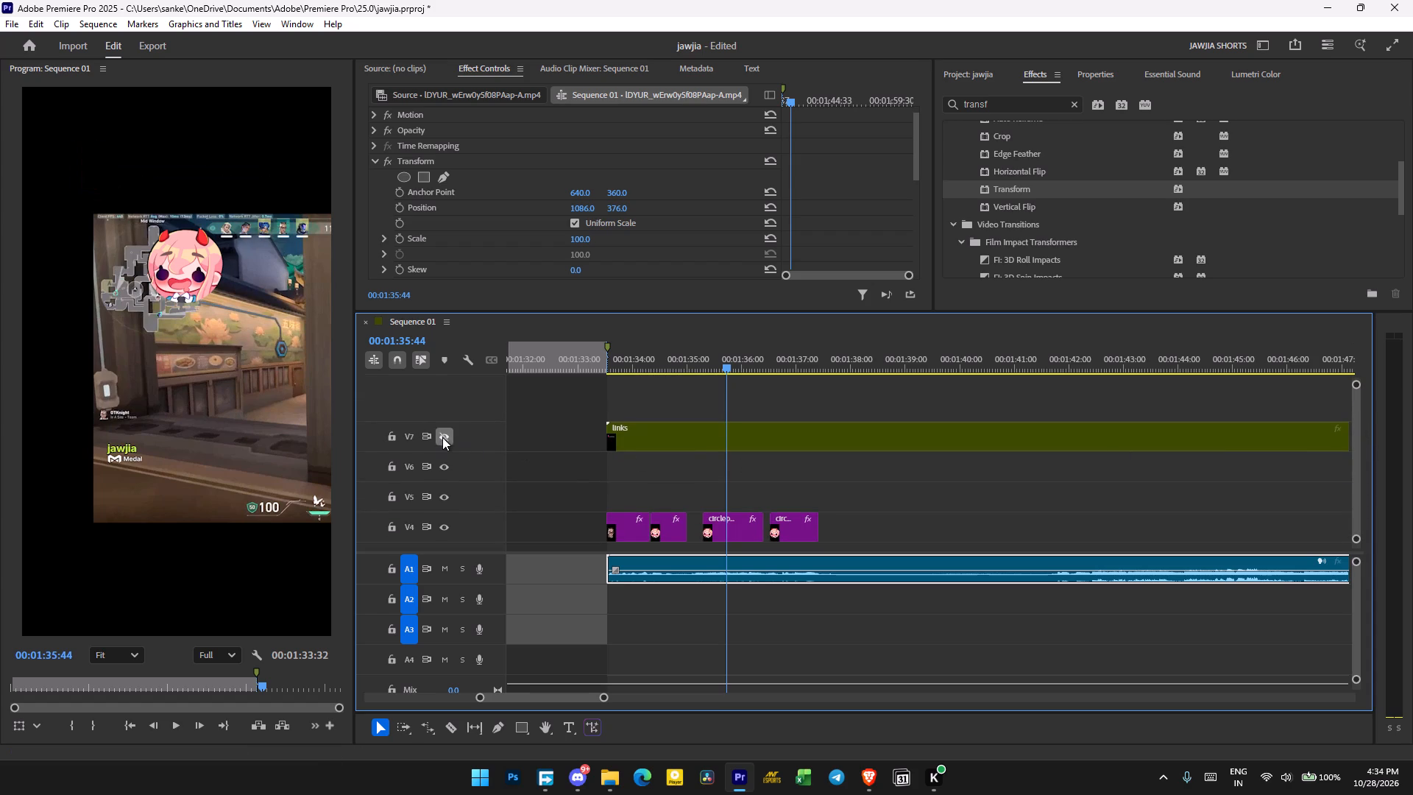
double_click(442, 437)
click(442, 437)
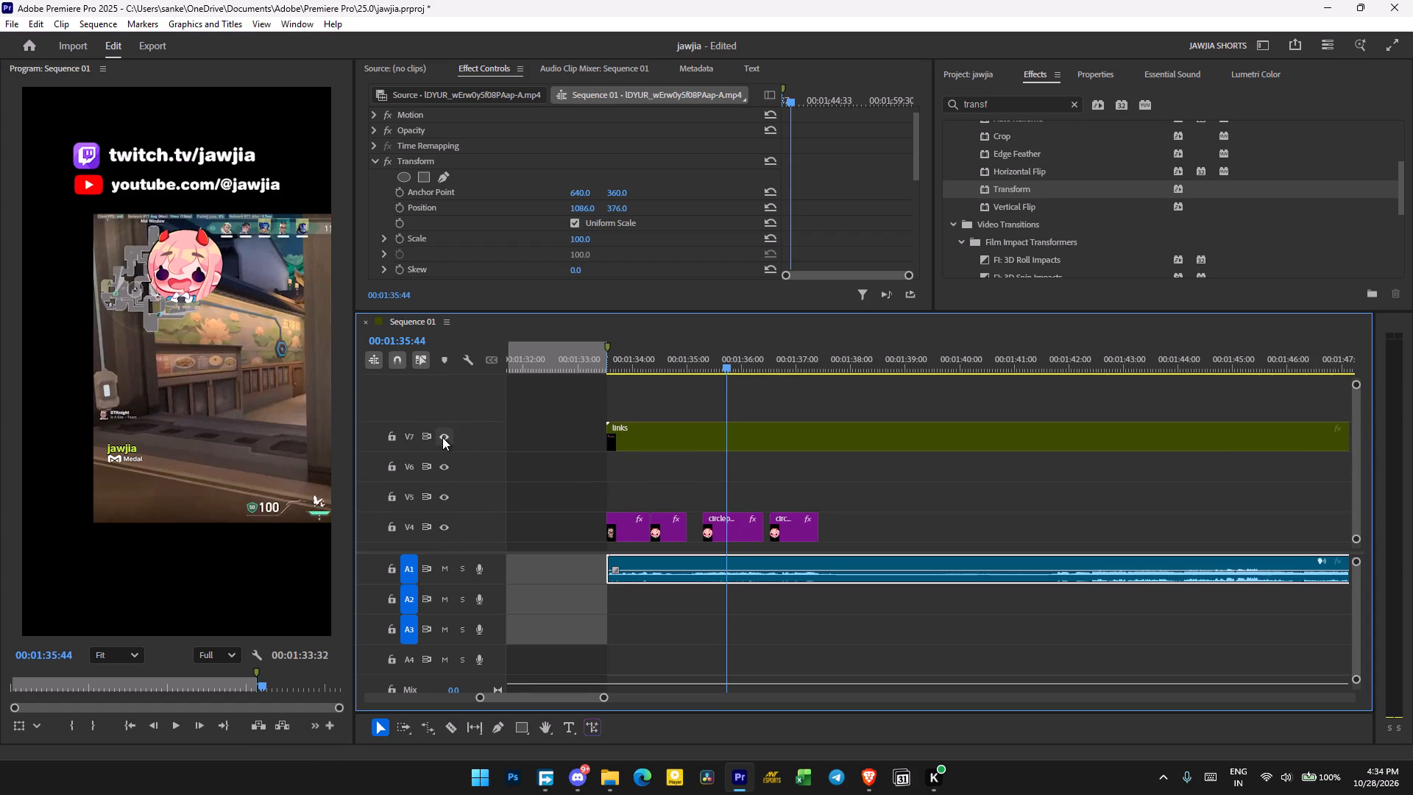
click(442, 437)
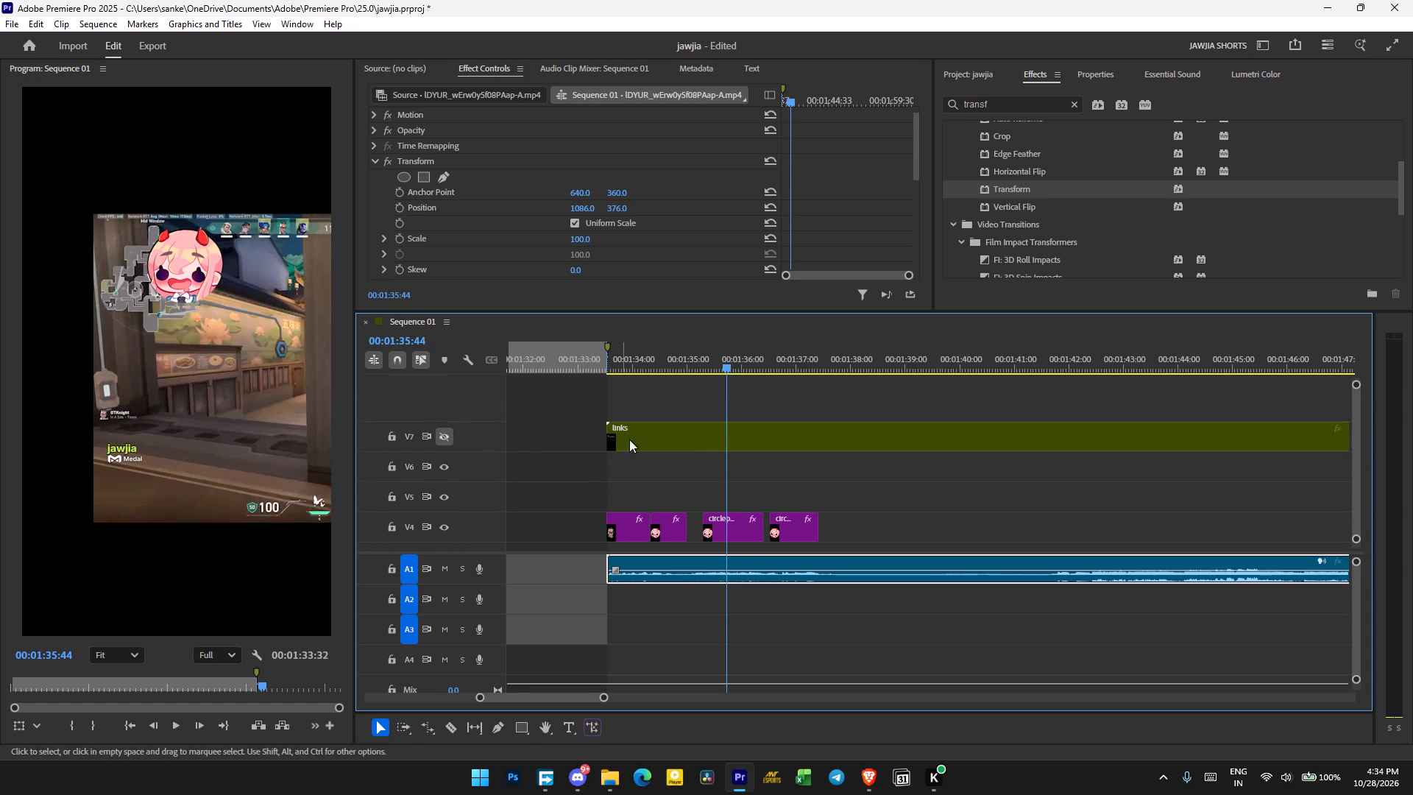
Move the links clip from V7 down to V2, directly above the gameplay clip.
click(1350, 452)
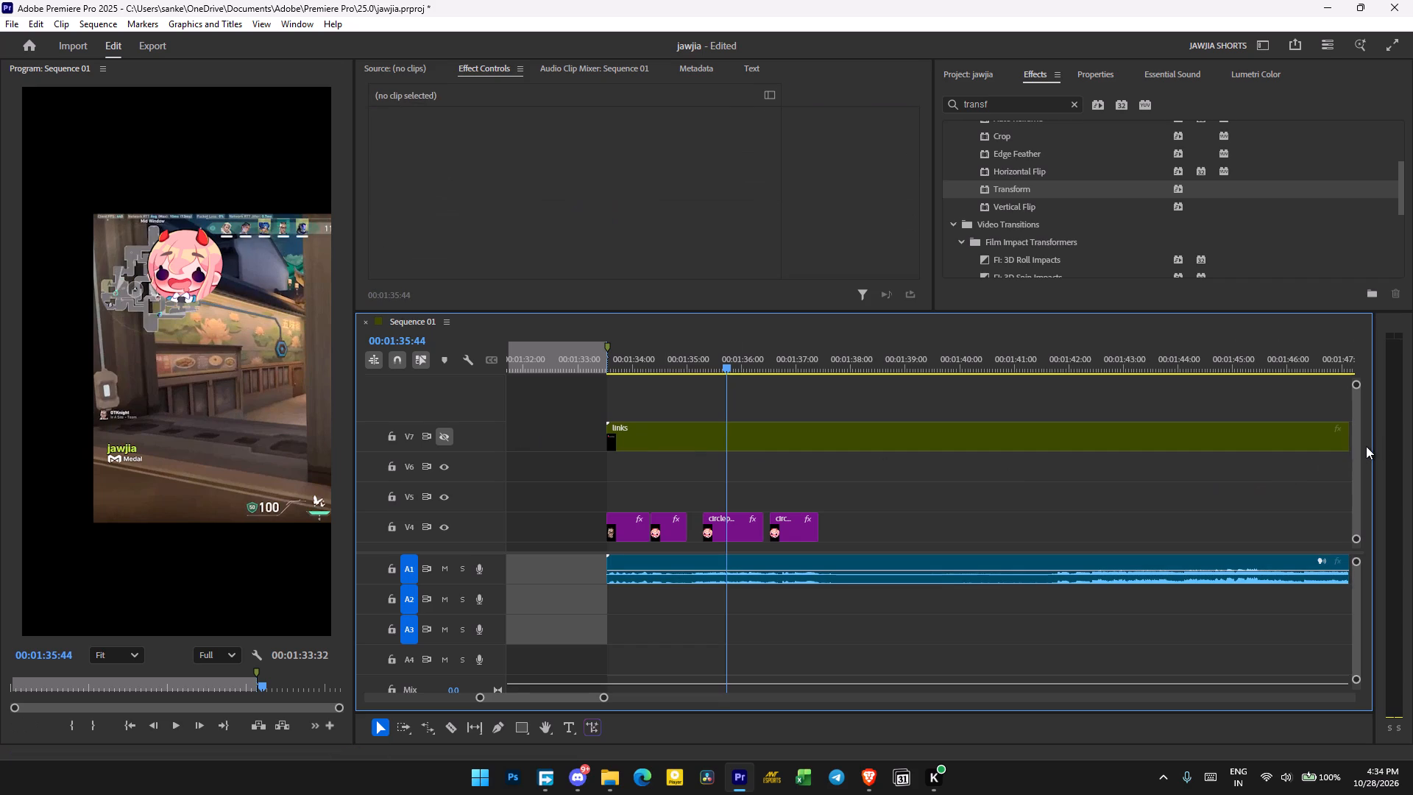
click(1360, 457)
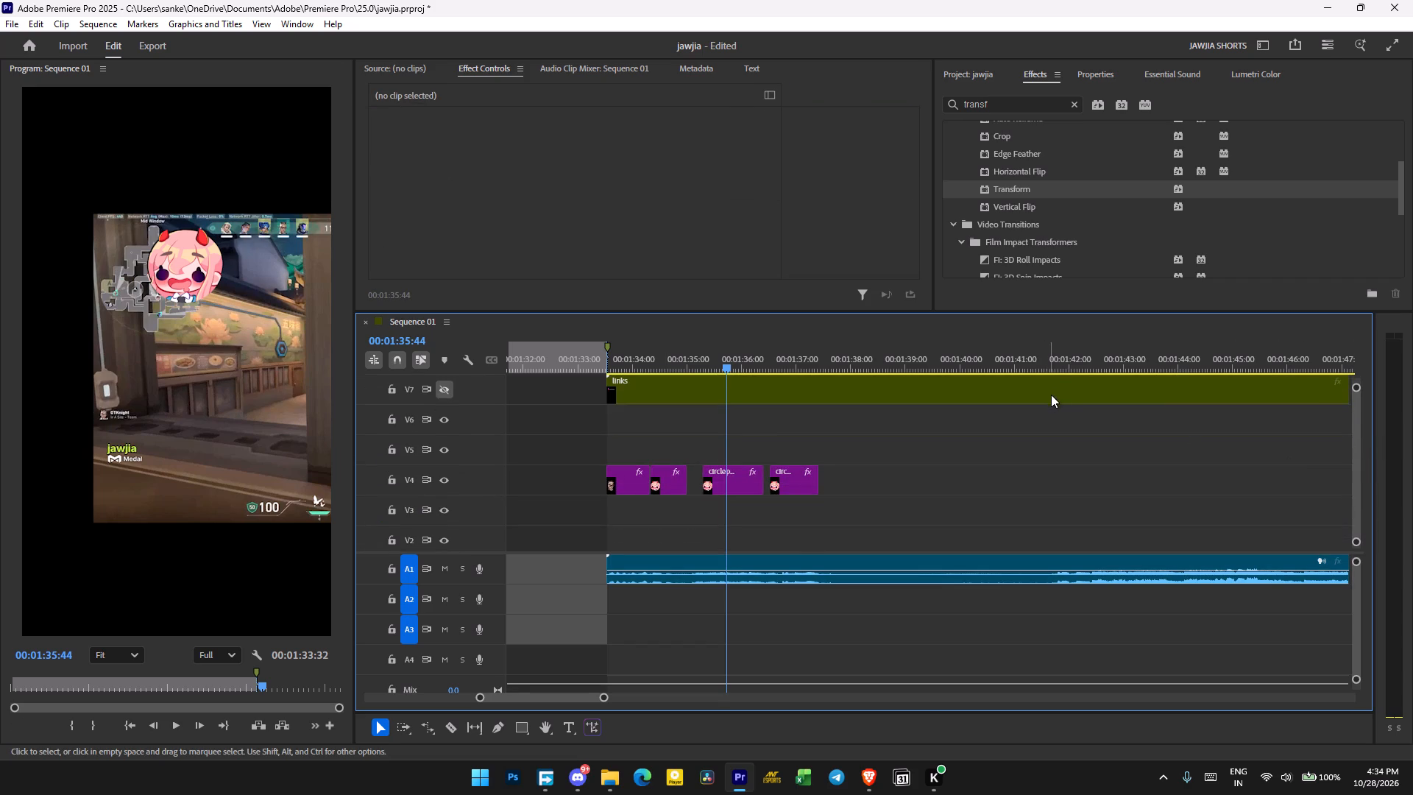
drag(1057, 391, 1030, 533)
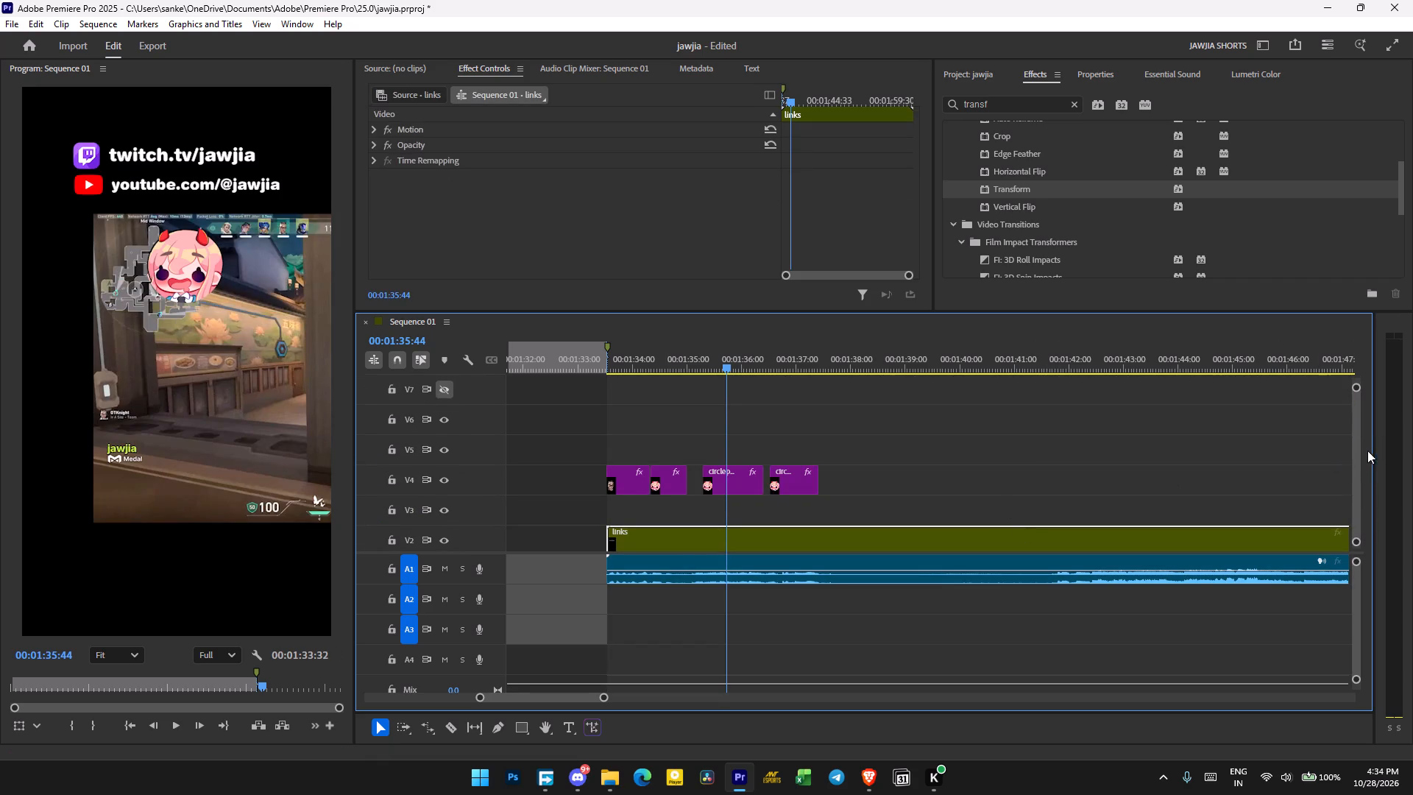
drag(1353, 454, 1350, 486)
Toggle the V2 track output off and on at the clip's start to check the links overlay.
click(613, 370)
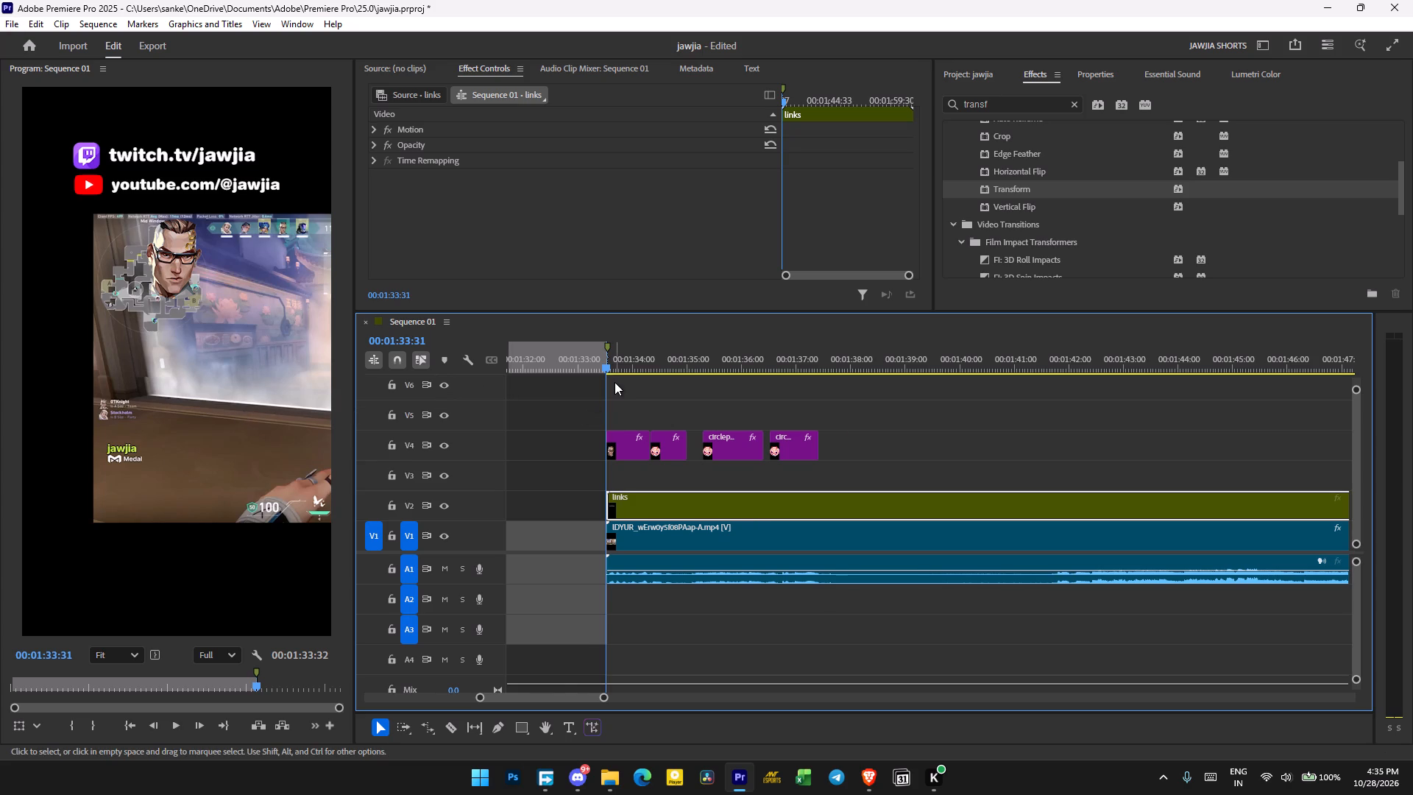
alt+scroll(615, 382, up, 11)
click(439, 505)
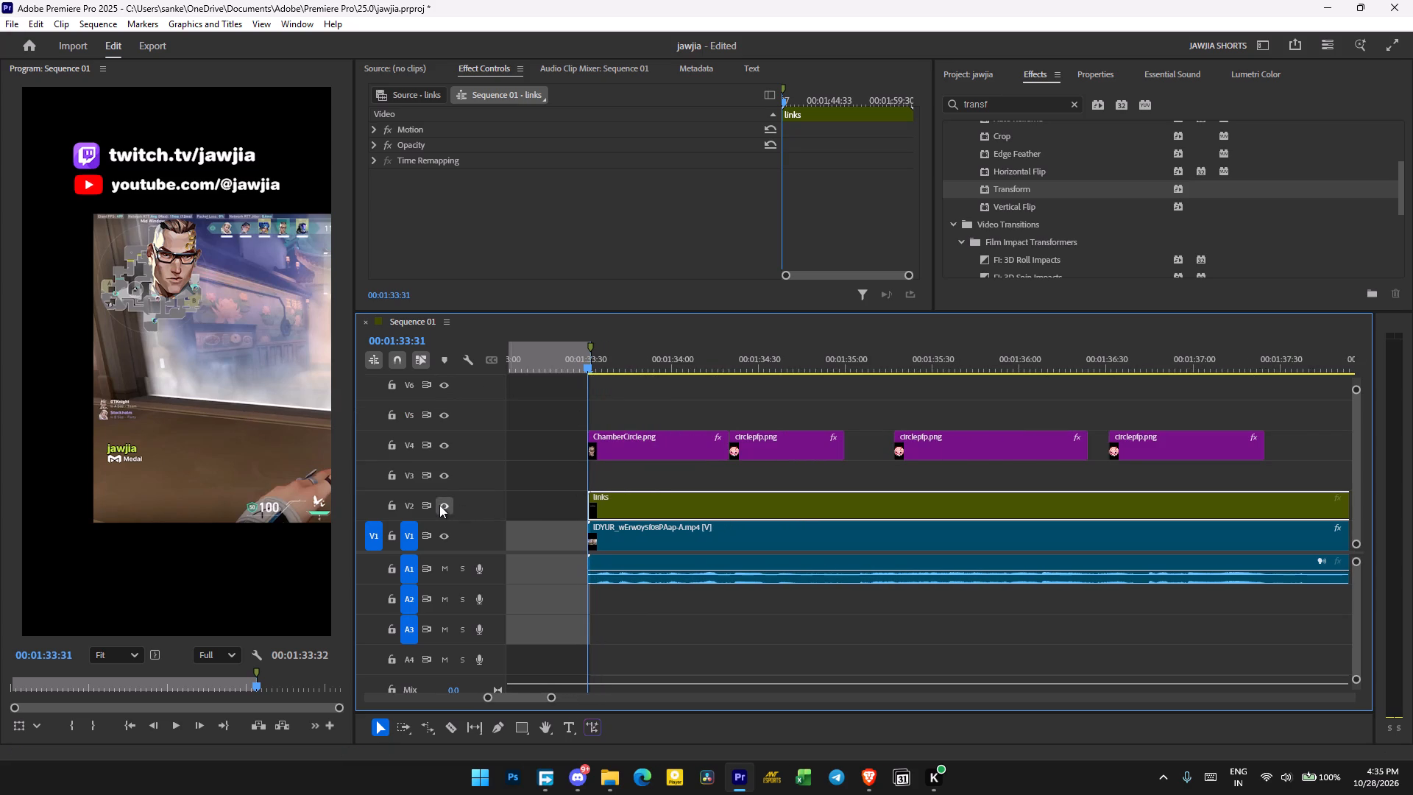
click(439, 505)
click(439, 505)
click(439, 505)
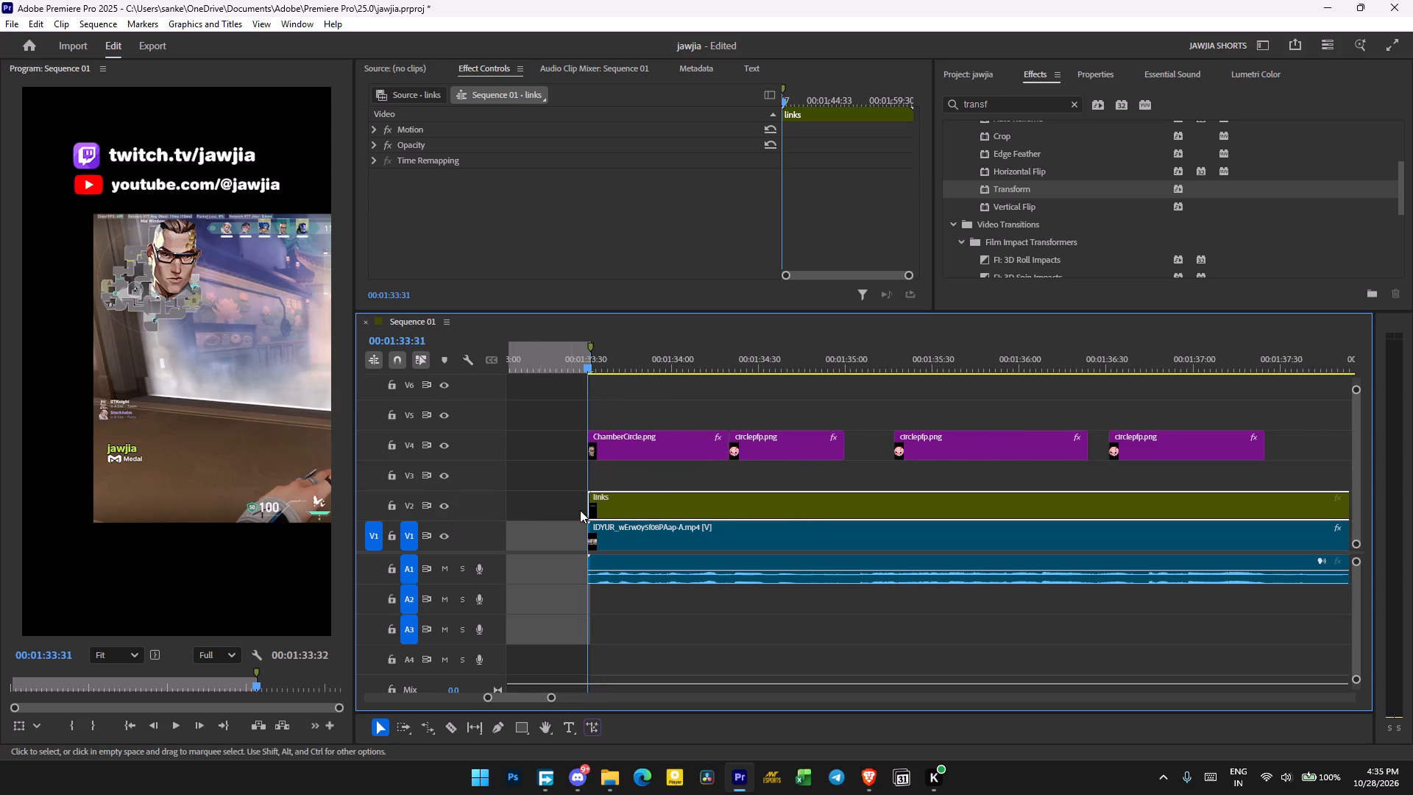
Open the nested links sequence from the clip on V2.
double_click(631, 499)
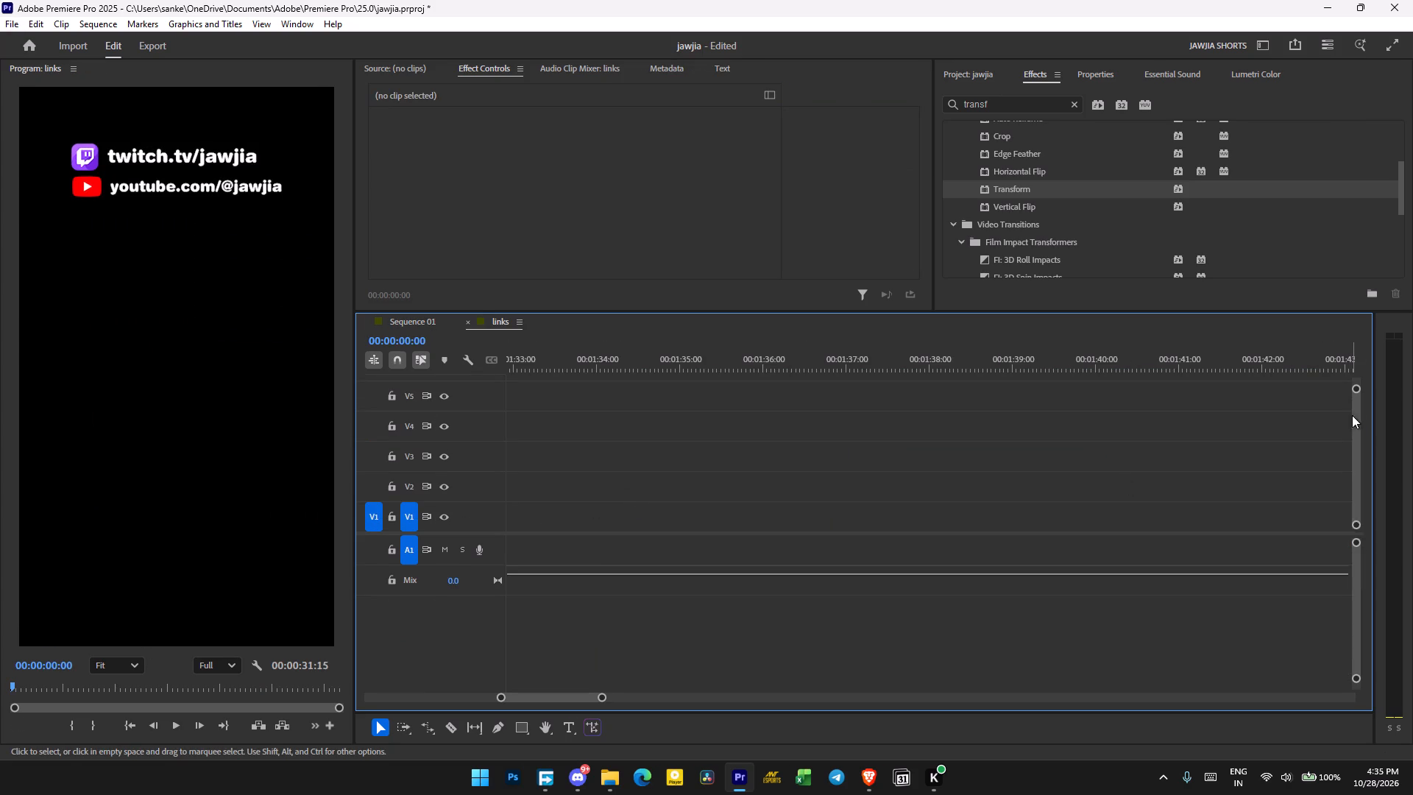
drag(1357, 416, 1350, 504)
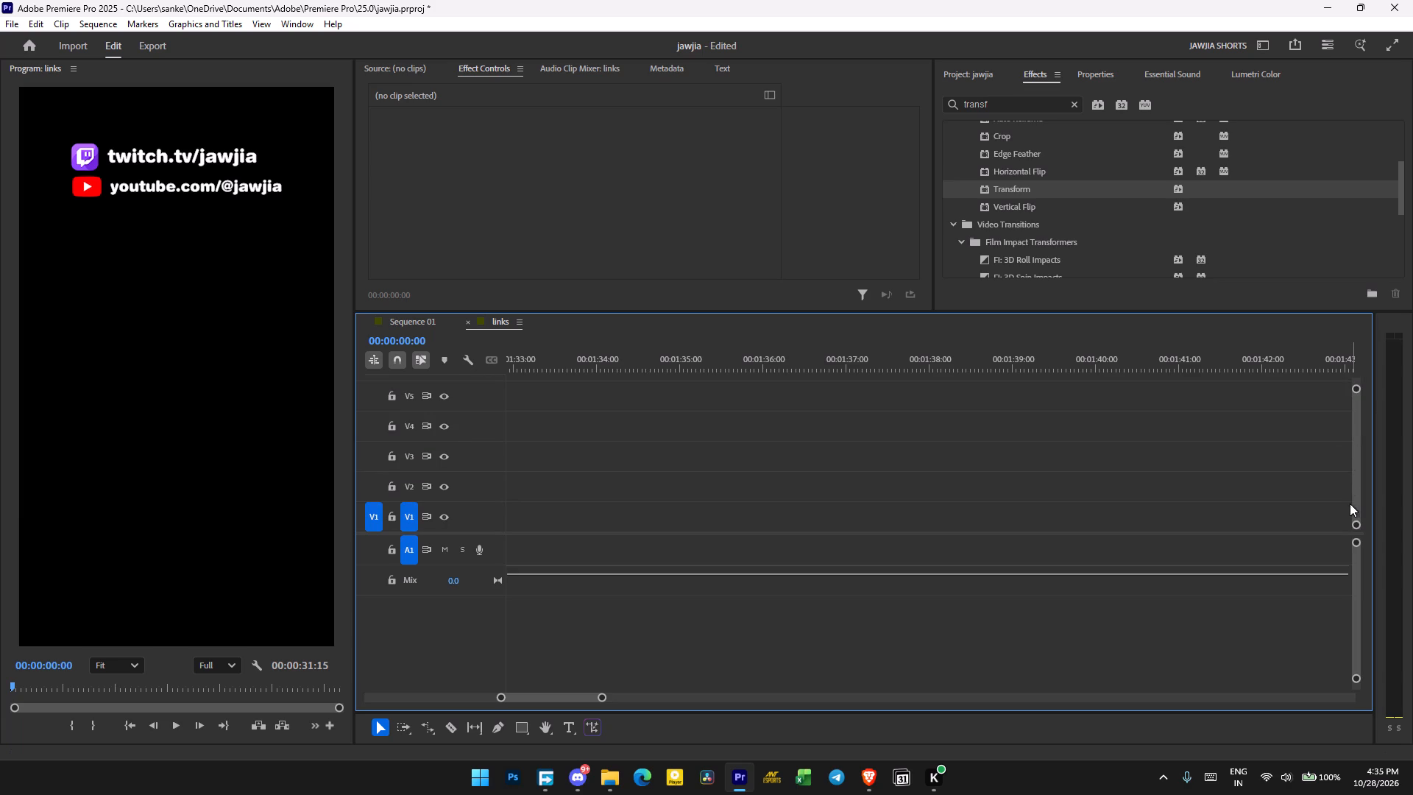
drag(1350, 504, 1364, 460)
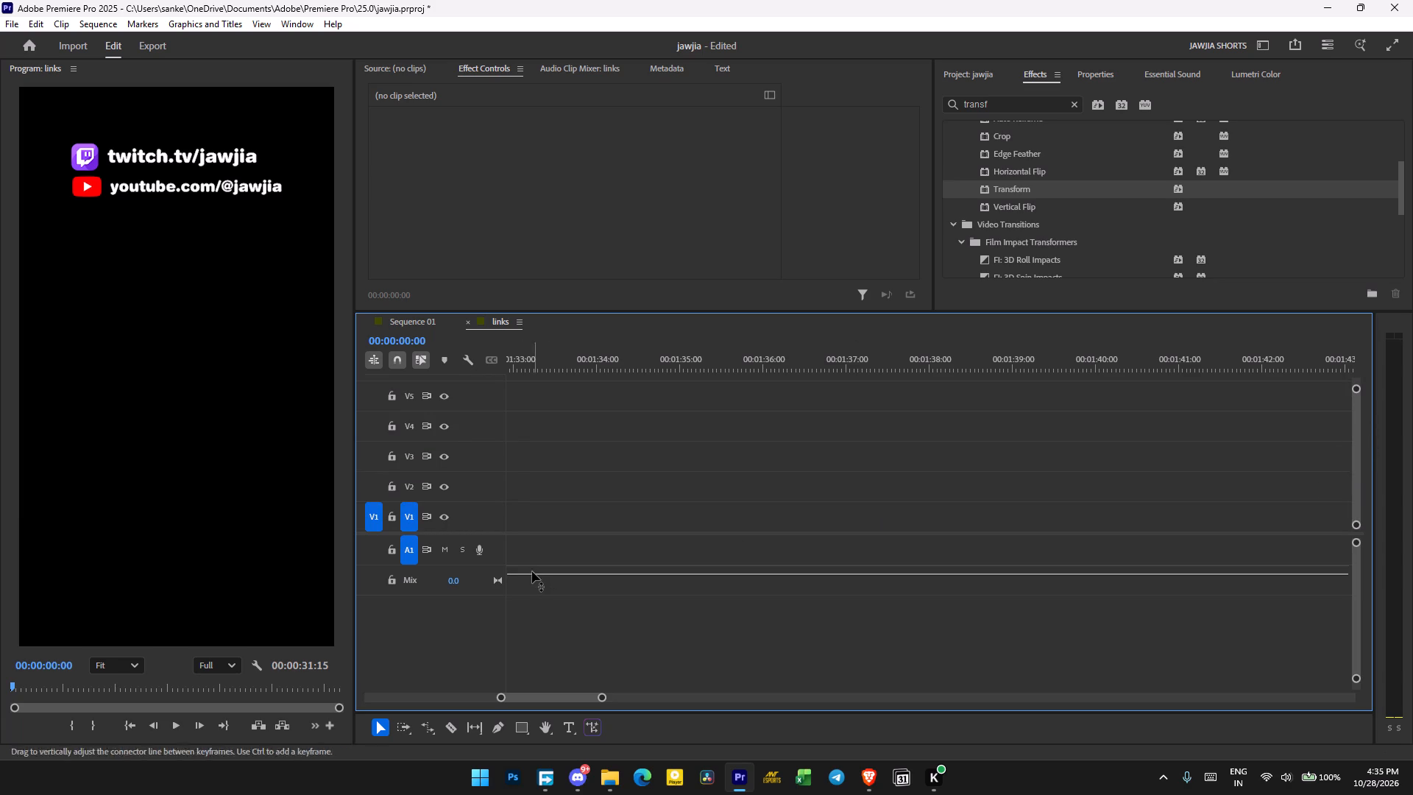
drag(468, 533, 497, 468)
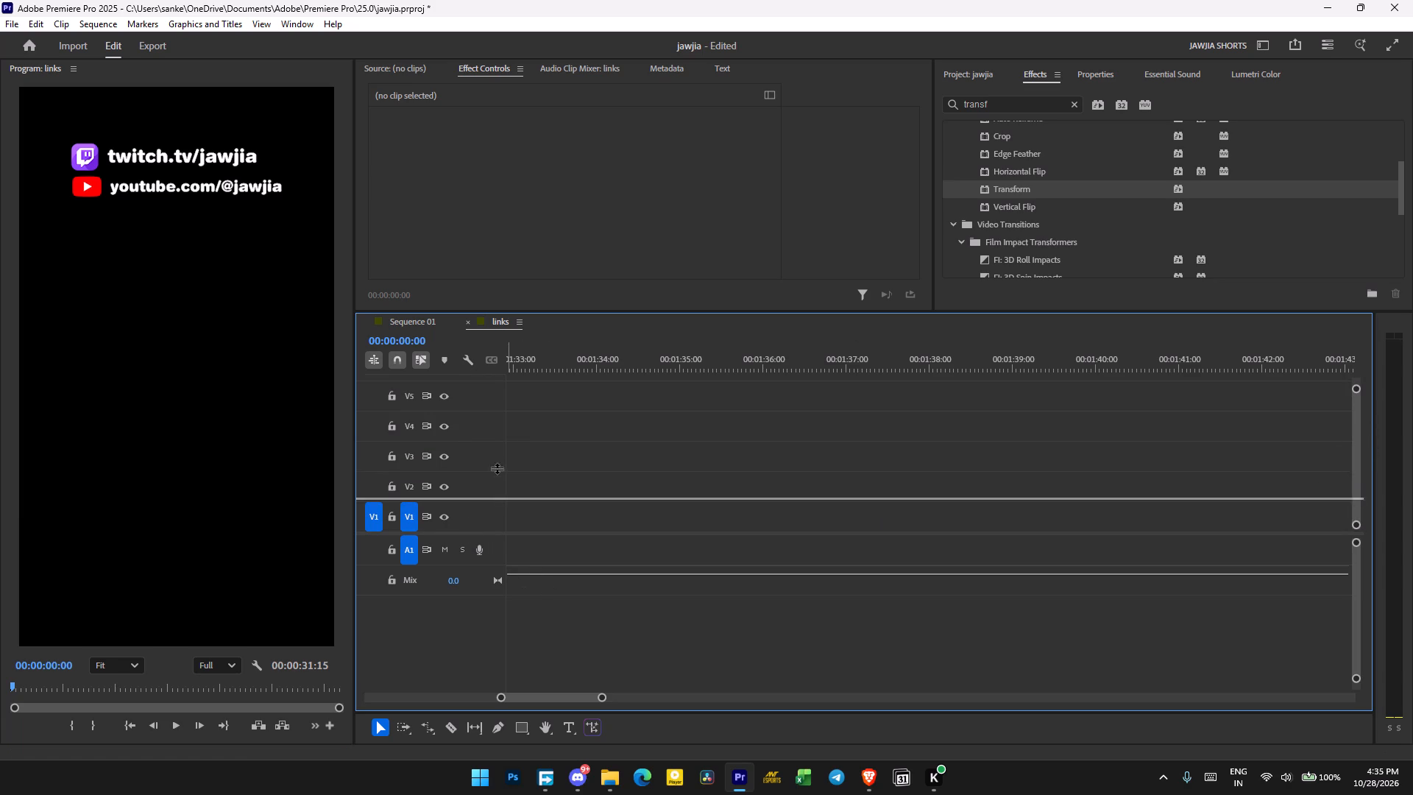
drag(497, 468, 505, 490)
click(395, 324)
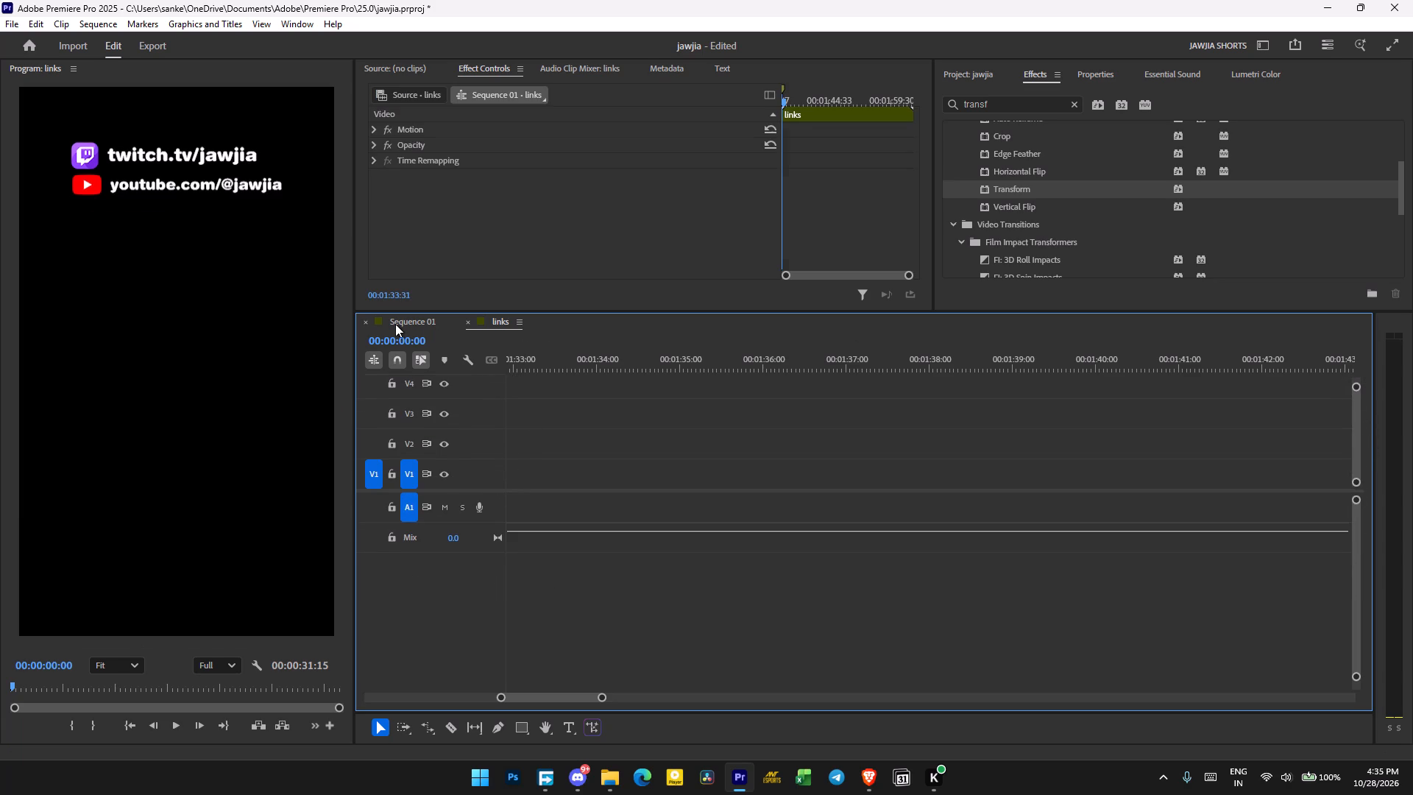
triple_click(693, 502)
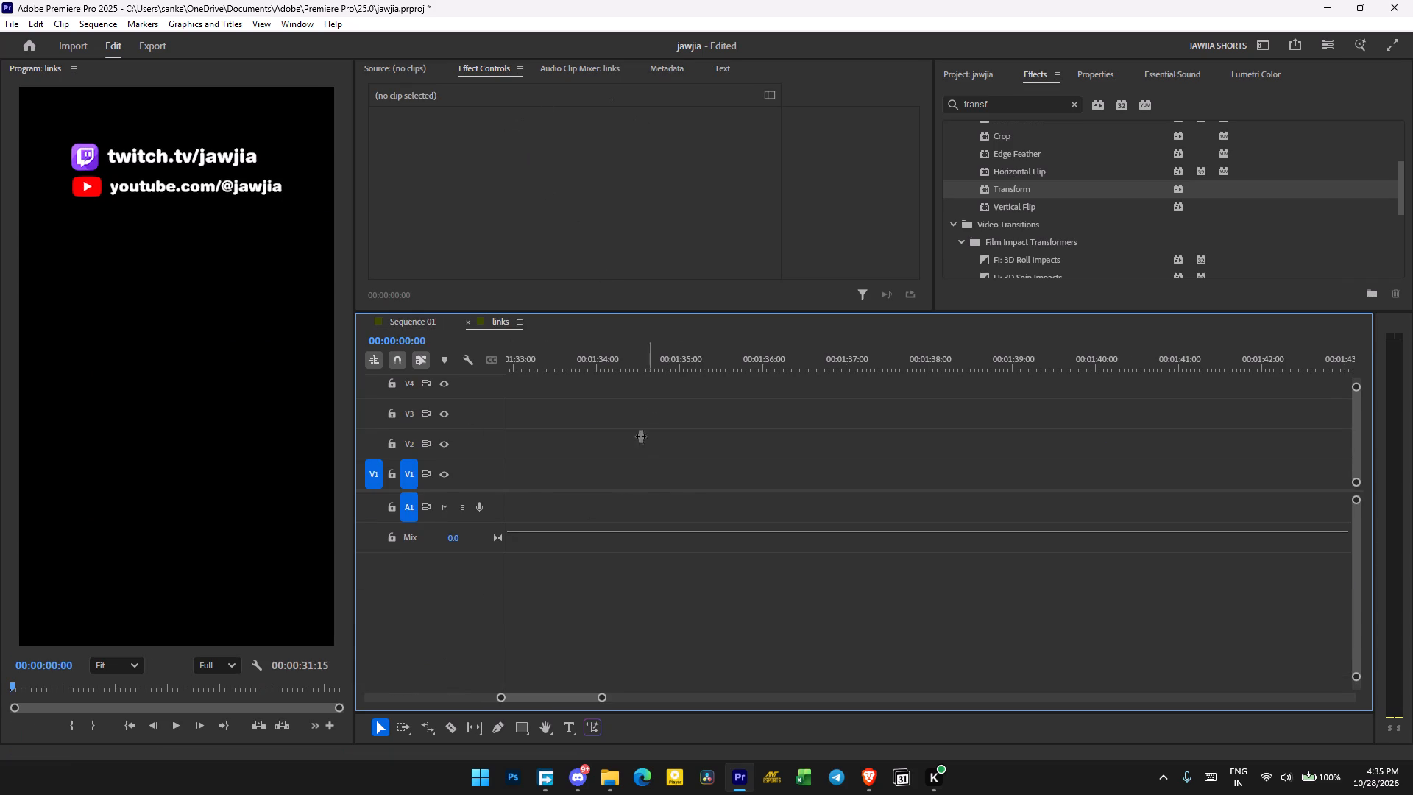
Select all the clips at the start of the links sequence and extend their ends to about 00:07:25.
scroll(631, 455, down, 5)
scroll(654, 469, up, 6)
alt+scroll(654, 469, down, 12)
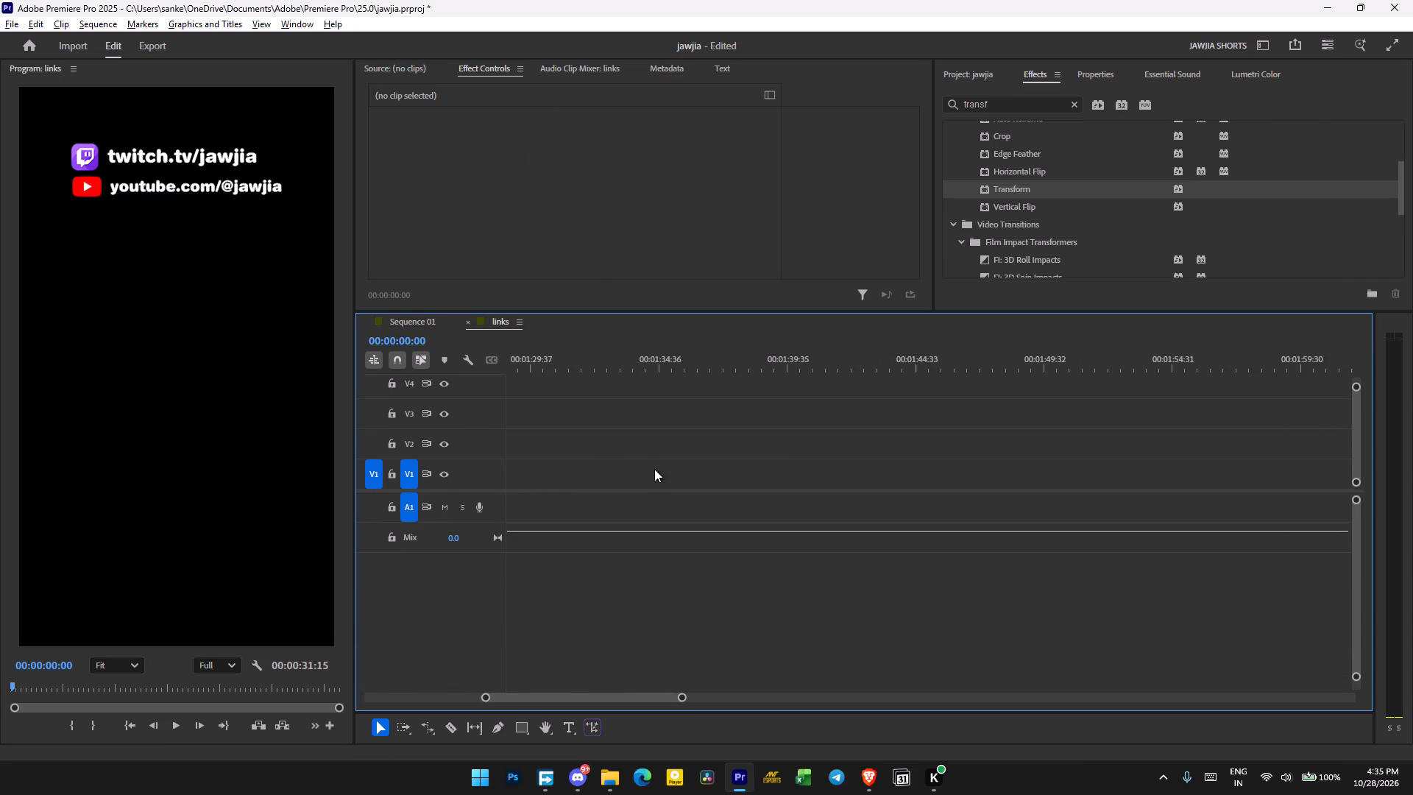
alt+scroll(654, 469, down, 18)
alt+scroll(654, 469, down, 6)
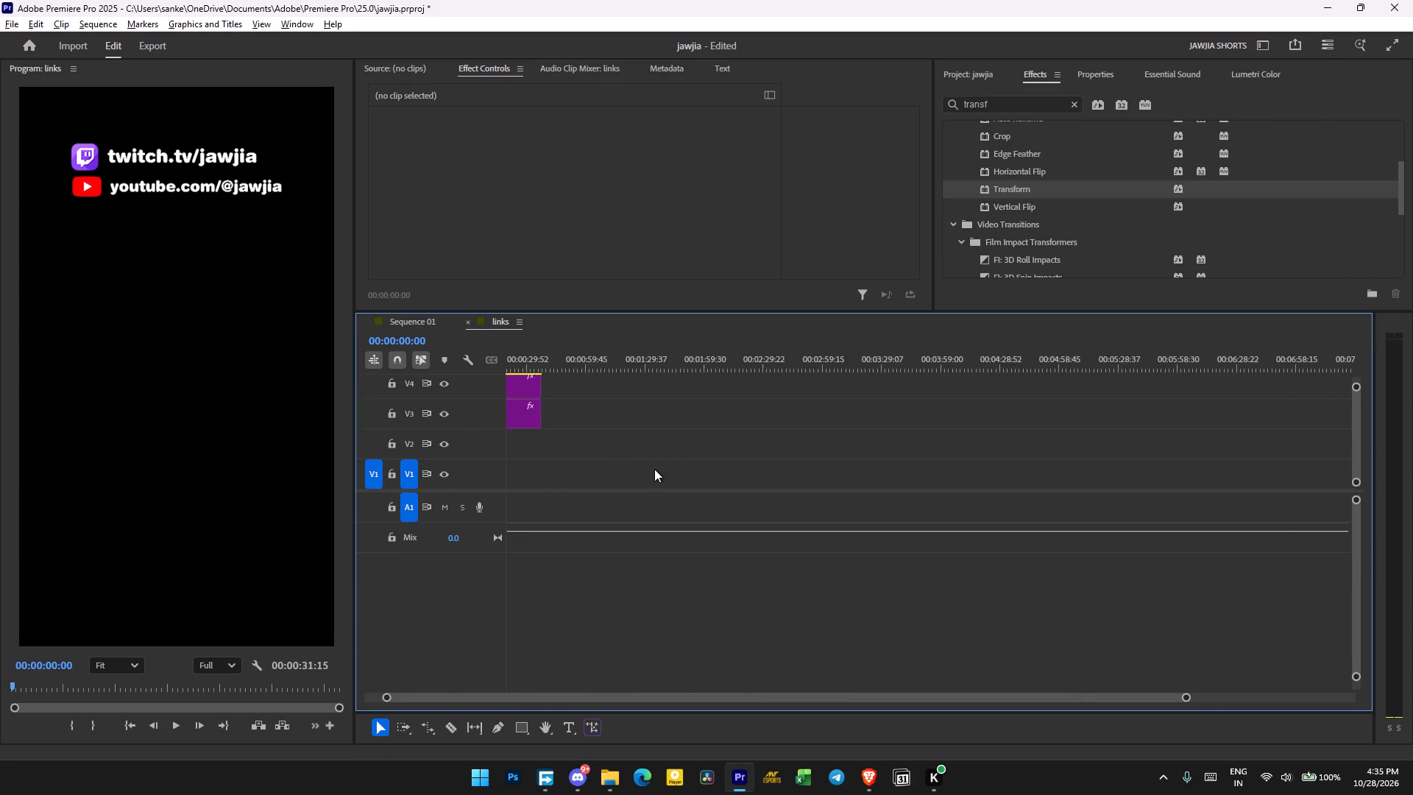
alt+scroll(654, 469, down, 5)
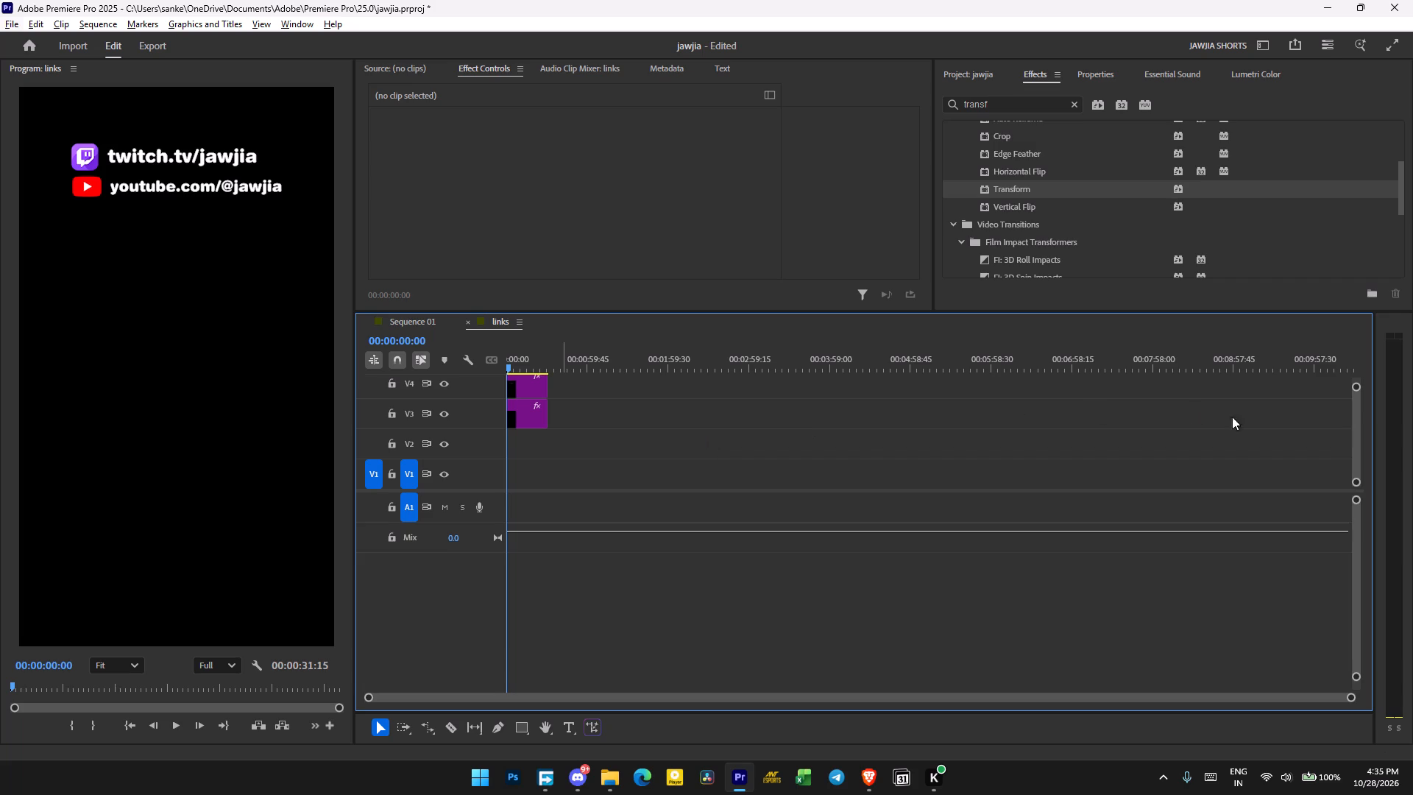
drag(544, 451, 503, 297)
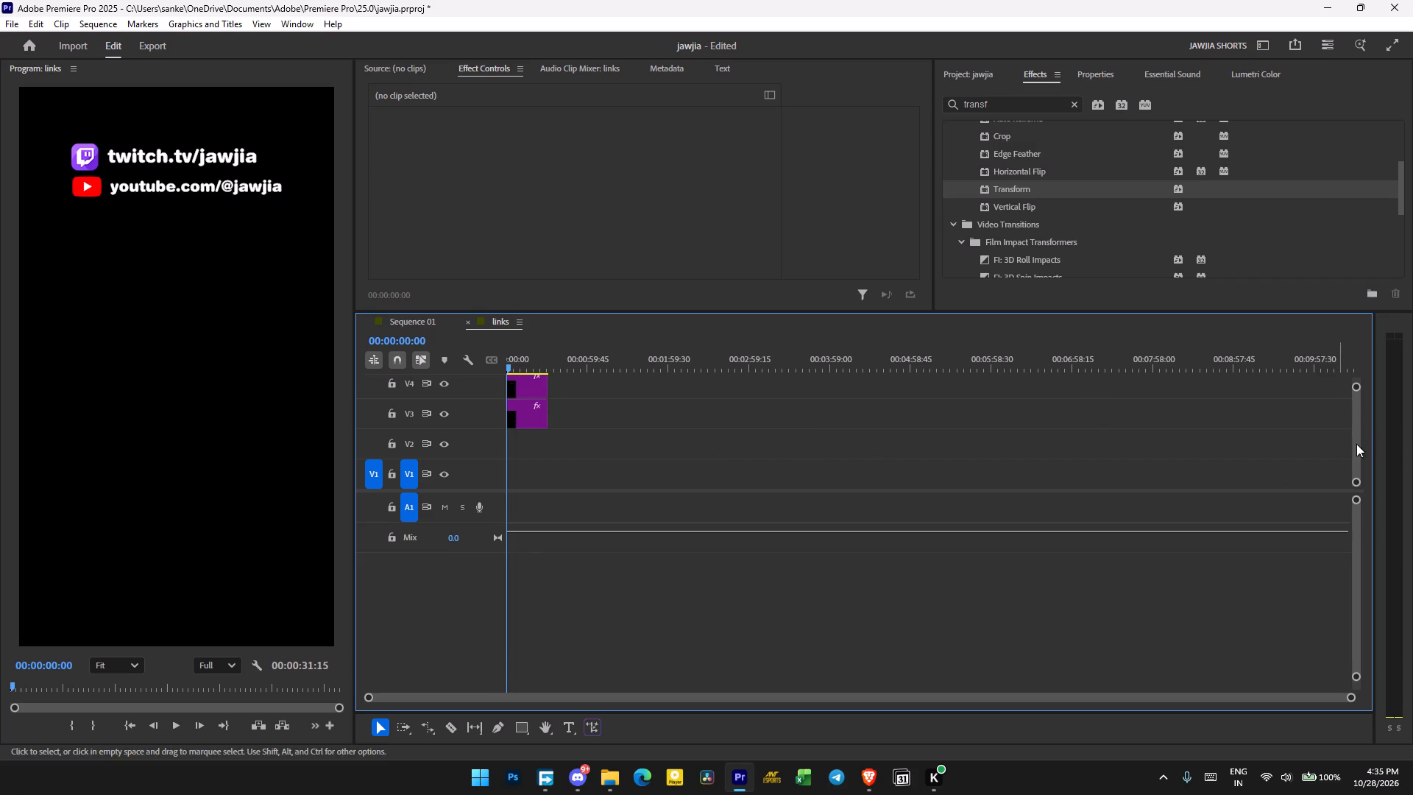
click(1362, 433)
click(1358, 428)
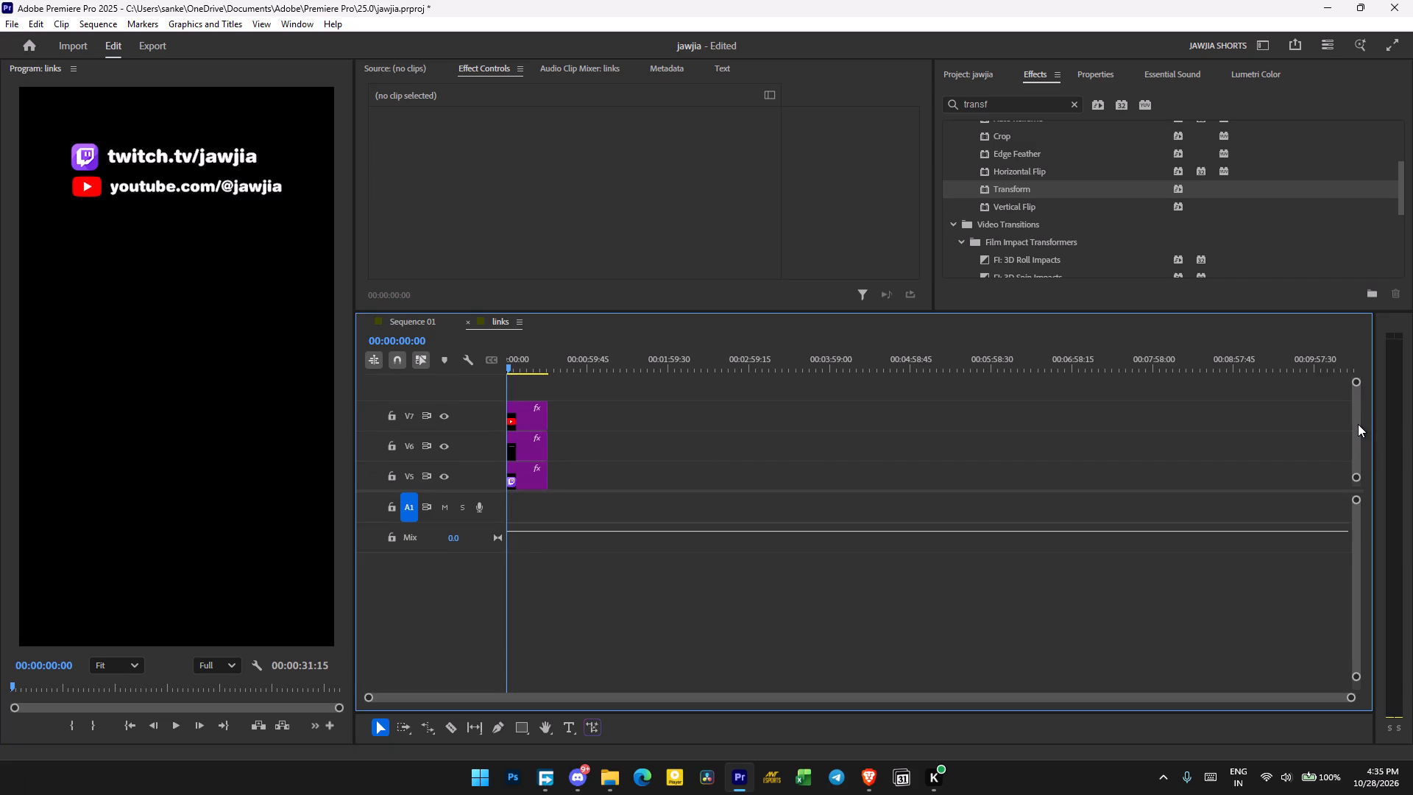
drag(603, 457, 464, 356)
drag(546, 397, 1105, 434)
Move the extended link clips down two tracks so that the Adjustment Layer sits on V1.
drag(957, 423, 957, 454)
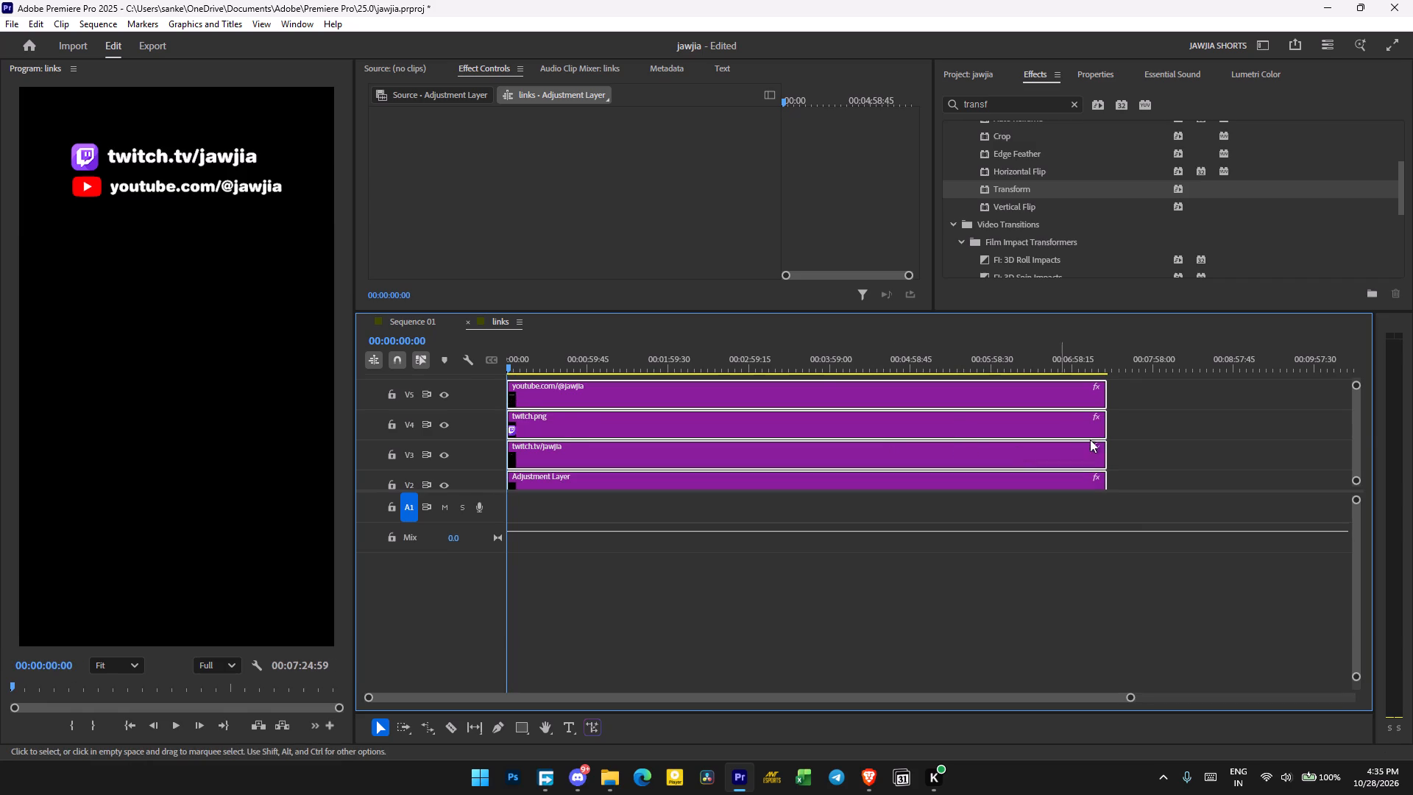
drag(1360, 430, 1353, 457)
drag(840, 430, 836, 465)
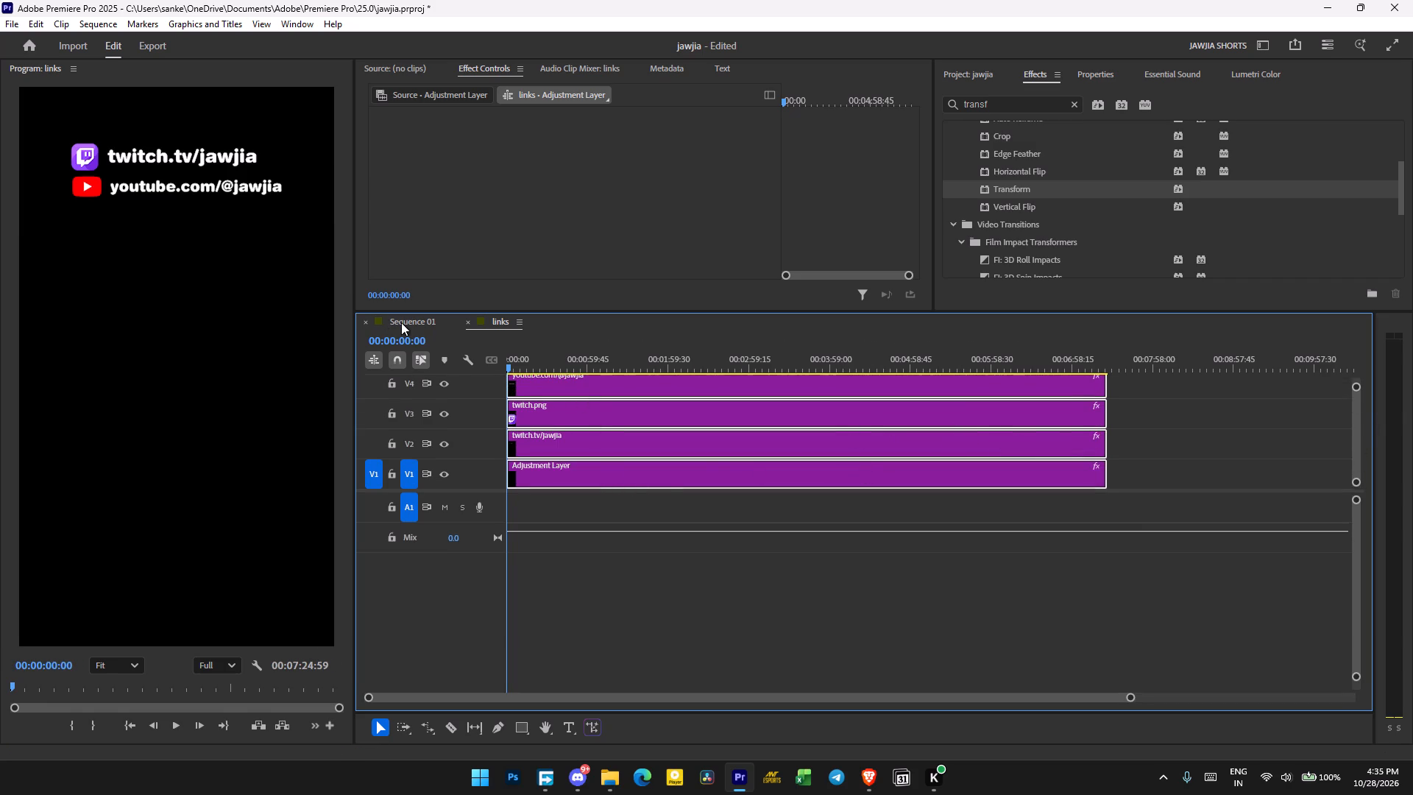
Return to Sequence 01 and toggle the V2 track output off and on to check the links overlay.
click(402, 322)
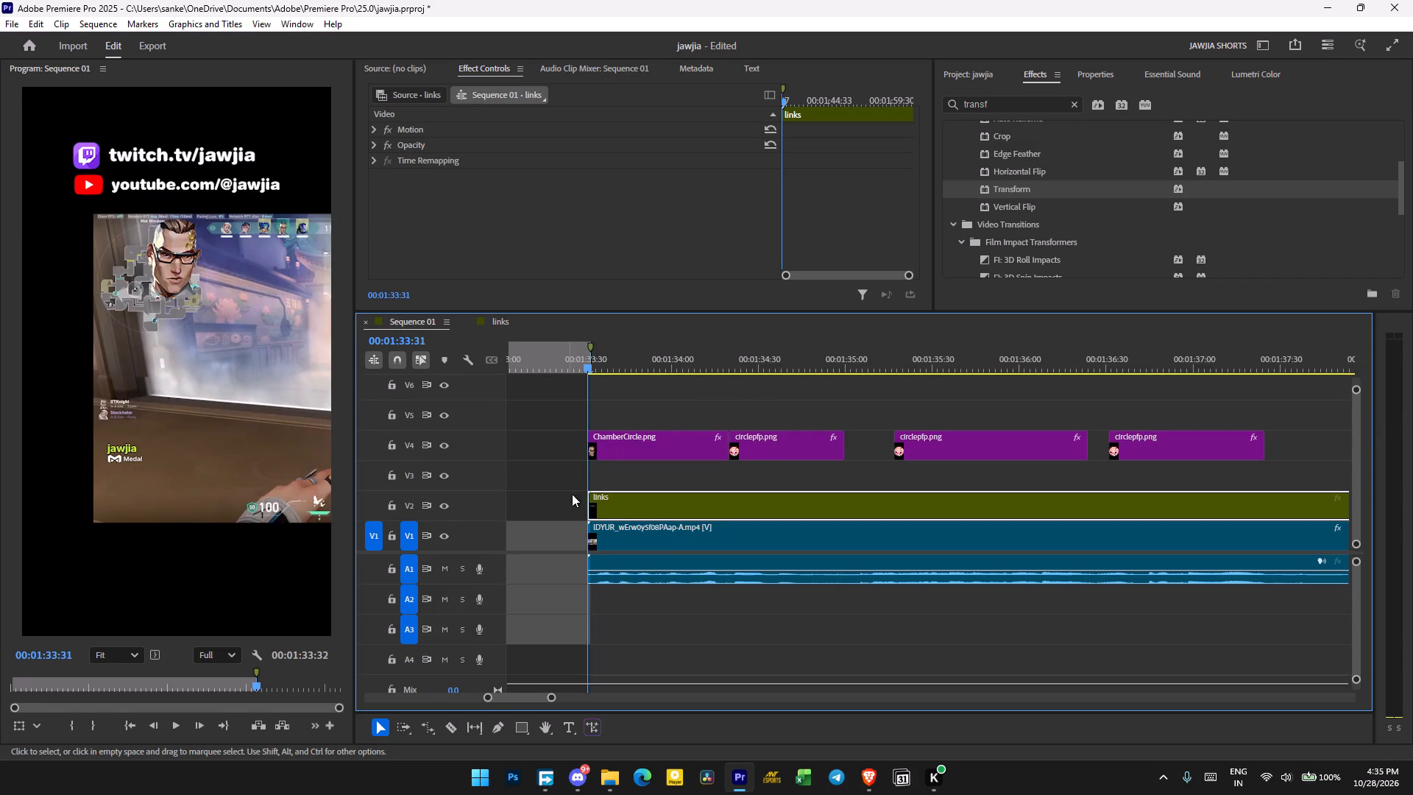
click(441, 506)
click(441, 506)
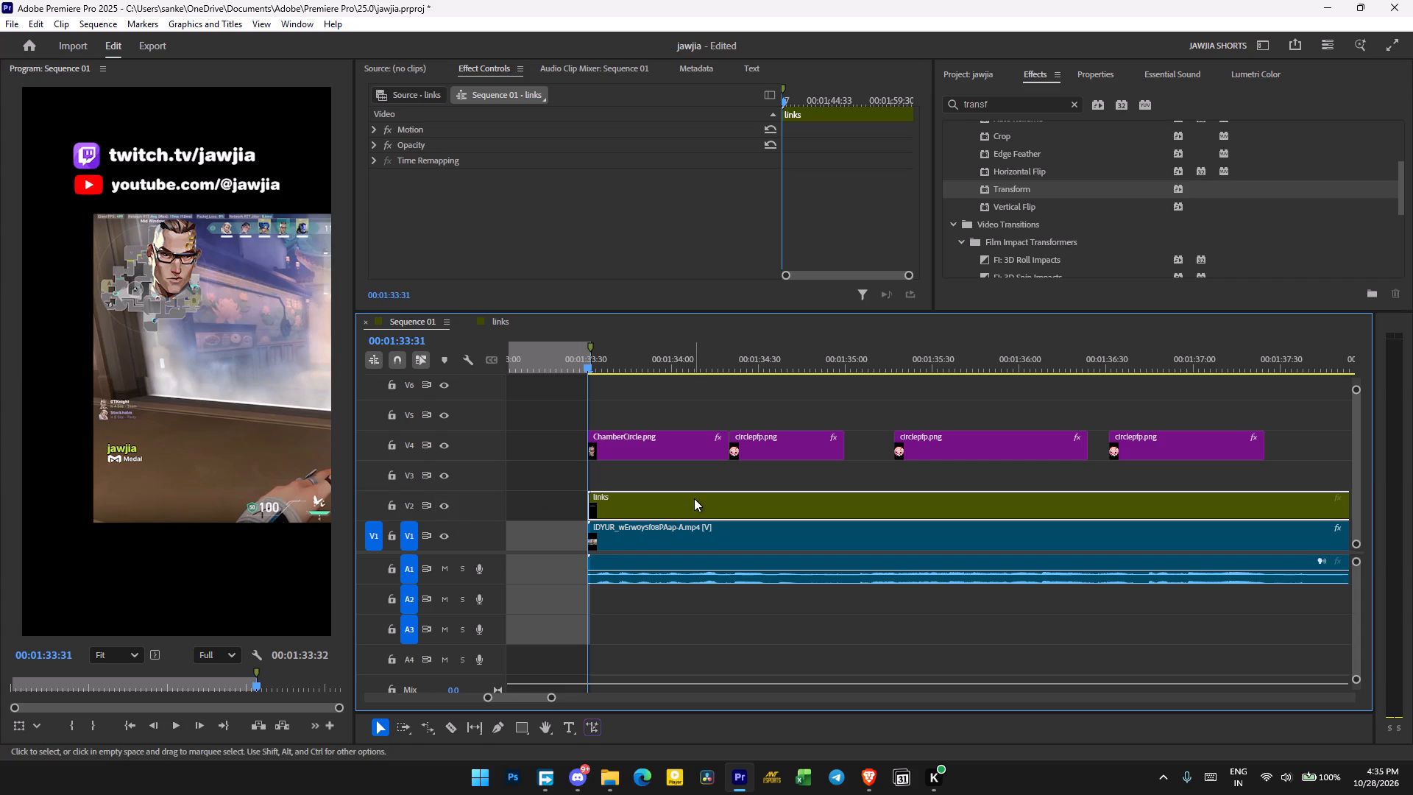
Open the nested links sequence and cut the Adjustment Layer from its V1 track to the clipboard.
double_click(694, 498)
click(657, 484)
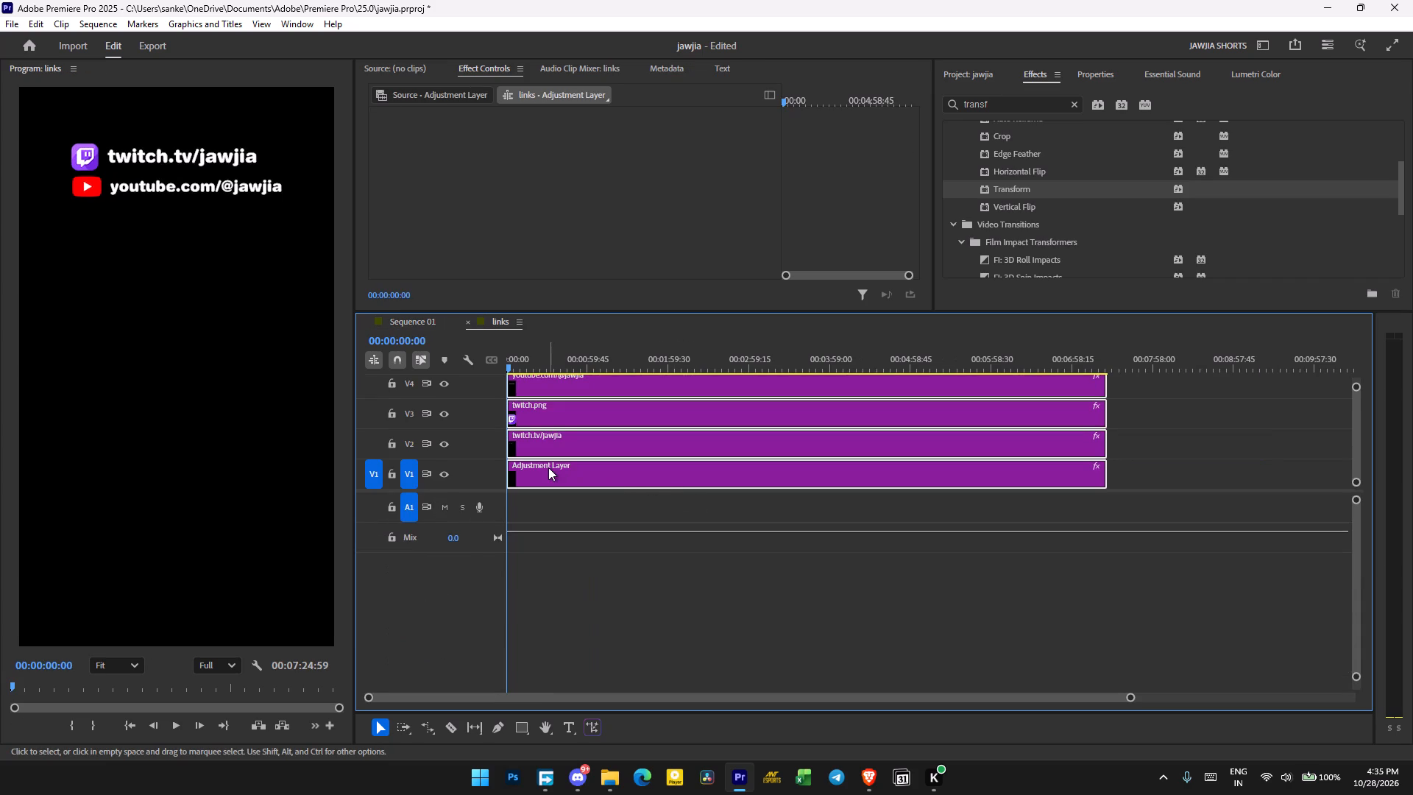
click(548, 467)
click(1182, 433)
click(980, 479)
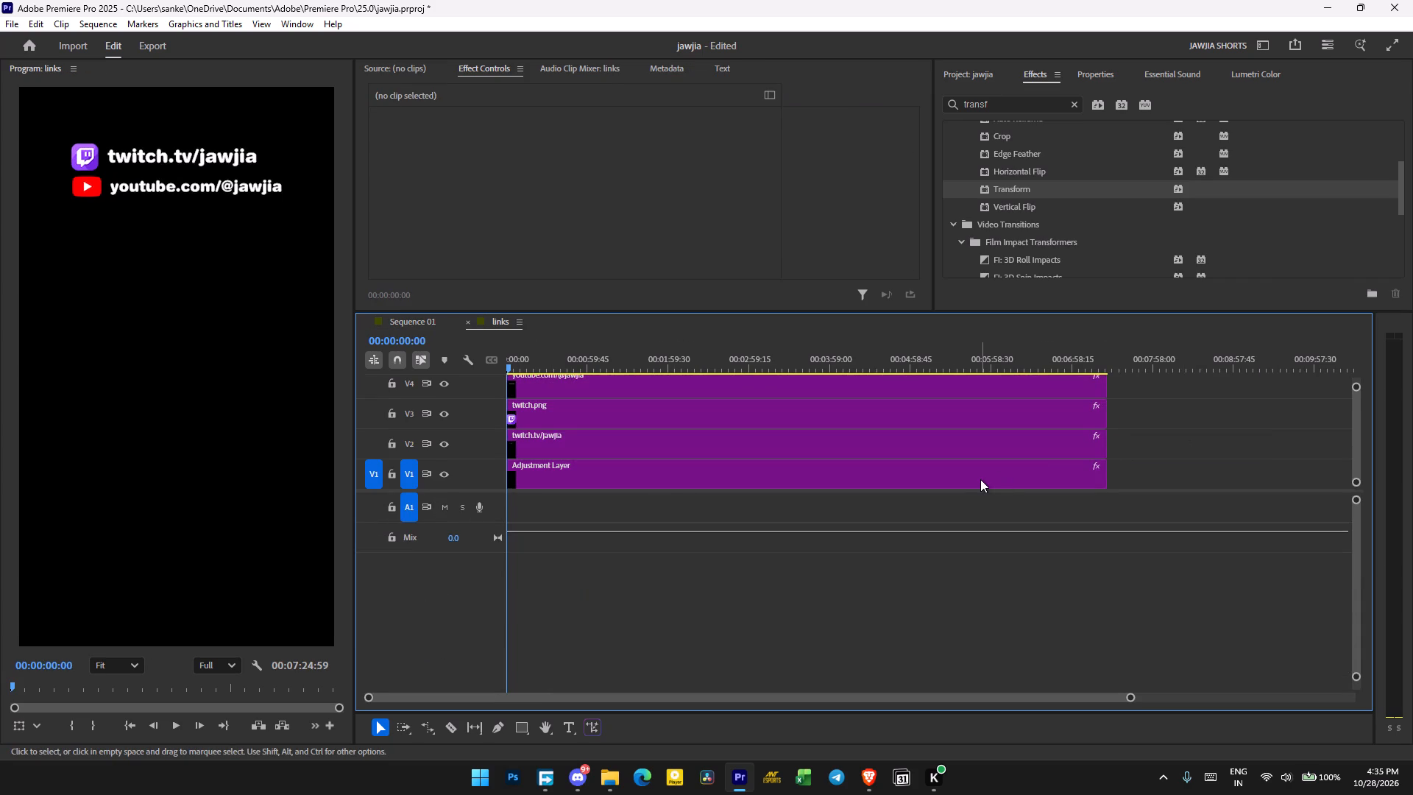
key(ctrl+x)
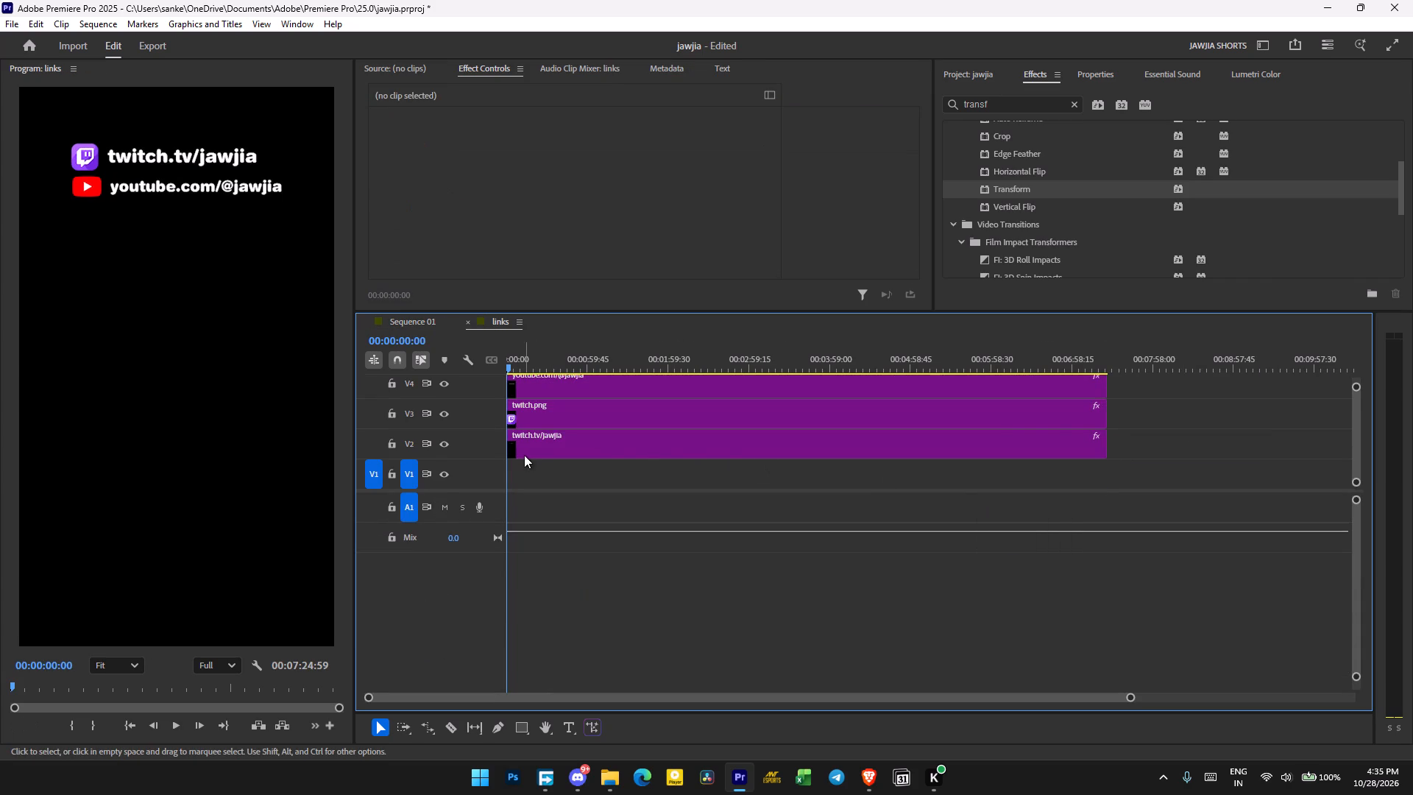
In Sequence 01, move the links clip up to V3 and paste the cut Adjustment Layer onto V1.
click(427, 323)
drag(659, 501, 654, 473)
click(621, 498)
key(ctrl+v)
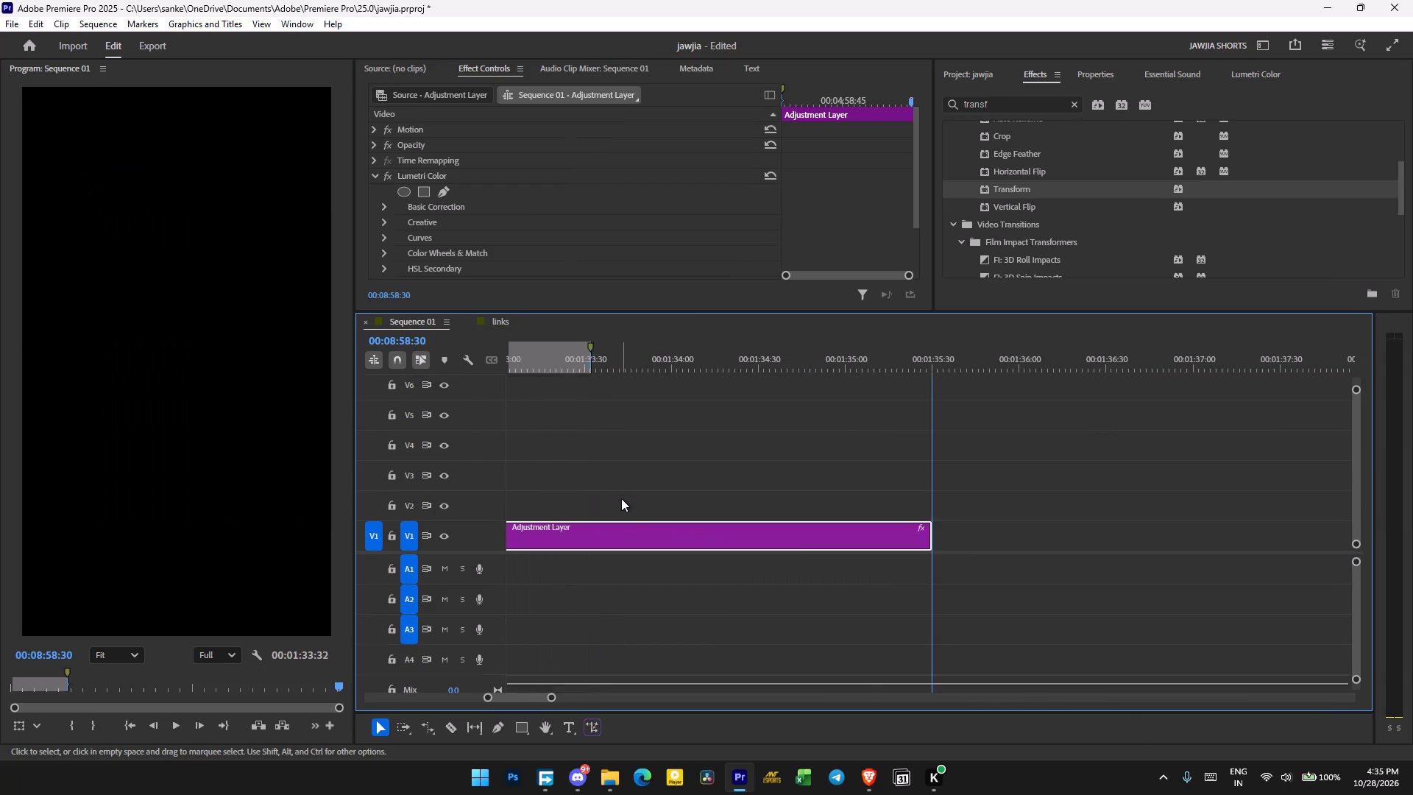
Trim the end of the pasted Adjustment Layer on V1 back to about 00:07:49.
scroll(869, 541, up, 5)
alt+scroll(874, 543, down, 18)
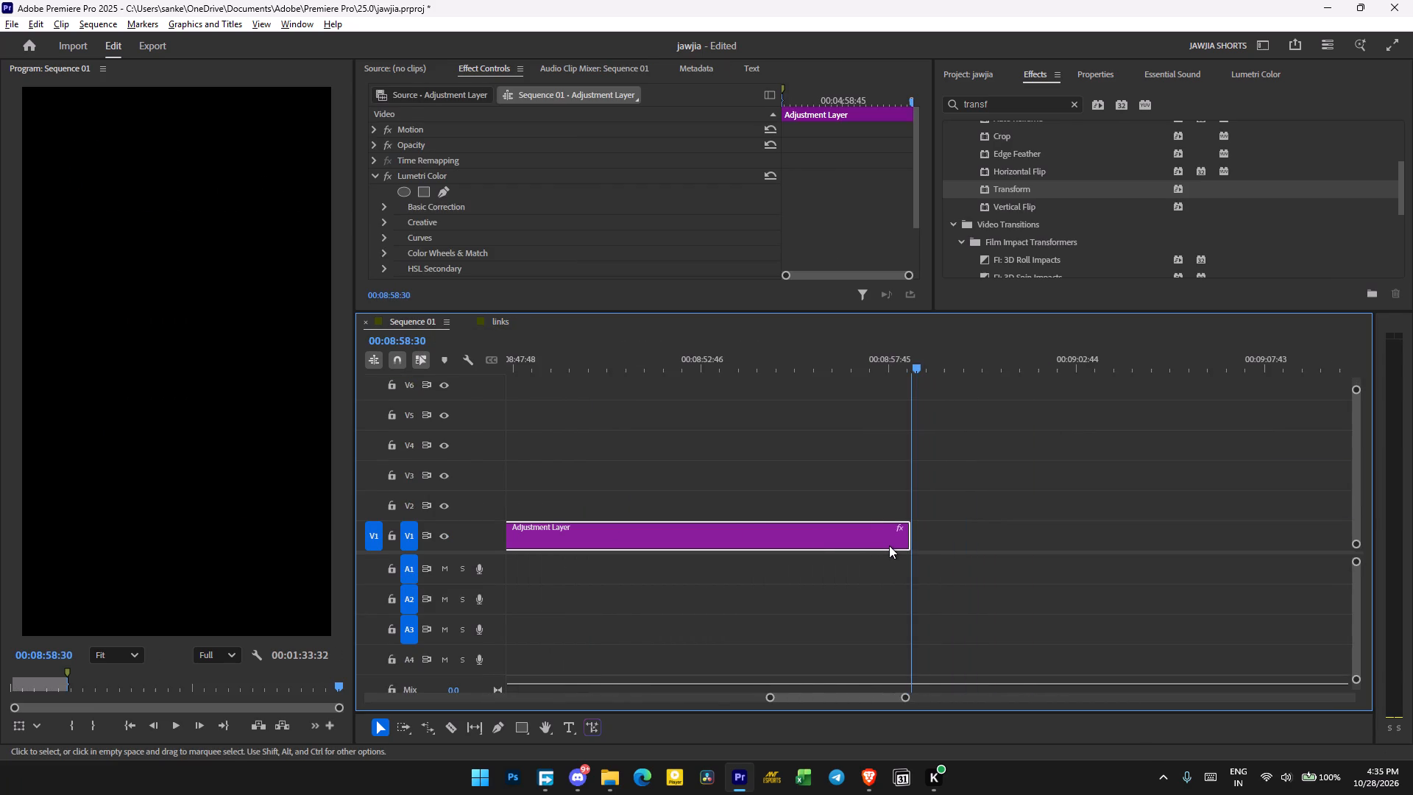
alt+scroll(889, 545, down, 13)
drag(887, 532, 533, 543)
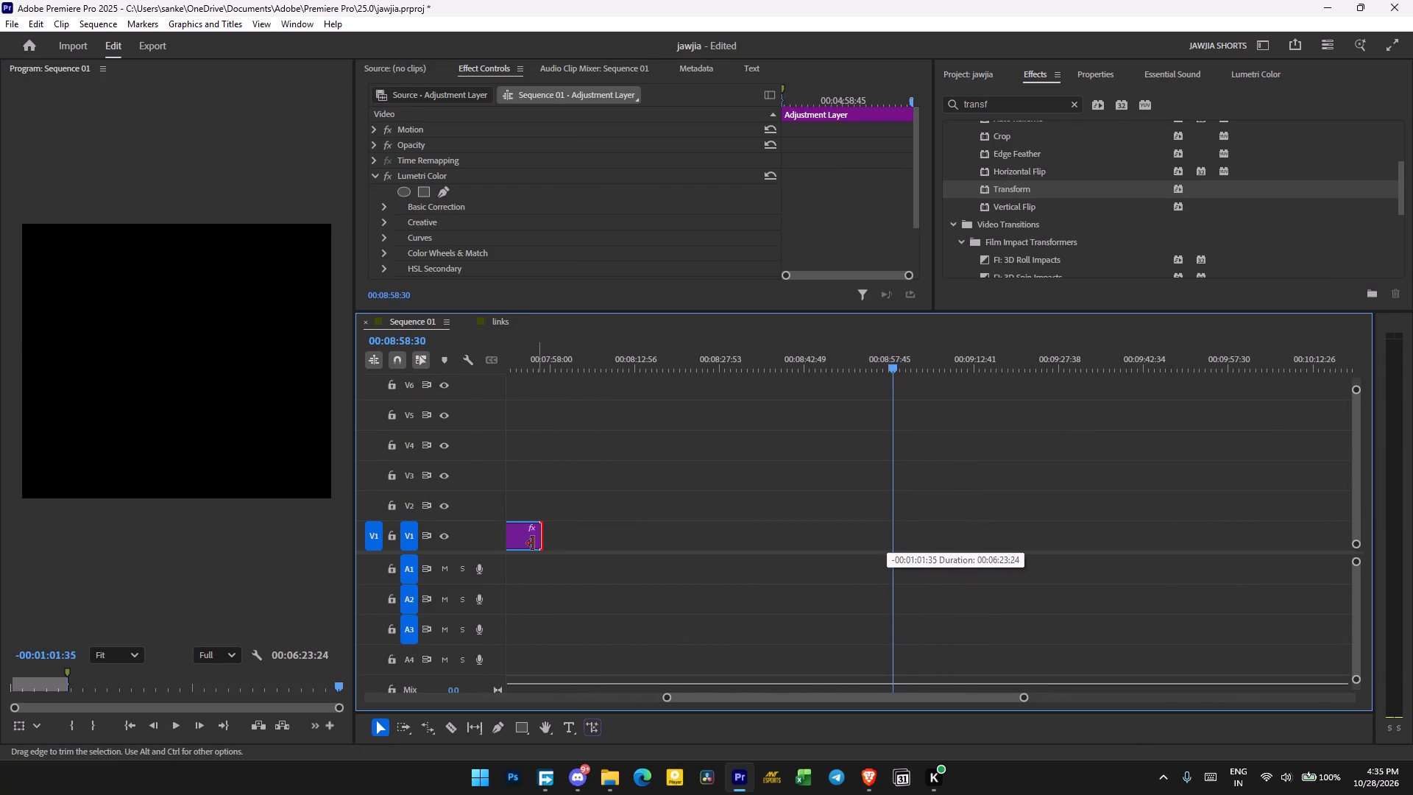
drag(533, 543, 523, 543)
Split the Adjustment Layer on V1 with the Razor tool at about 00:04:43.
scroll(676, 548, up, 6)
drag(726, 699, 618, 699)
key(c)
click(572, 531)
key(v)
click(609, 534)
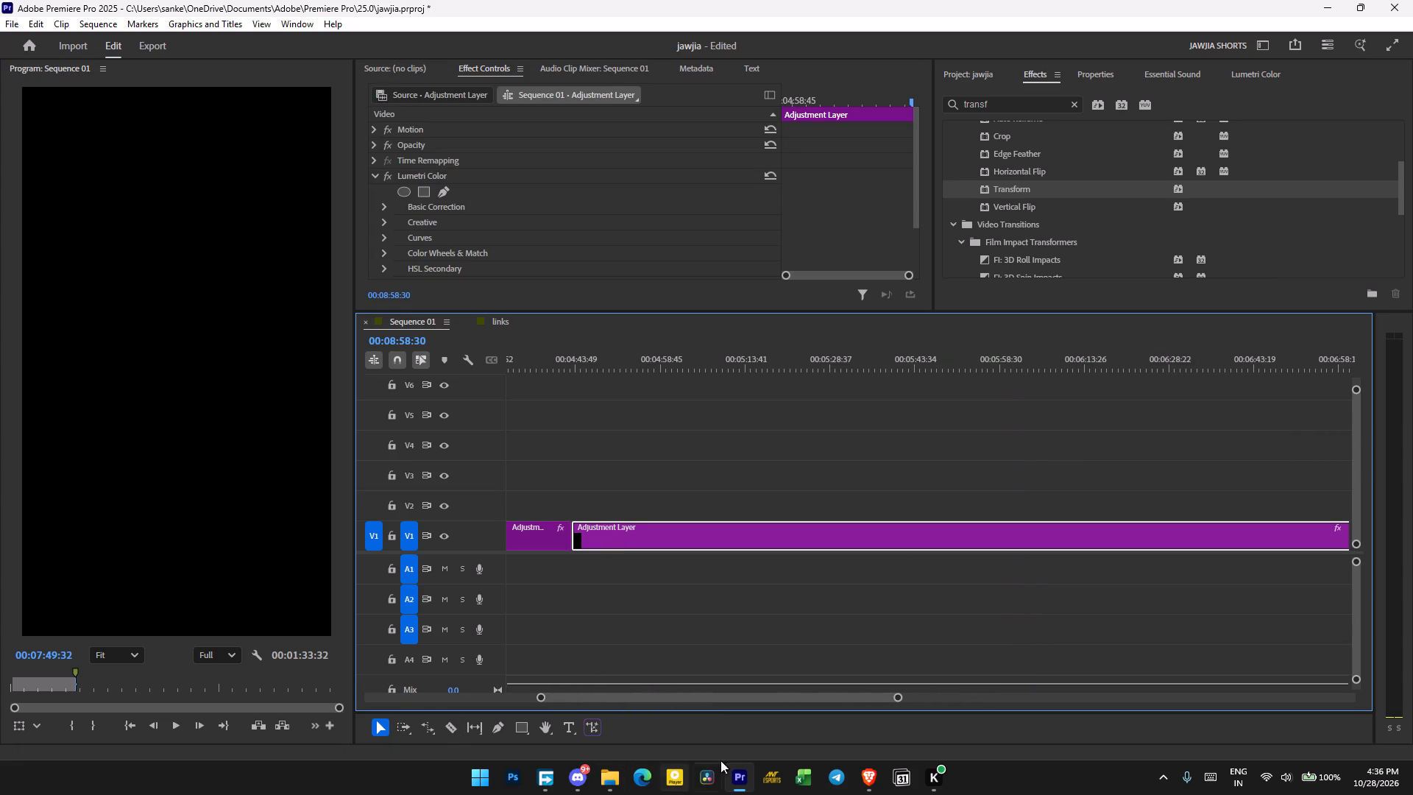
Switch to the Ant Esports mouse software, apply its current button assignments and return to Premiere Pro.
click(763, 771)
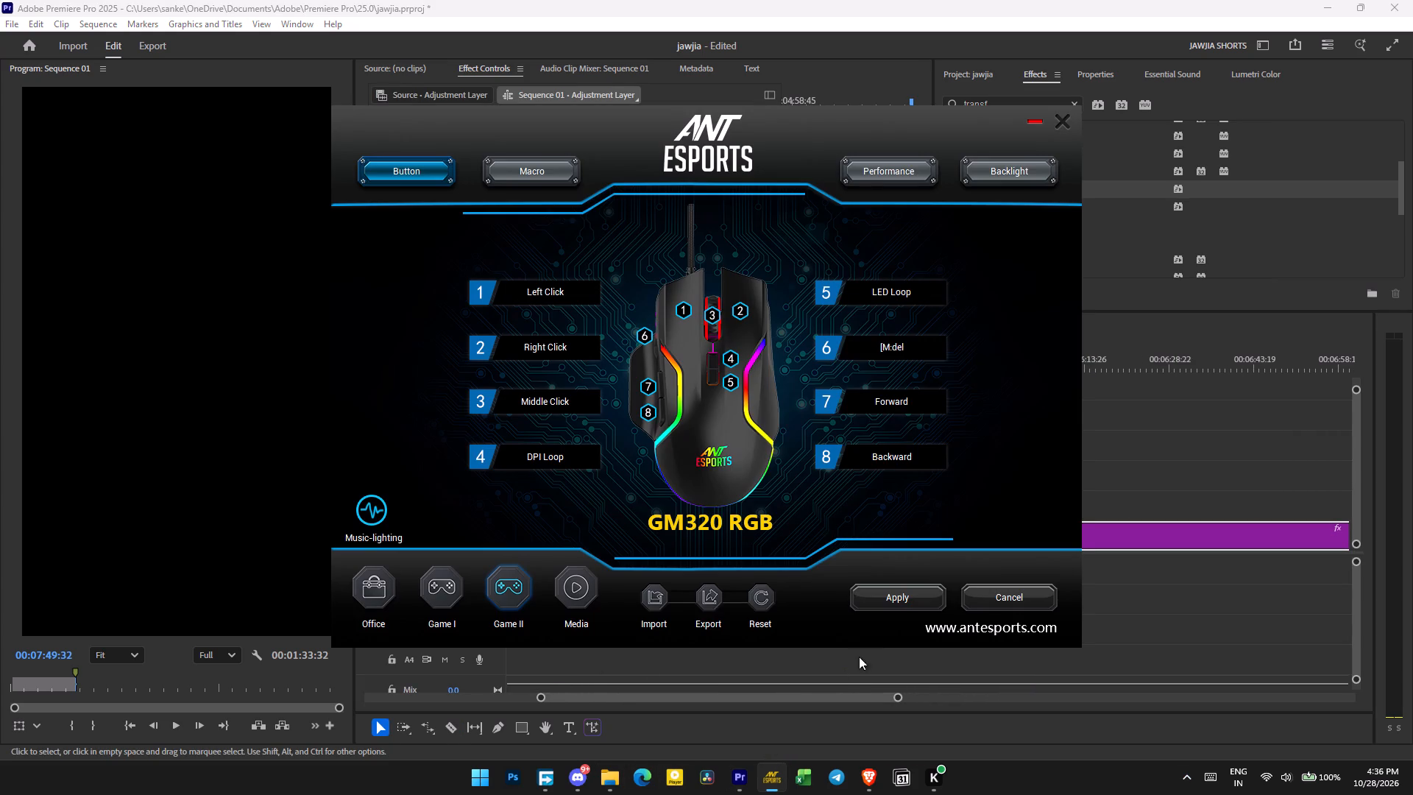
click(918, 602)
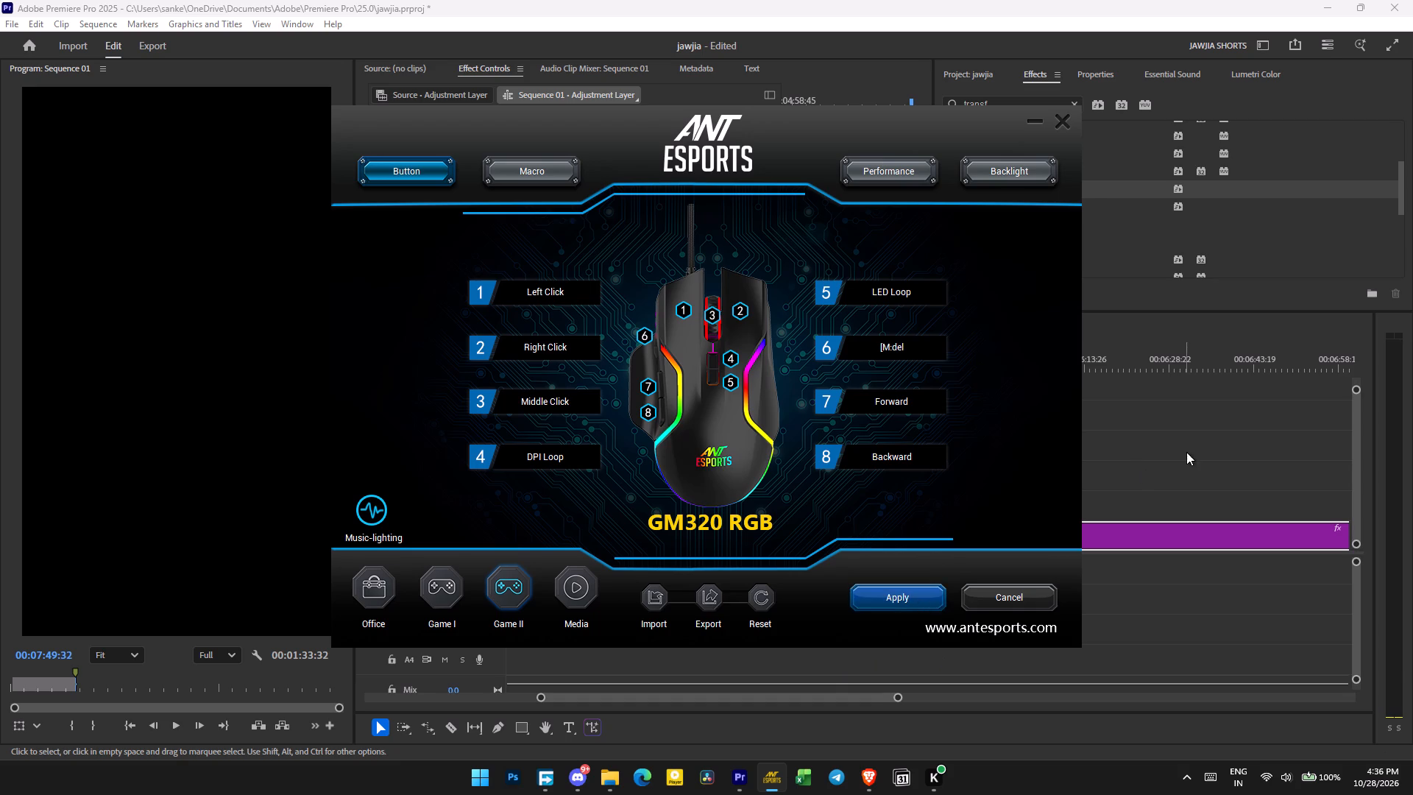
click(1186, 452)
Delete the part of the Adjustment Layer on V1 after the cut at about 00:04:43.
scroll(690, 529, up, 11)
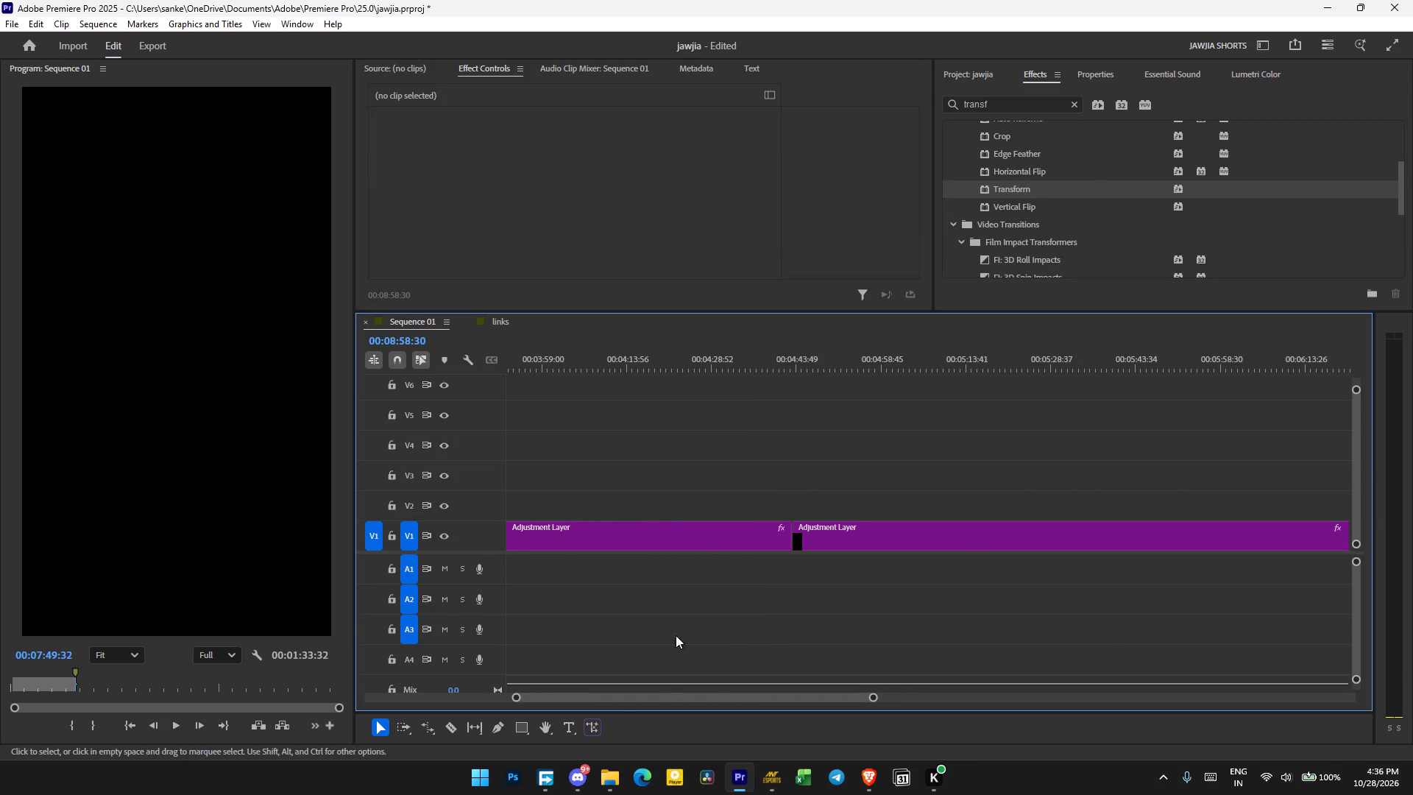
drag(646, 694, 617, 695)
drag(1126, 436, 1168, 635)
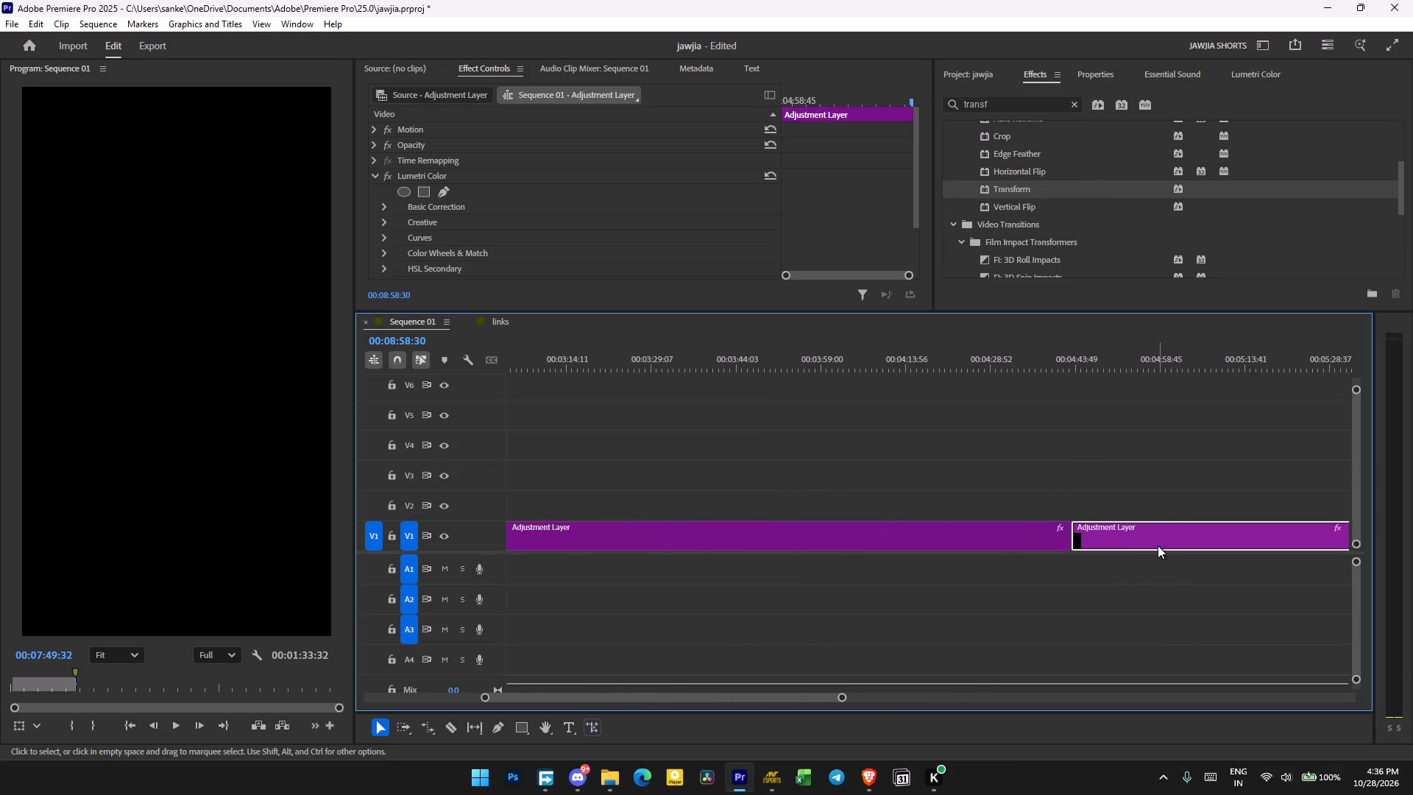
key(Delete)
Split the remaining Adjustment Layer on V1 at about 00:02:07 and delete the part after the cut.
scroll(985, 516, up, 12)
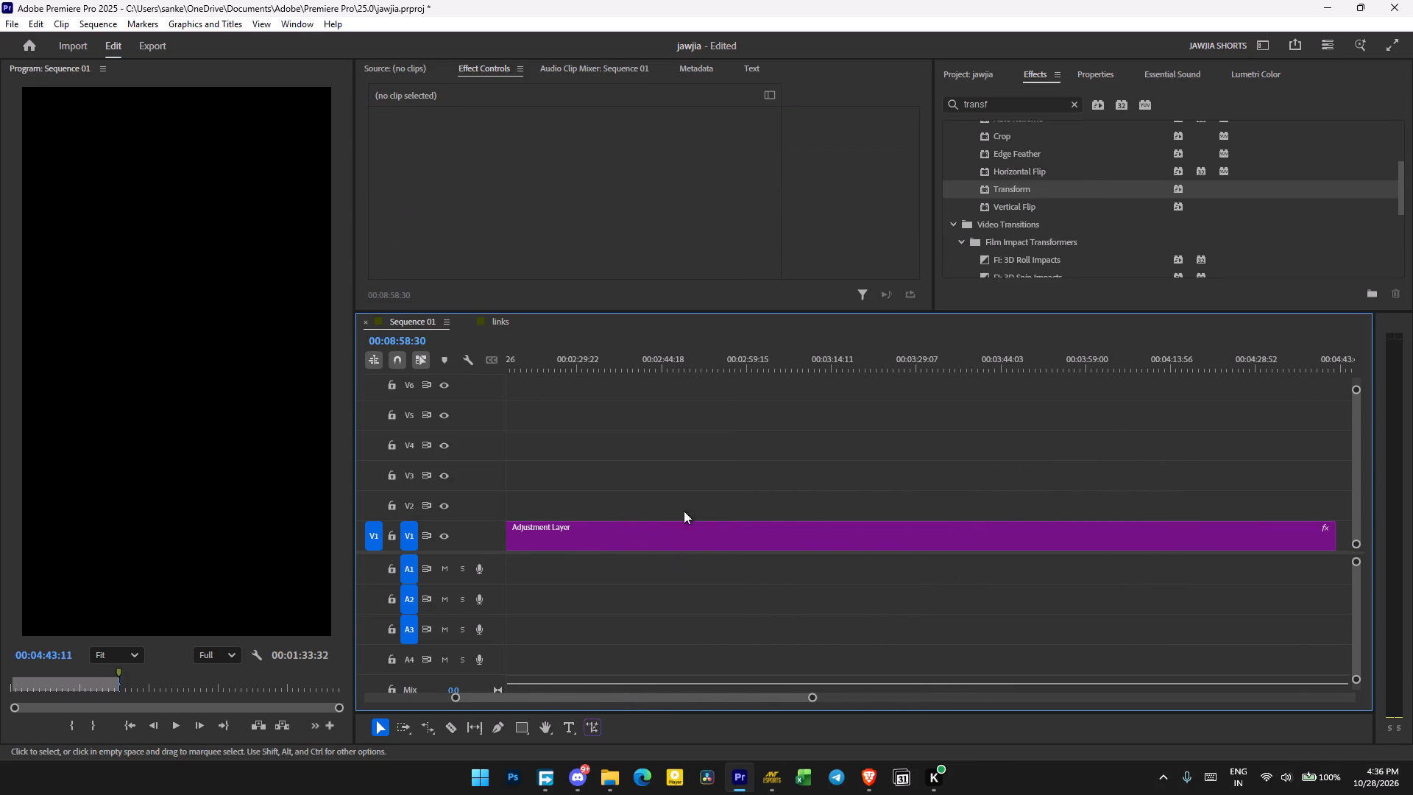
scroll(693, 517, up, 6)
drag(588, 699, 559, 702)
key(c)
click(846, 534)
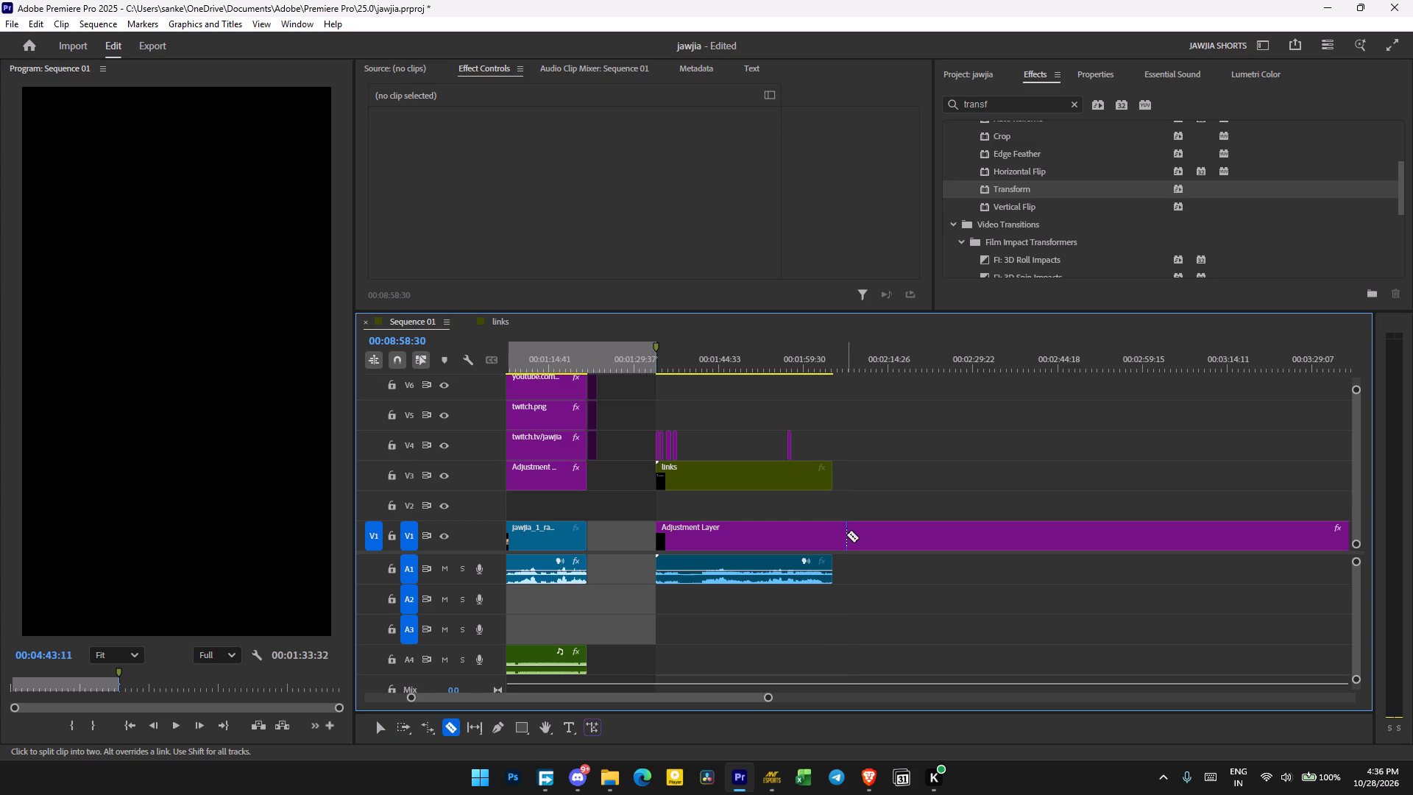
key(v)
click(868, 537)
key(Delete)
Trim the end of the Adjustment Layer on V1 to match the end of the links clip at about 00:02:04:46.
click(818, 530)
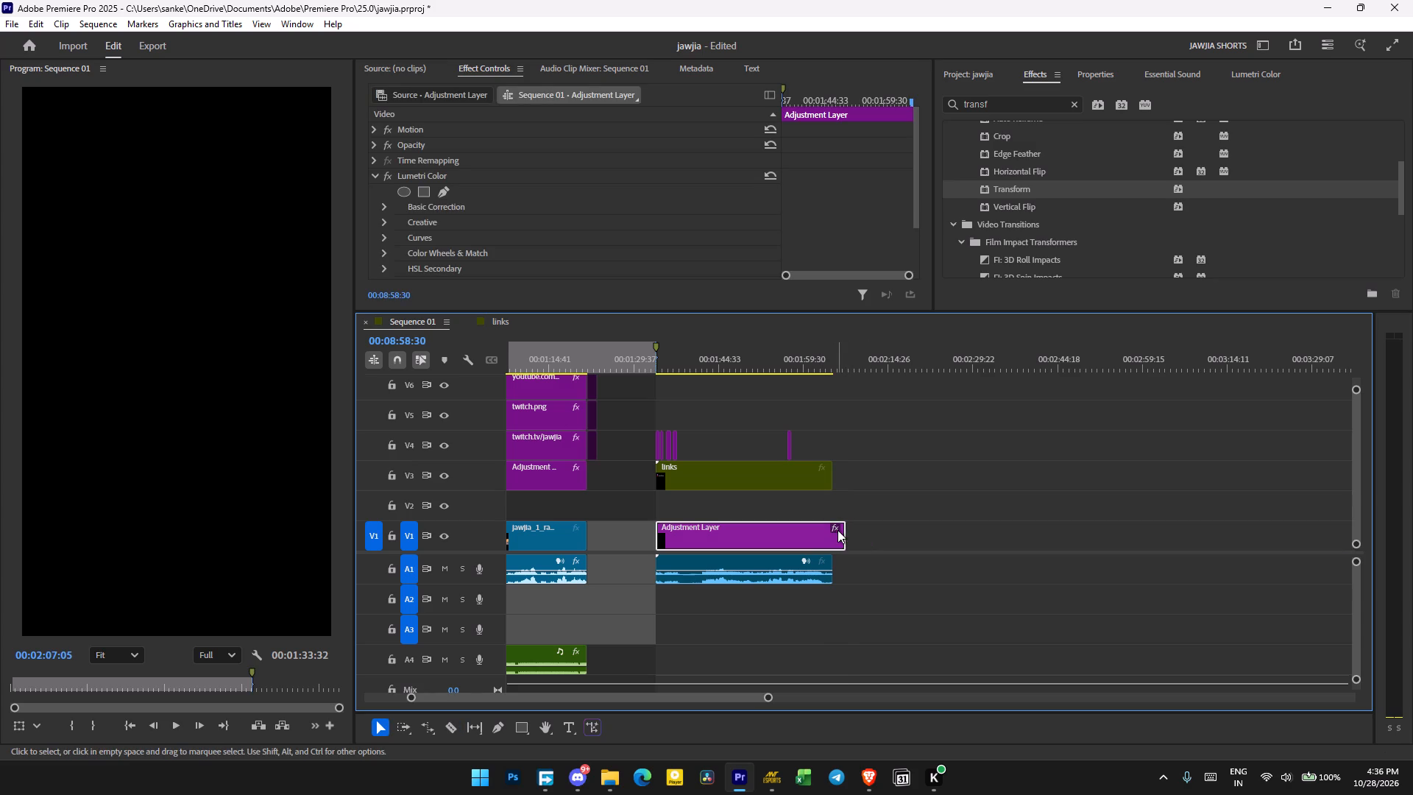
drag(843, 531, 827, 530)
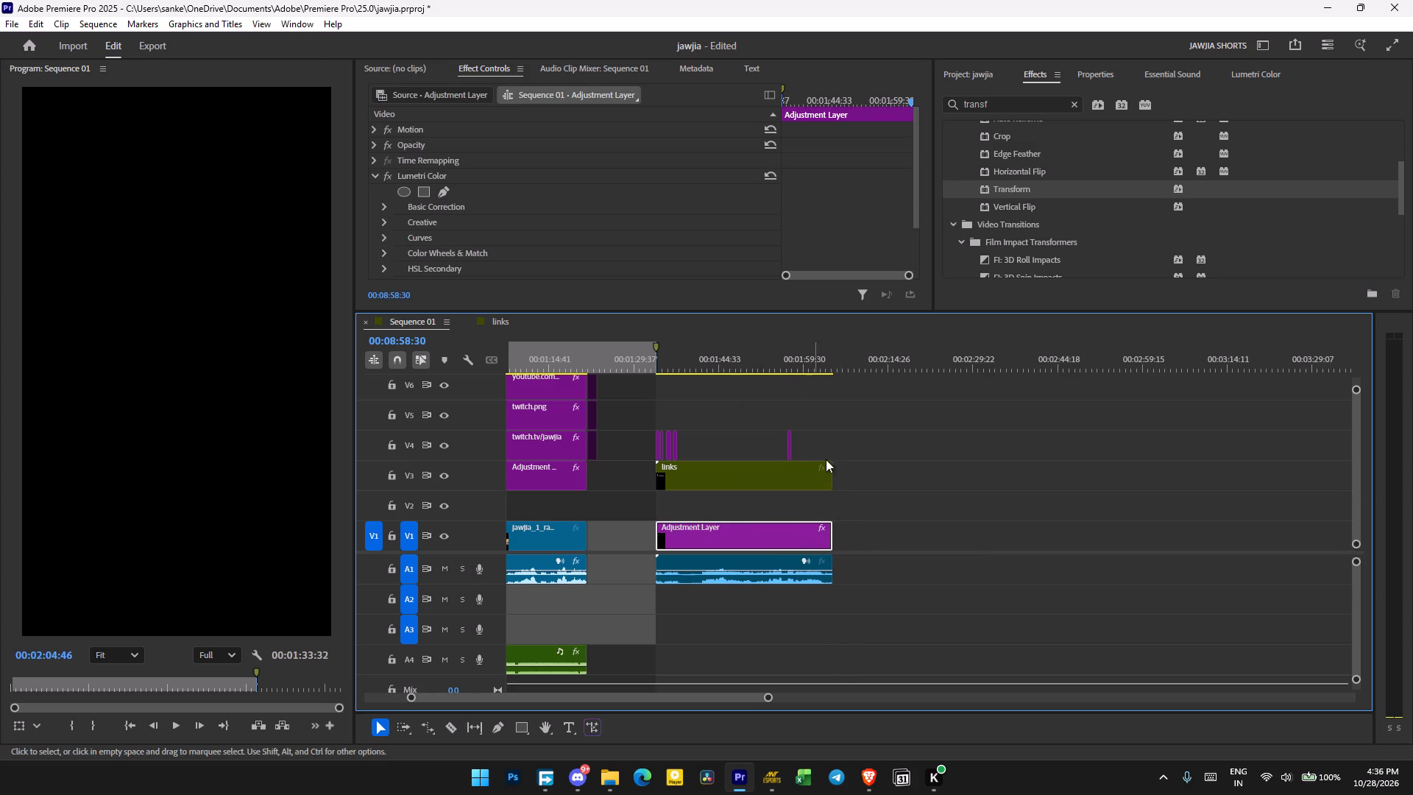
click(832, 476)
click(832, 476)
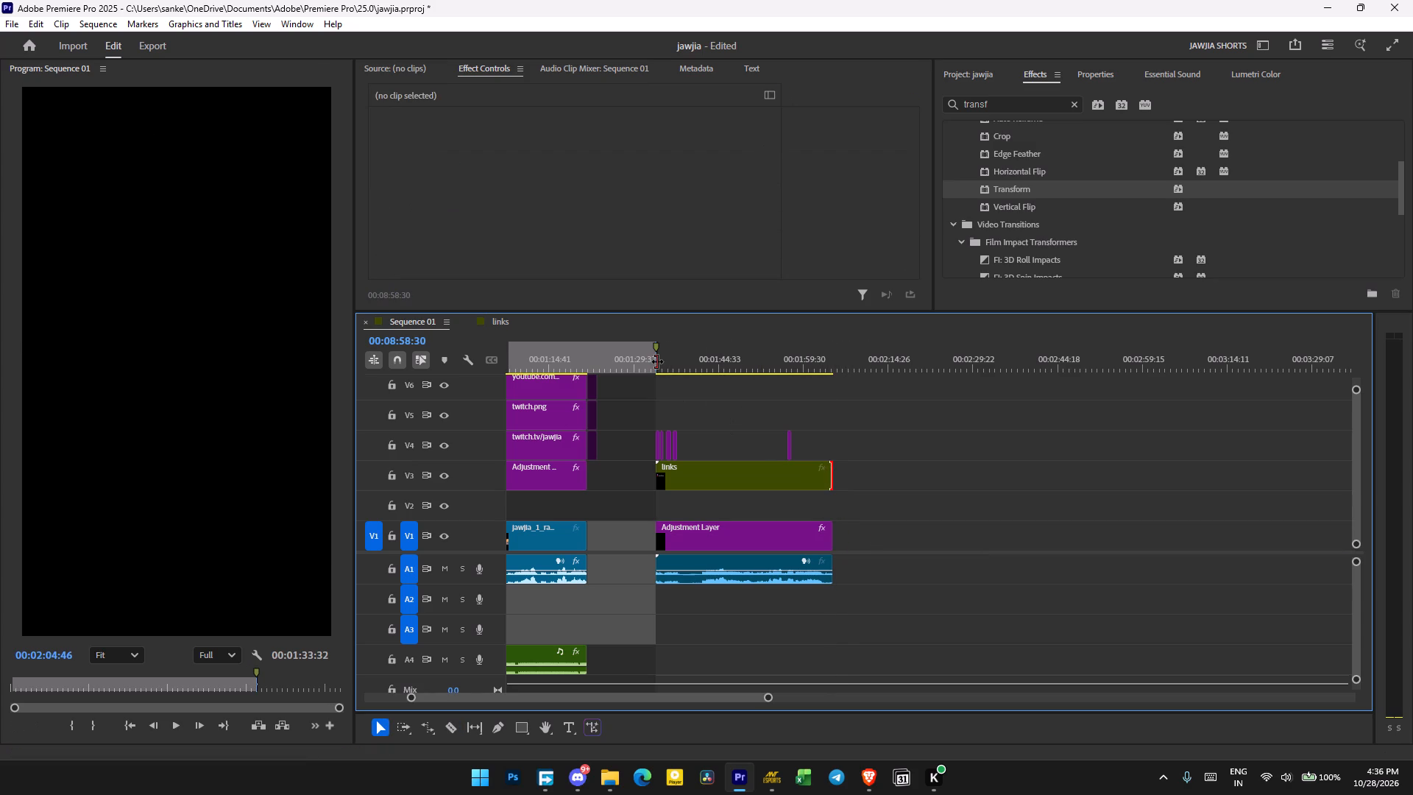
Play Sequence 01 from near the start of the links clip to check the composited picture.
click(657, 361)
click(665, 360)
key(space)
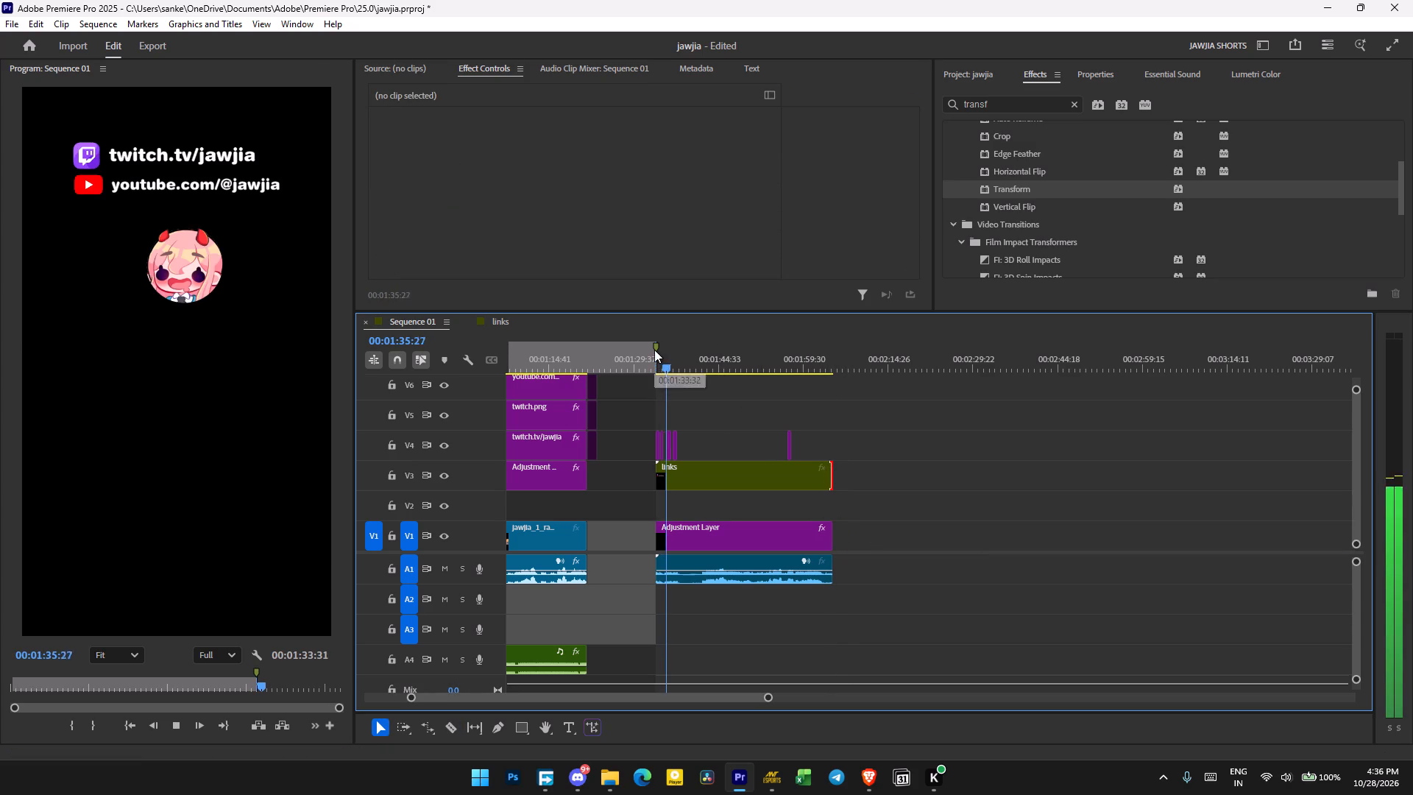
key(space)
click(561, 350)
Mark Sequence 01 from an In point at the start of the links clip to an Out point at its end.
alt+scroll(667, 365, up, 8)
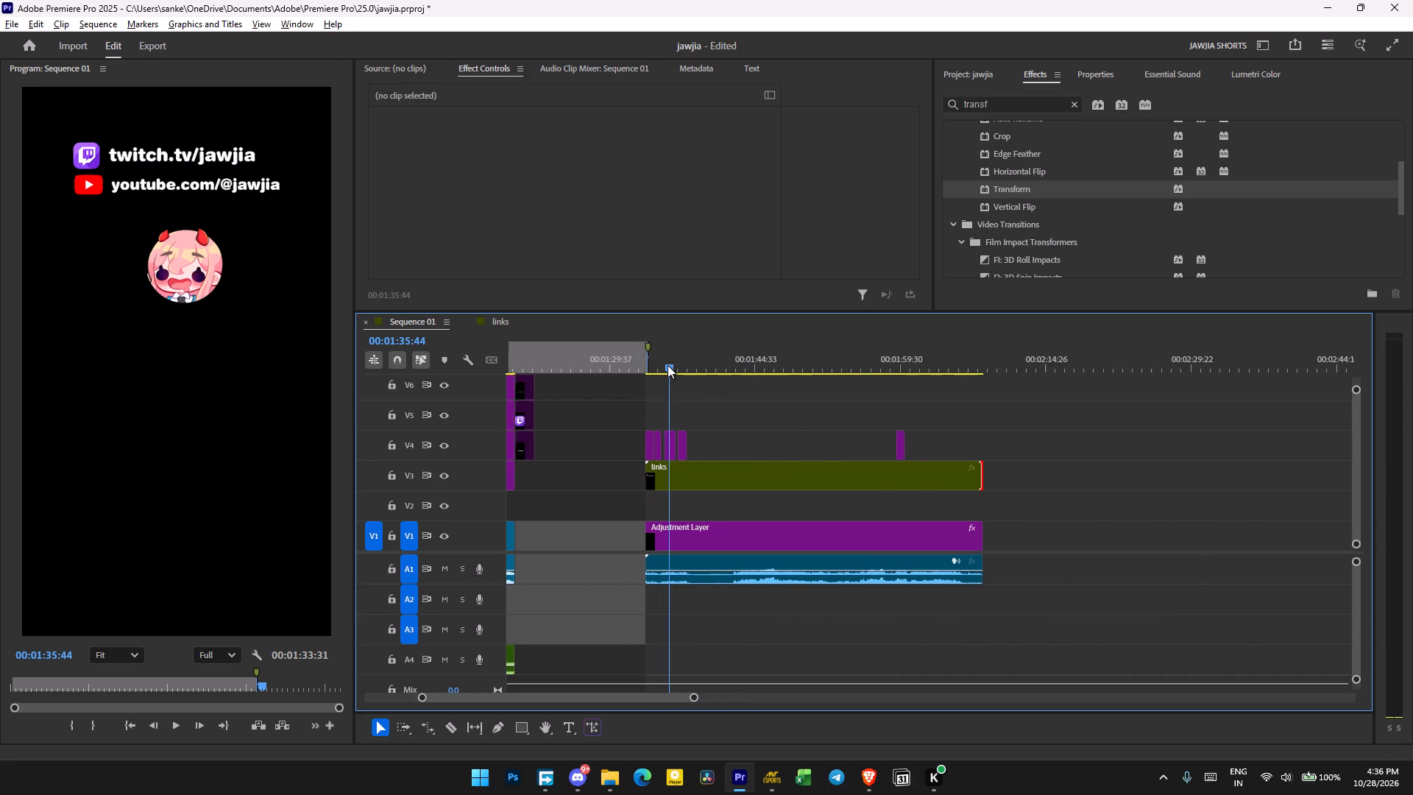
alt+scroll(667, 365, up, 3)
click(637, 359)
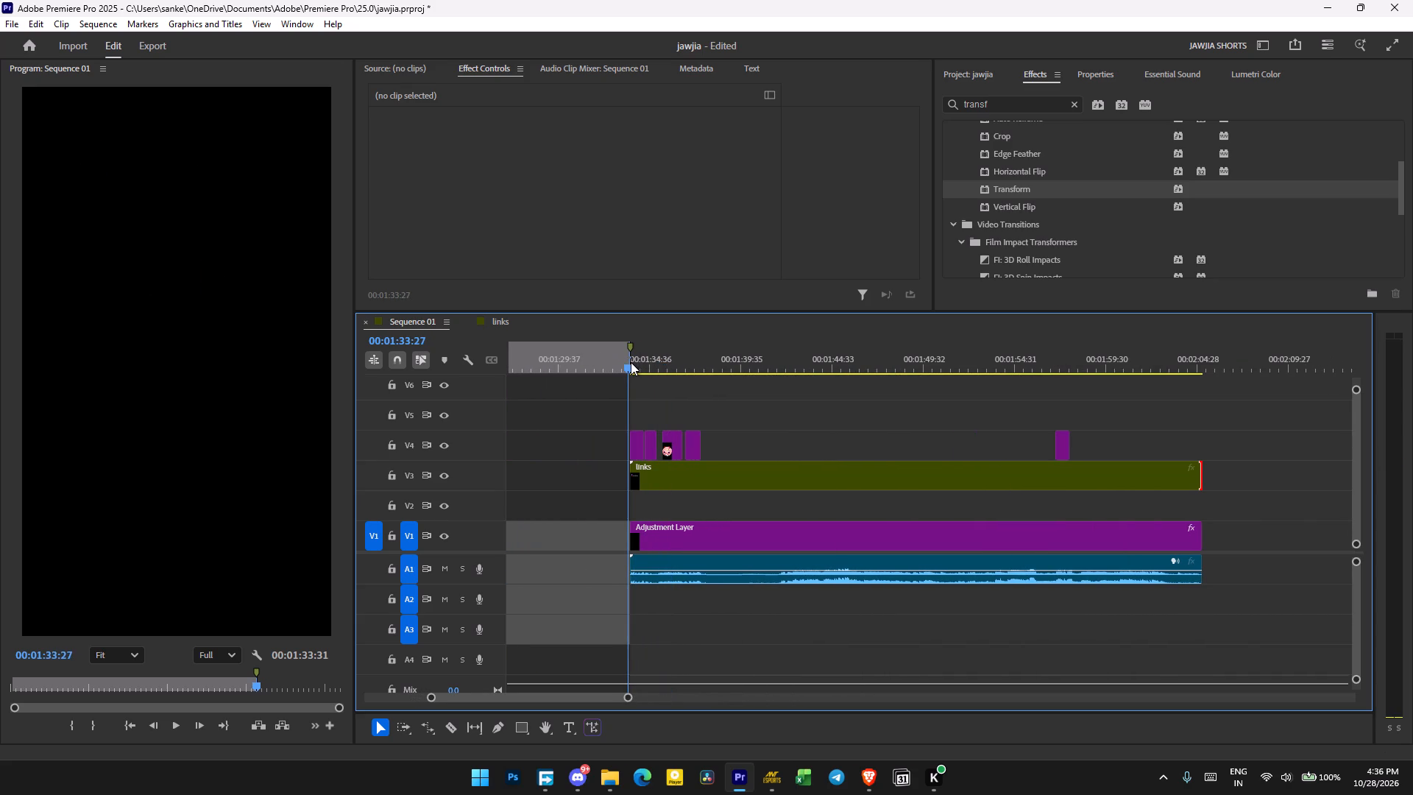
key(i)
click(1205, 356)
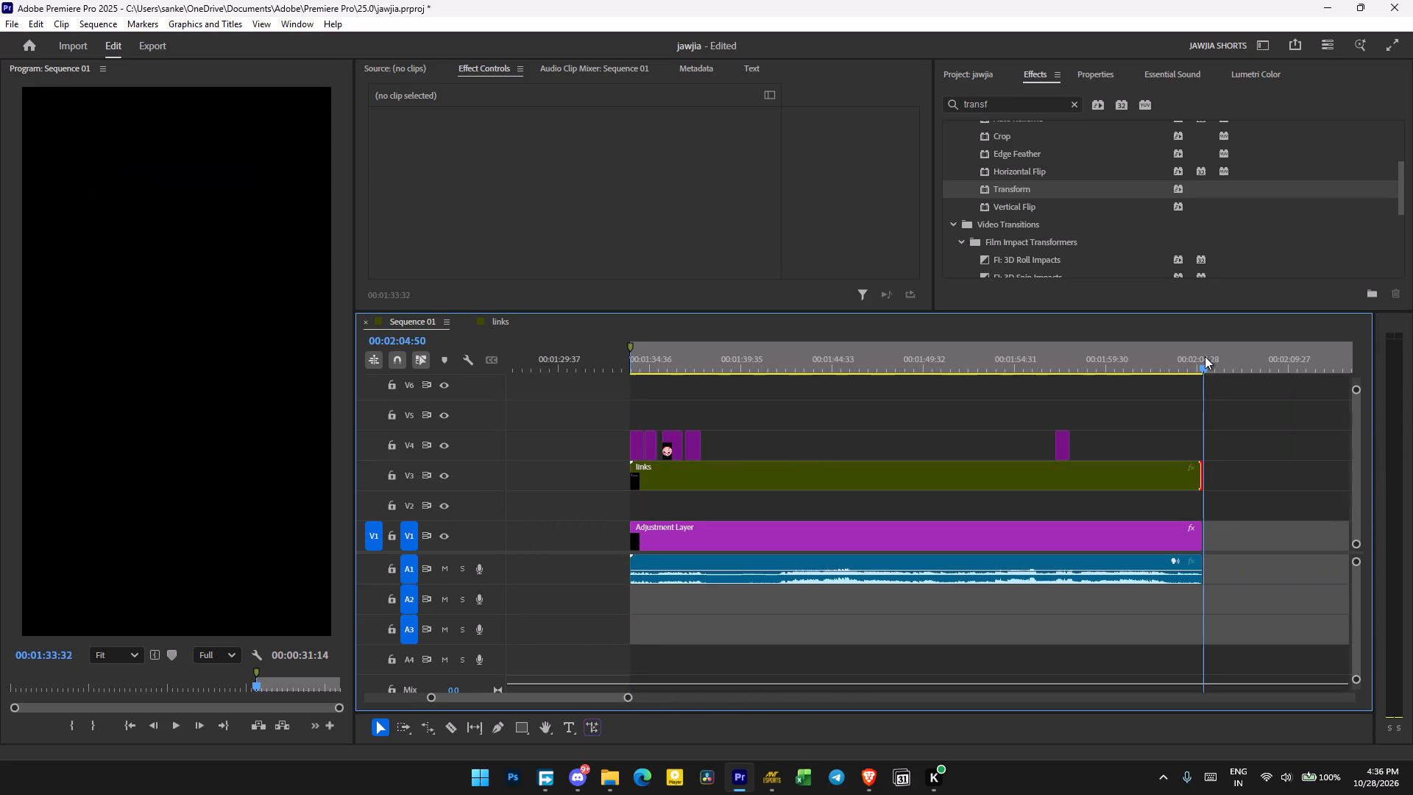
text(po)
Play the marked section from the beginning of the links clip to check the overlay and icons.
scroll(919, 426, up, 5)
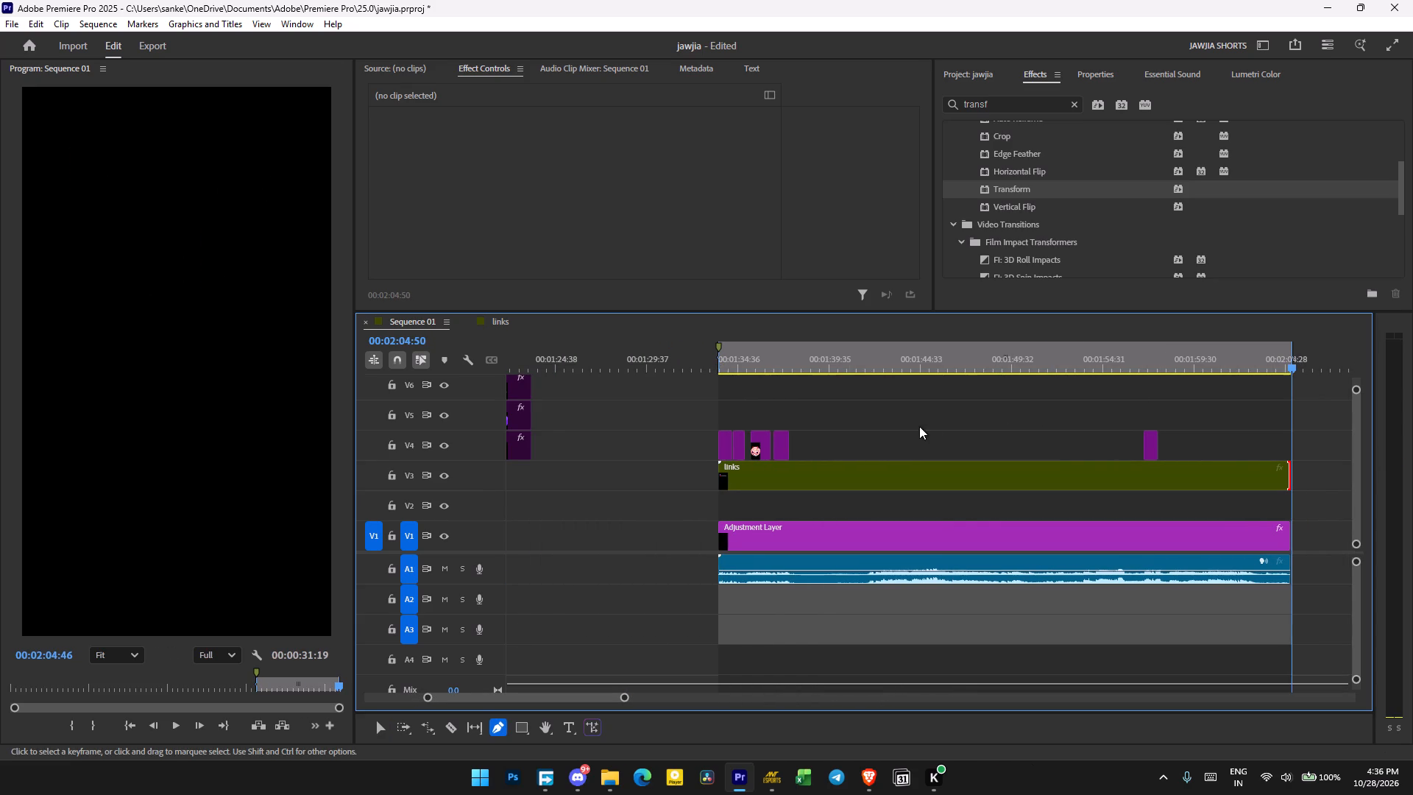
click(927, 420)
drag(787, 370, 738, 361)
key(space)
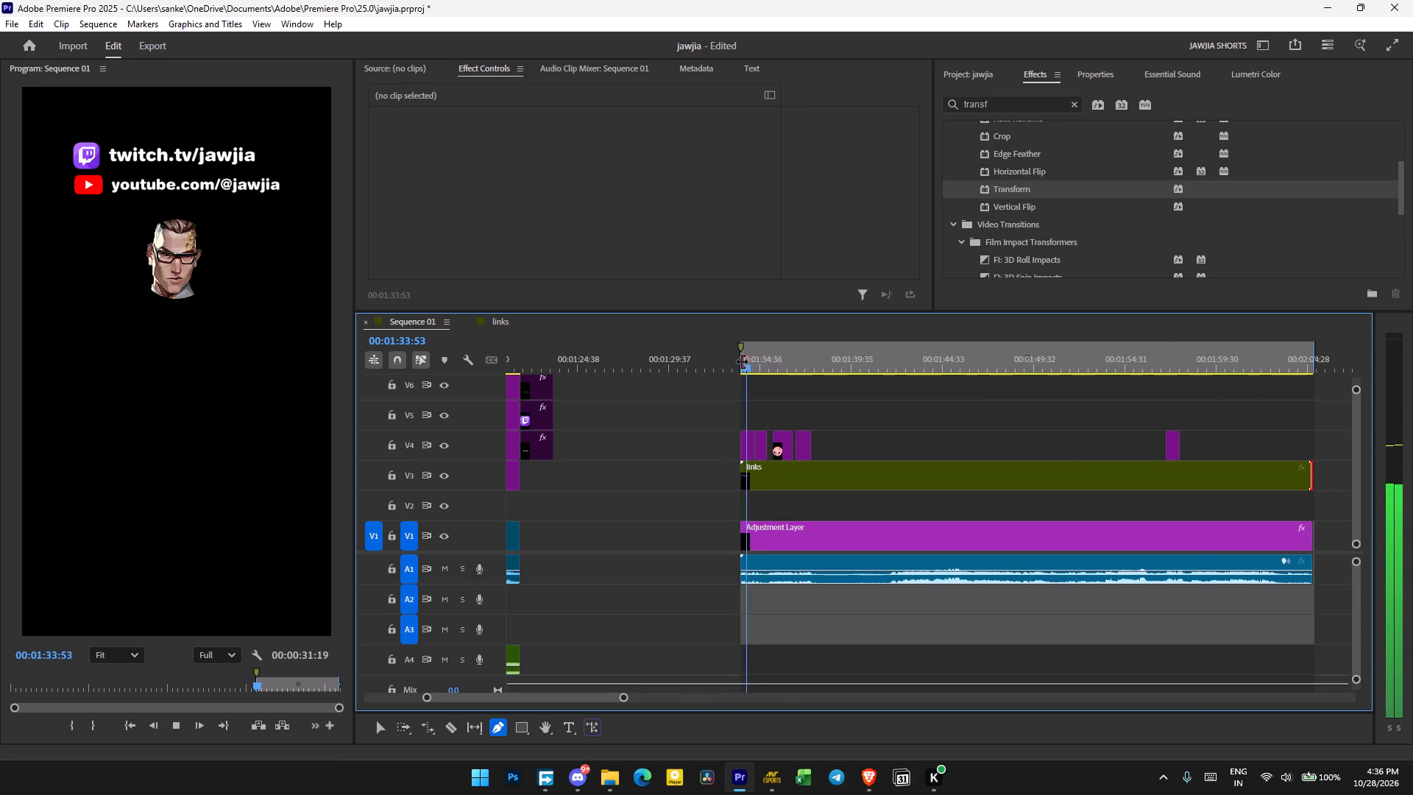
key(space)
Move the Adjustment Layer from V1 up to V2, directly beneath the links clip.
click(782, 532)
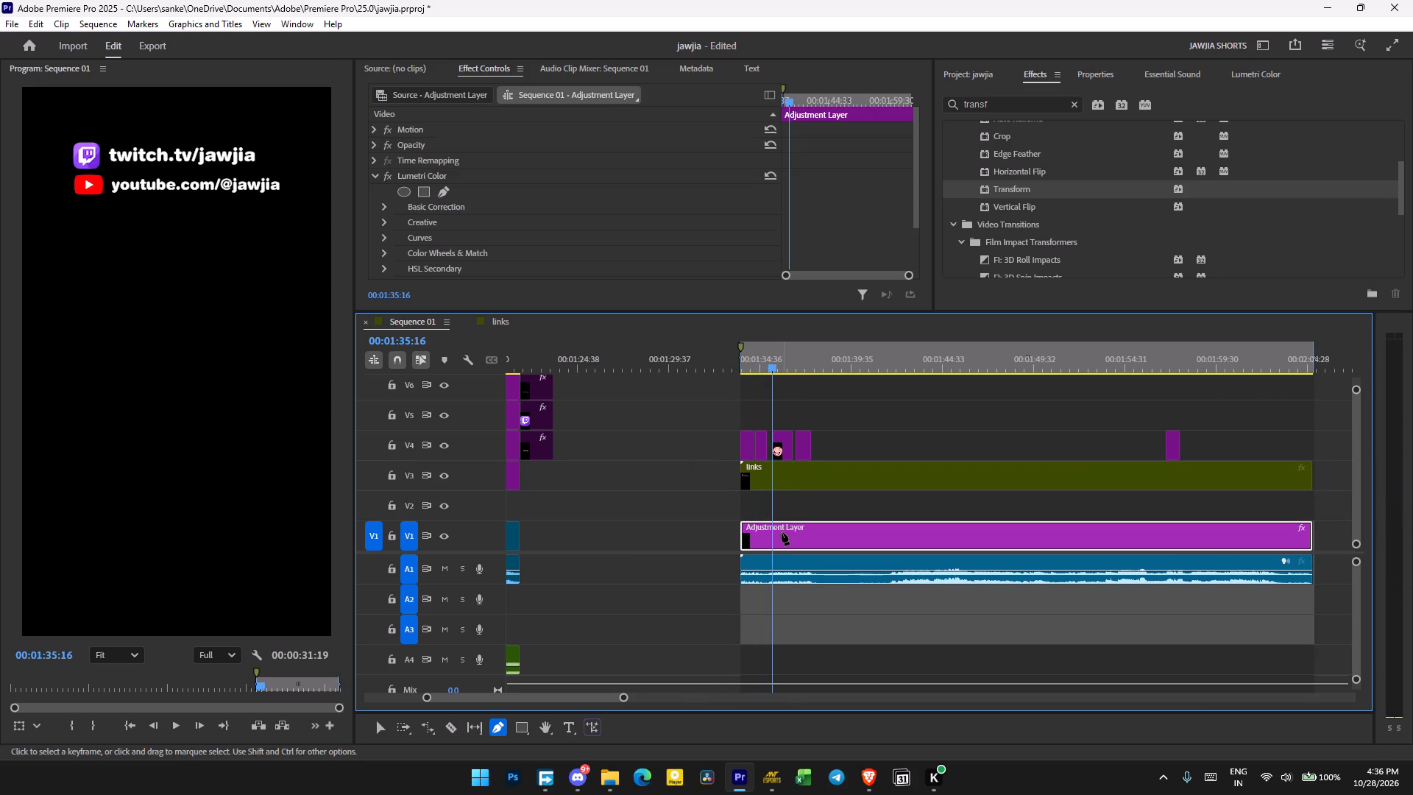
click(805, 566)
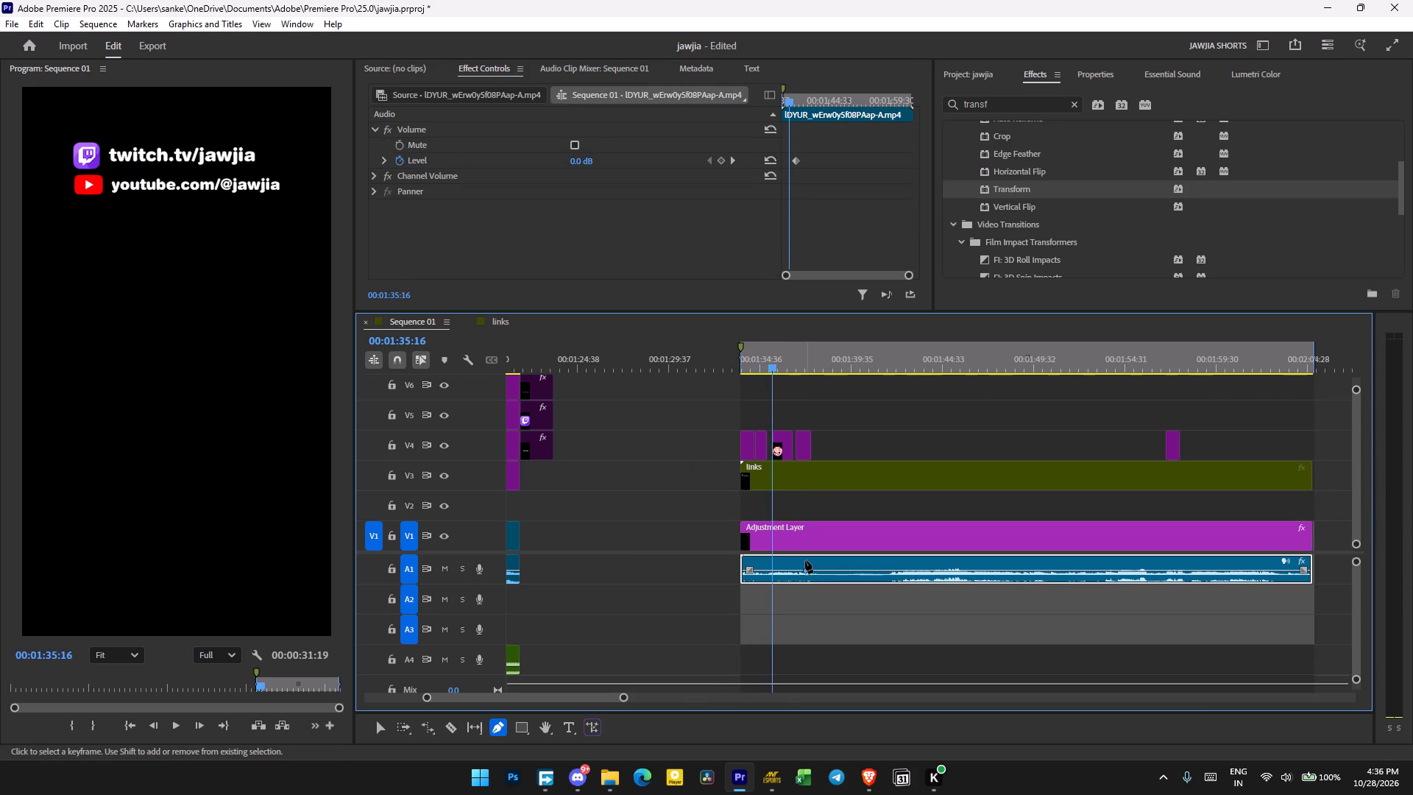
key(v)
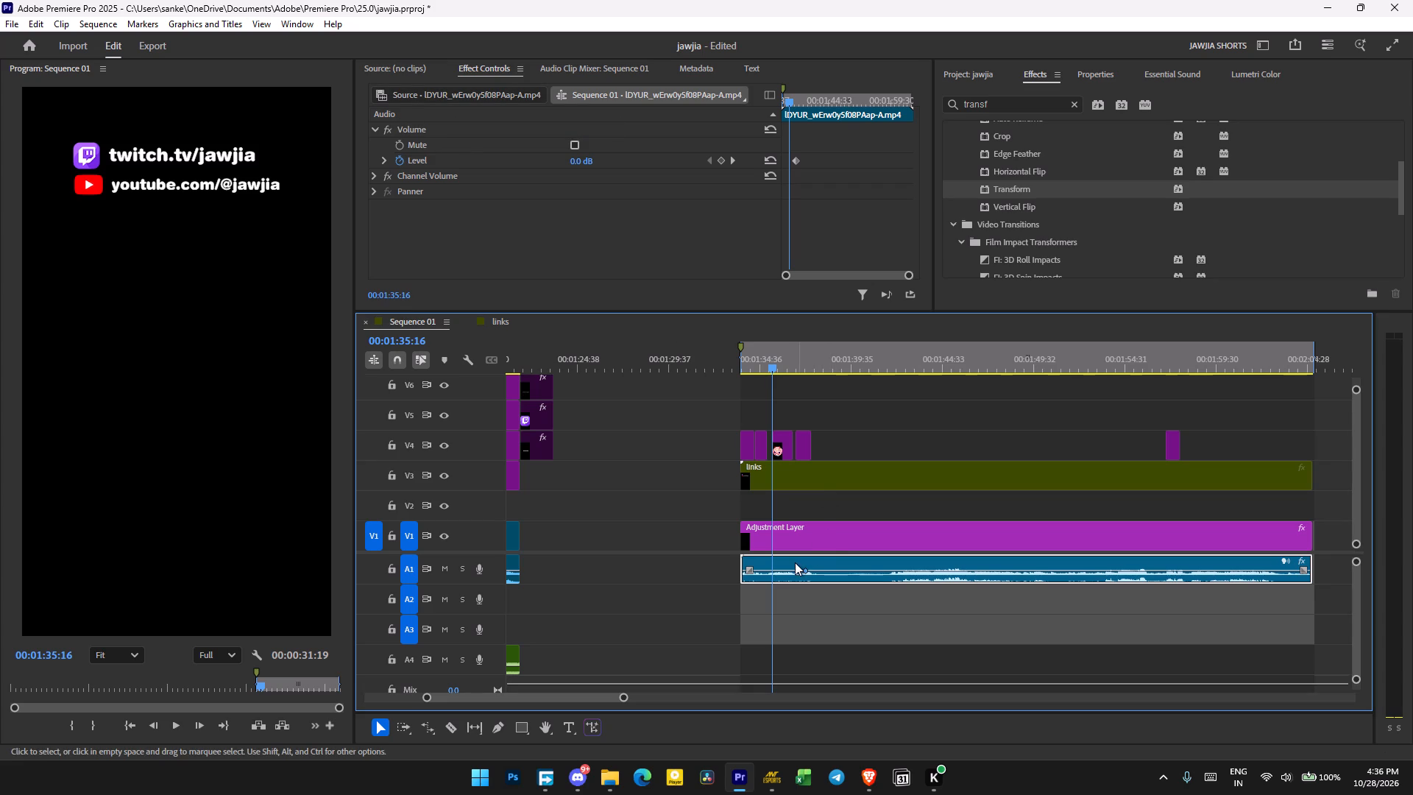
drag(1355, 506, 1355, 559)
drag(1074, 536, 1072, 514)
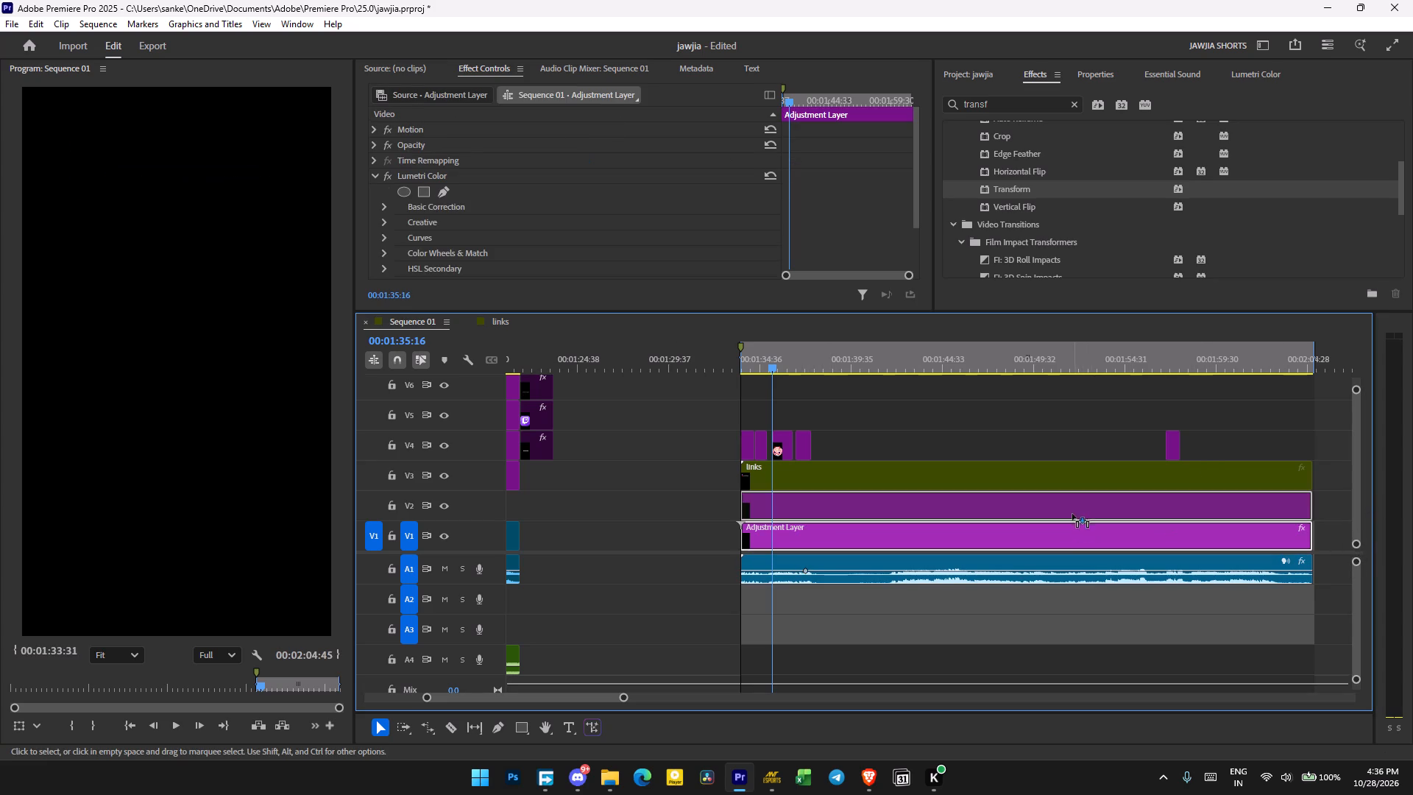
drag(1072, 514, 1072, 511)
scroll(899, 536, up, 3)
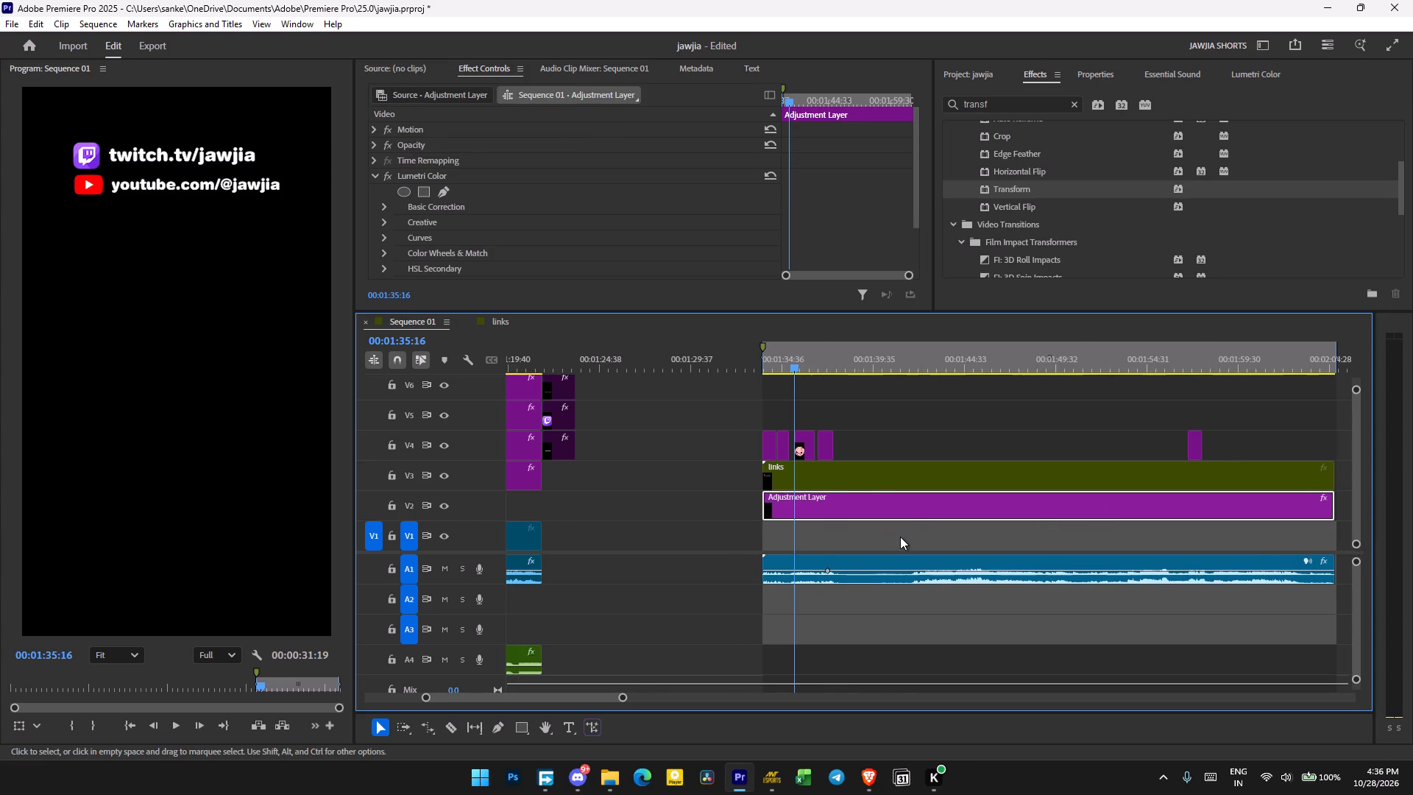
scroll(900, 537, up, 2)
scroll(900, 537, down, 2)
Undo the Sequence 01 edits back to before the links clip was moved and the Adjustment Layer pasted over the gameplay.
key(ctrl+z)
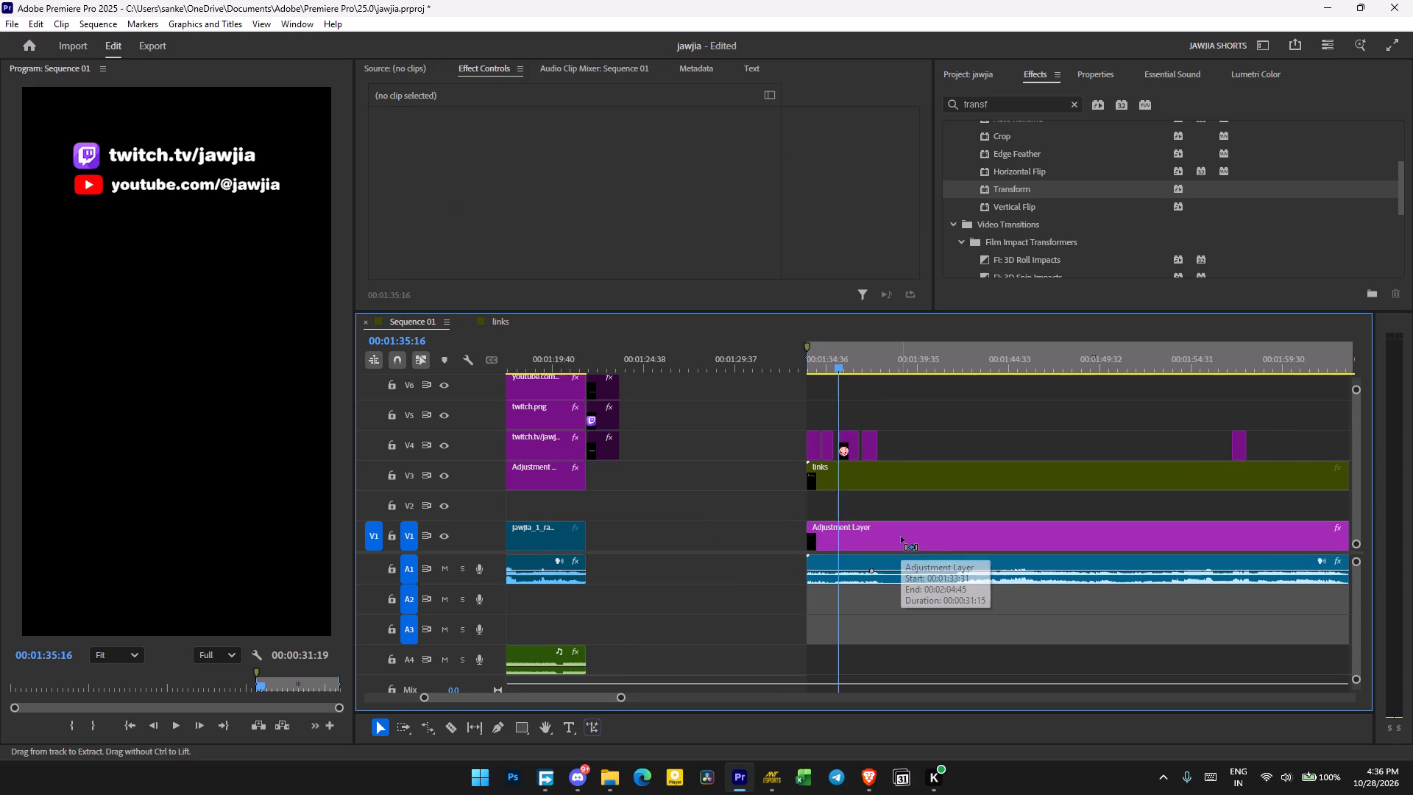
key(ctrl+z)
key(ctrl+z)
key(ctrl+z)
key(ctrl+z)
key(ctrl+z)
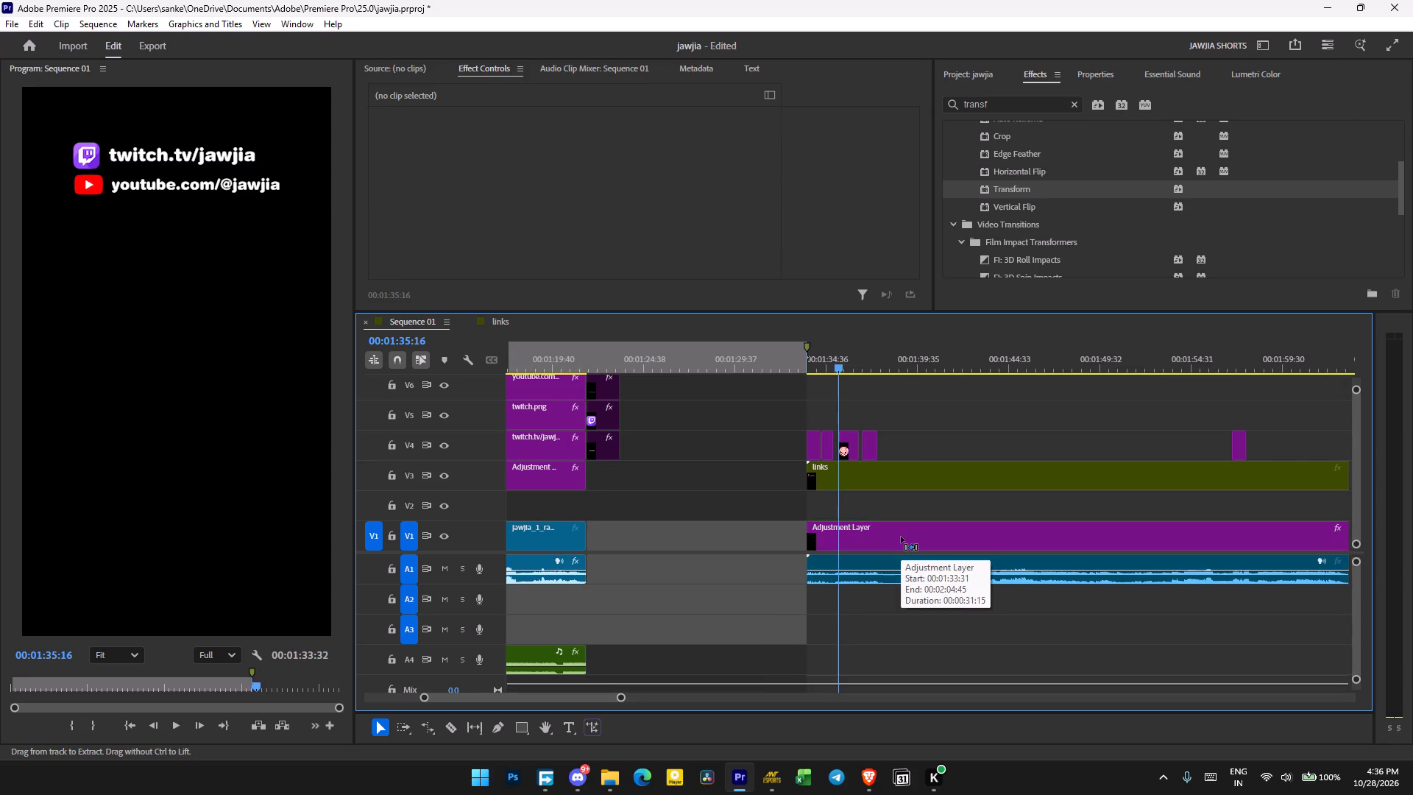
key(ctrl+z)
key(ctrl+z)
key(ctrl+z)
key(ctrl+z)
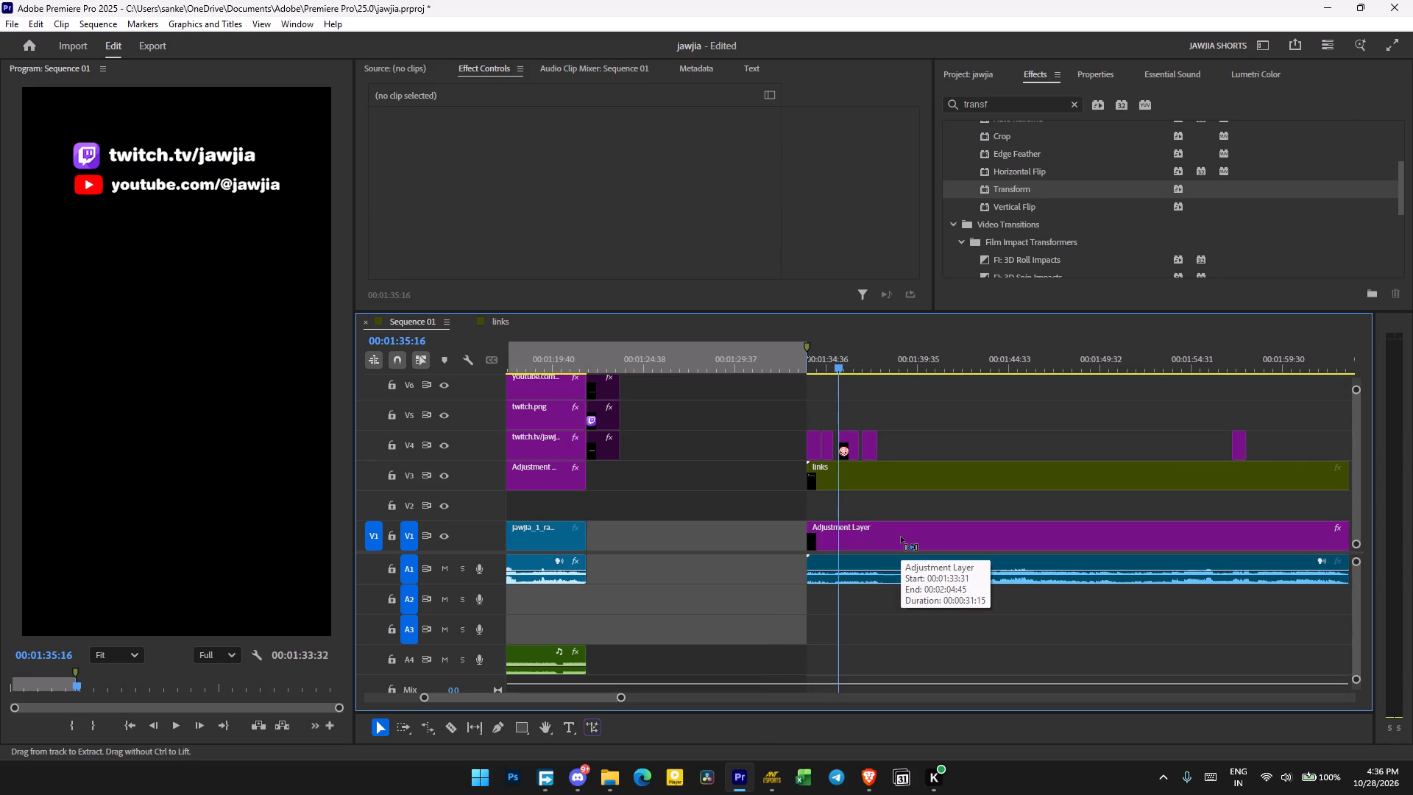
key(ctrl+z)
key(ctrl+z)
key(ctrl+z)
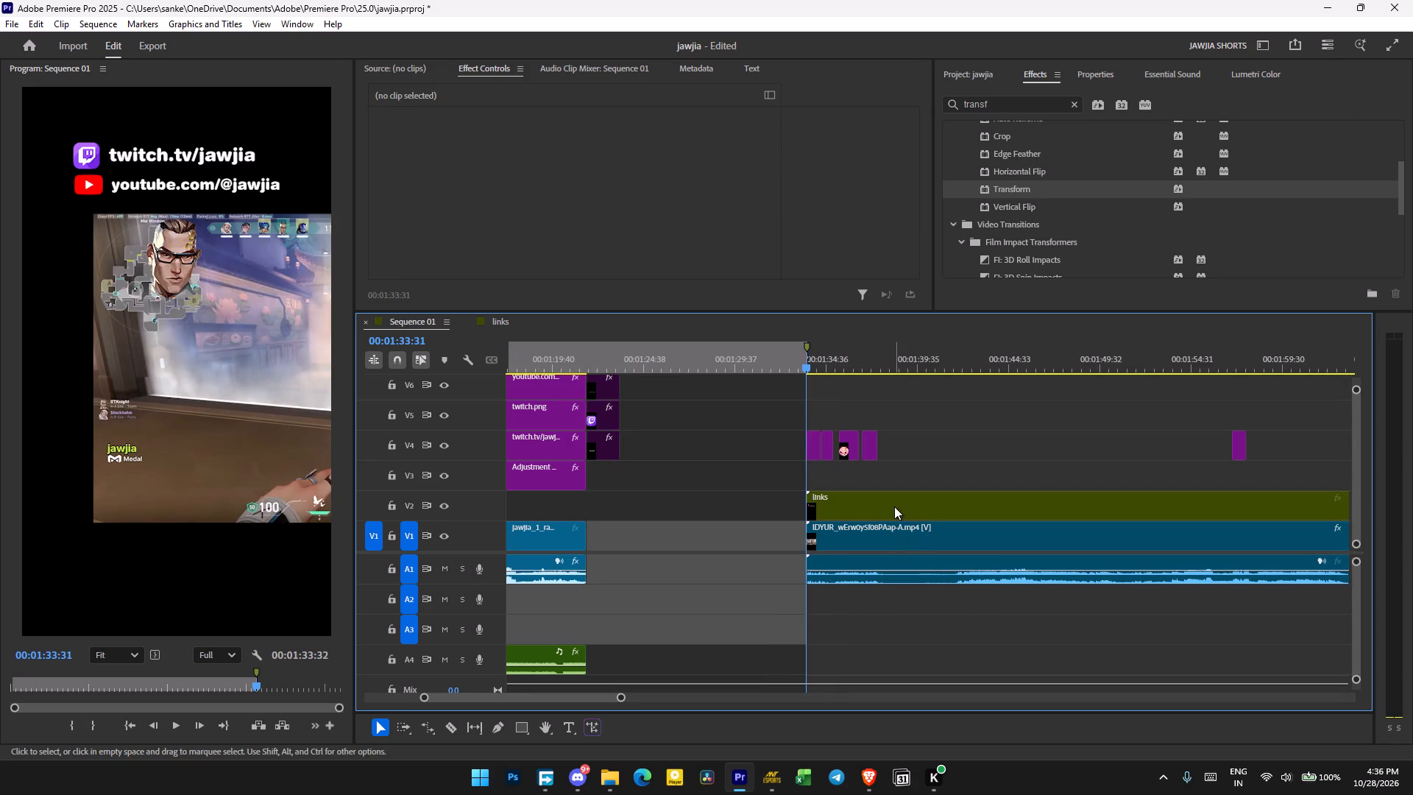
Move the nested links clip from V2 up to V3.
drag(894, 506, 893, 486)
Reset the Transform effect's Position on the V1 gameplay clip to 640.0, 360.0 and play the section to check the framing.
click(875, 531)
key(space)
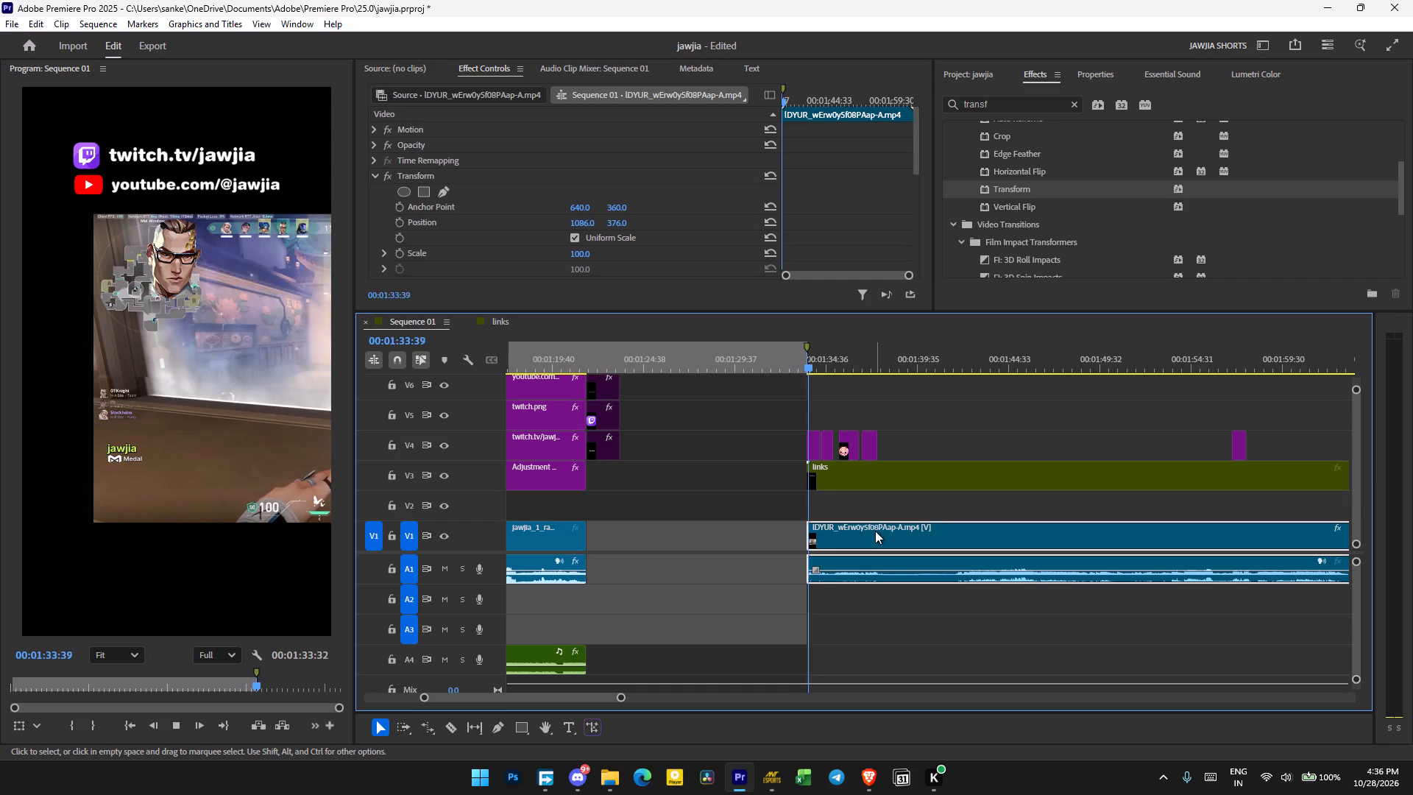
key(space)
click(865, 531)
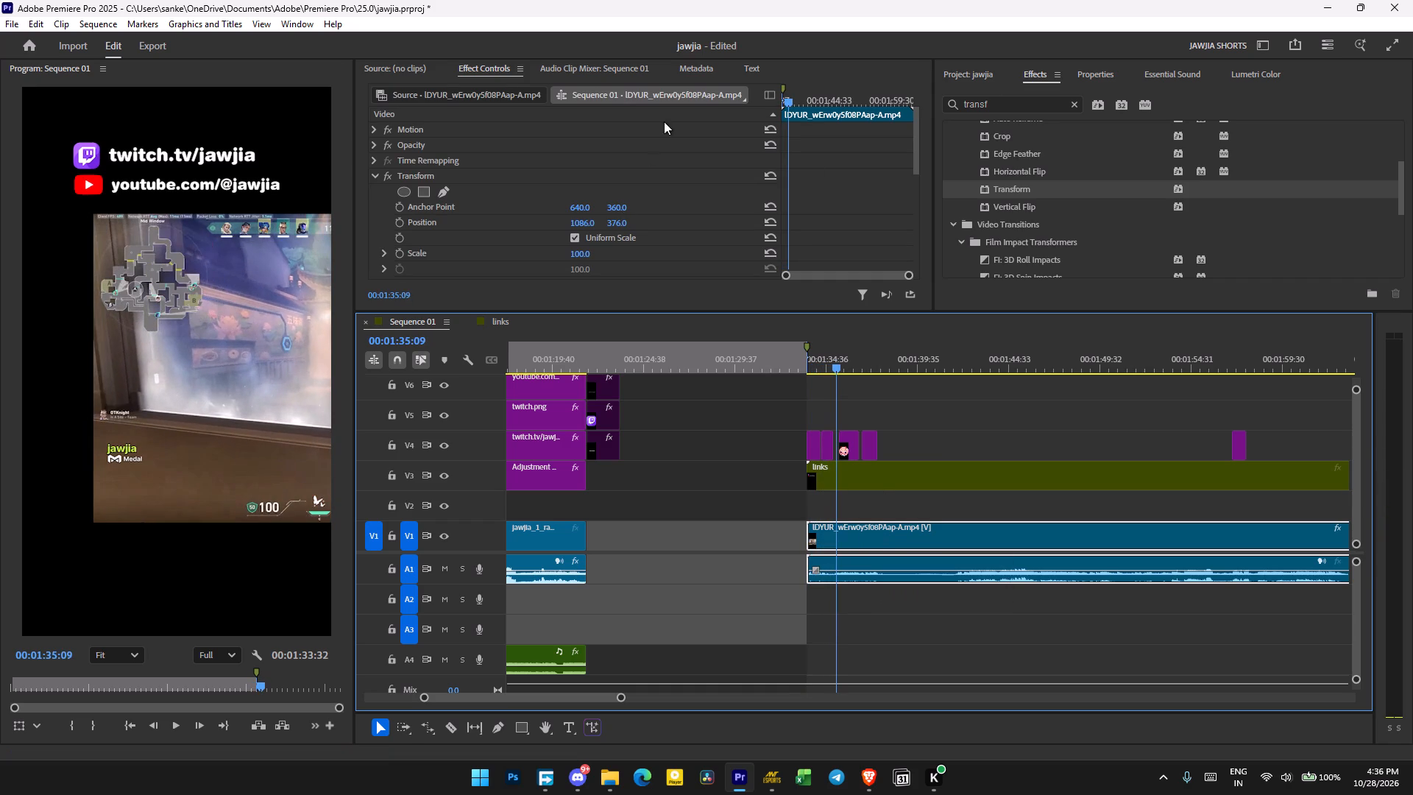
click(768, 222)
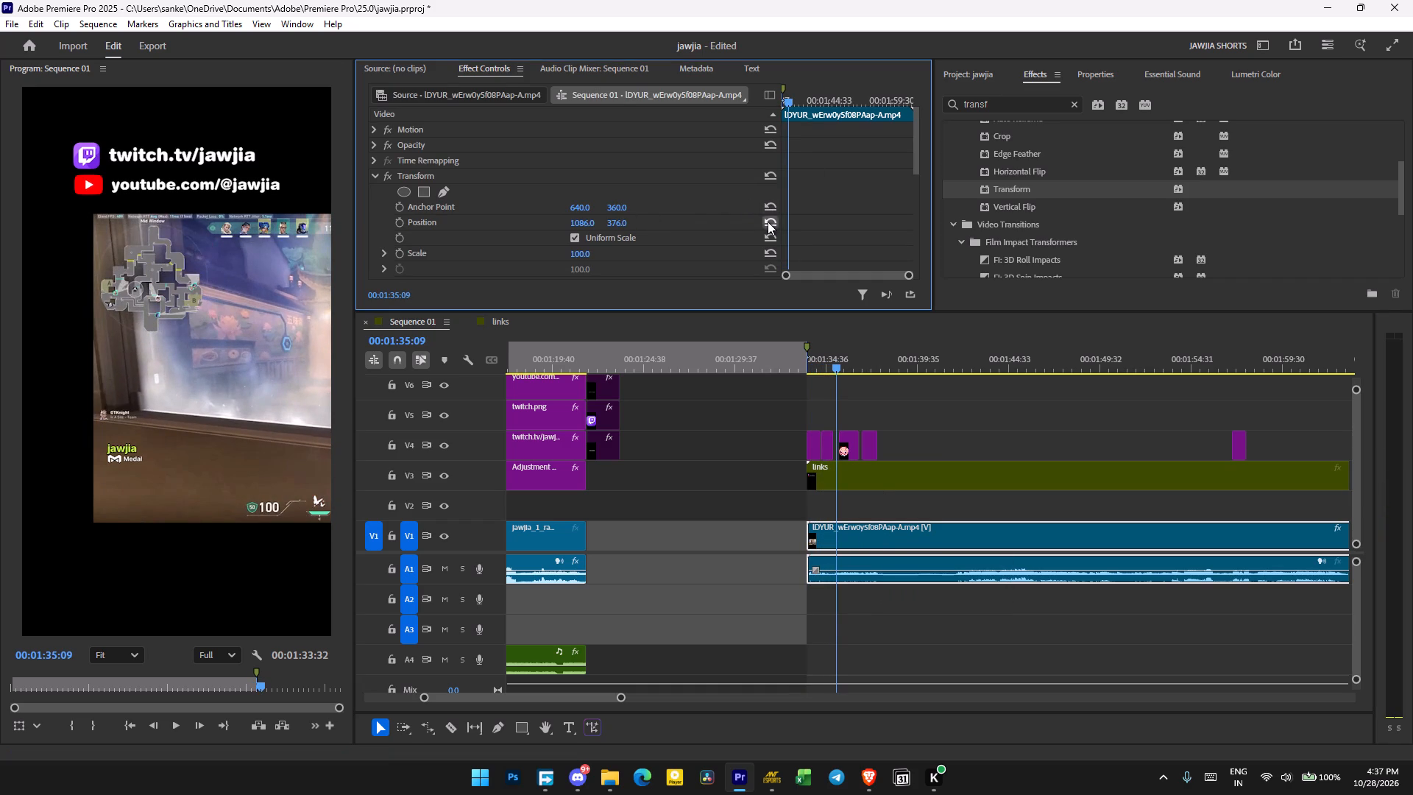
key(space)
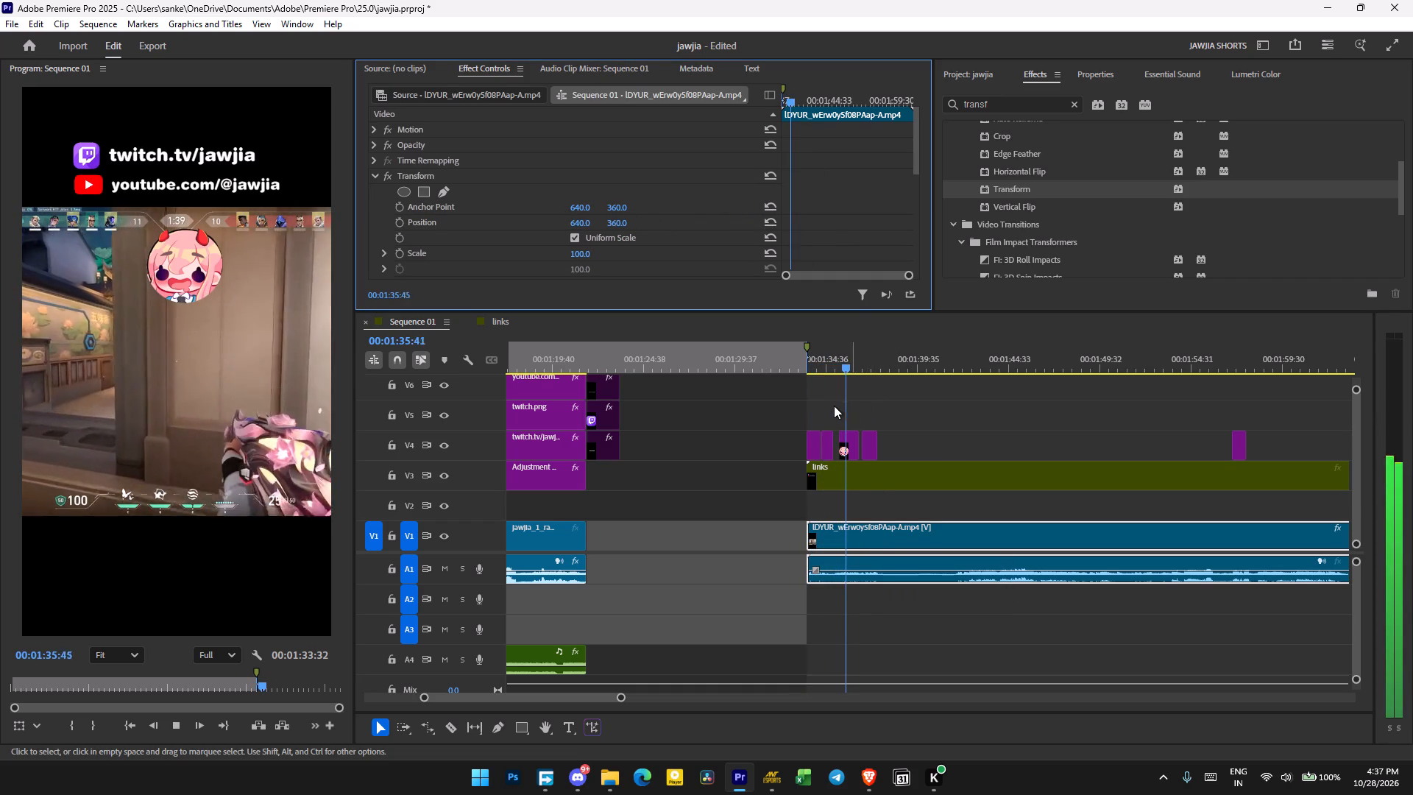
Add a "Don't Smoke" text graphic over the gameplay, starting at 00:01:33:31.
key(space)
alt+scroll(837, 389, up, 17)
drag(674, 371, 662, 371)
drag(659, 360, 651, 370)
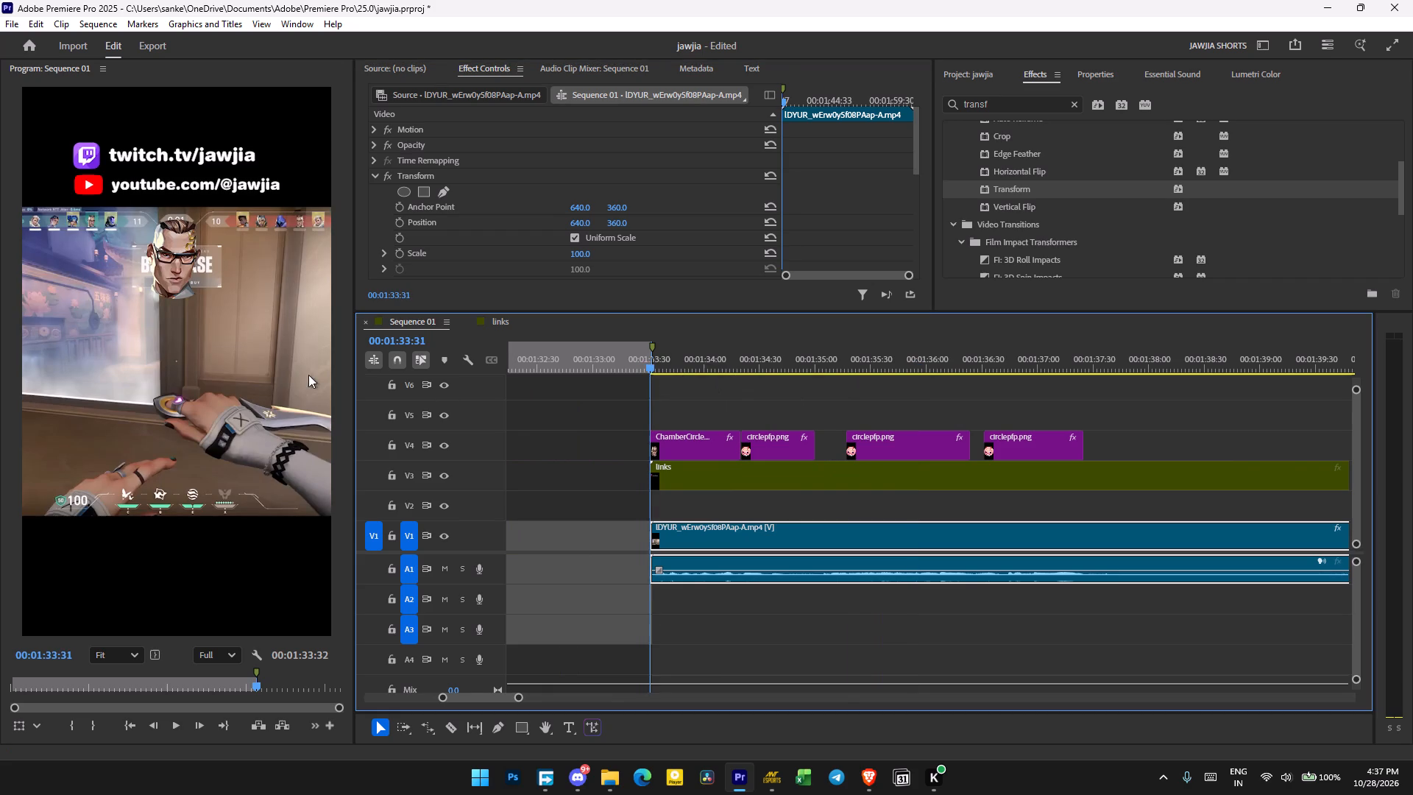
key(t)
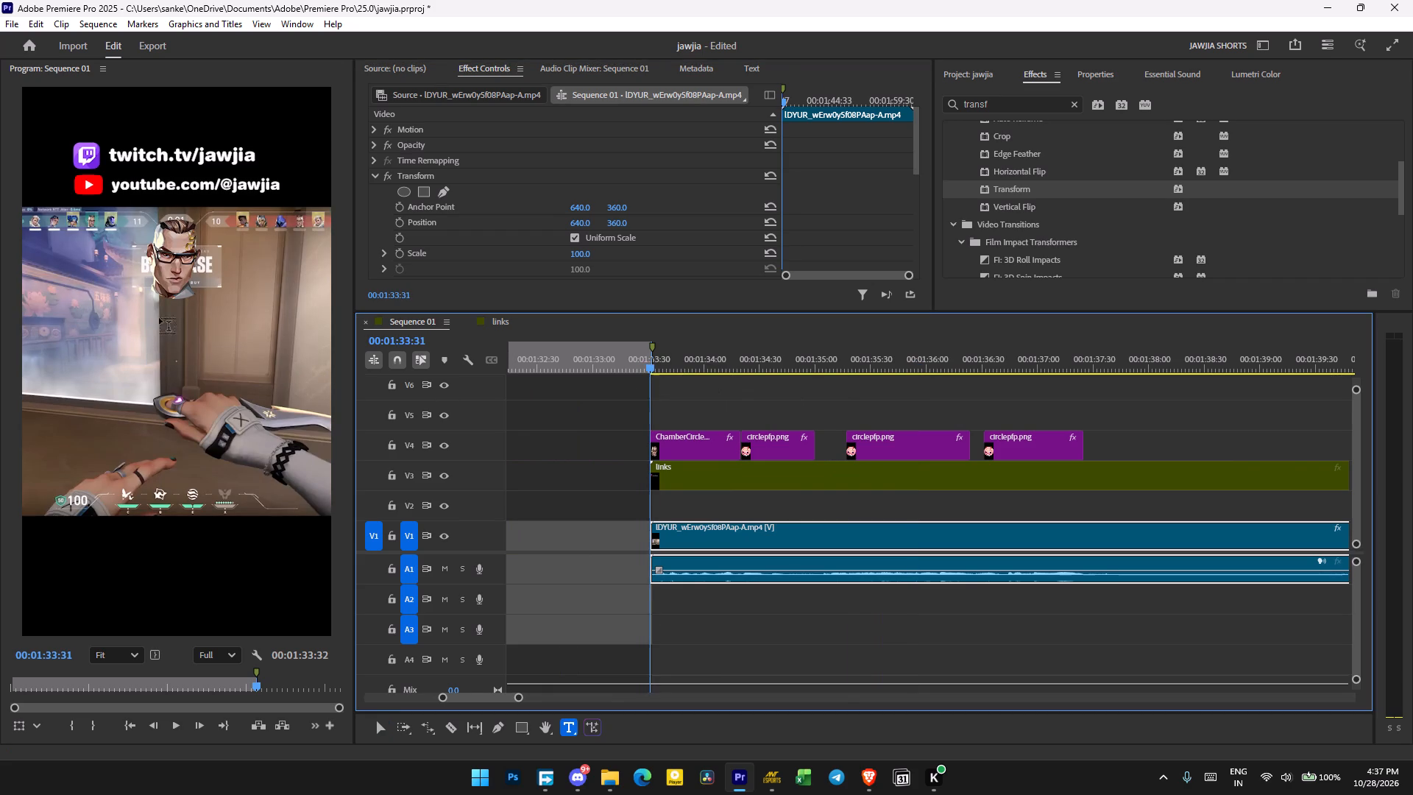
click(89, 307)
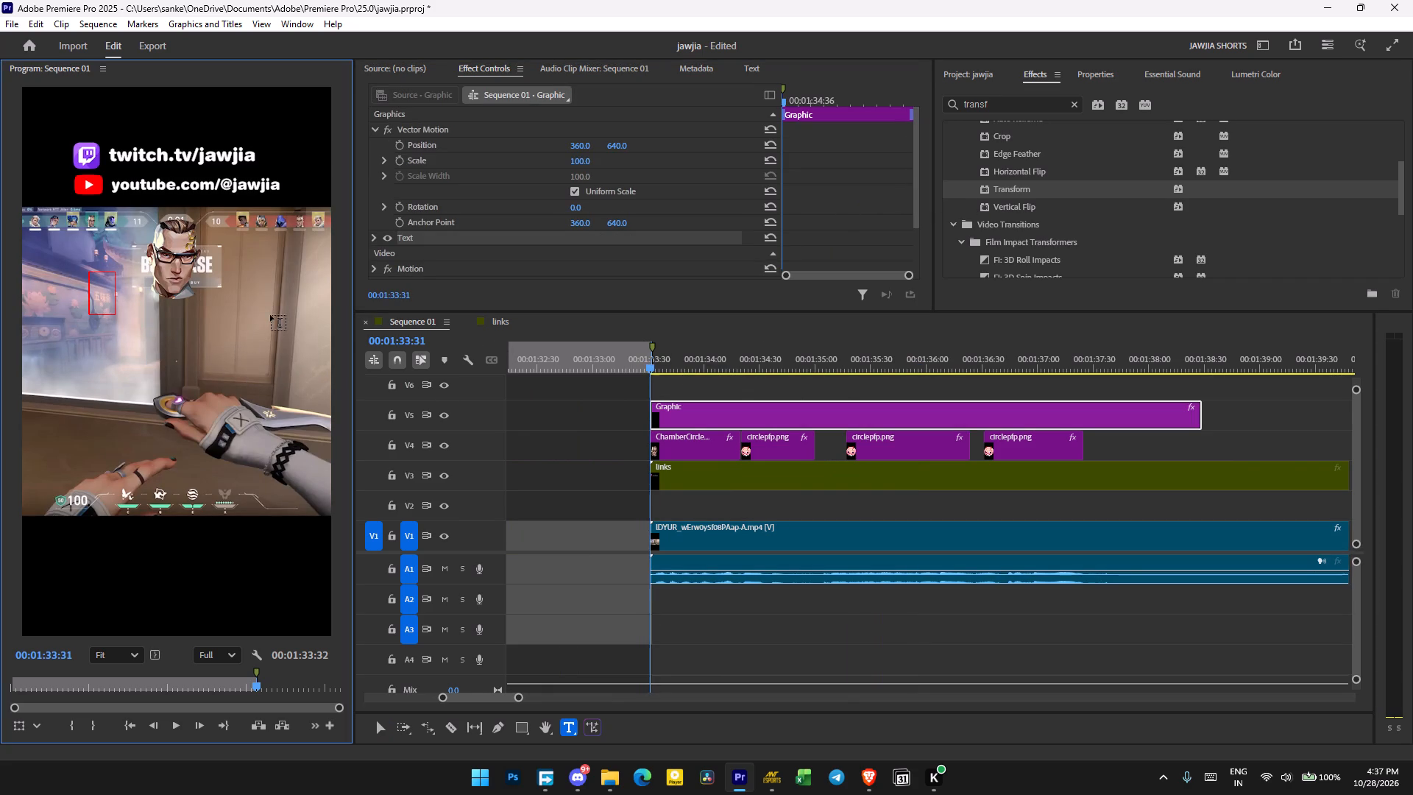
text(Don)
text('t Smoke)
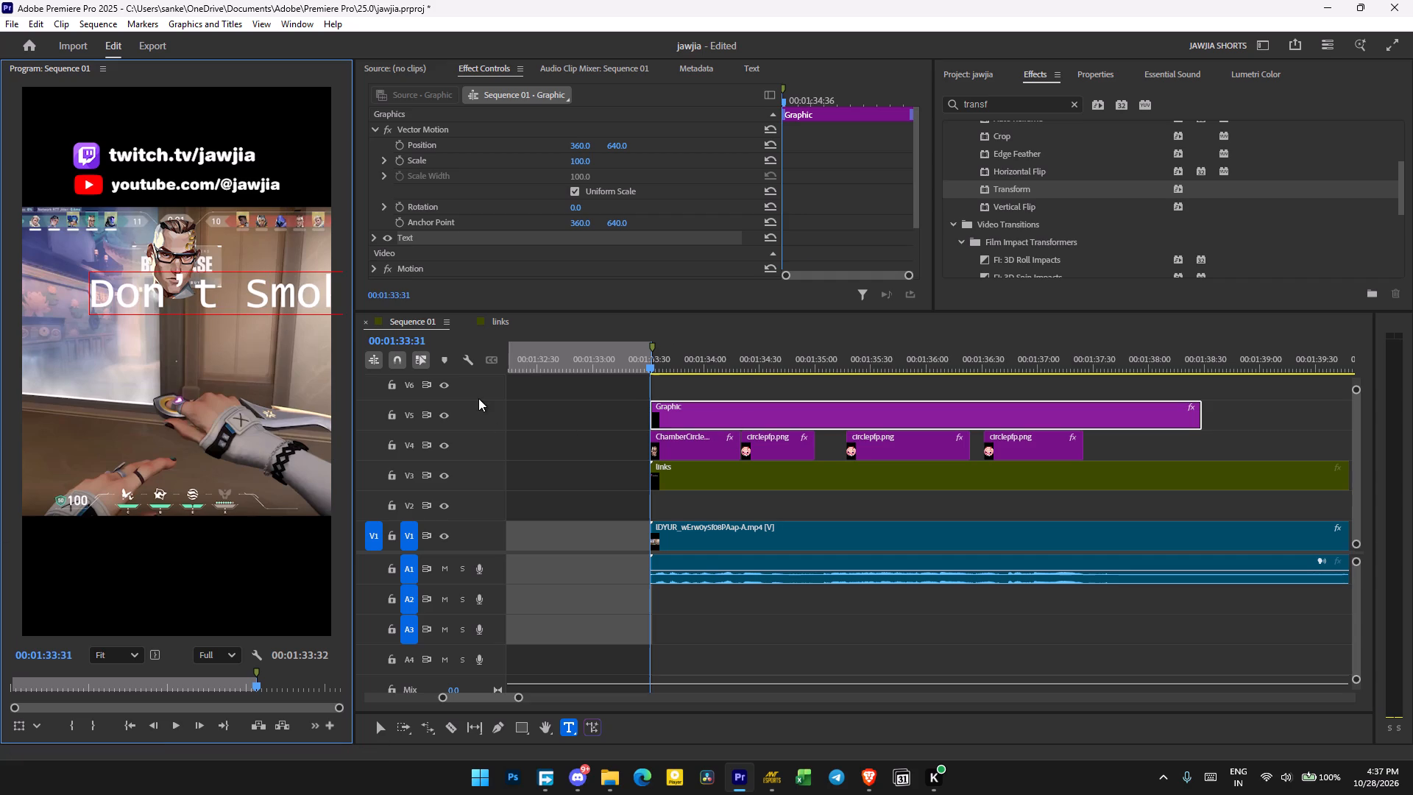
Trim the end of the new text graphic on V5 back to about 00:01:34:05.
scroll(479, 233, down, 3)
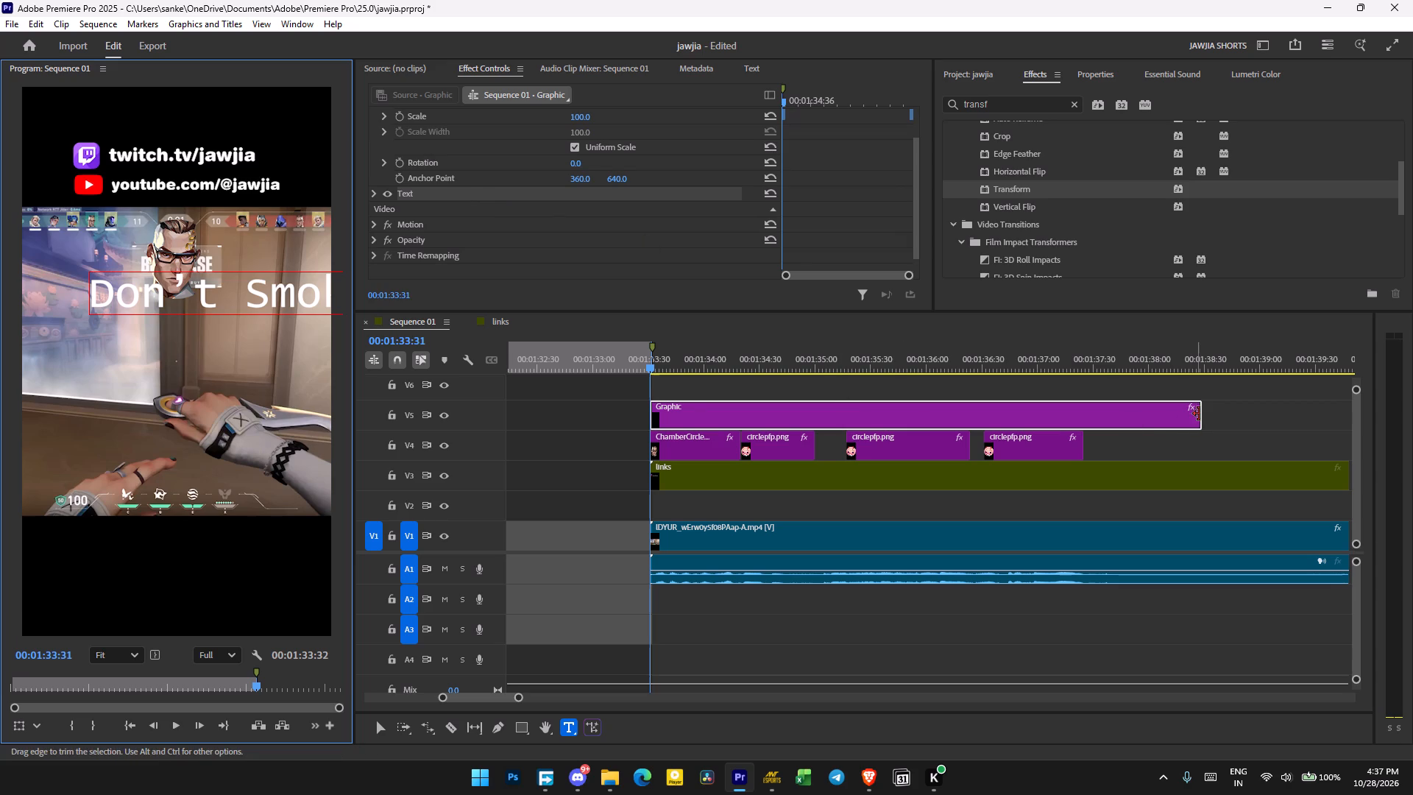
drag(1199, 414, 712, 404)
Apply the Transform effect to the "Don't Smoke" text clip on V5.
click(677, 409)
click(677, 358)
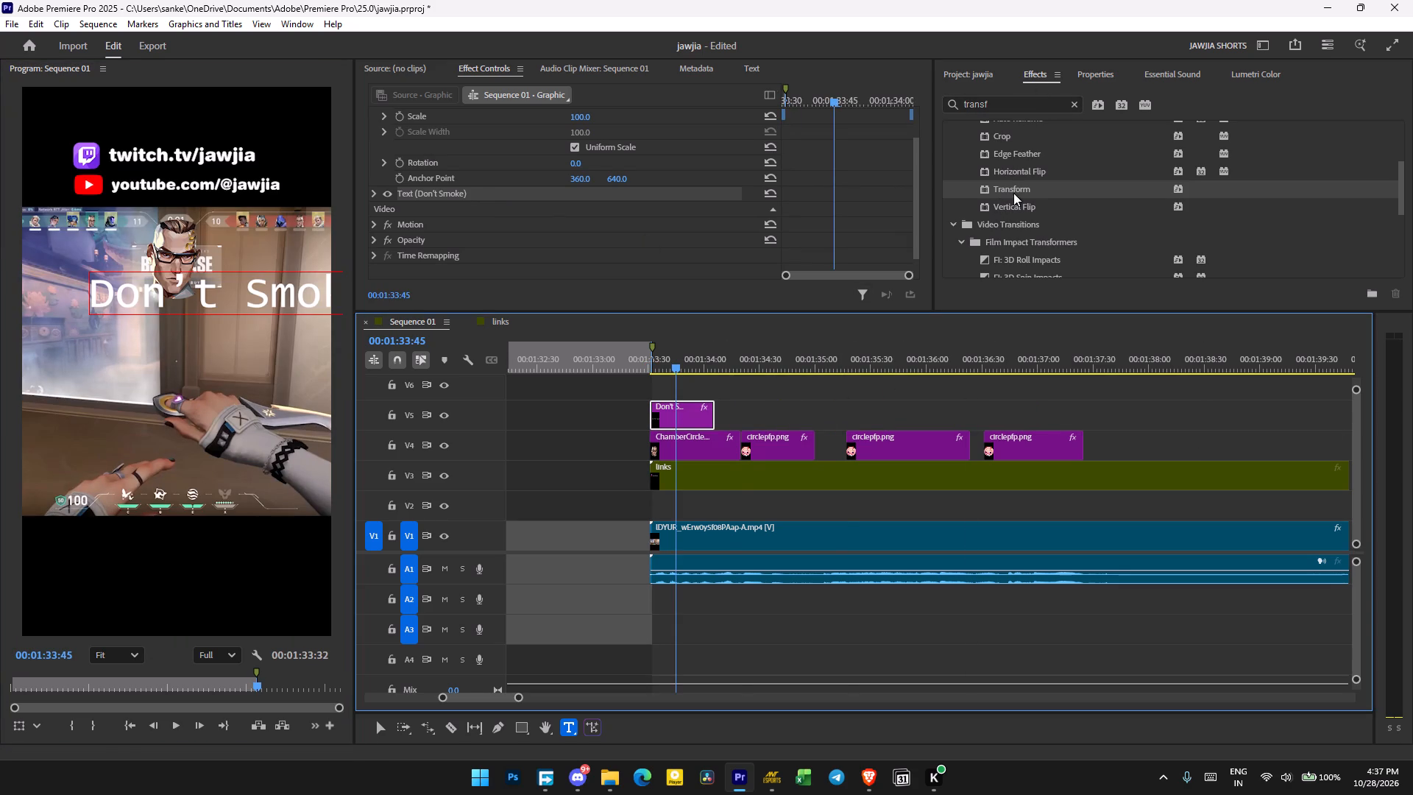
drag(1013, 193, 678, 408)
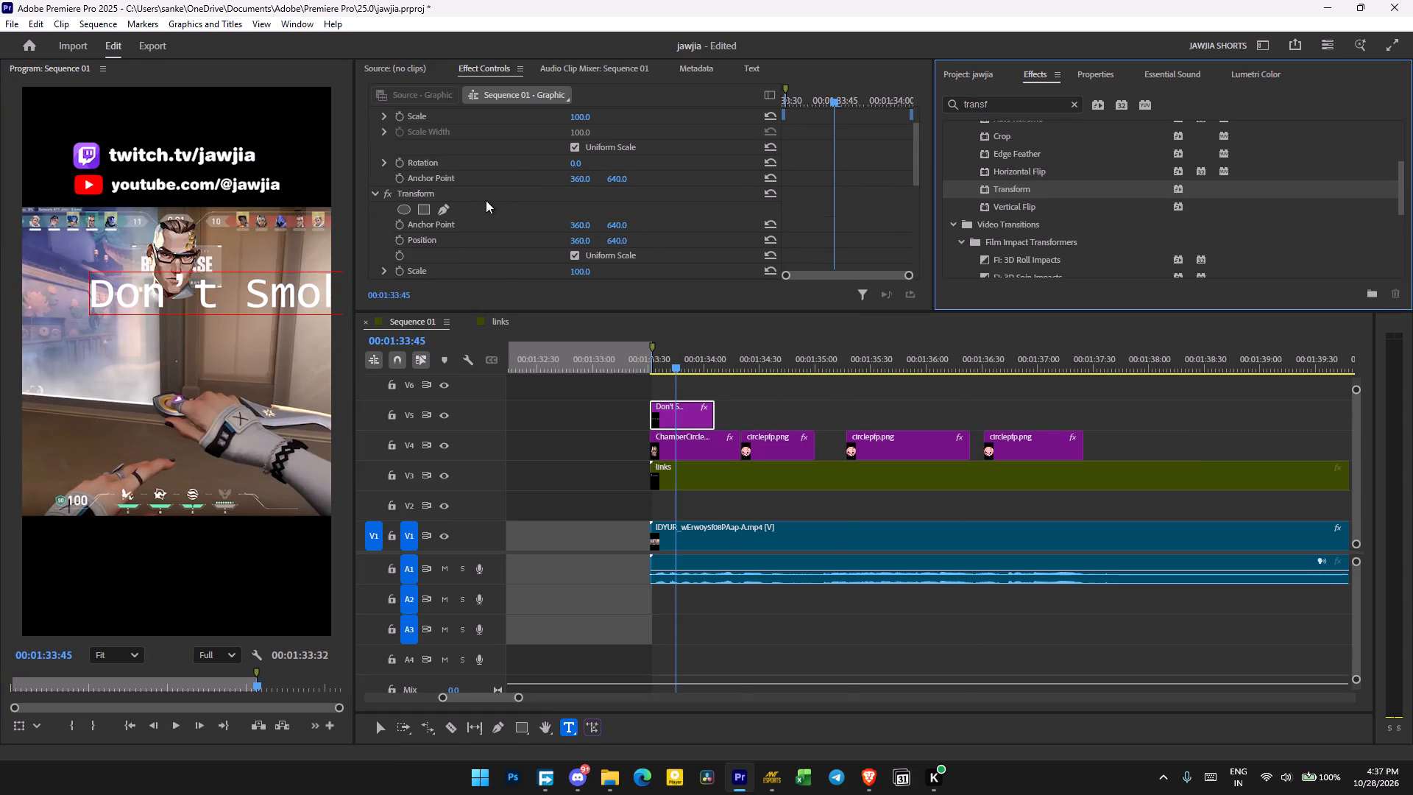
scroll(509, 170, down, 2)
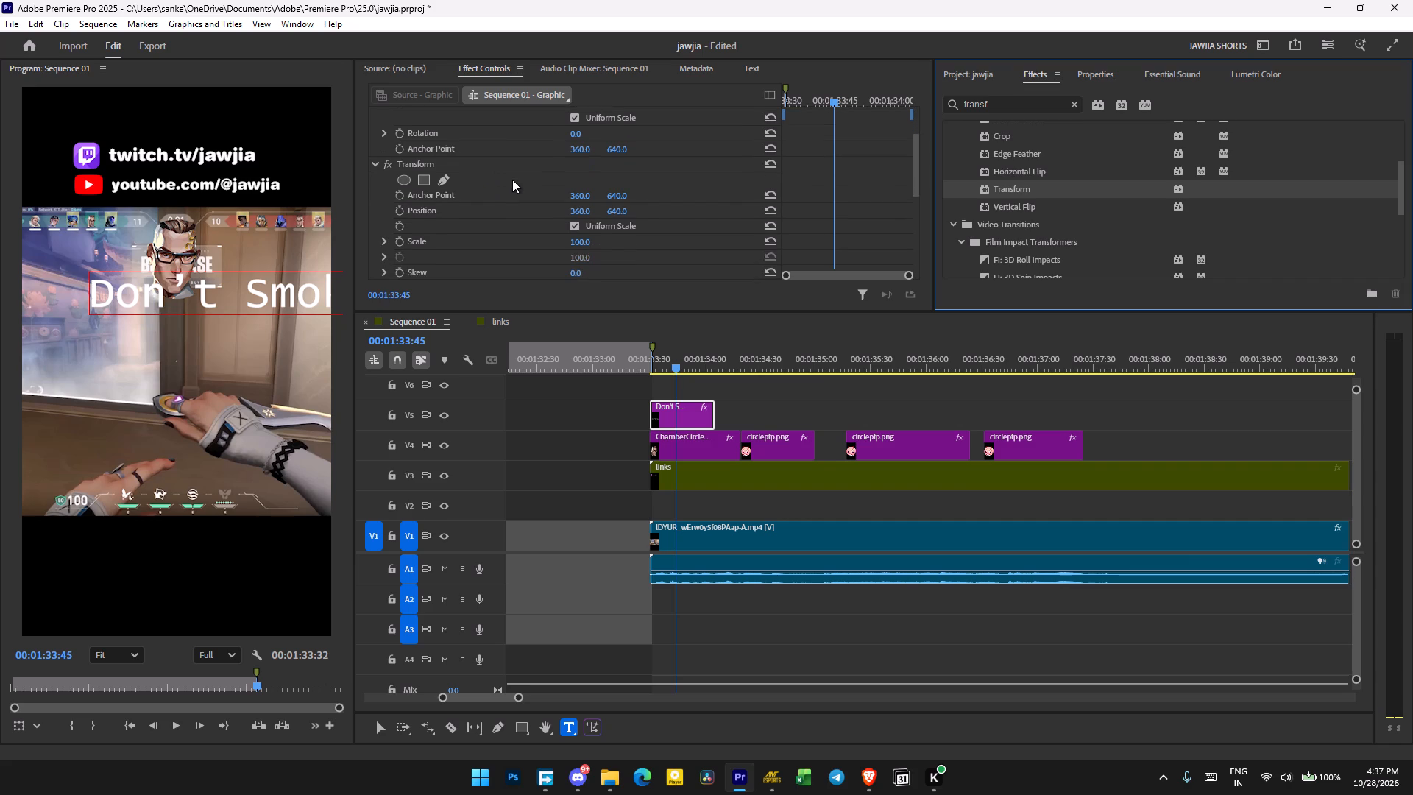
scroll(523, 216, down, 6)
scroll(523, 216, up, 1)
scroll(523, 216, down, 1)
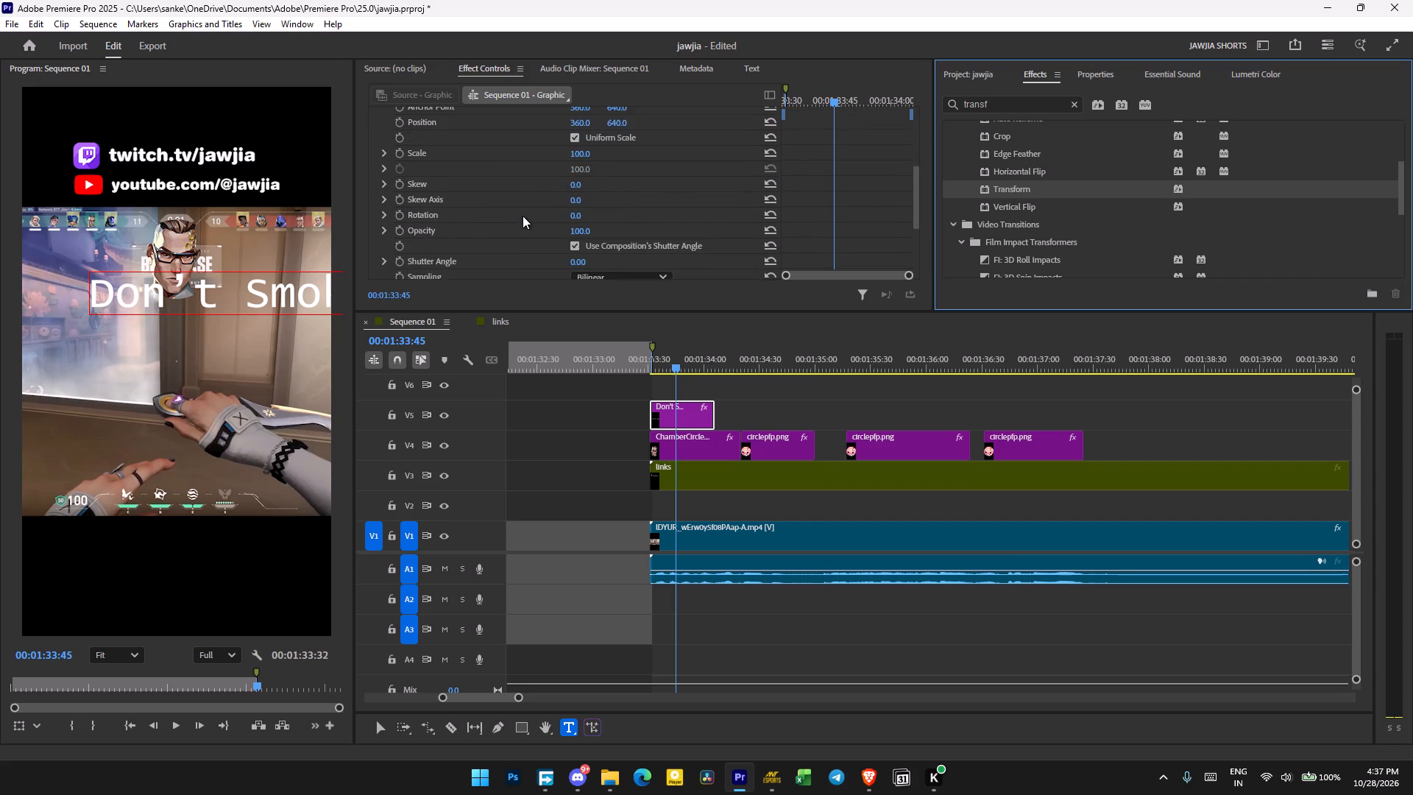
scroll(523, 216, down, 6)
scroll(523, 216, up, 17)
scroll(513, 177, up, 5)
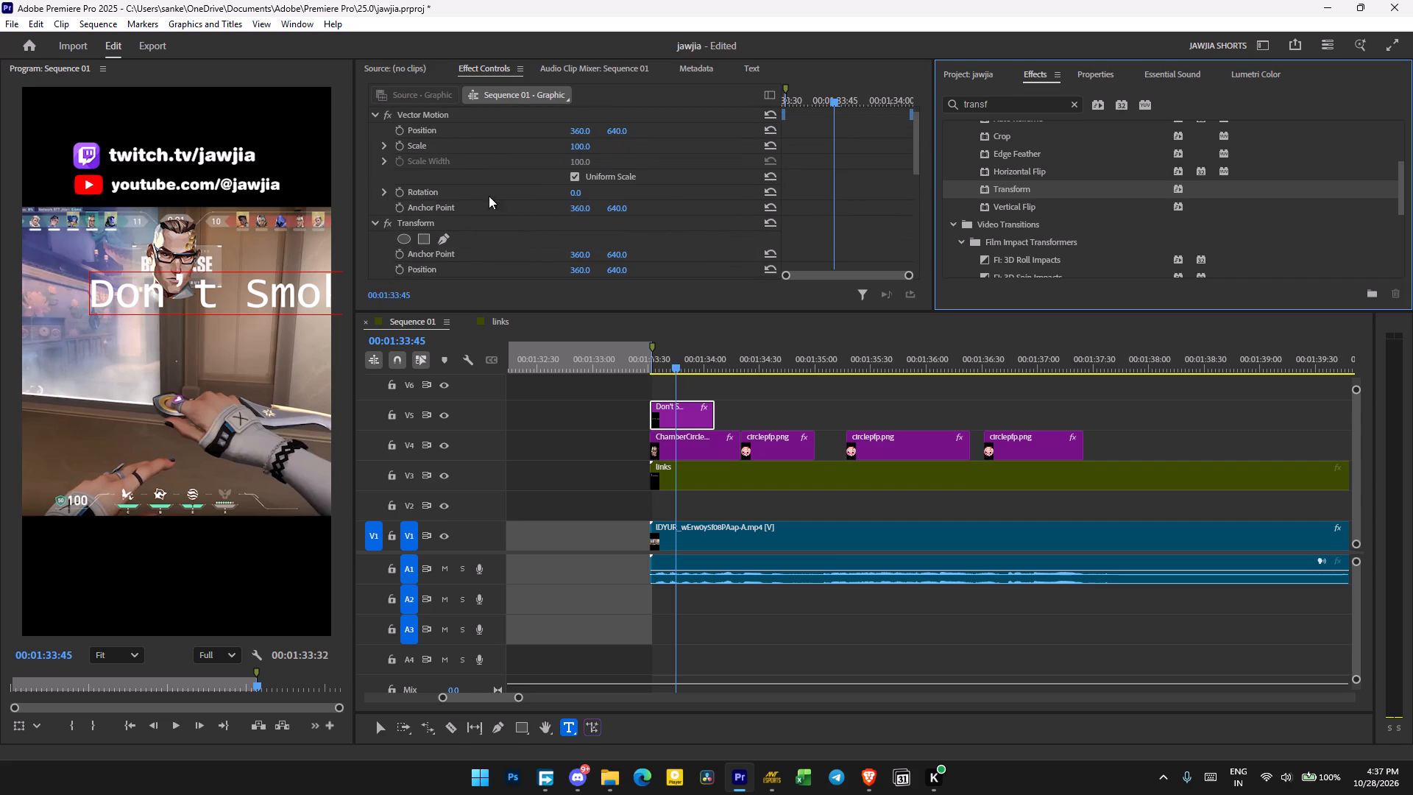
Search the fonts for "rounded" and set the "Don't Smoke" text to Helvetica Rounded Black.
click(687, 411)
click(785, 409)
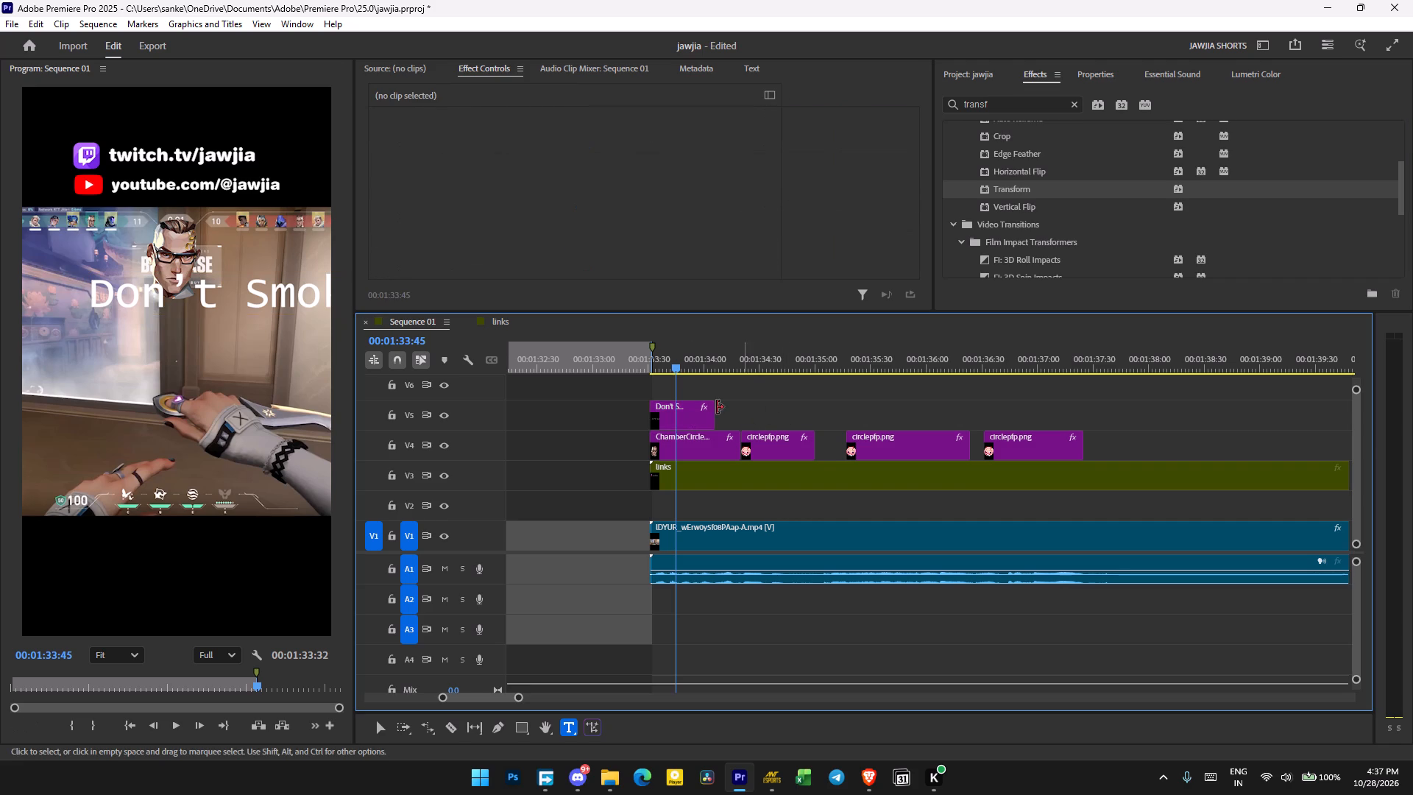
click(642, 407)
click(667, 410)
key(v)
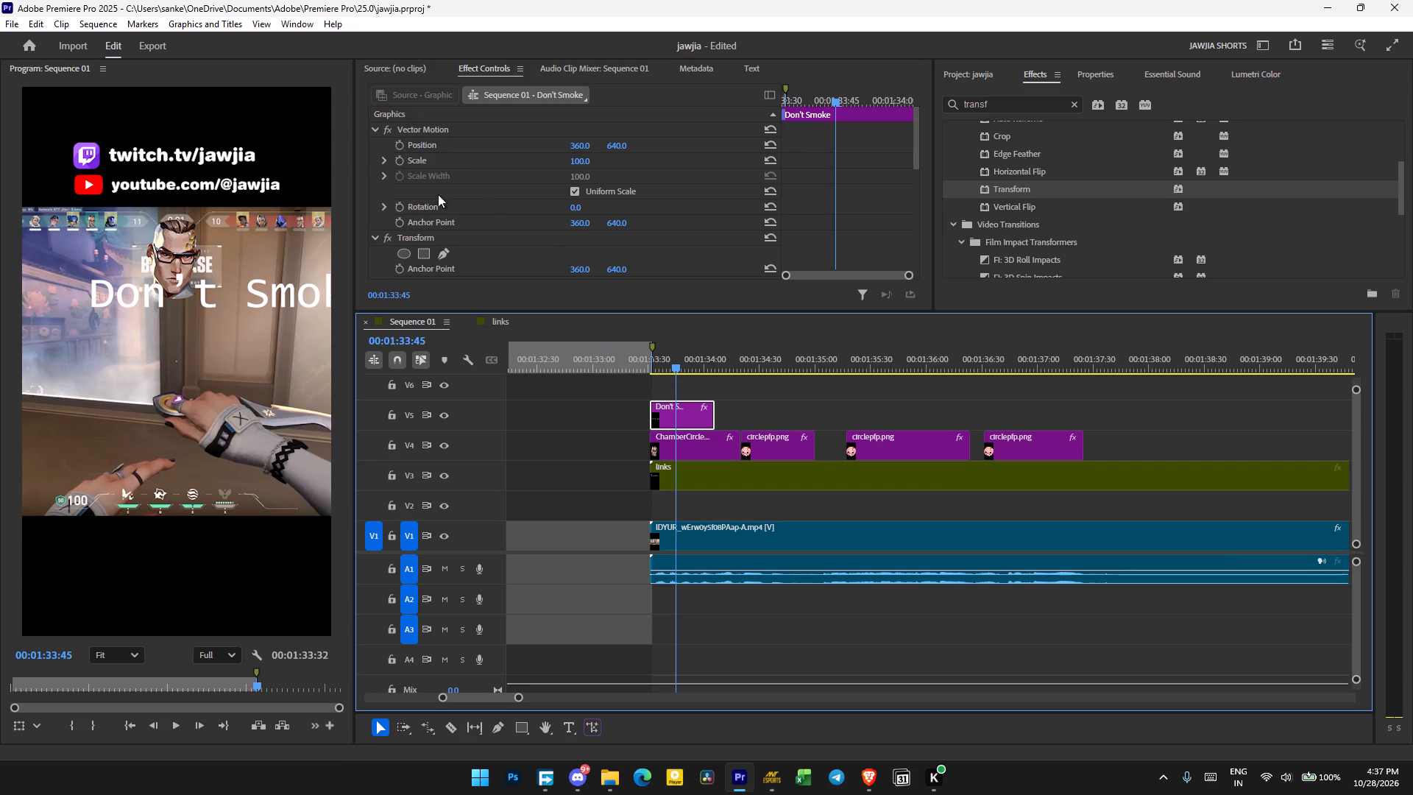
scroll(454, 185, down, 5)
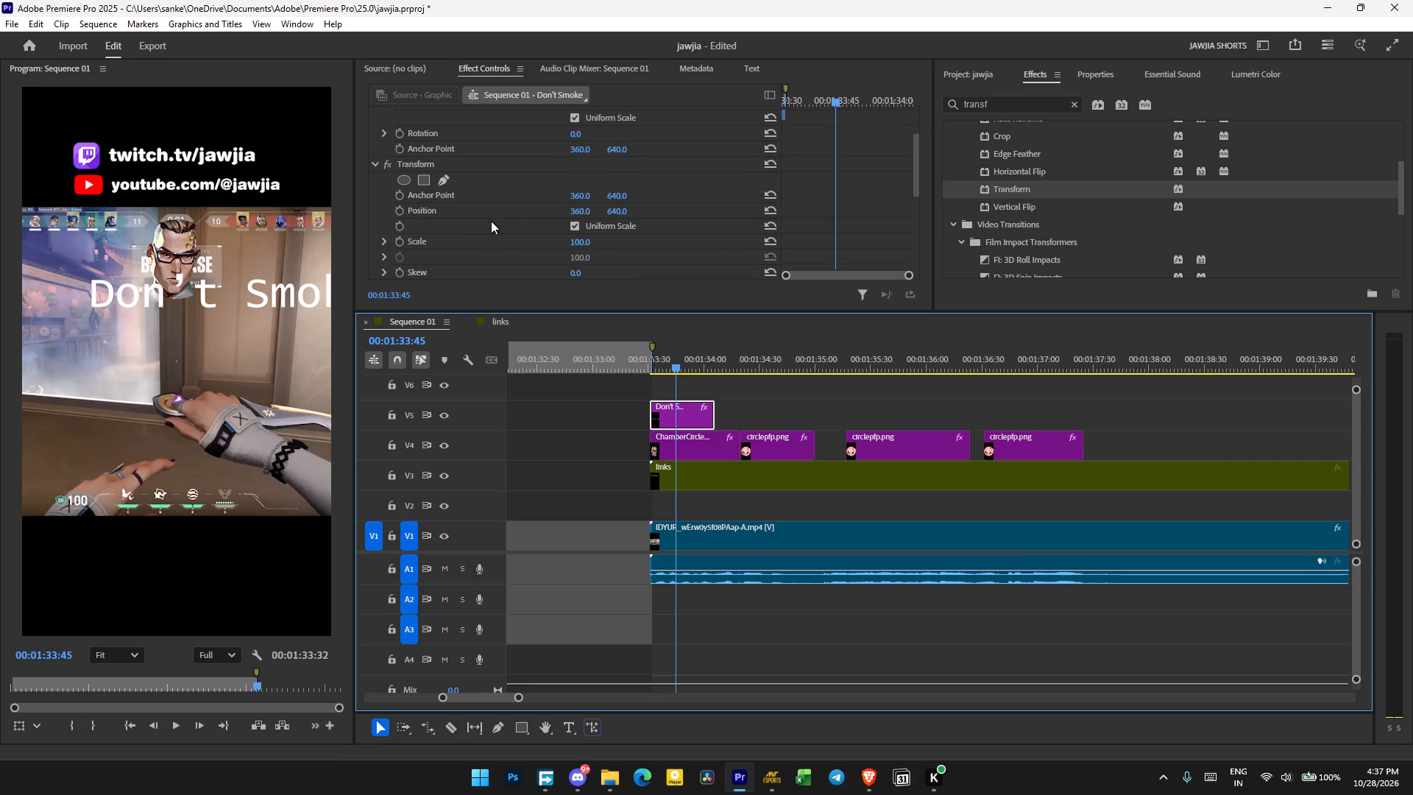
scroll(471, 234, down, 13)
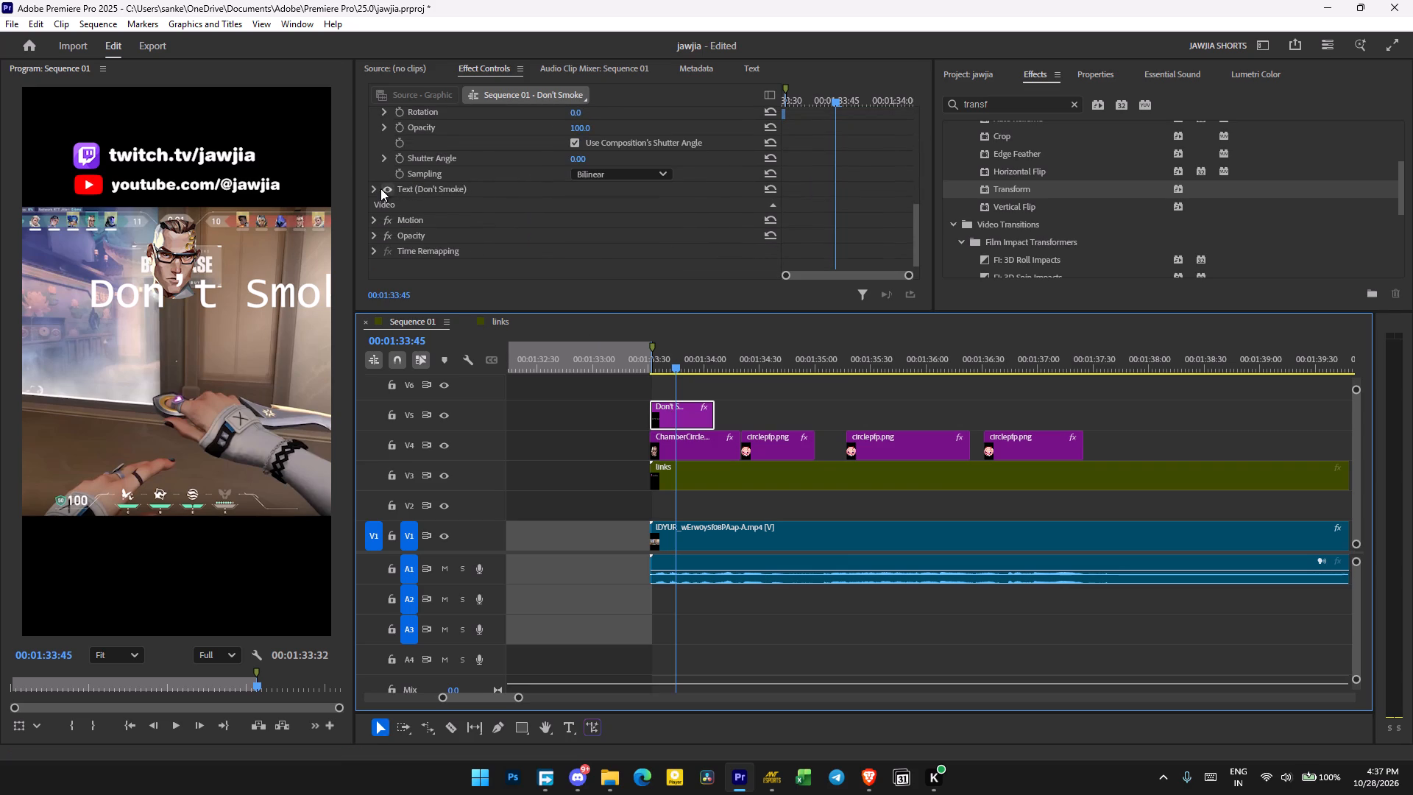
click(380, 188)
click(468, 247)
text(roundce)
key(BackSpace)
key(BackSpace)
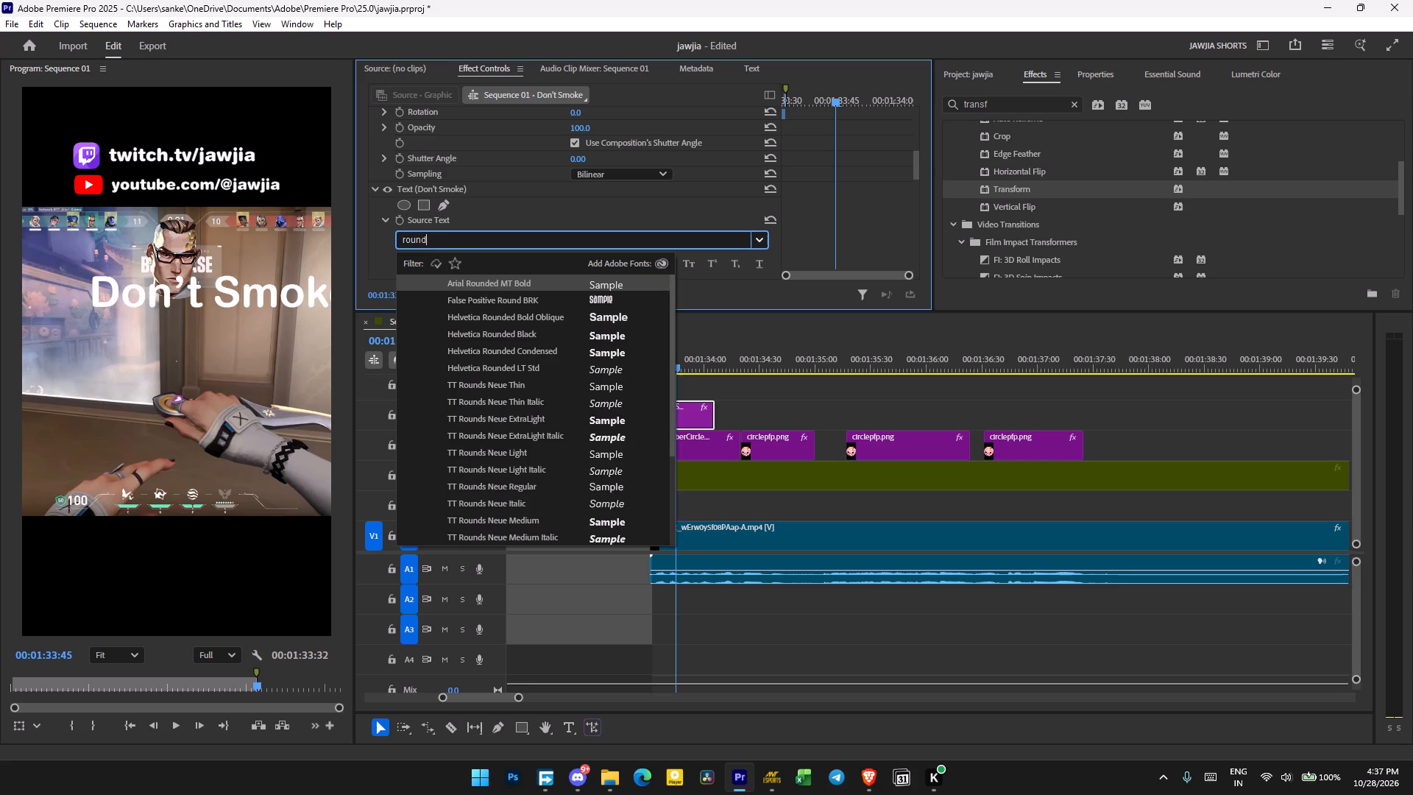
text(ded)
key(BackSpace)
key(BackSpace)
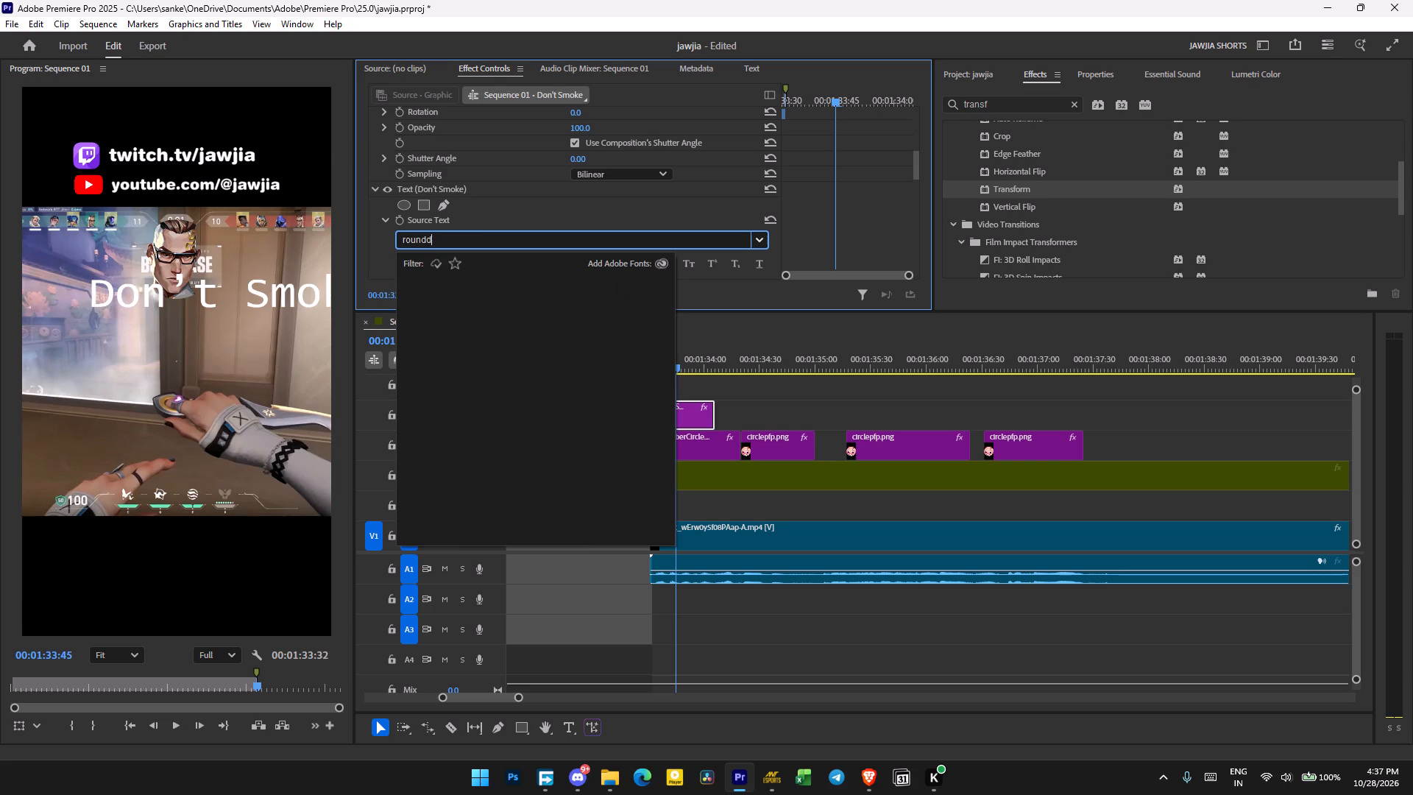
key(BackSpace)
text(ed)
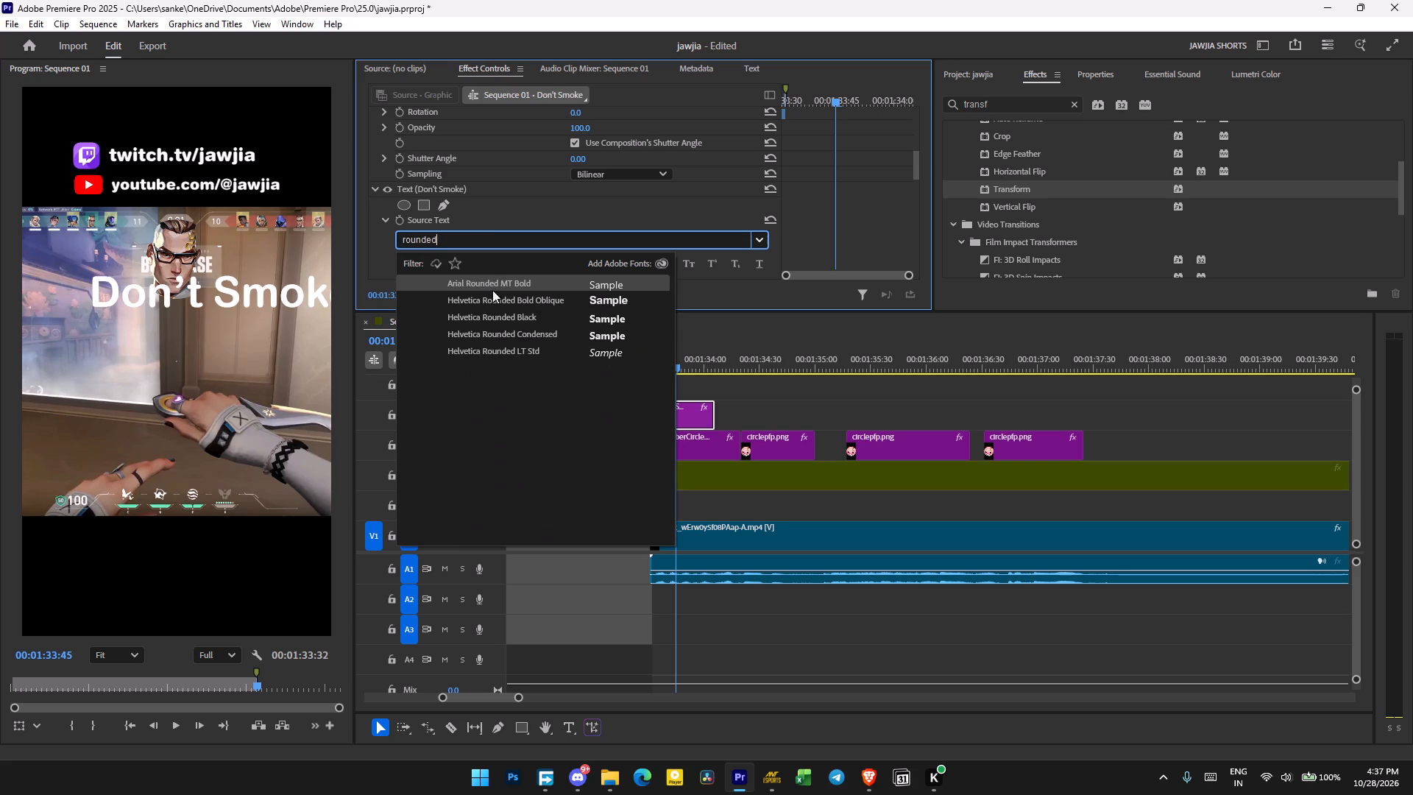
click(531, 311)
Enlarge the effect settings area and set the "Don't Smoke" text's font size to 68.
click(690, 418)
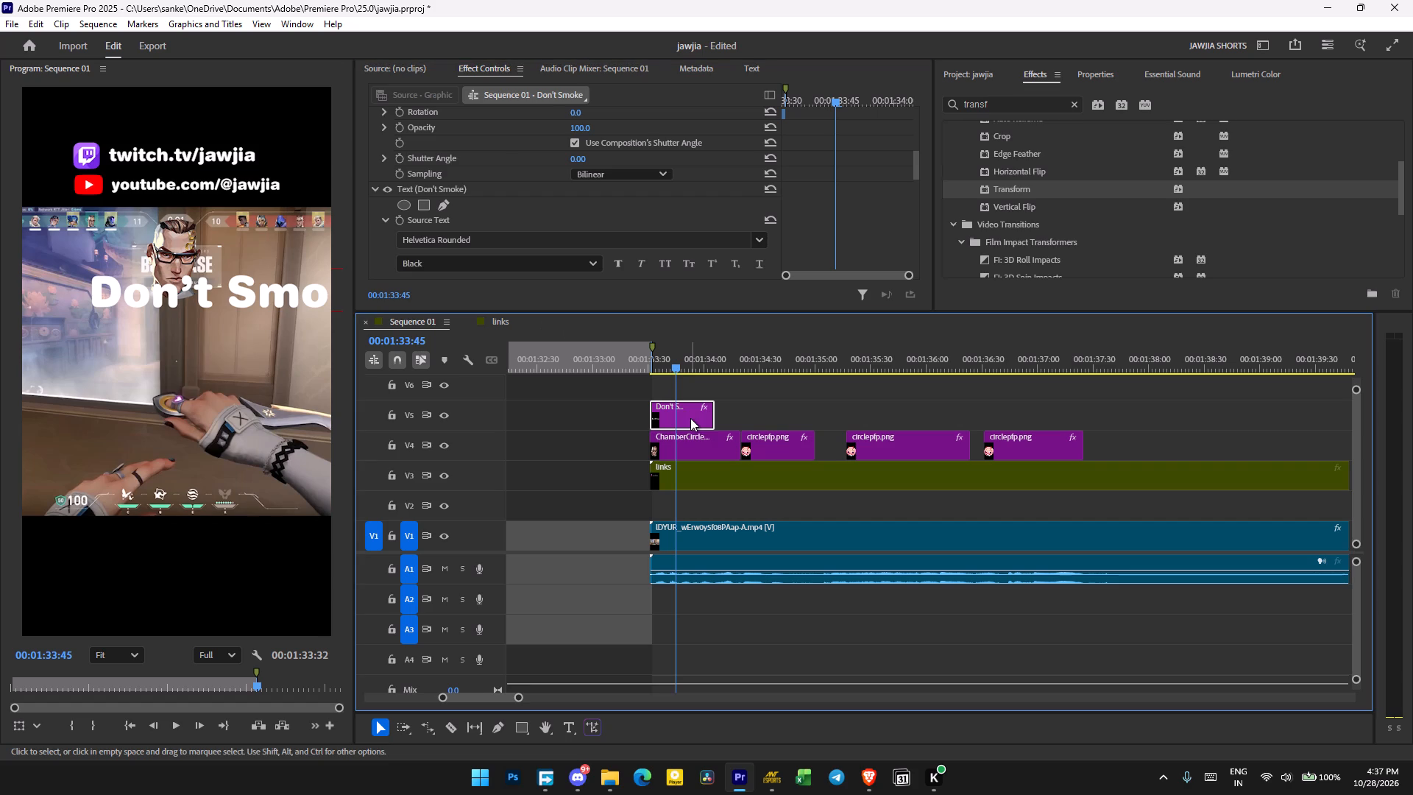
drag(673, 311, 676, 378)
scroll(672, 300, down, 4)
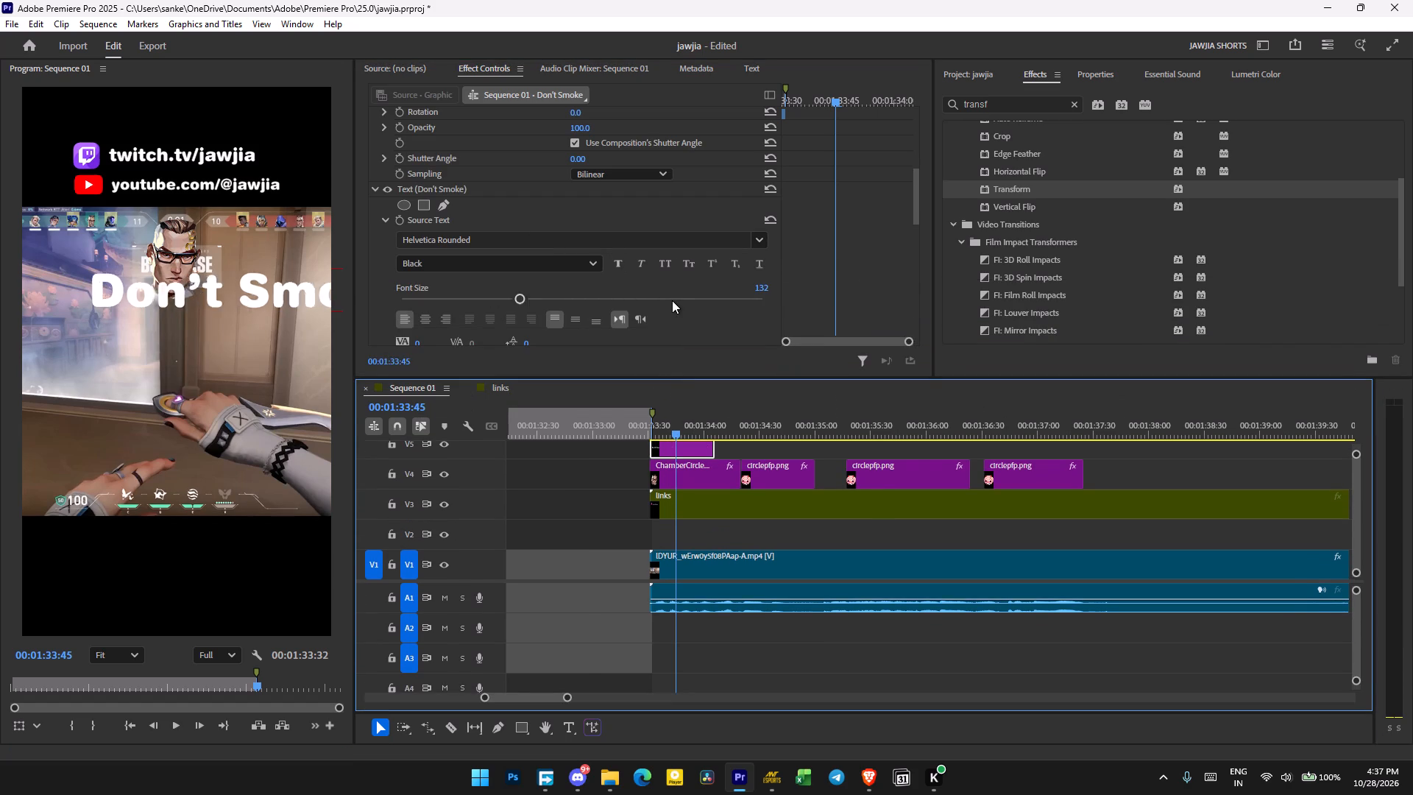
scroll(672, 300, up, 8)
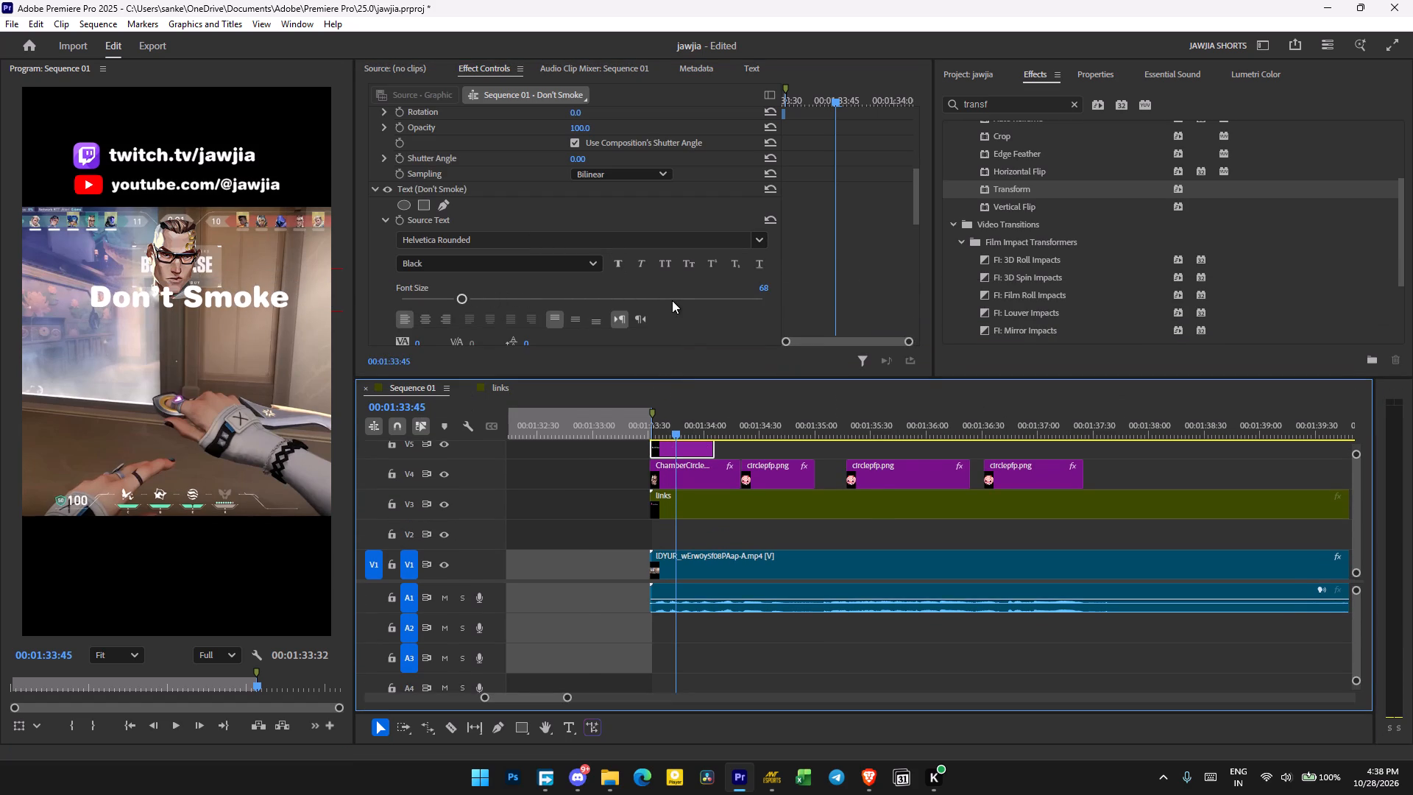
Enable a stroke on the "Don't Smoke" text and set its colour to black.
scroll(685, 333, down, 13)
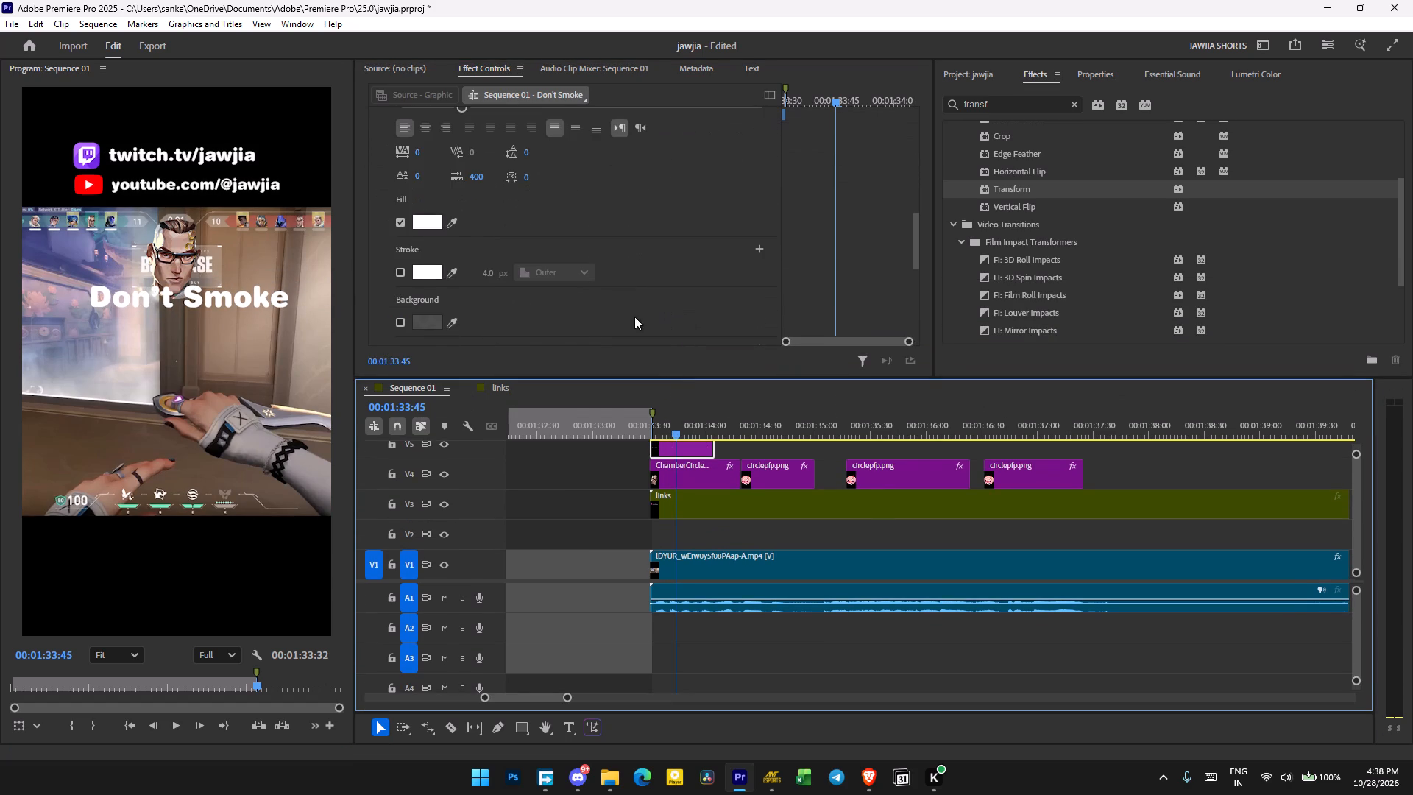
click(397, 277)
click(421, 272)
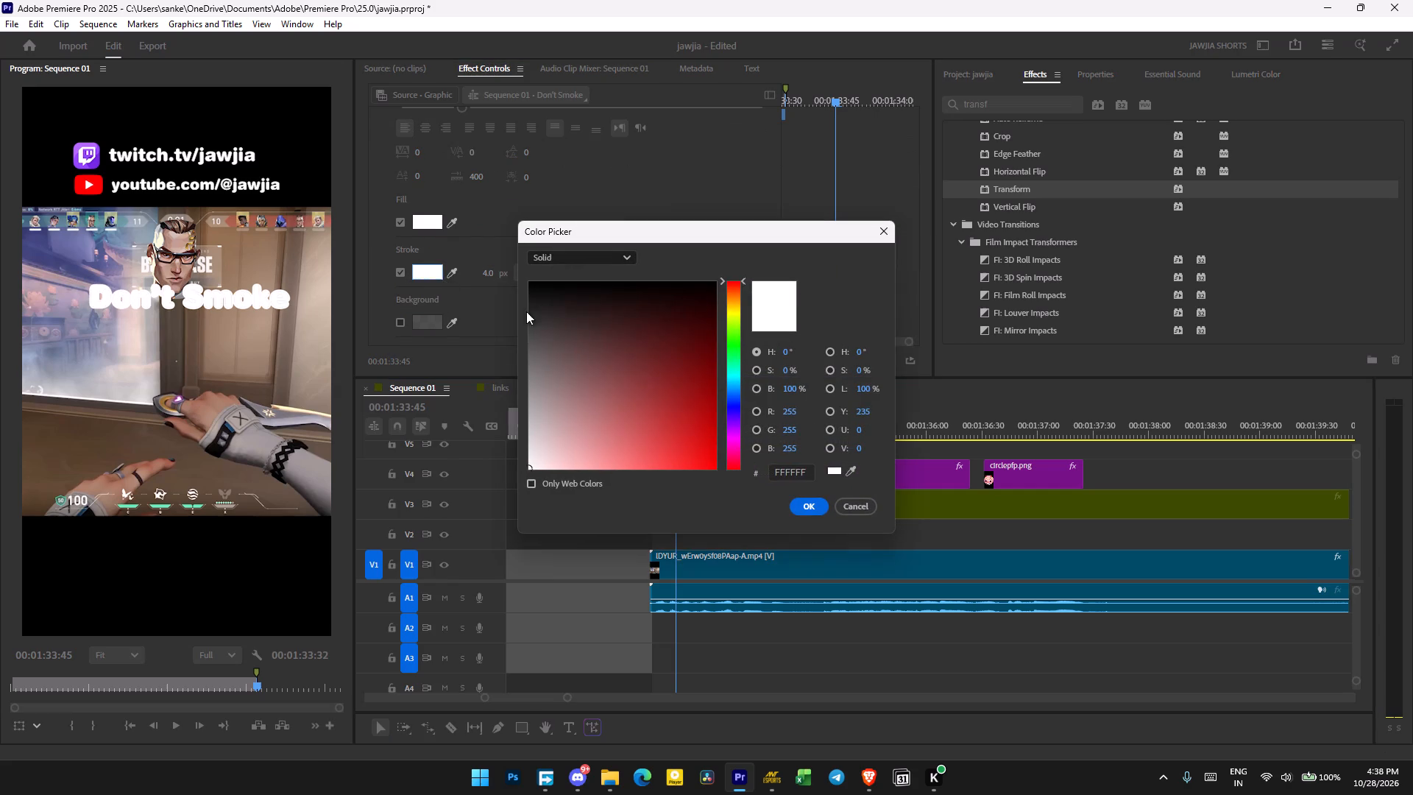
drag(593, 314, 420, 235)
click(824, 513)
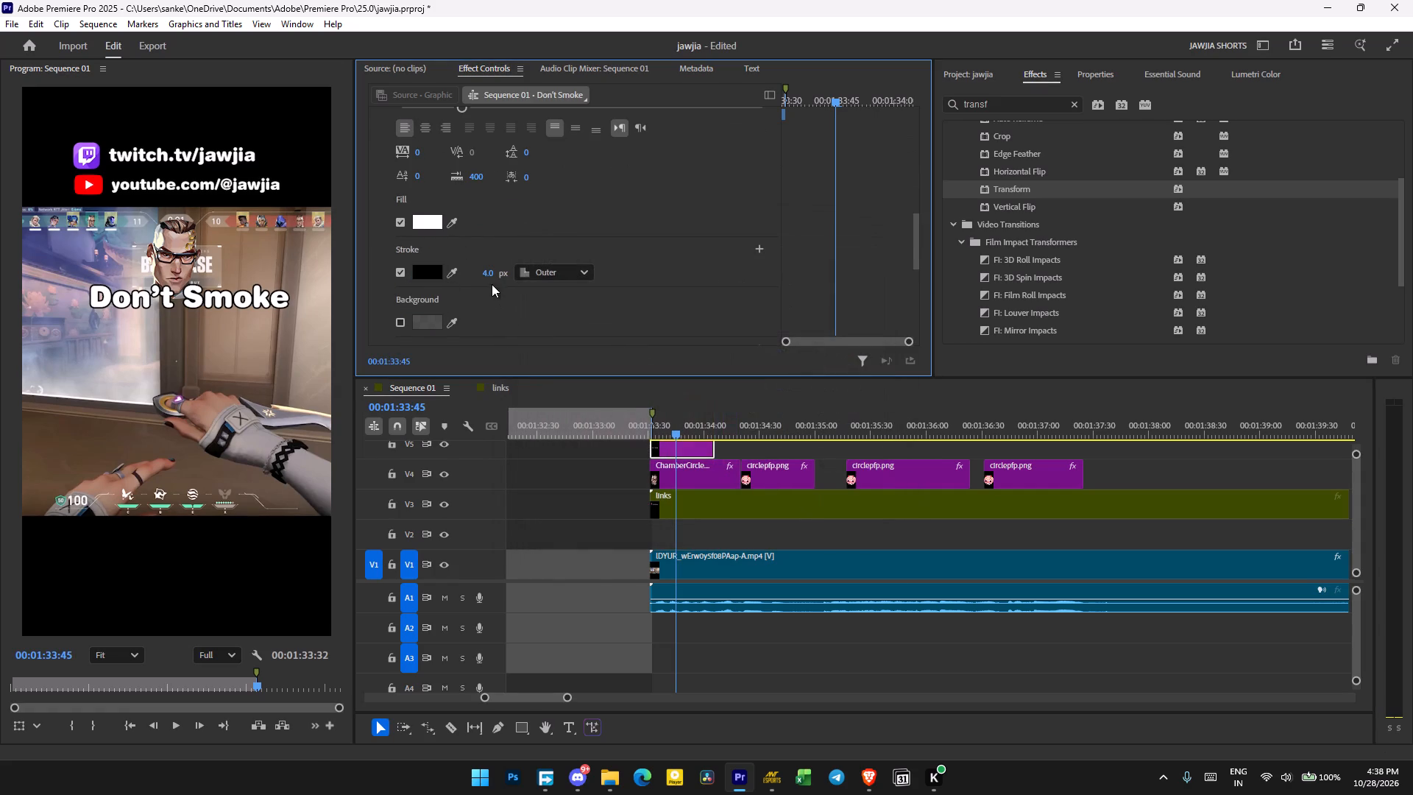
Set the stroke width of the "Don't Smoke" text to 14 px.
click(486, 272)
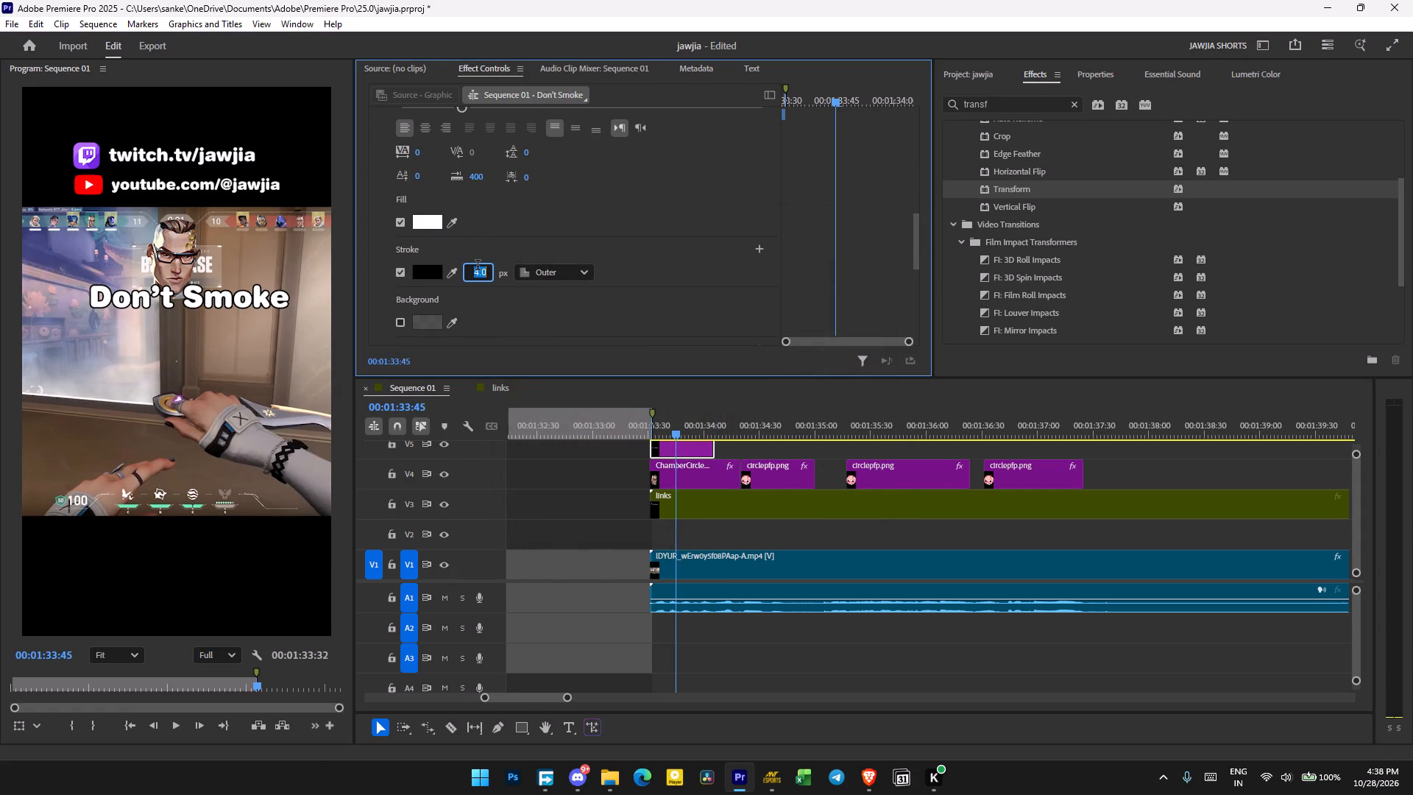
key(Return)
click(478, 266)
text(14)
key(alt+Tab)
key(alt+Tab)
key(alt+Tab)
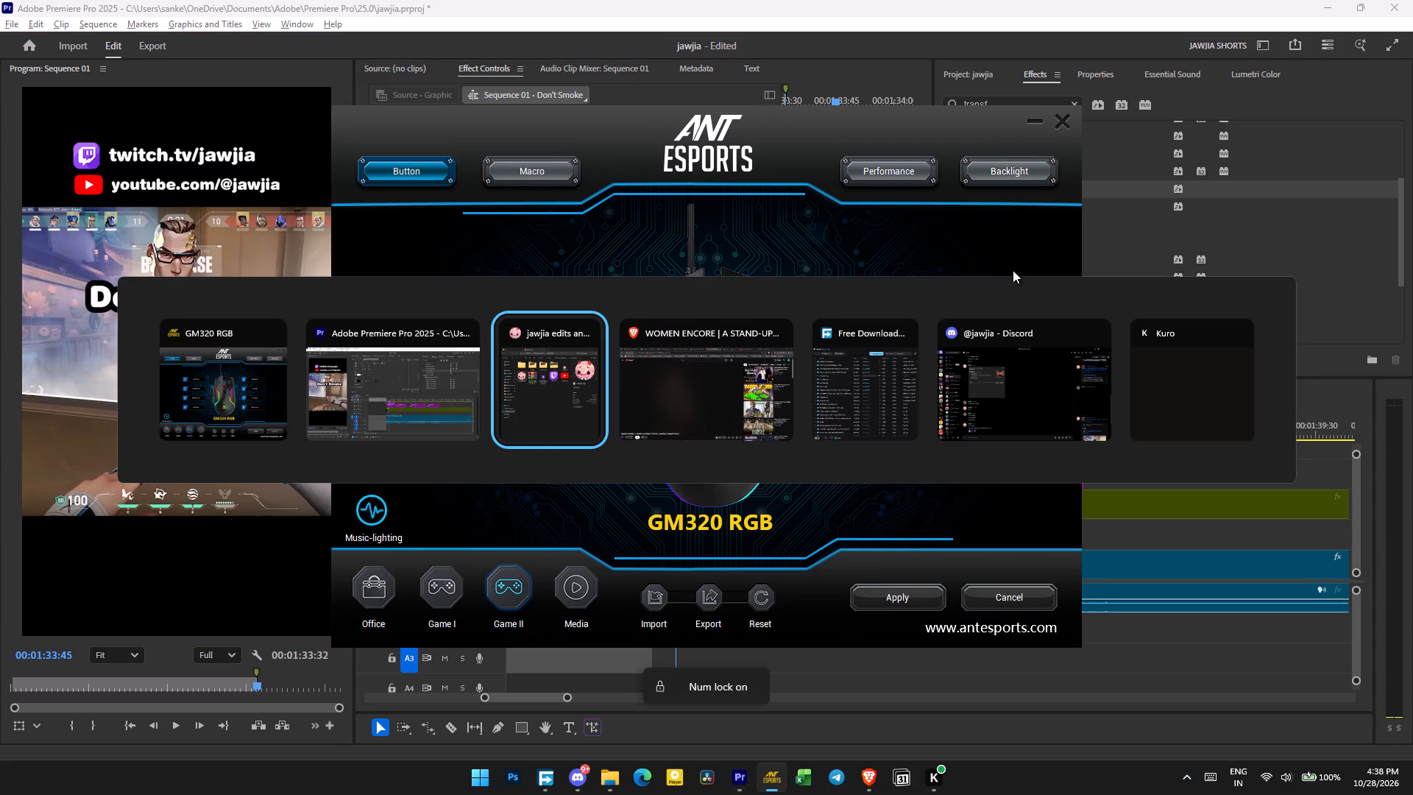
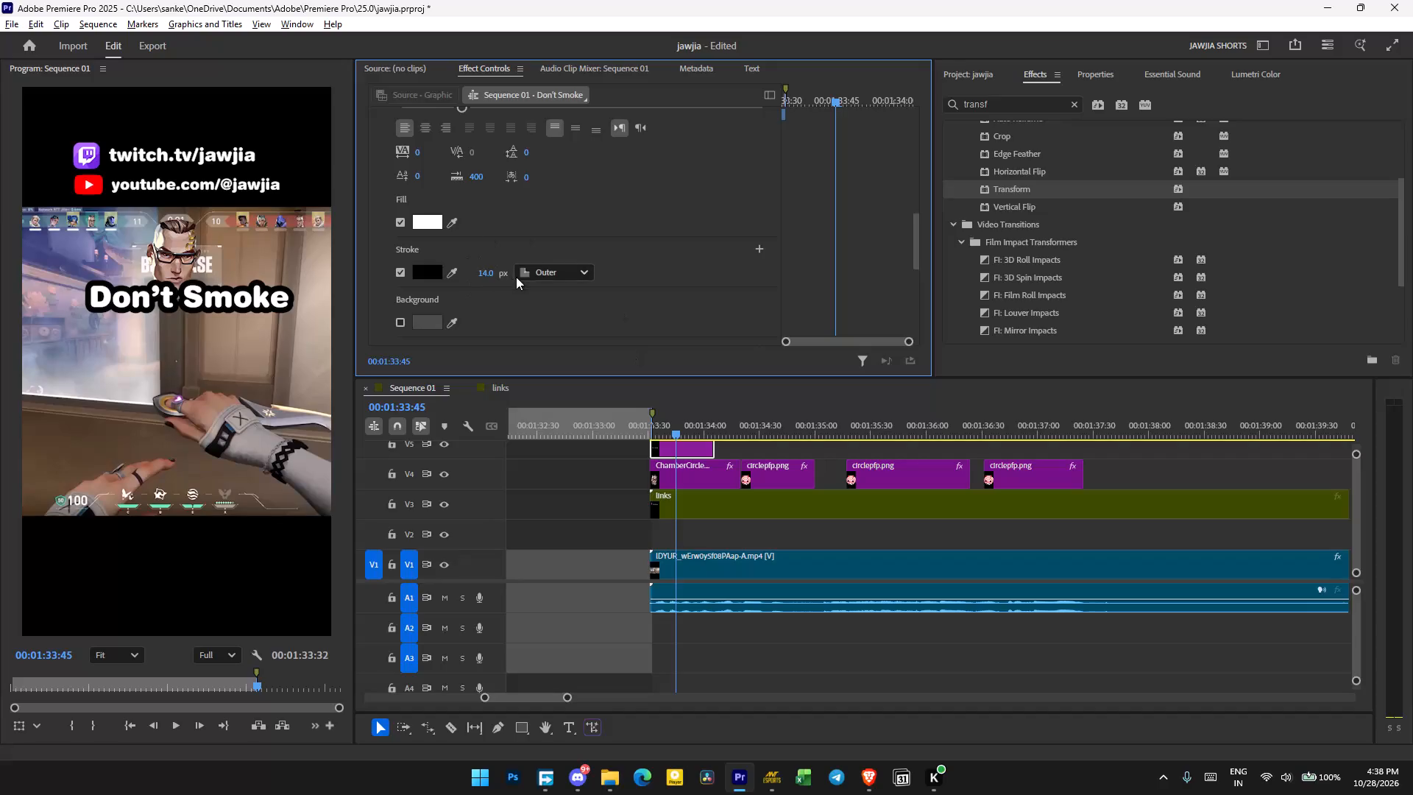
Set the stroke width of the "Don't Smoke" text to 15 px.
alt+click(481, 273)
text(15)
key(Return)
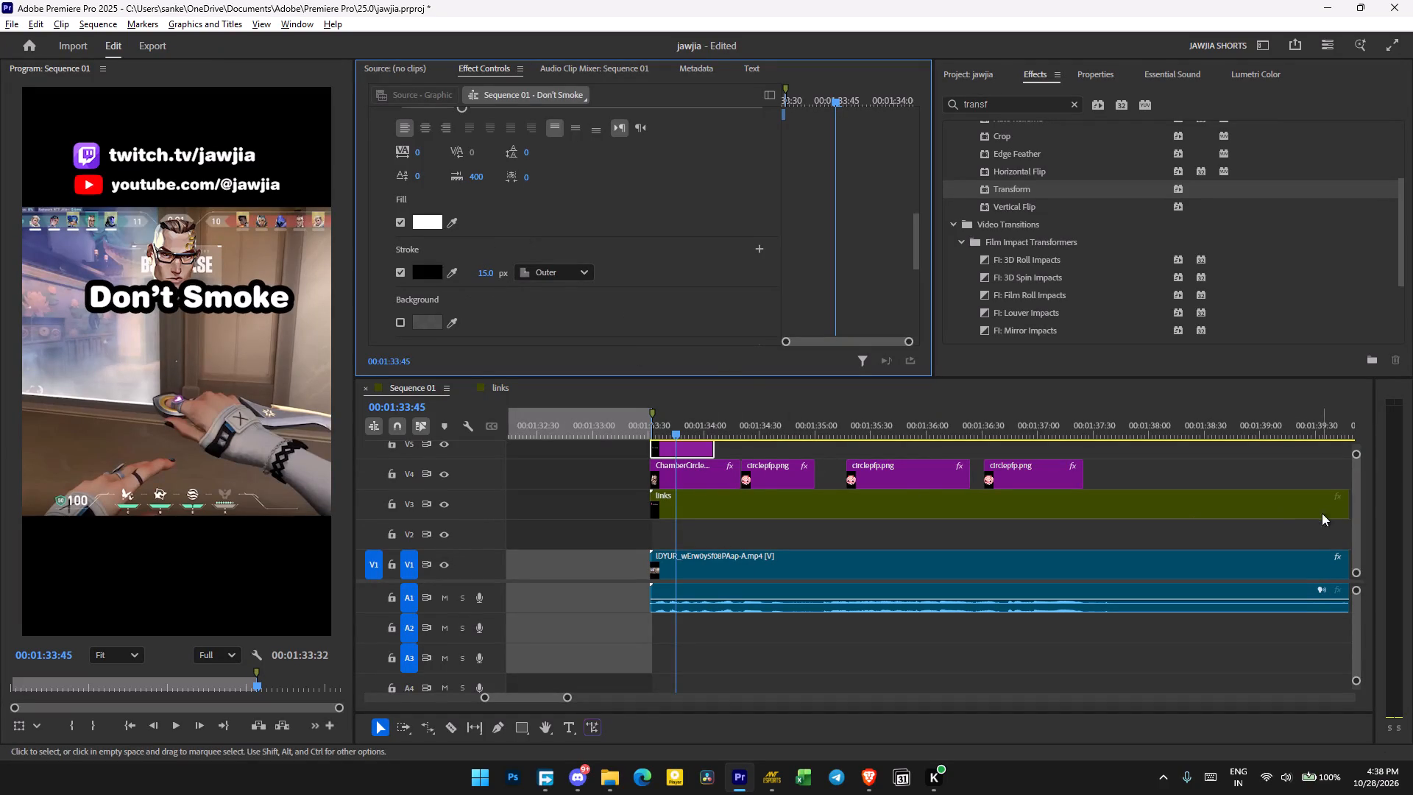
alt+click(1354, 490)
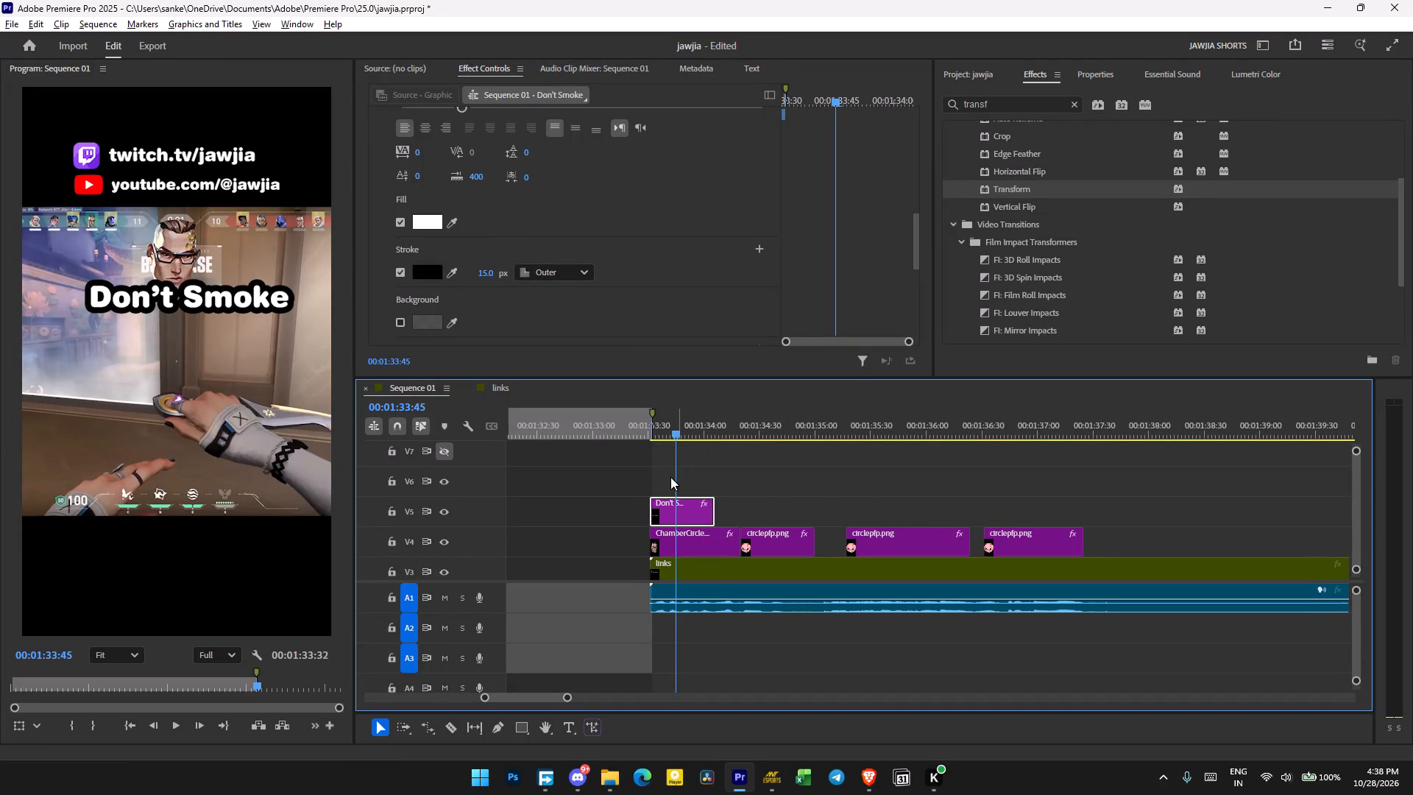
Play back the "Don't Smoke" caption from its start to check its look and timing against the dialogue.
alt+drag(672, 432, 650, 434)
key(space)
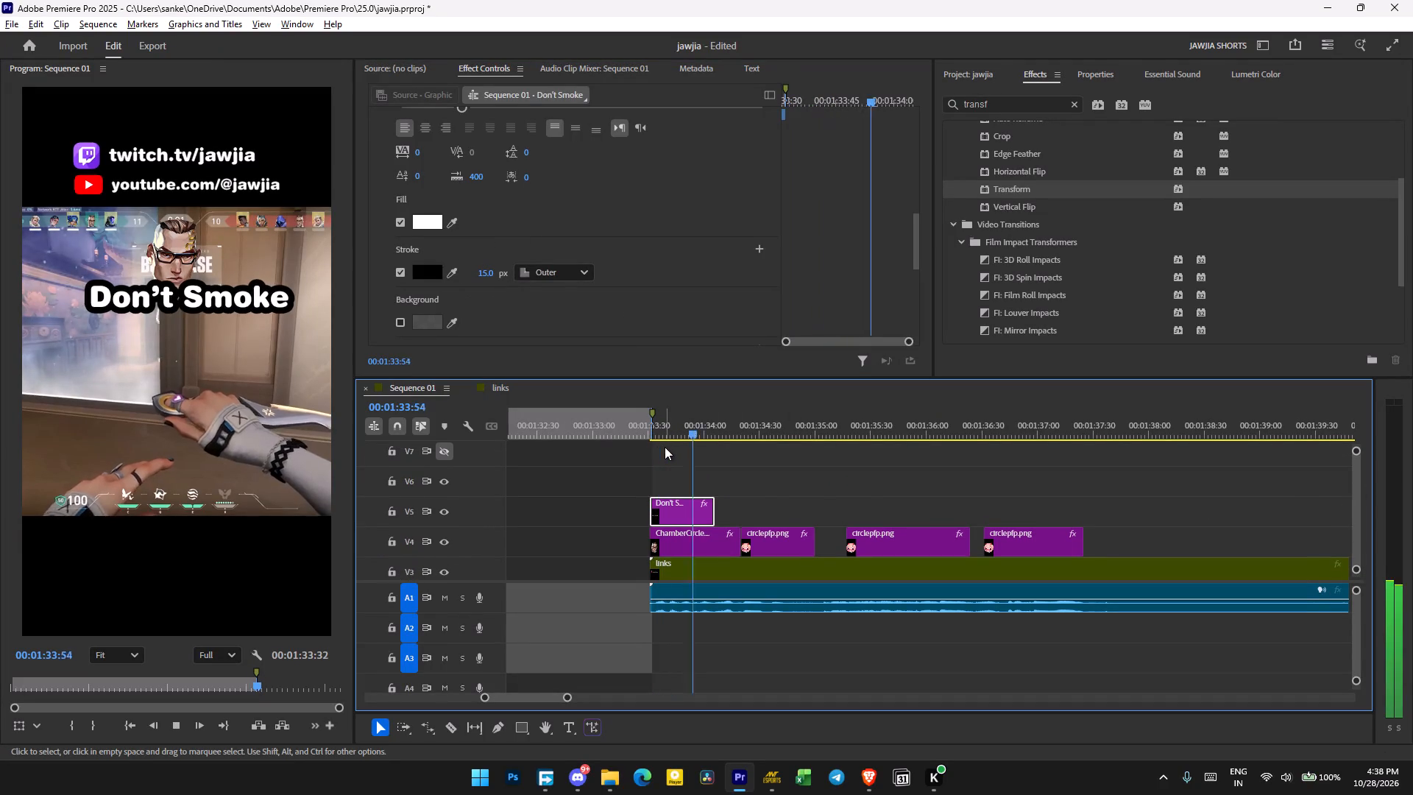
key(space)
alt+drag(665, 434, 655, 430)
key(space)
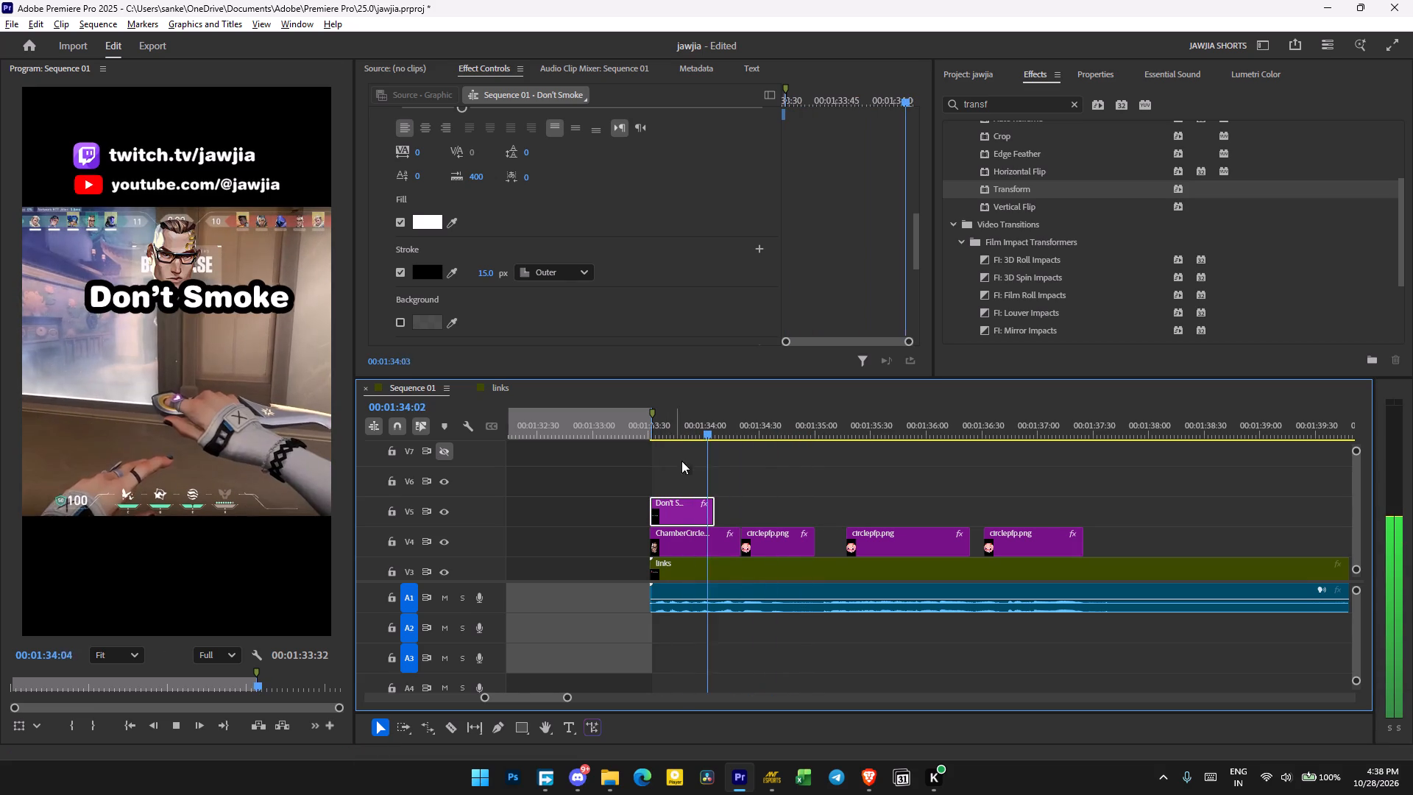
key(space)
alt+click(656, 420)
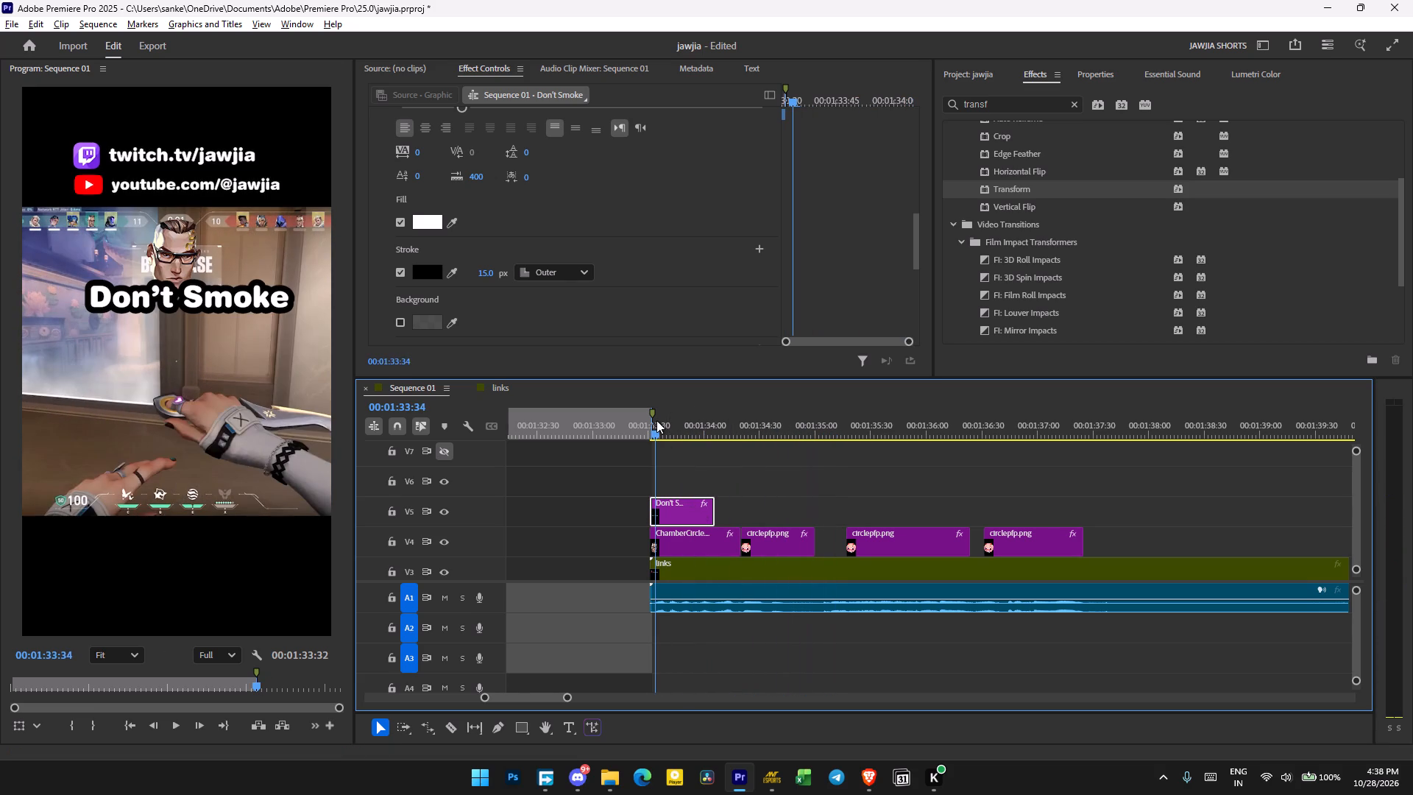
key(space)
key(space)
Move the "Don't Smoke" caption below the Chamber icon by setting its Transform effect position to 354, 706.
alt+scroll(692, 240, up, 5)
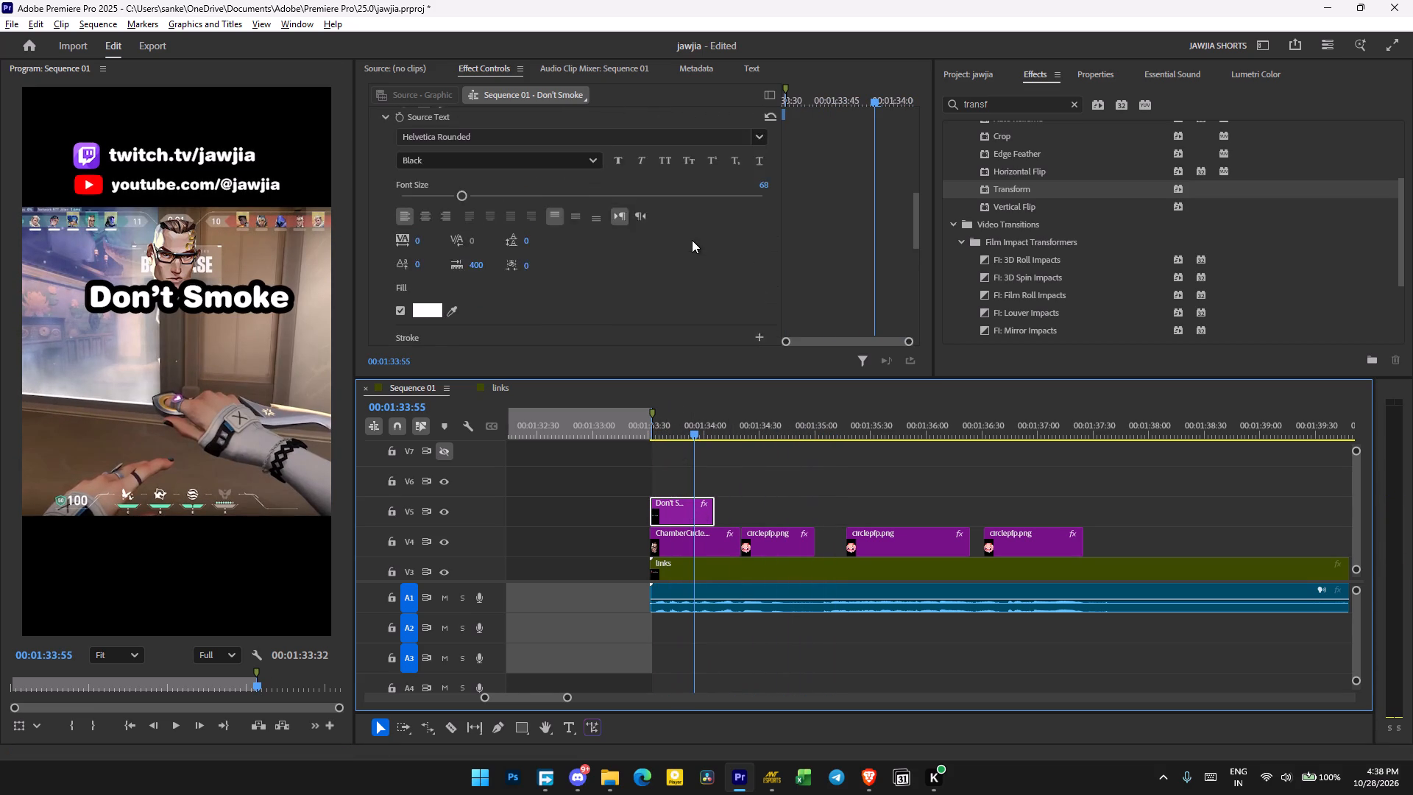
alt+scroll(692, 240, up, 12)
alt+click(374, 251)
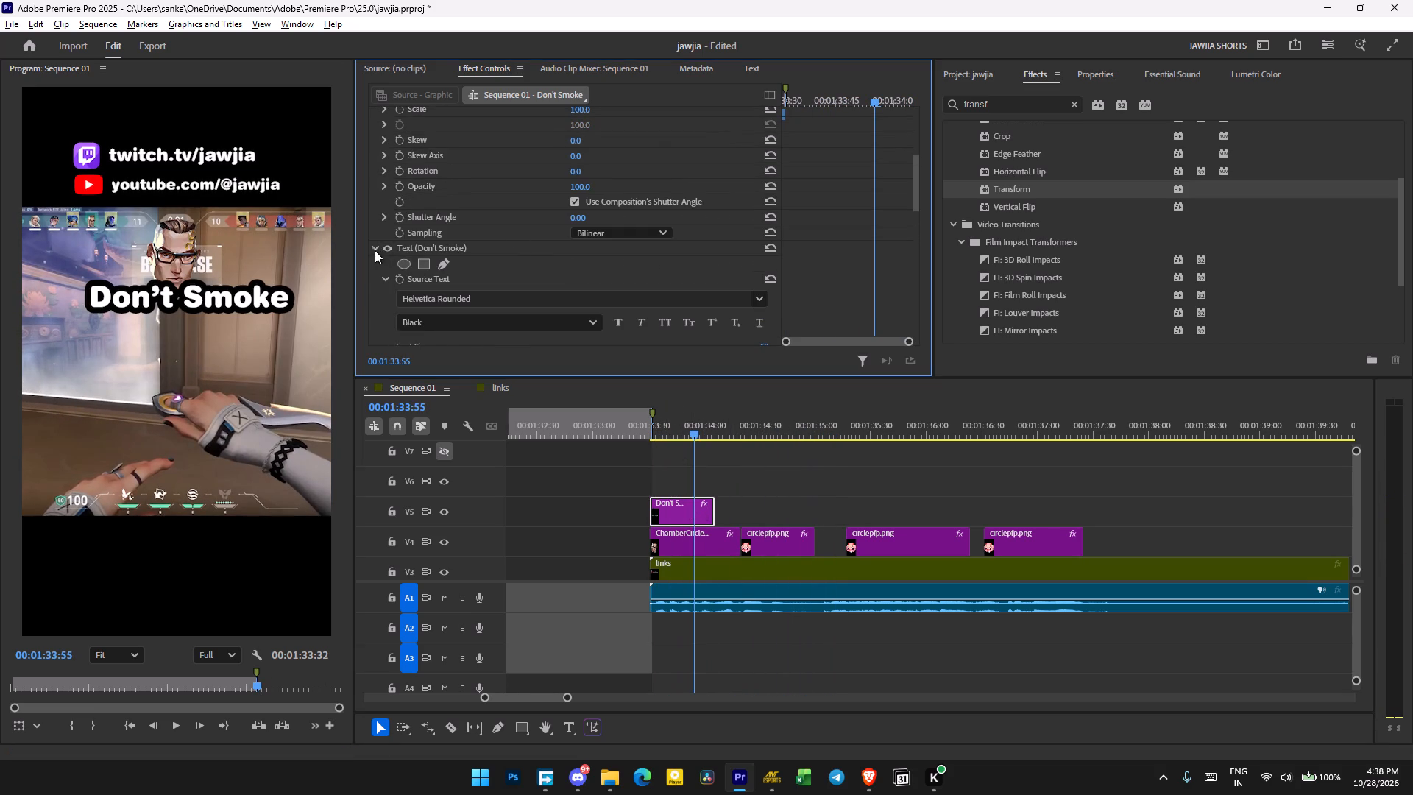
alt+scroll(591, 200, up, 7)
alt+drag(622, 179, 616, 179)
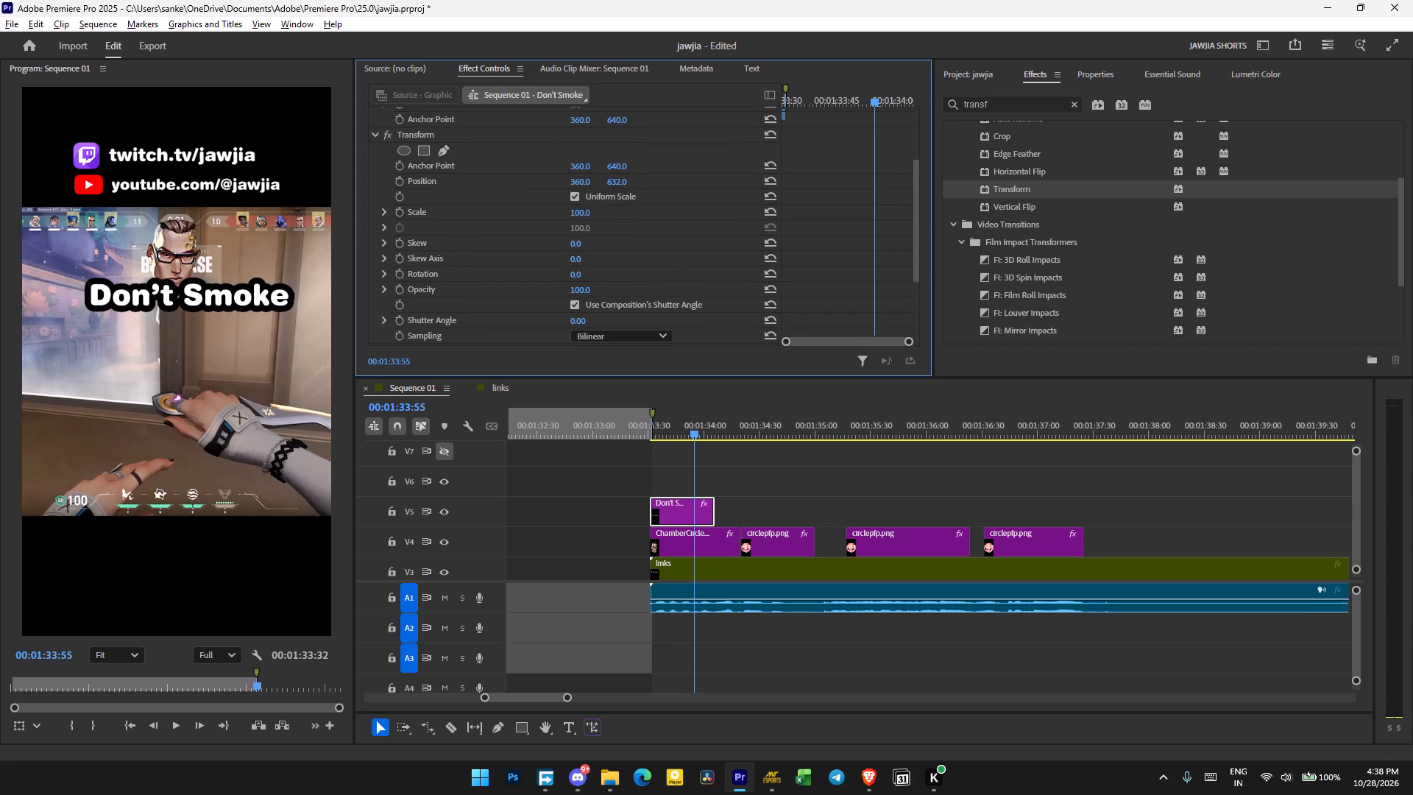
alt+drag(616, 179, 672, 176)
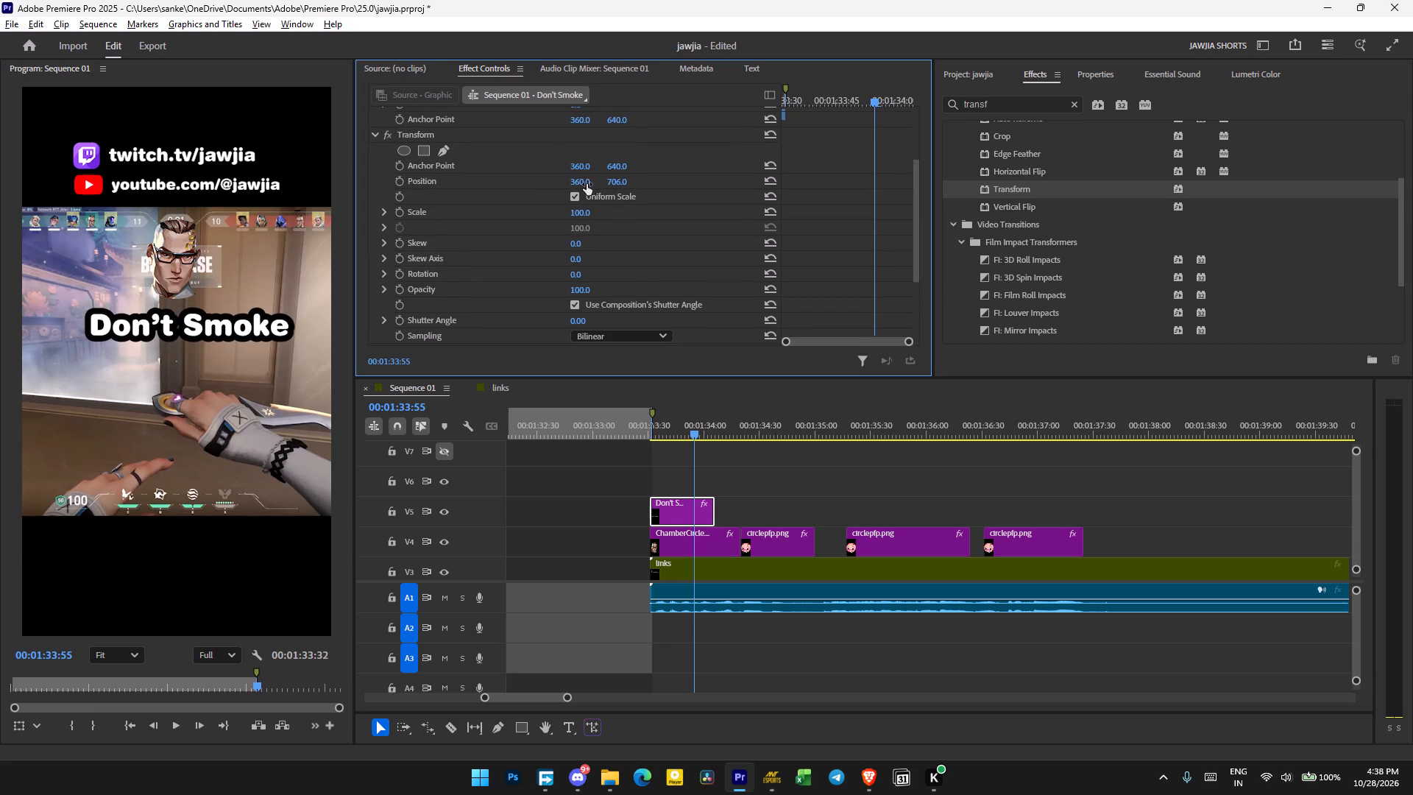
alt+click(586, 184)
Play through the opening dialogue and trim the end of the ChamberCircle.png clip to match the end of the "Don't Smoke" caption.
key(space)
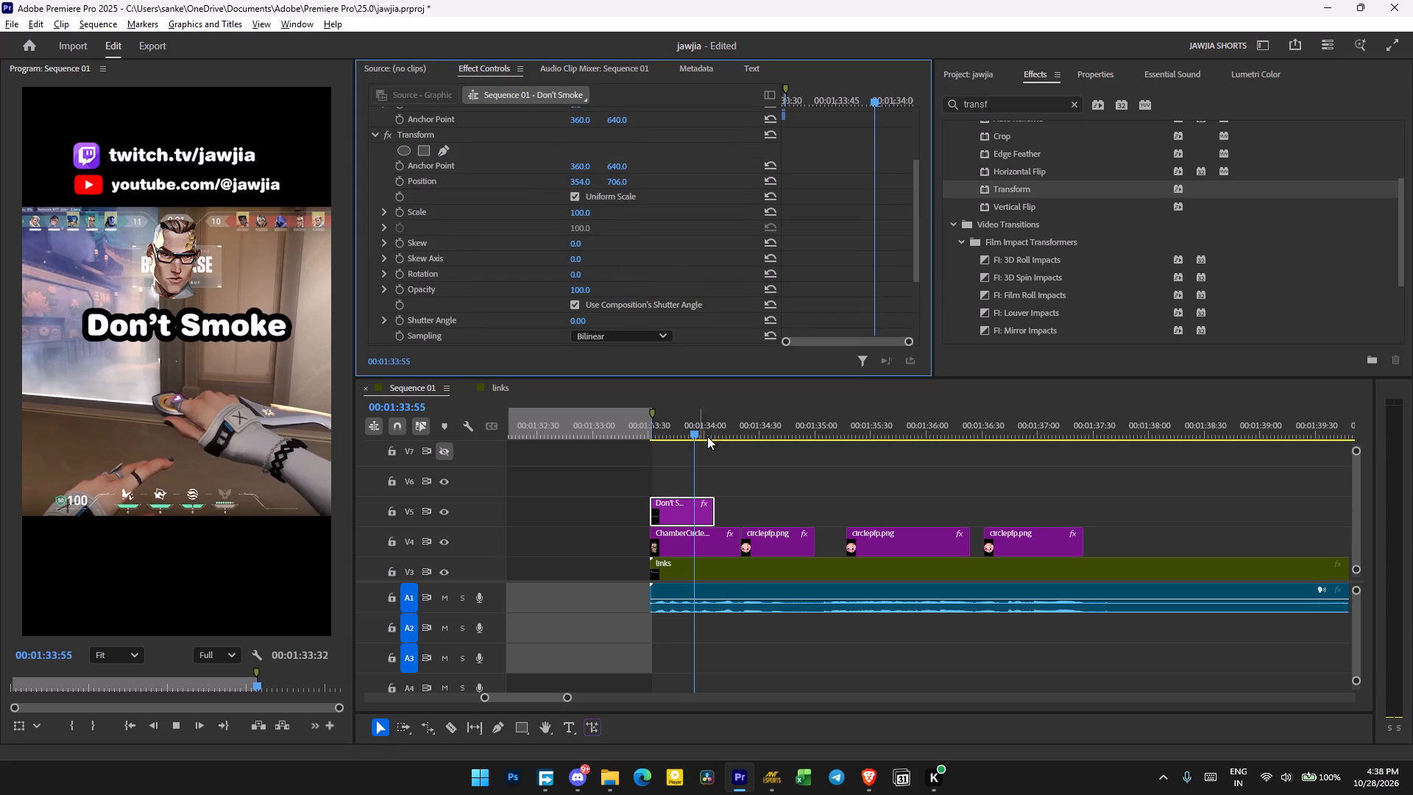
key(space)
alt+click(709, 534)
alt+click(654, 420)
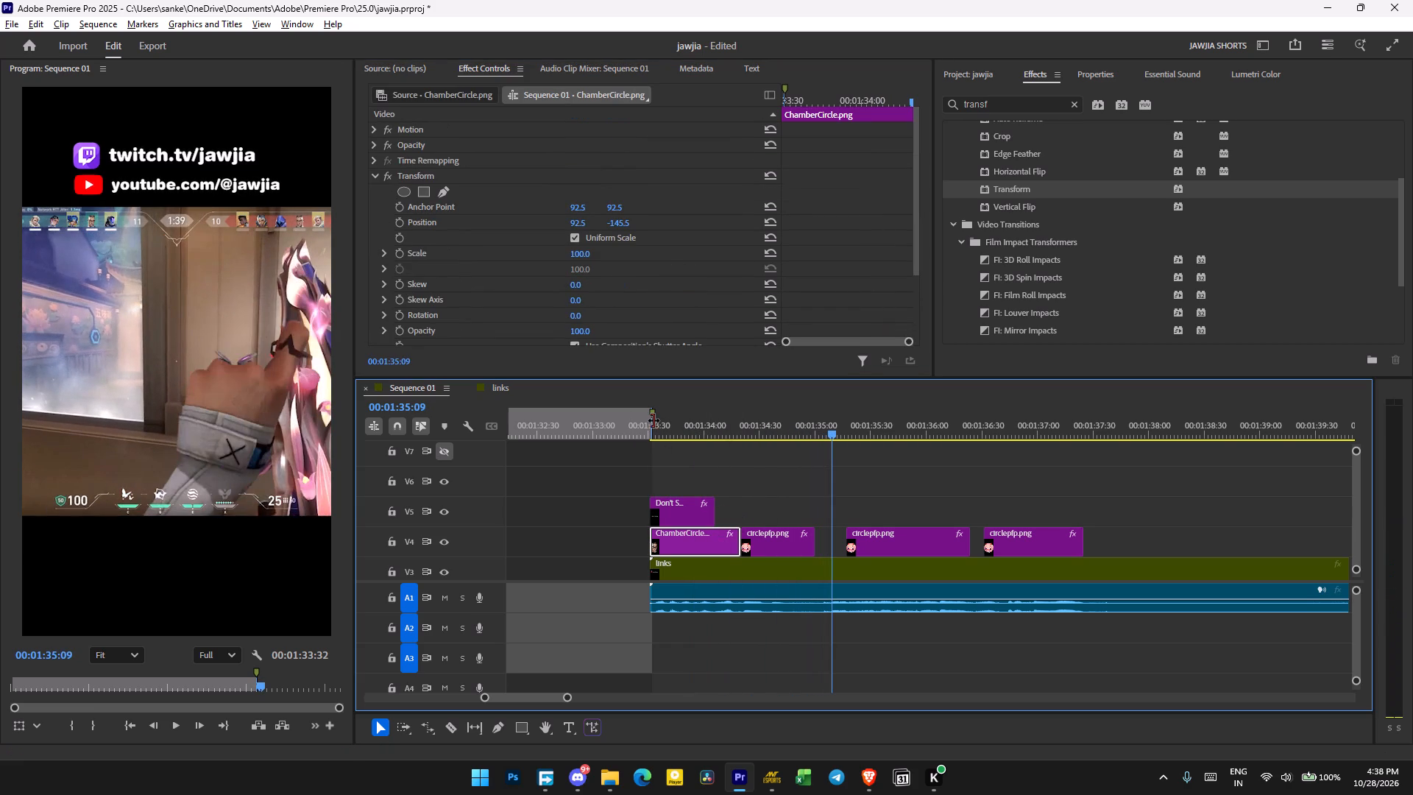
alt+click(655, 431)
key(space)
key(space)
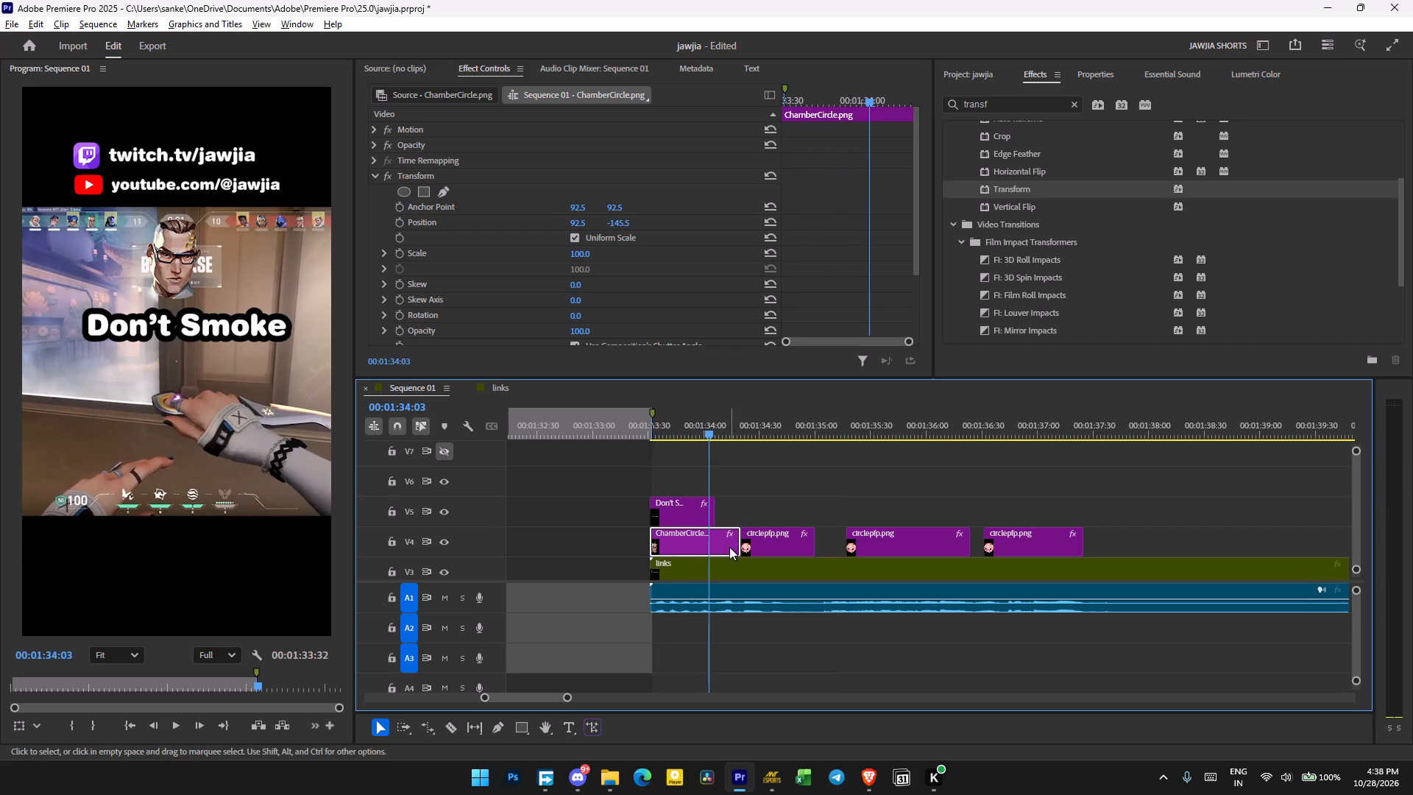
key(space)
key(space)
alt+drag(734, 543, 706, 543)
Shift the first circlepfp.png clip slightly earlier so it starts at 00:01:34:15.
alt+drag(759, 543, 751, 540)
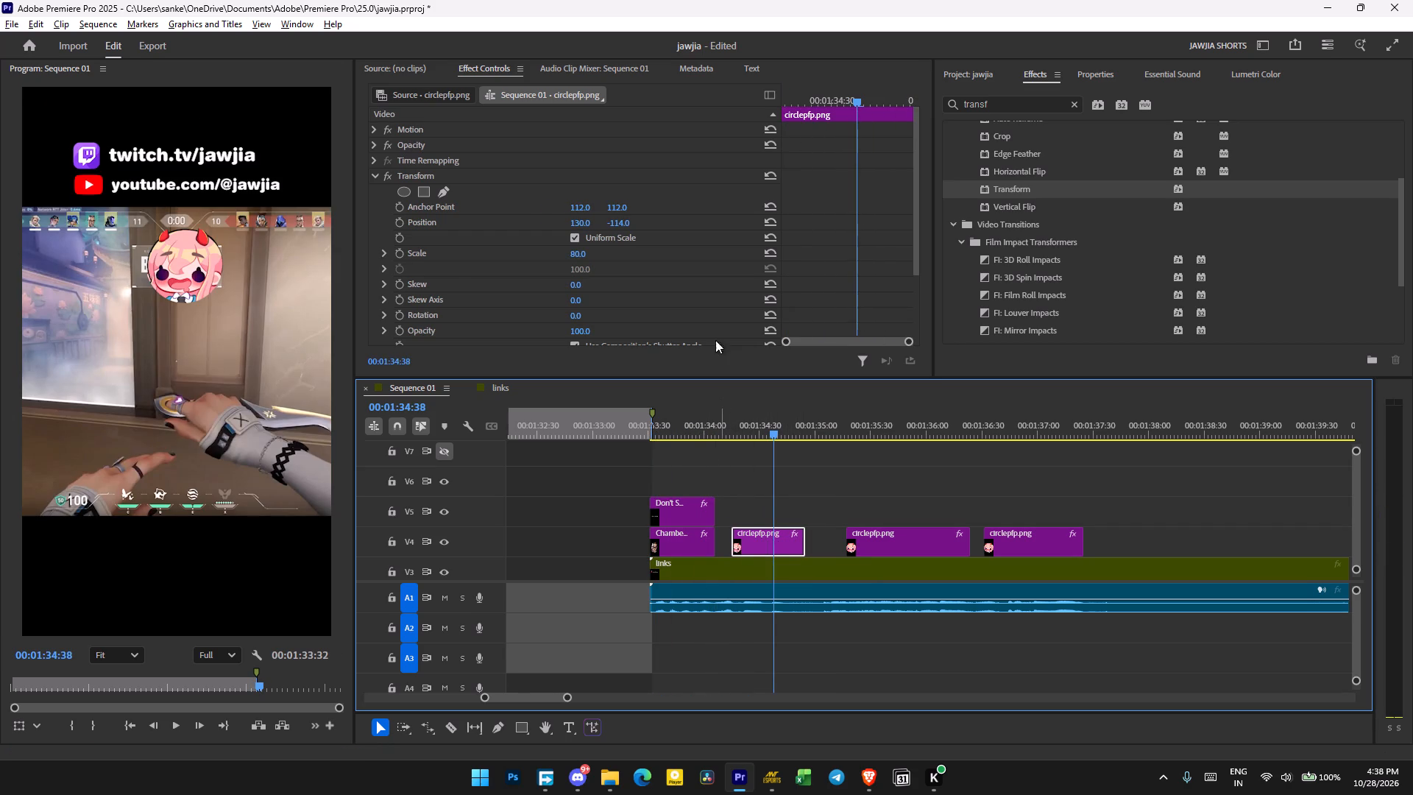
Copy the "Don't Smoke" caption and place the copy on V5, aligned with the start of the first circlepfp.png clip.
alt+click(664, 521)
key(ctrl+c)
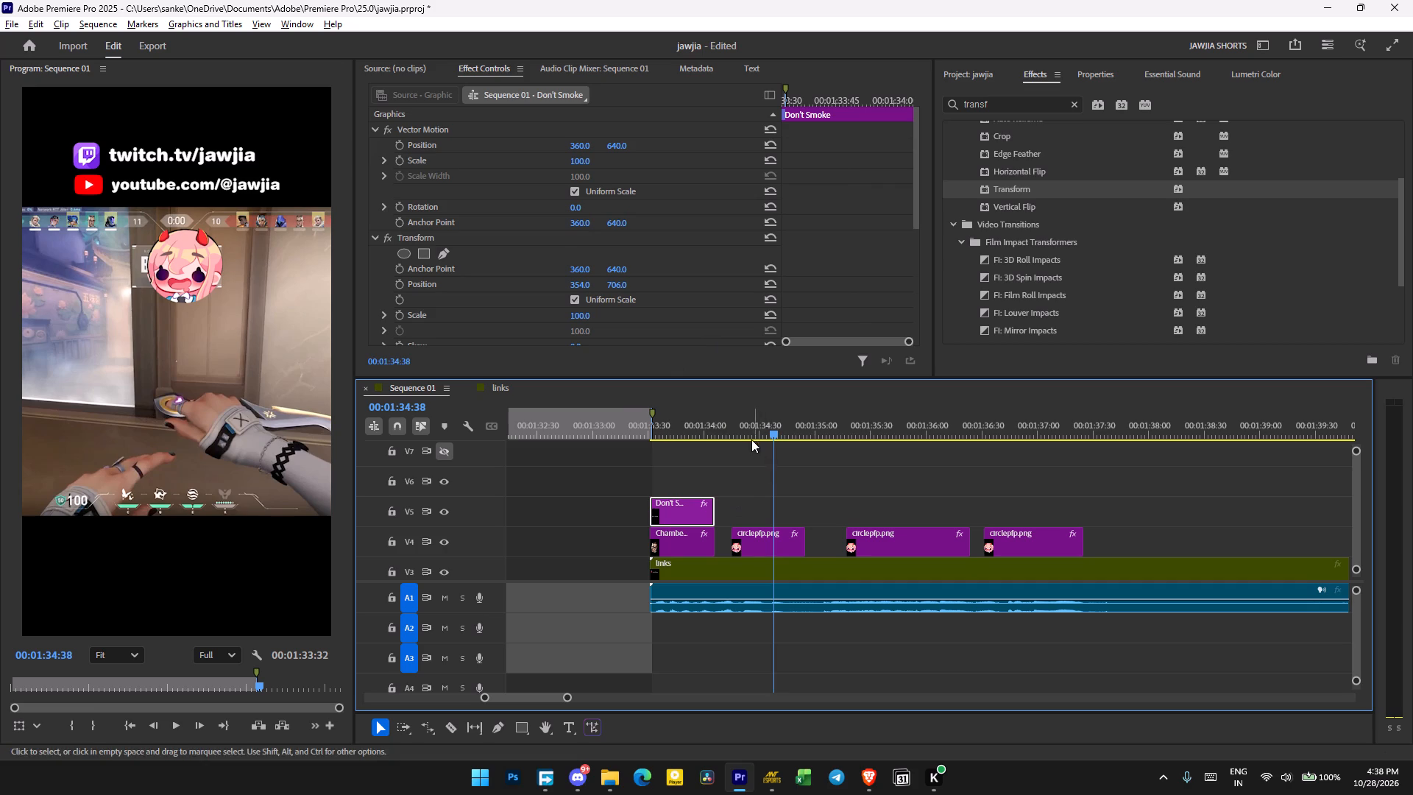
click(750, 437)
key(ctrl+v)
drag(773, 512, 752, 512)
Change the text of the copied caption above the first circlepfp.png clip to "ok ok".
click(759, 436)
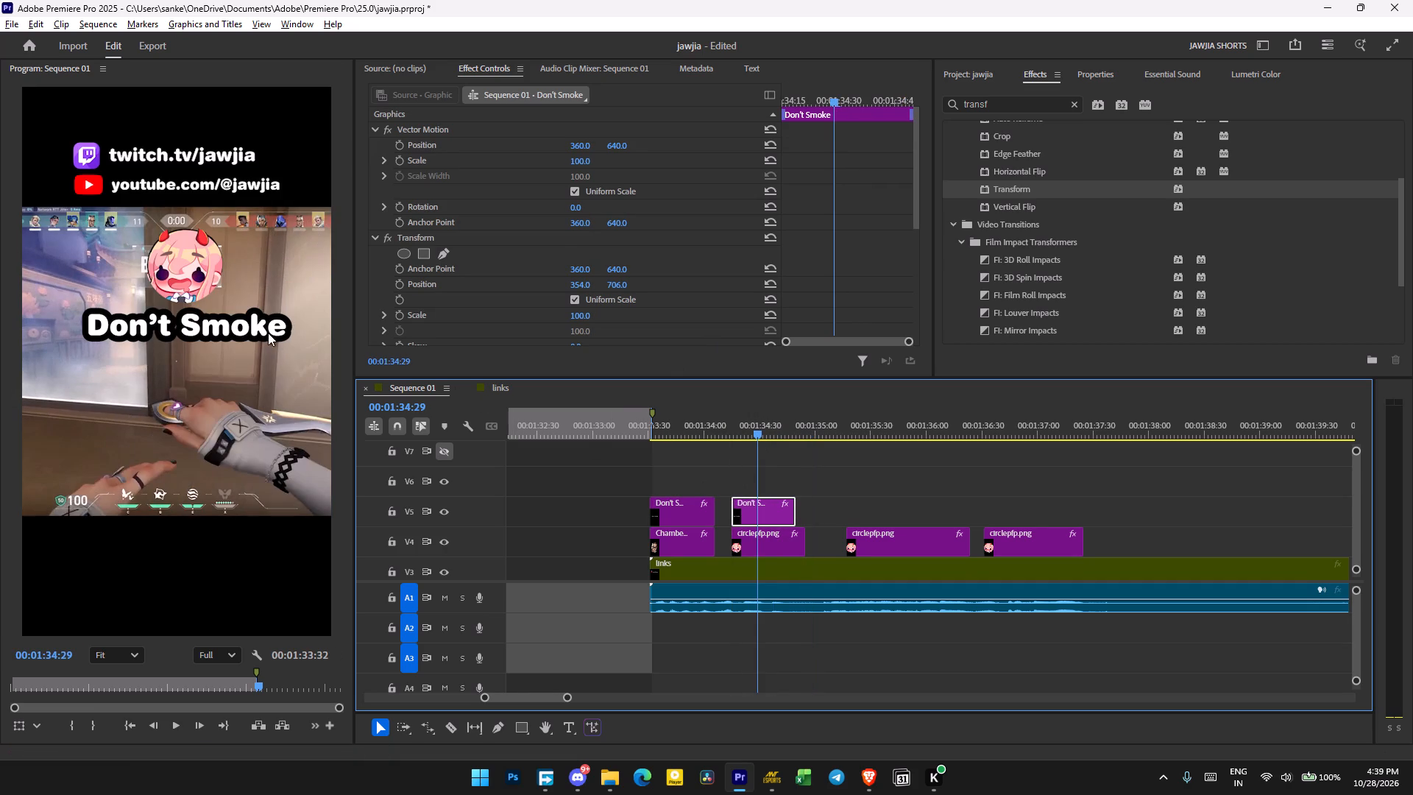
double_click(256, 322)
double_click(256, 322)
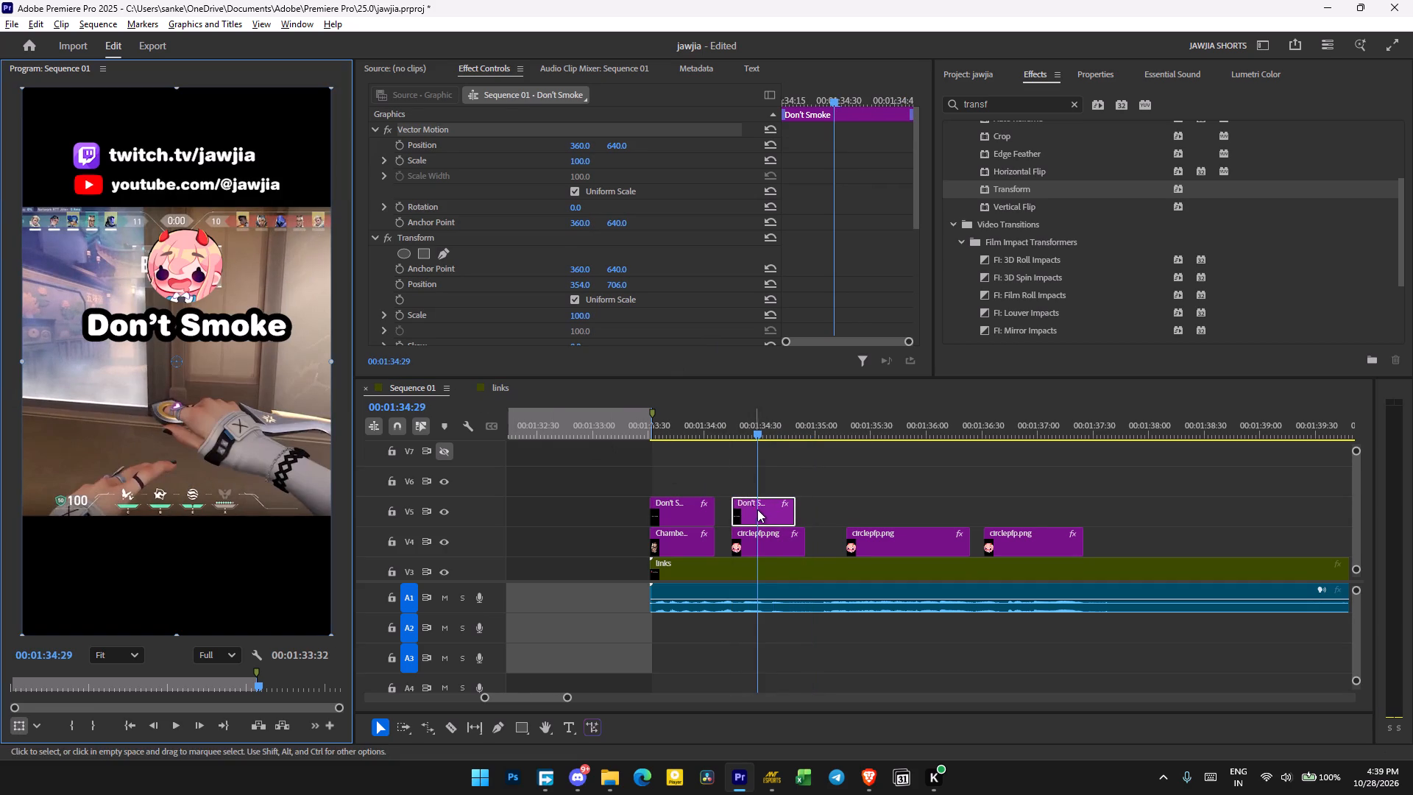
triple_click(758, 509)
scroll(574, 255, down, 5)
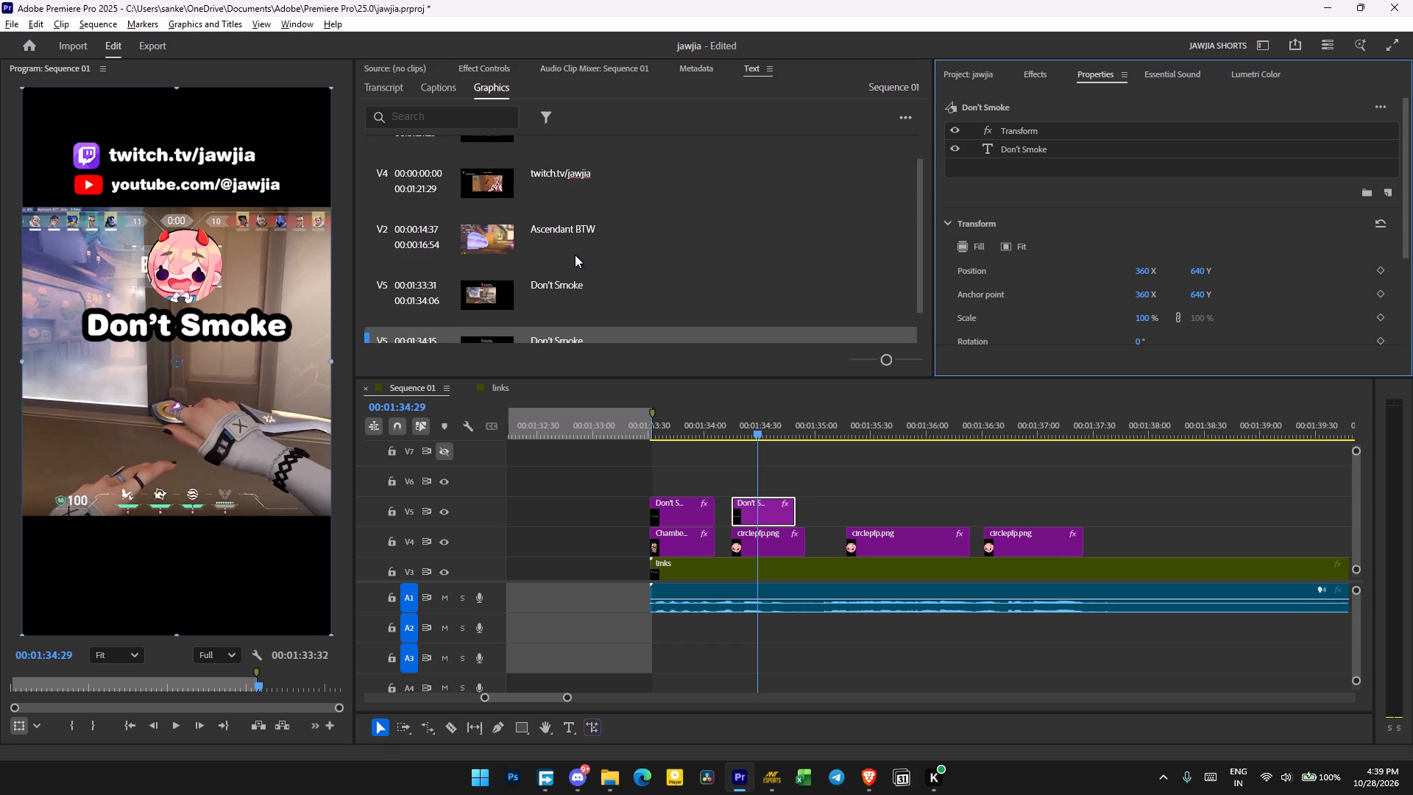
scroll(575, 255, down, 6)
double_click(562, 298)
text(ok ok)
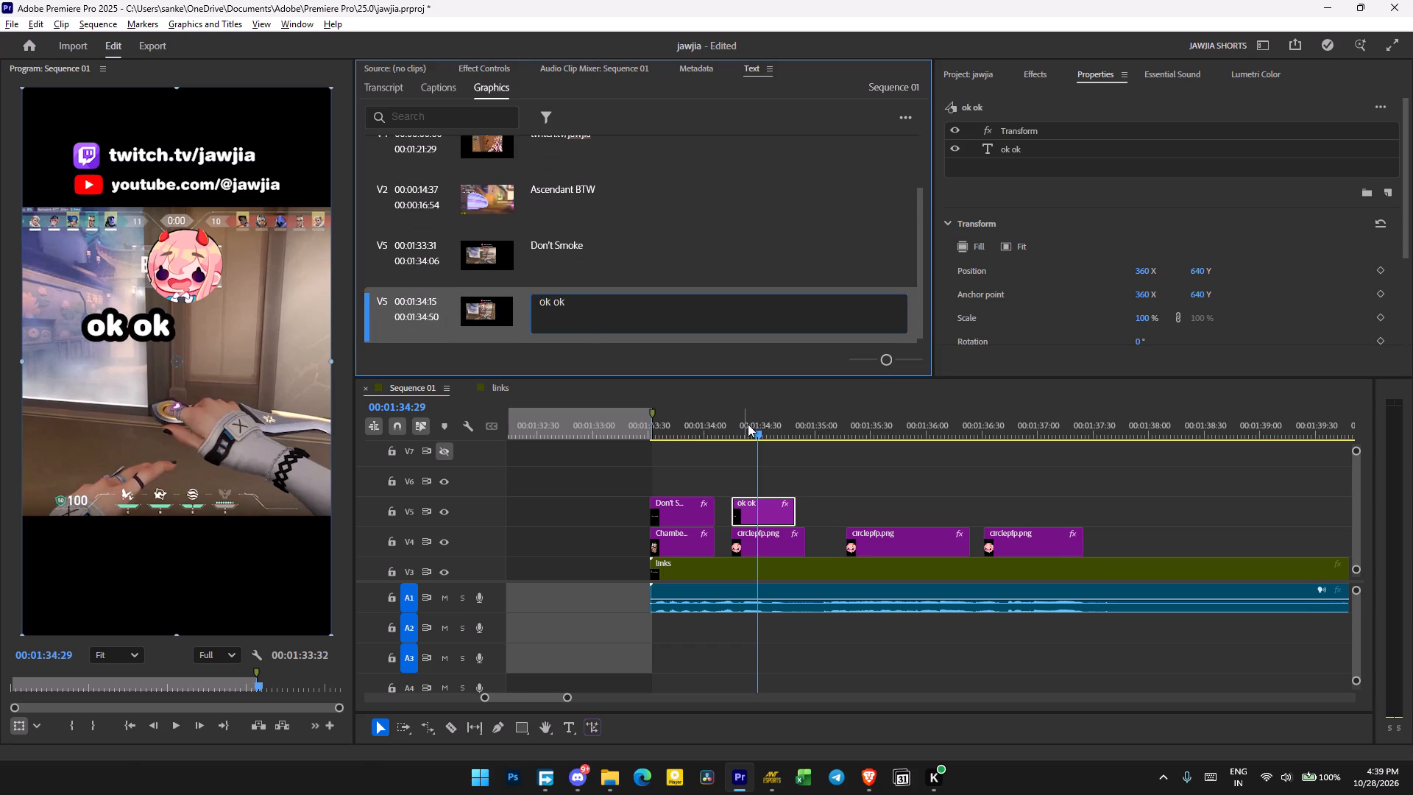
click(792, 463)
Centre the "ok ok" caption under the icon by setting its Transform effect position to 473, 706.
click(493, 71)
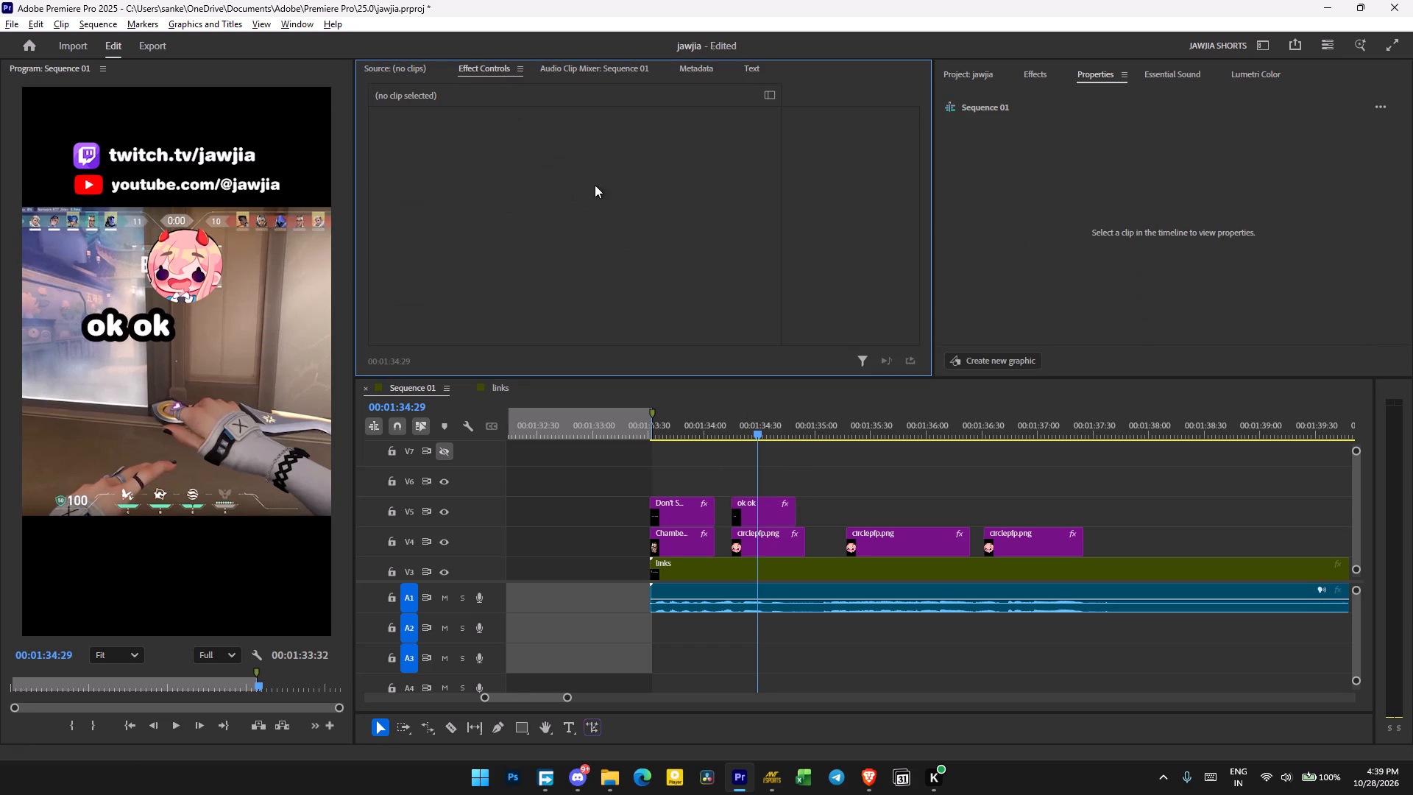
click(765, 497)
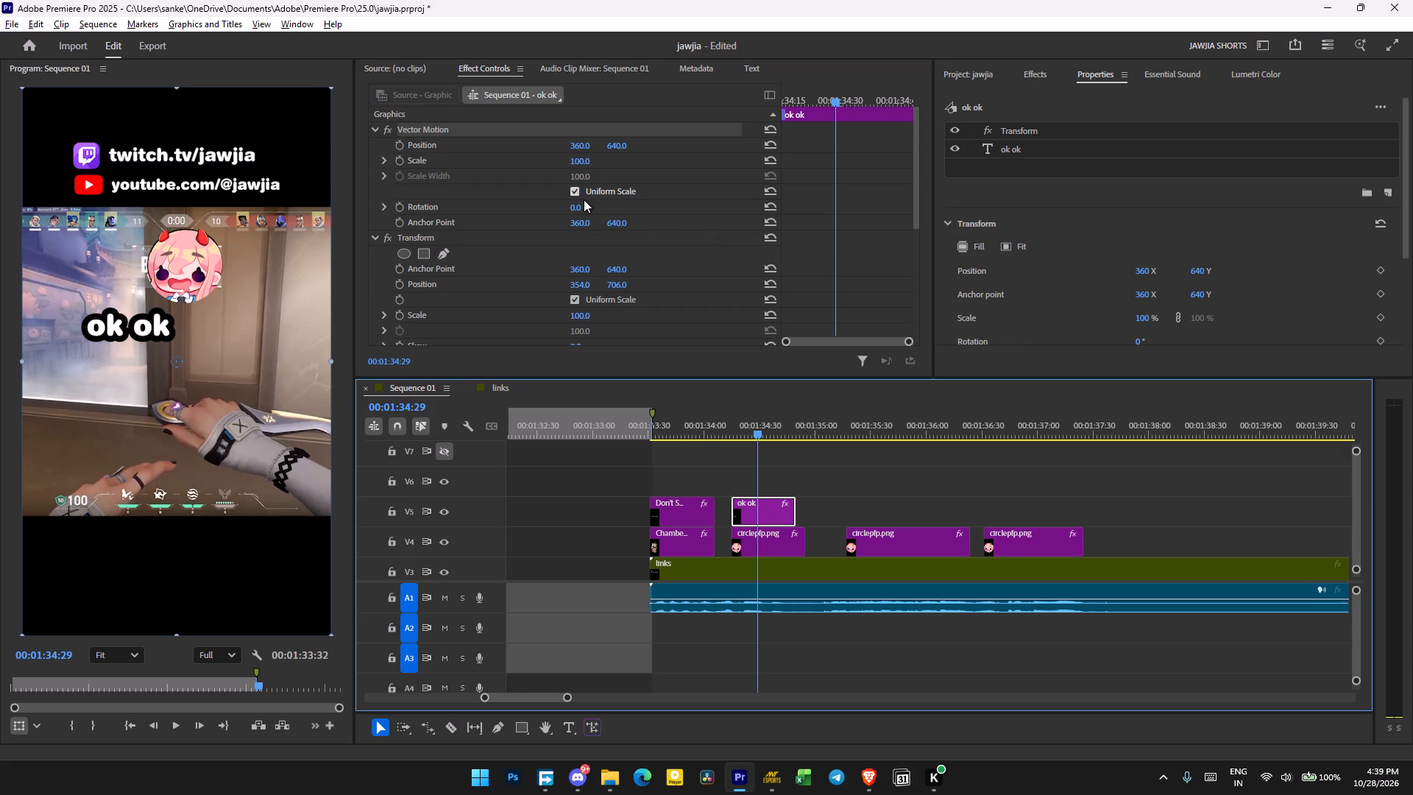
drag(576, 282, 642, 288)
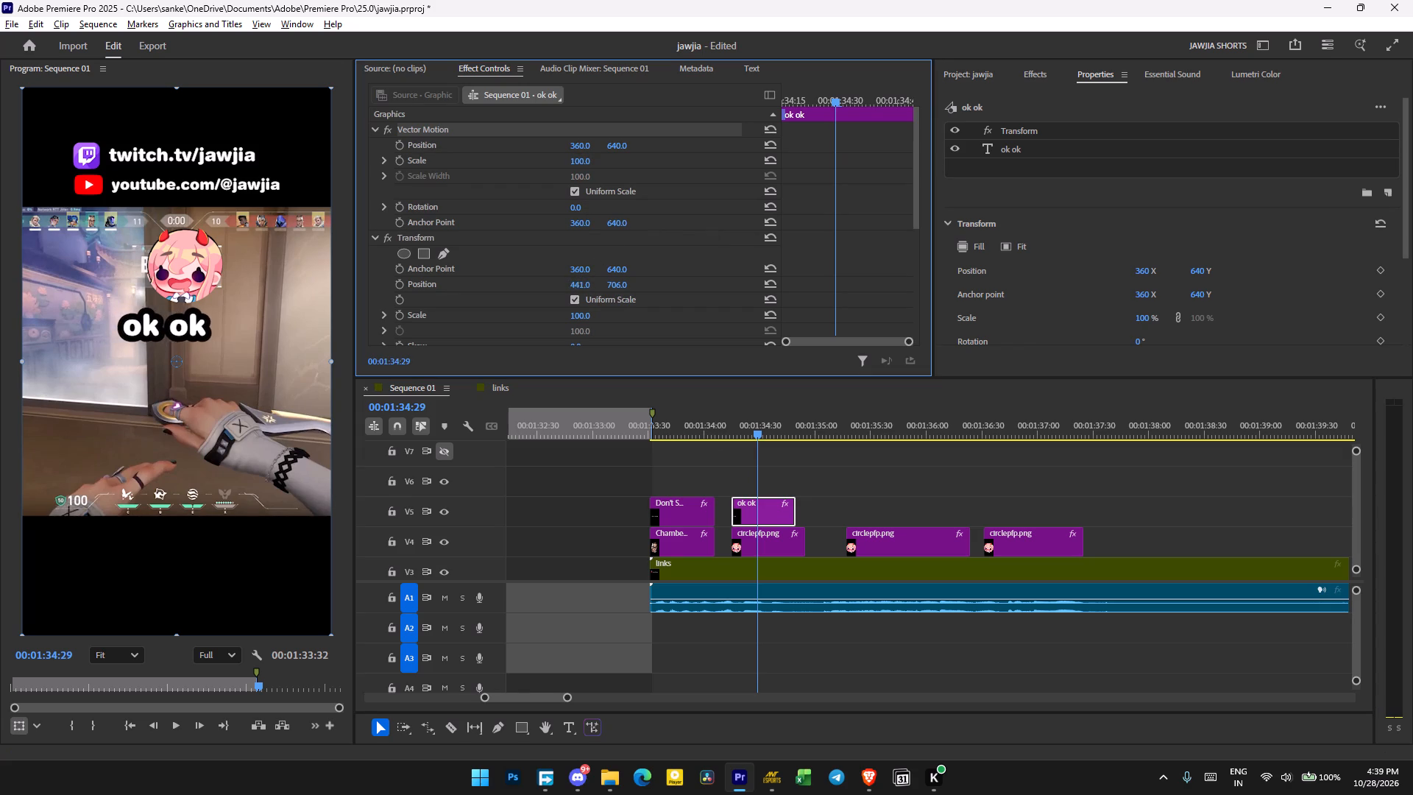
drag(642, 288, 663, 288)
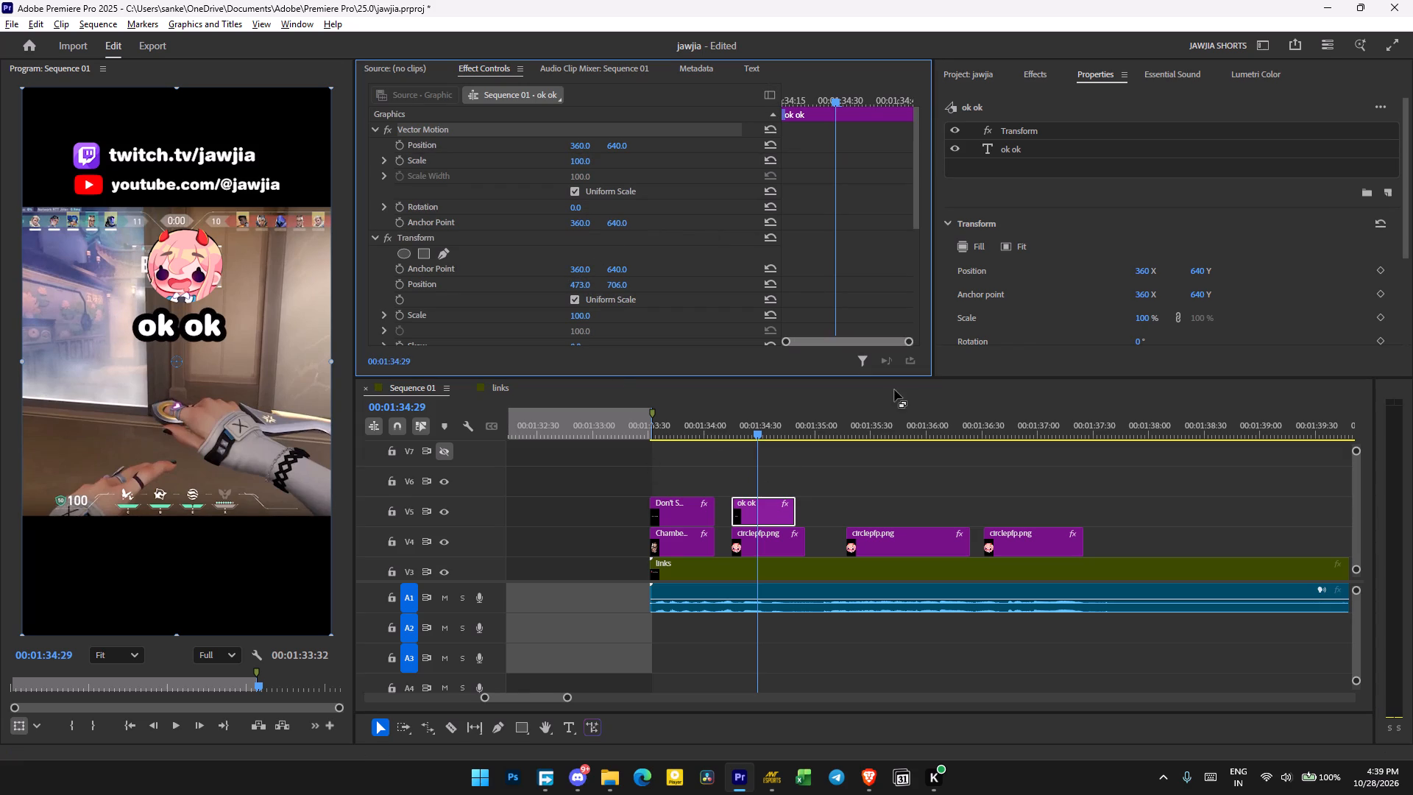
Close the Audio Clip Mixer and Metadata panels.
click(619, 61)
right_click(619, 61)
click(663, 74)
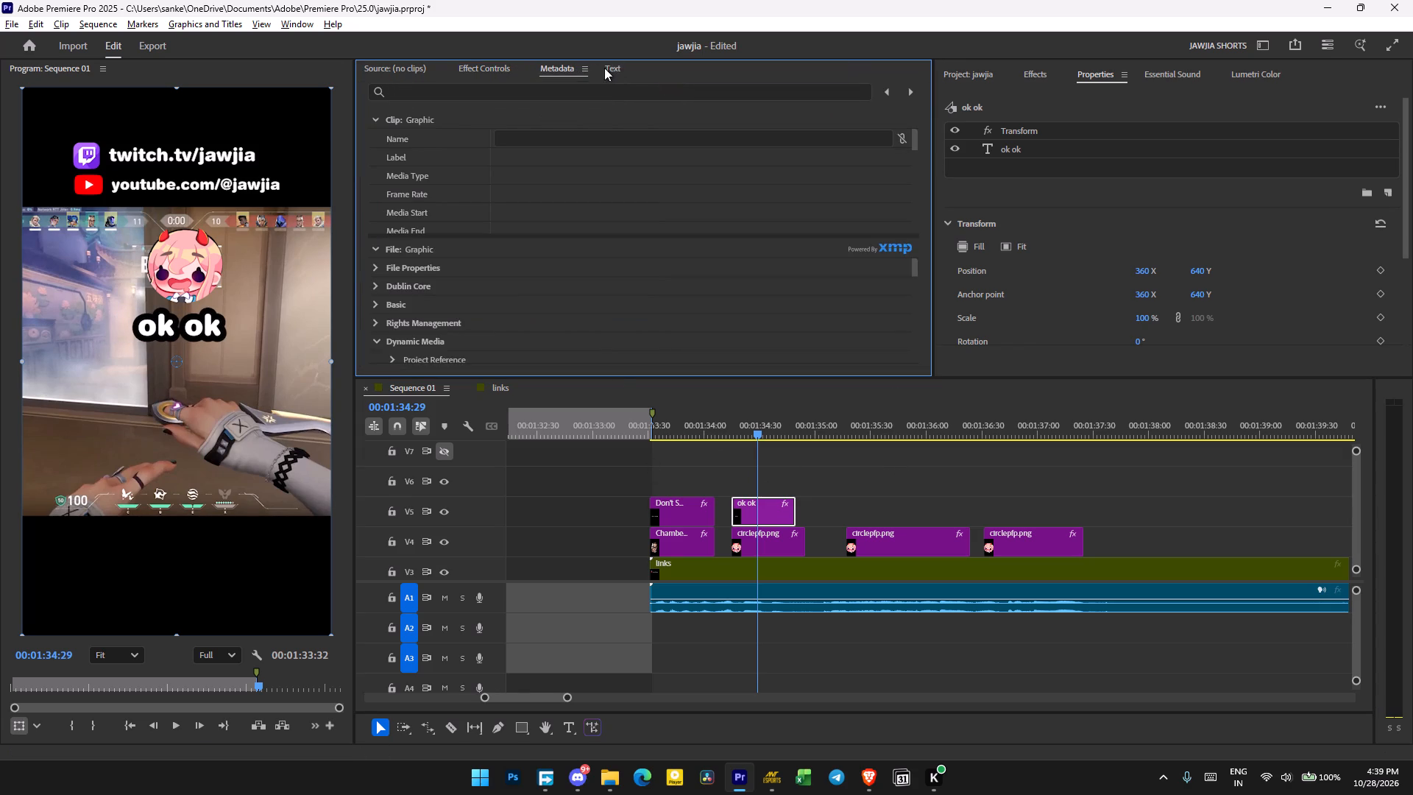
right_click(578, 66)
click(589, 70)
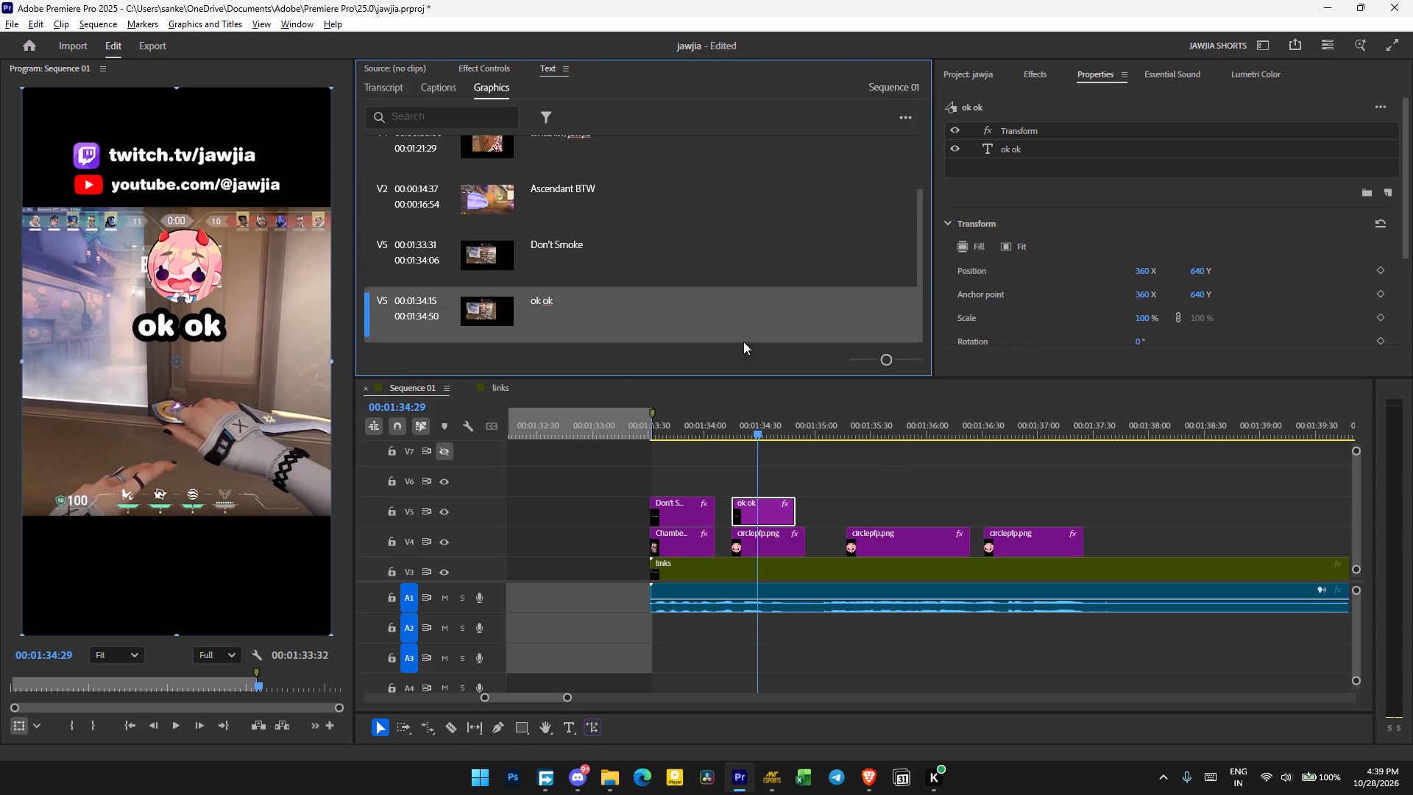
Duplicate the "ok ok" caption and align the copy on V5 with the start of the second circlepfp.png clip at 00:01:35:17.
key(space)
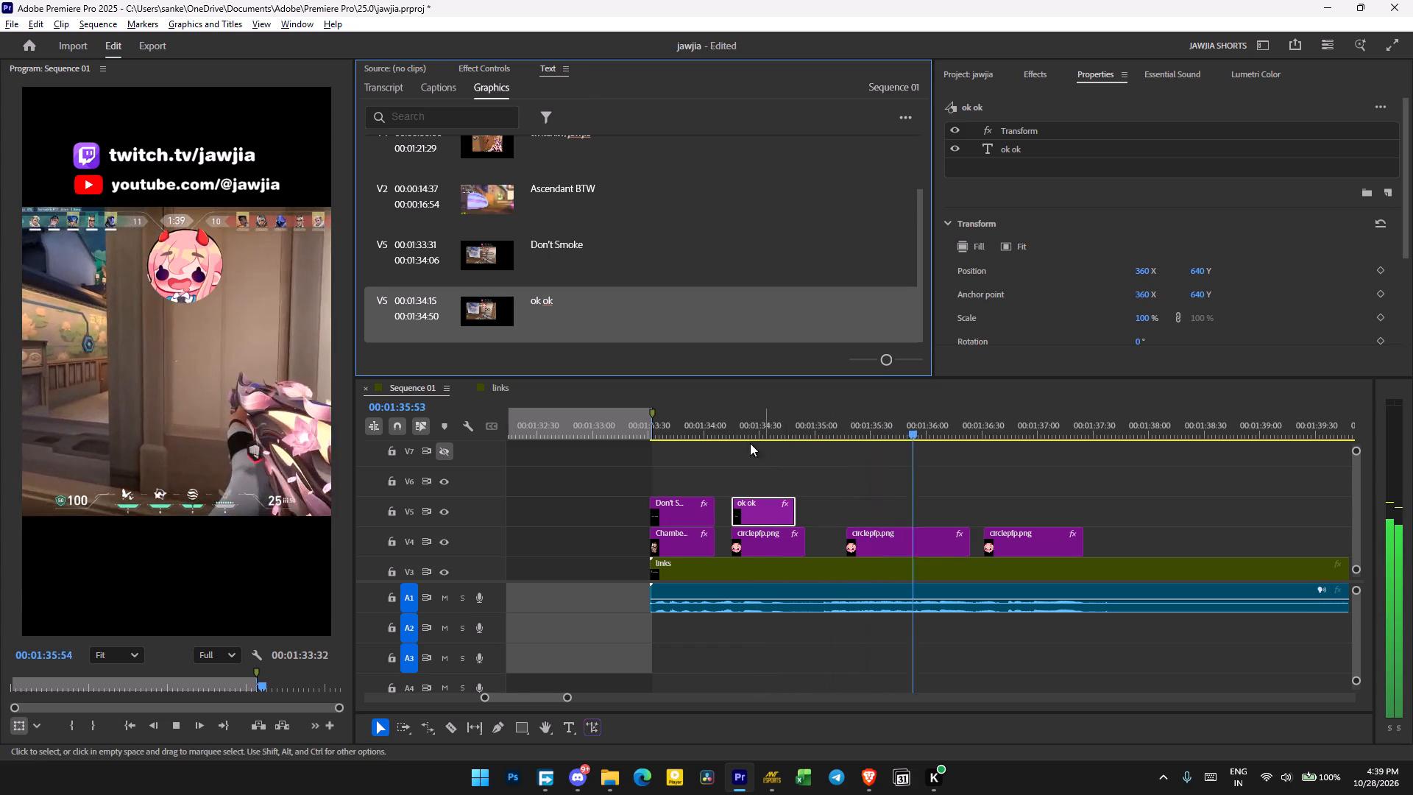
click(743, 439)
click(723, 426)
key(space)
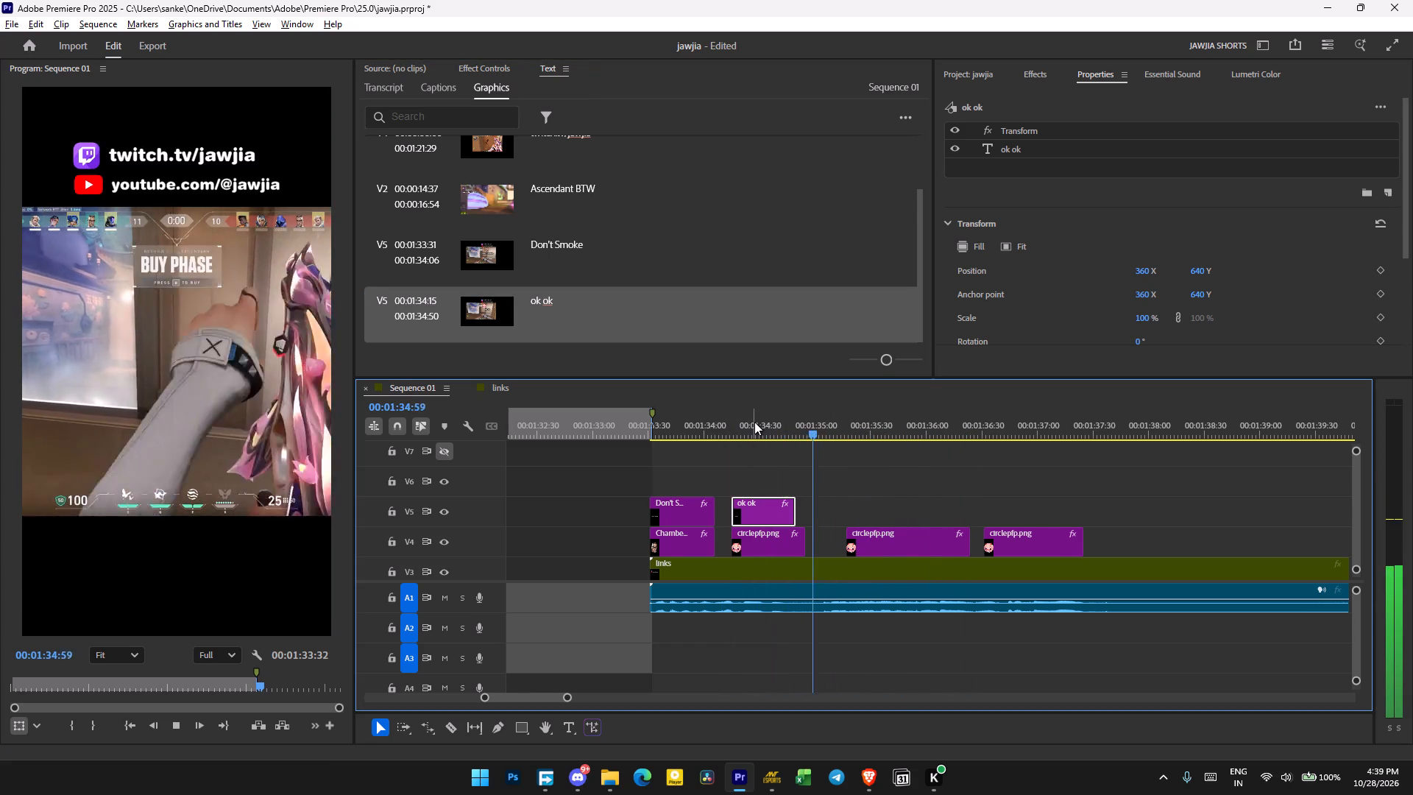
key(space)
click(762, 519)
key(ctrl+c)
key(ctrl+v)
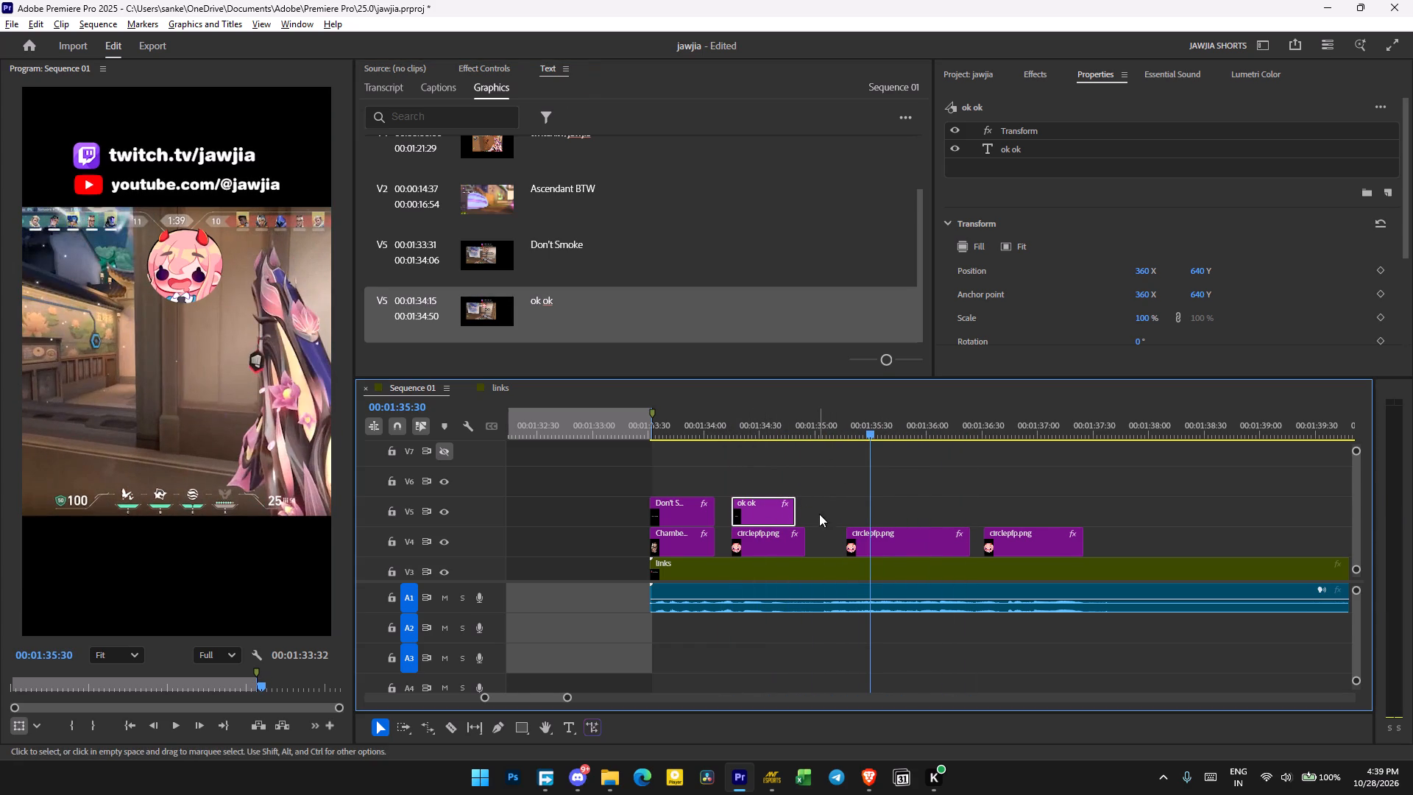
drag(893, 505, 874, 505)
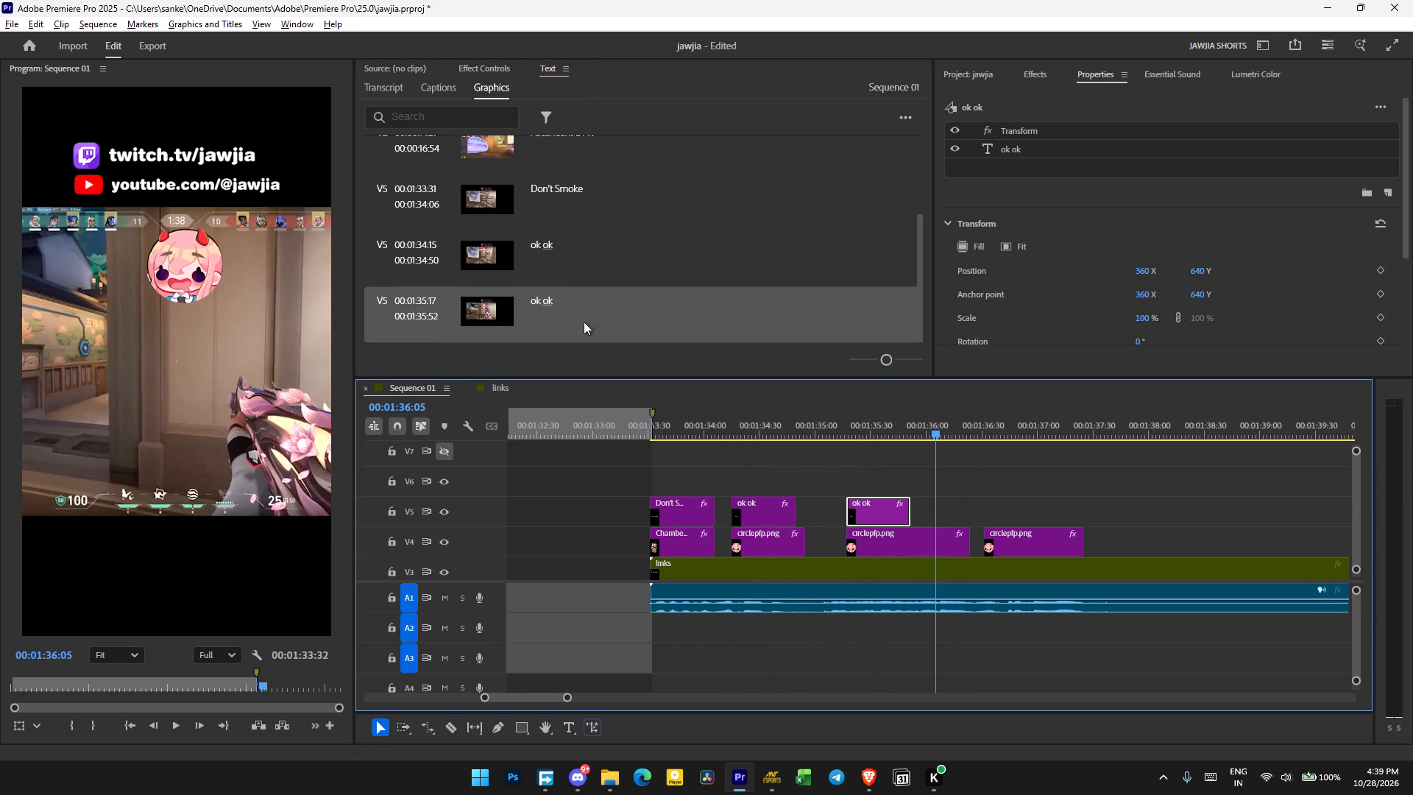
Open the second "ok ok" caption's text for editing and replay the dialogue around it to work out its wording.
click(819, 428)
key(space)
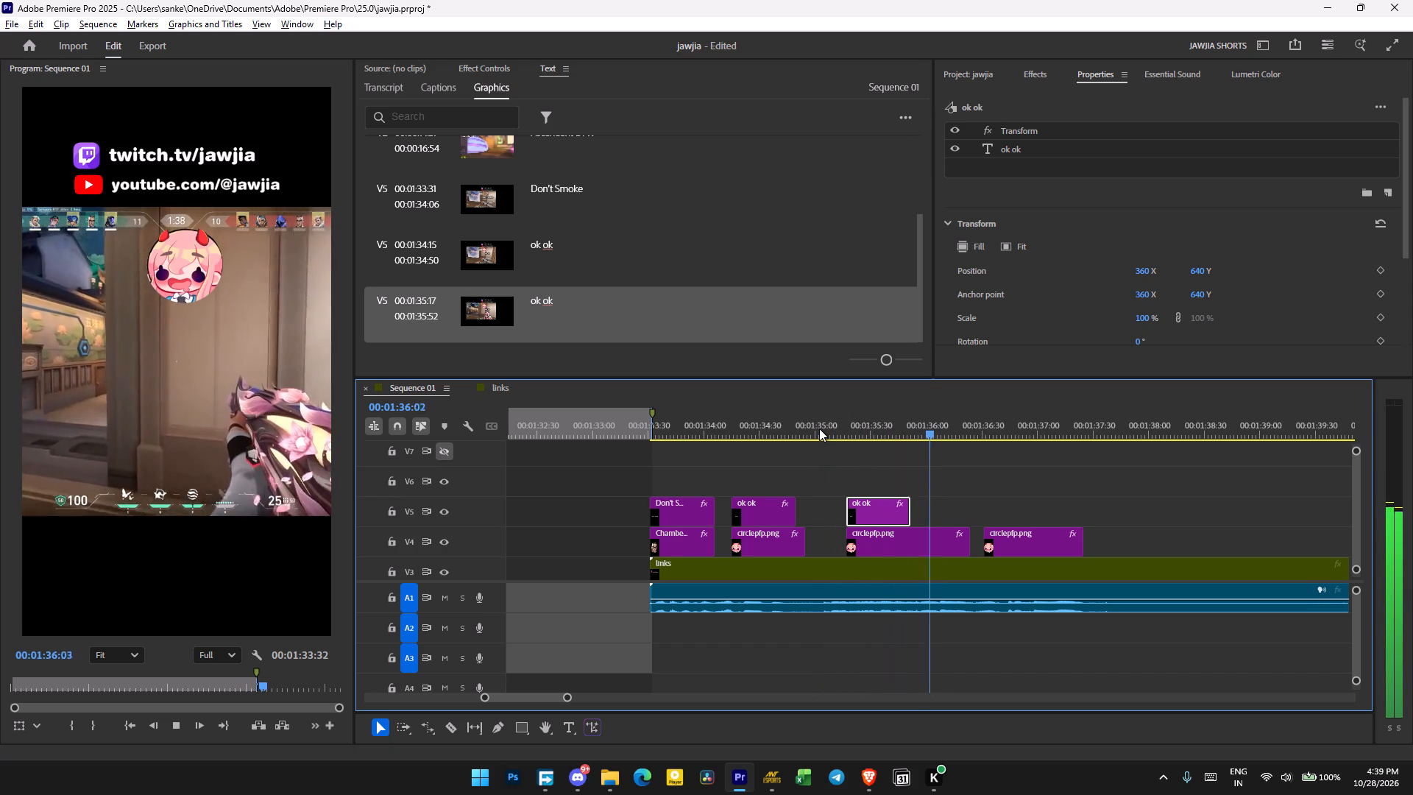
key(space)
double_click(580, 303)
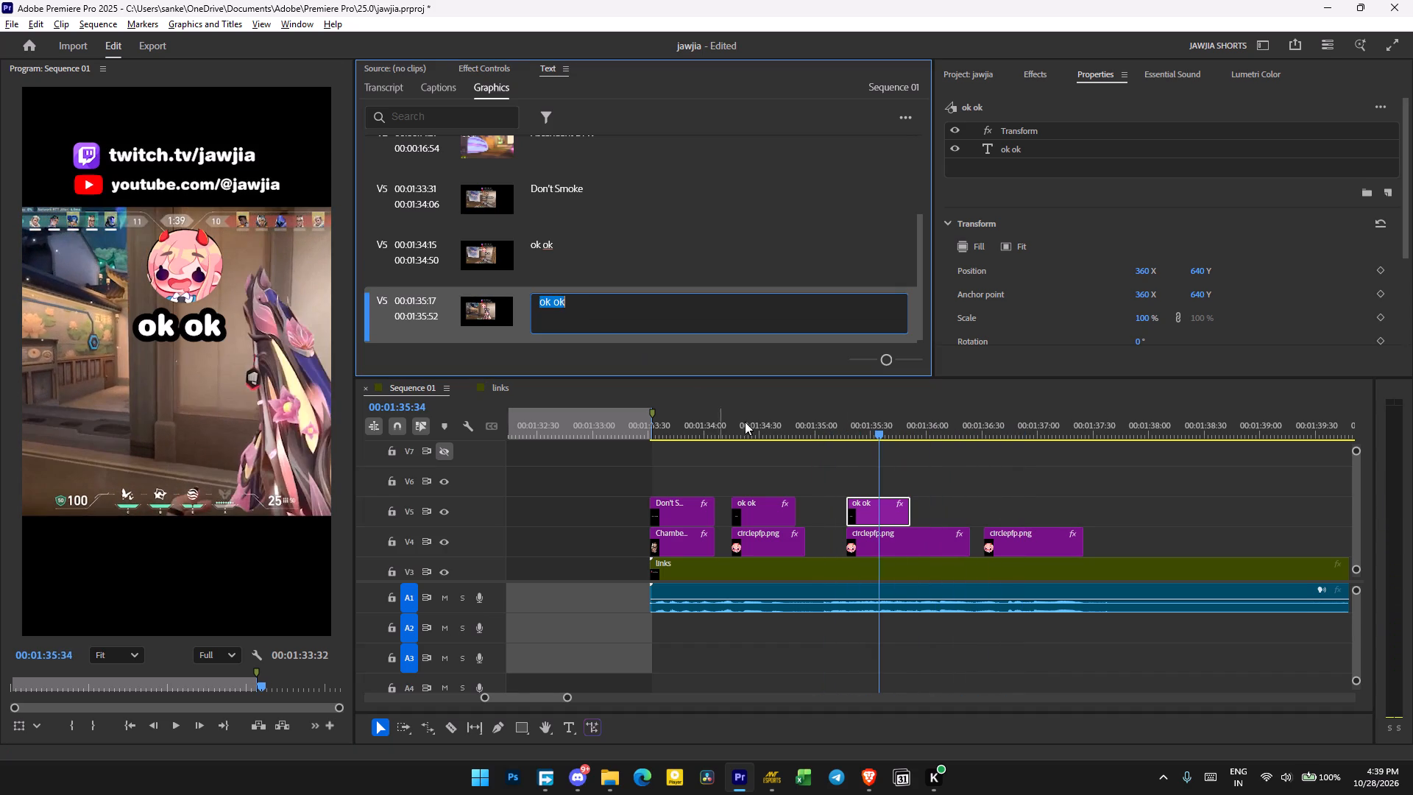
click(832, 434)
key(space)
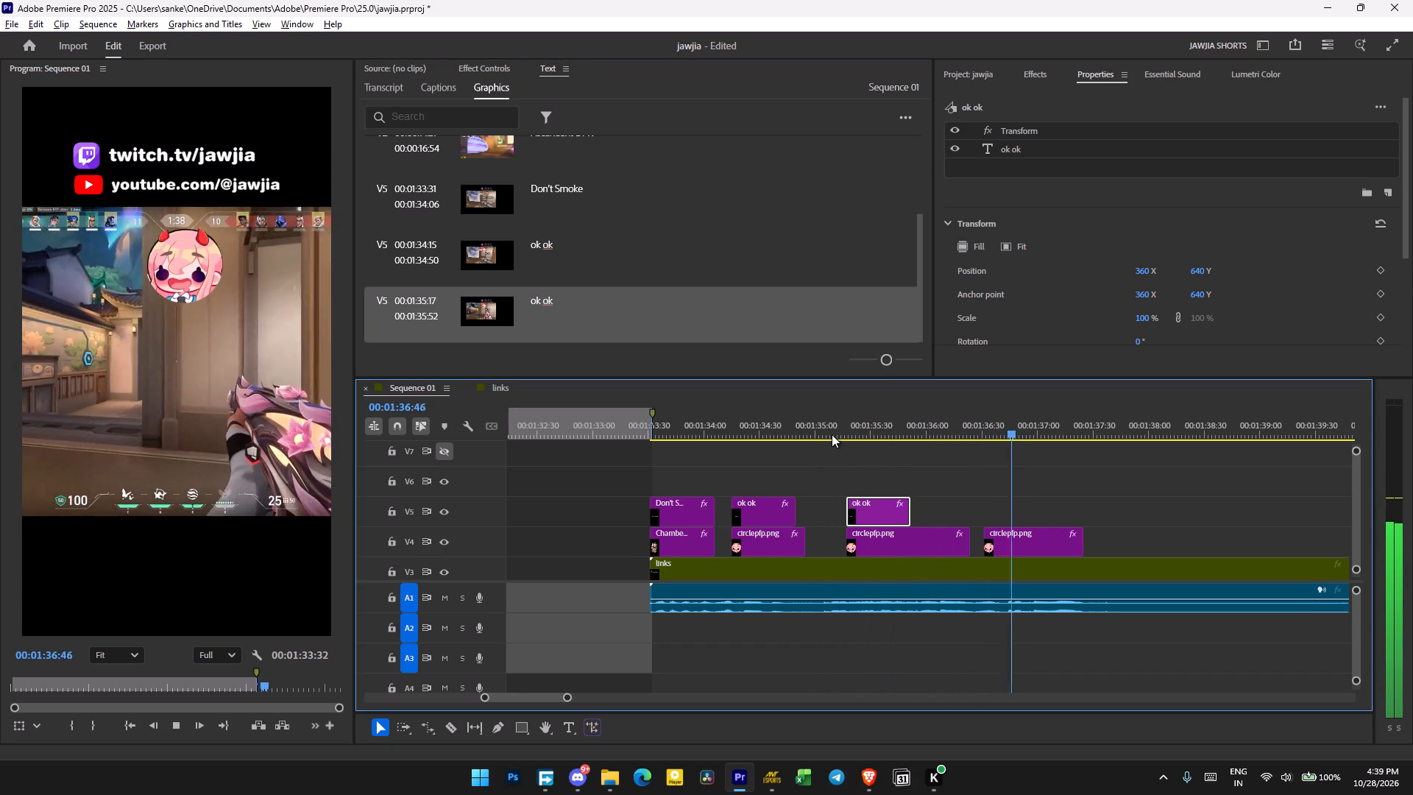
key(space)
click(832, 434)
key(space)
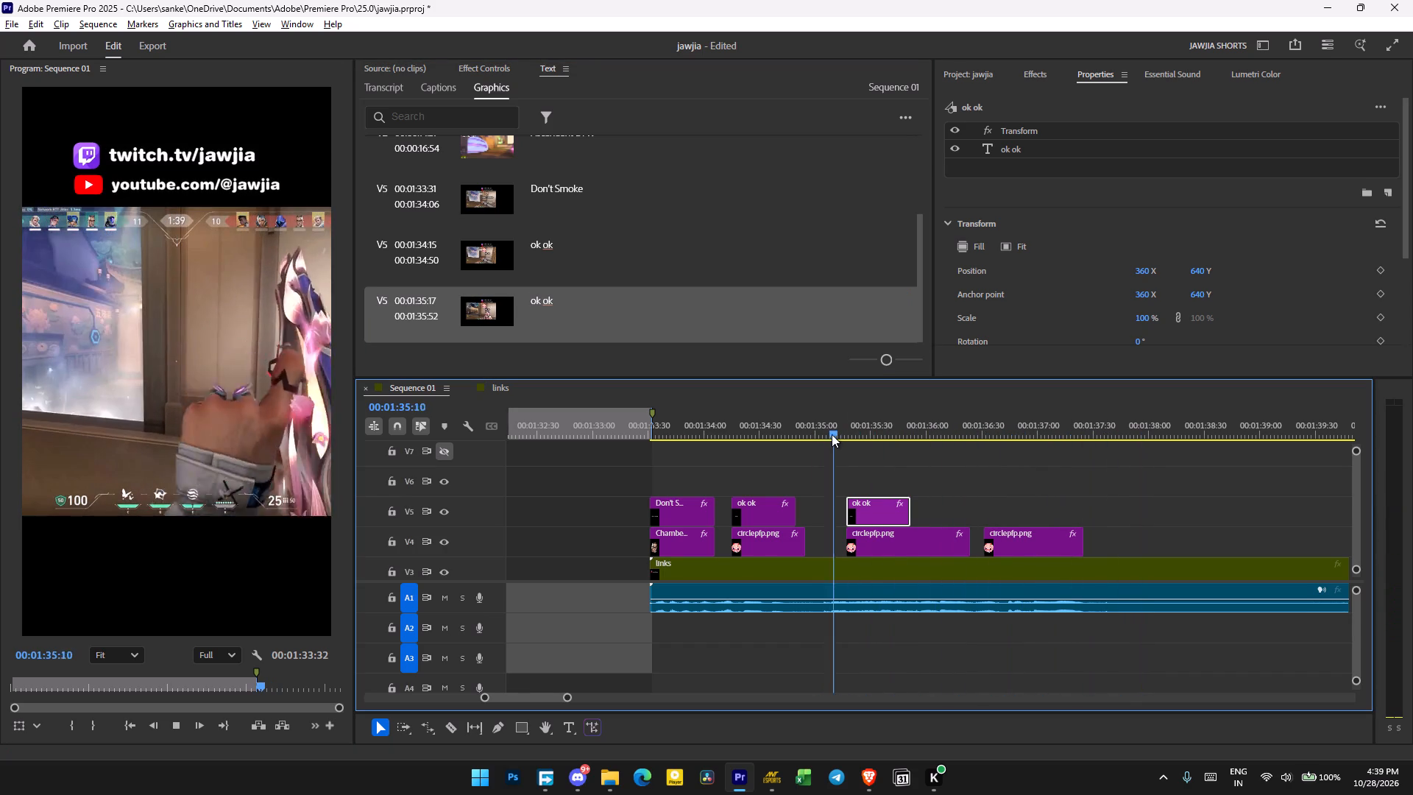
click(845, 431)
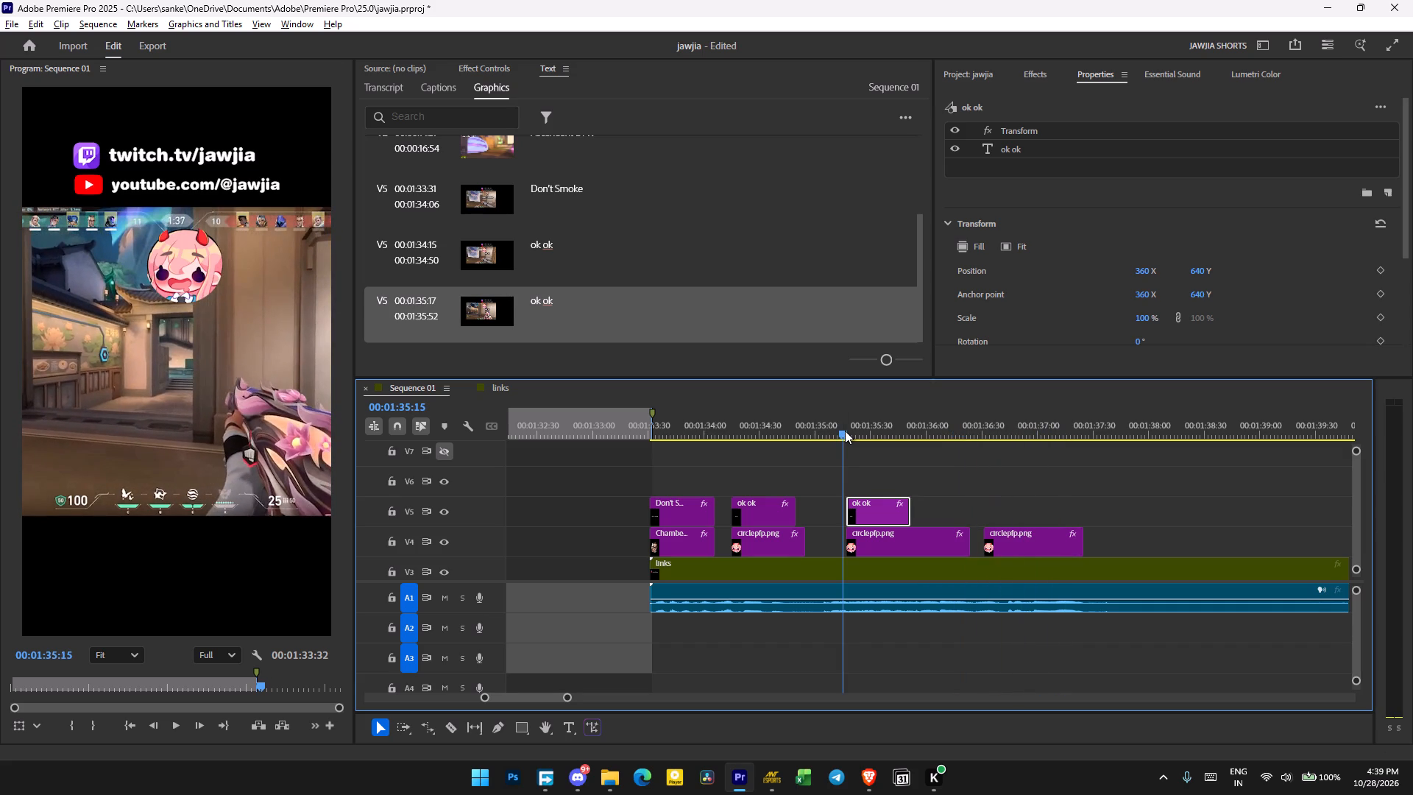
key(space)
click(845, 431)
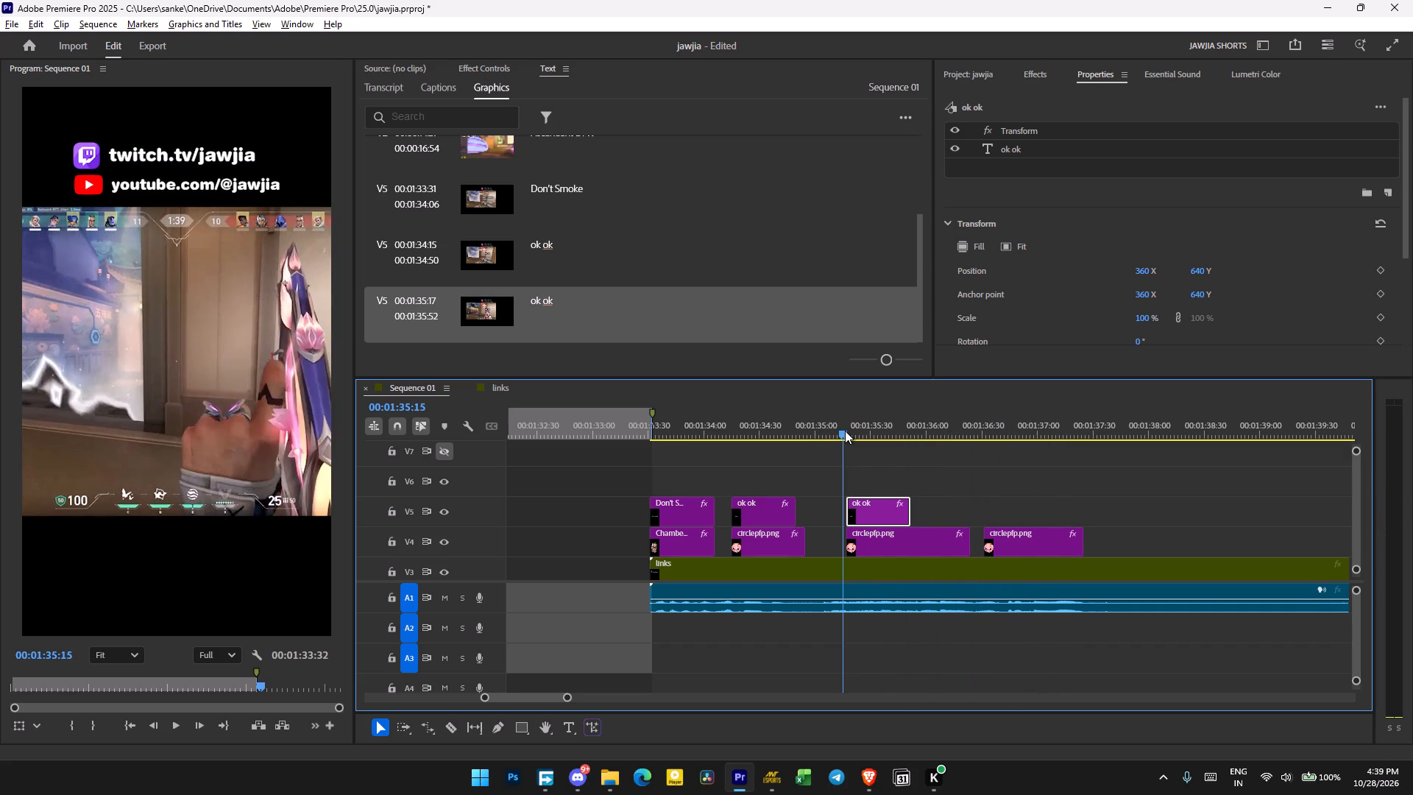
click(796, 420)
key(space)
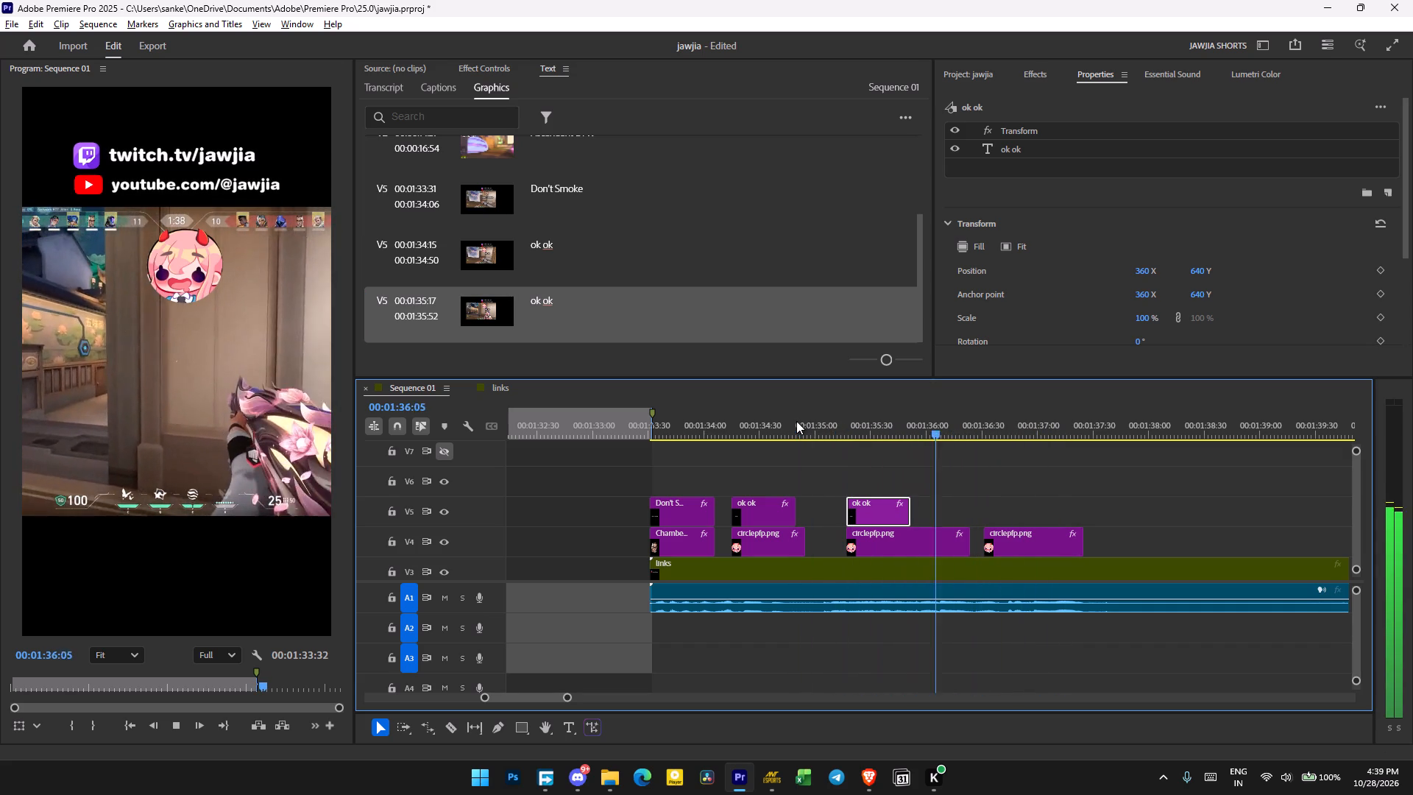
click(796, 421)
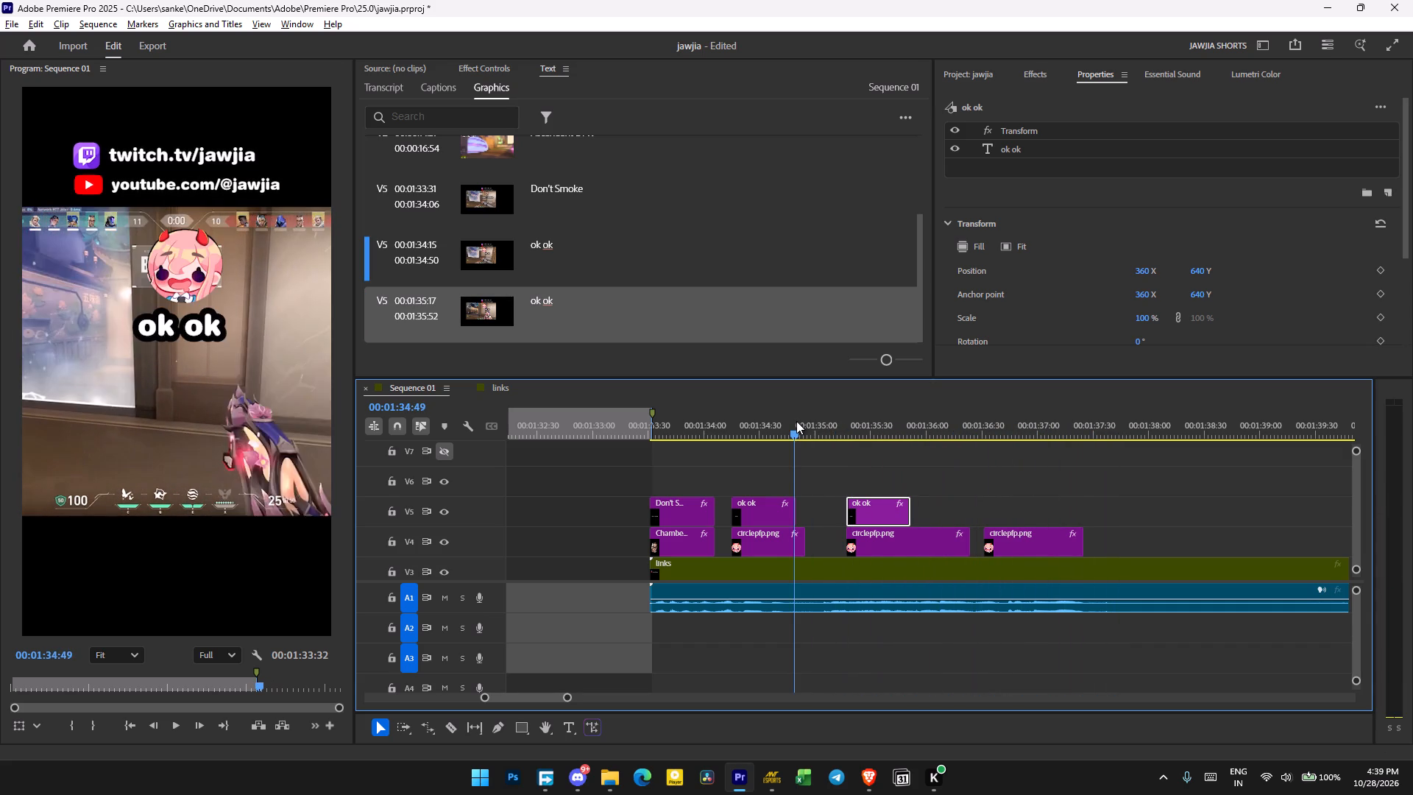
key(space)
key(space)
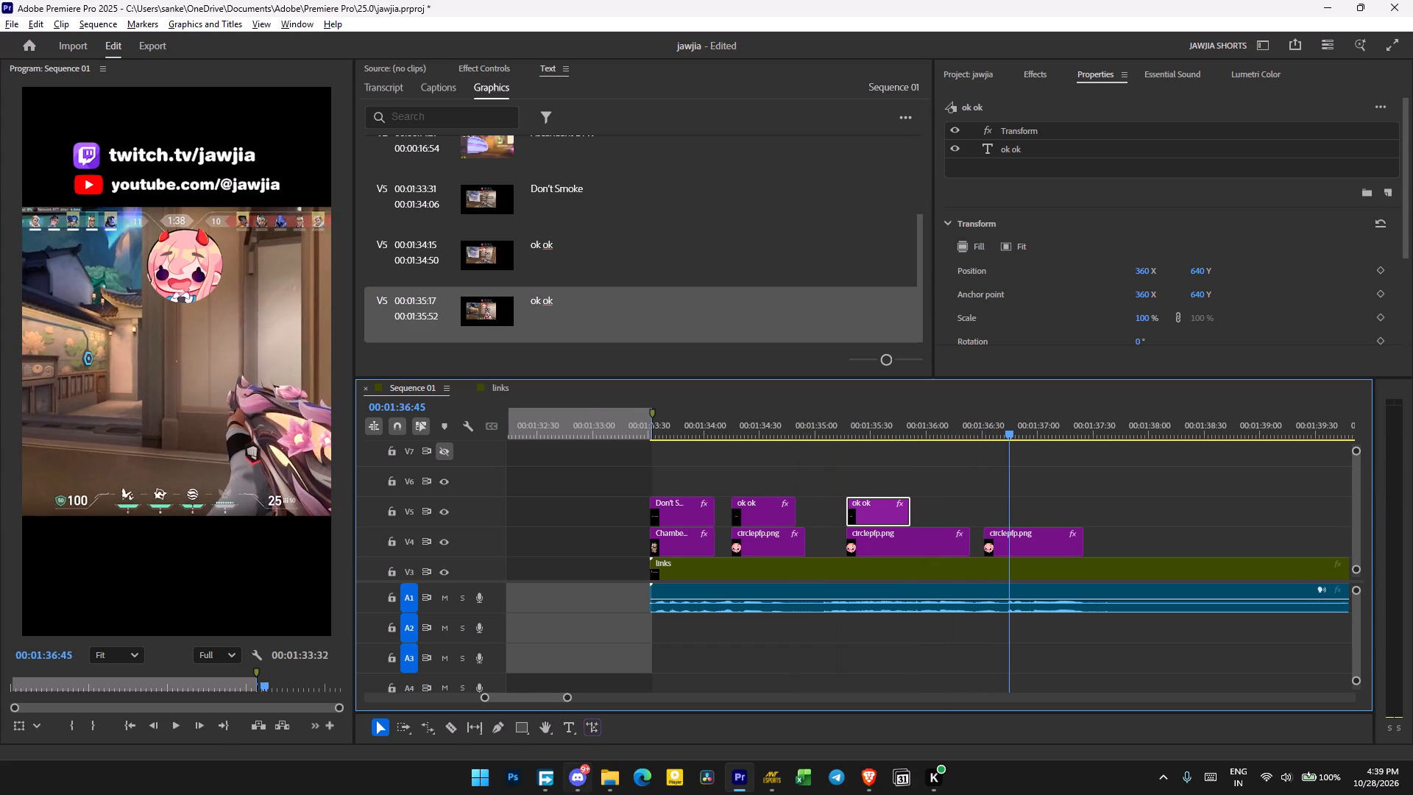
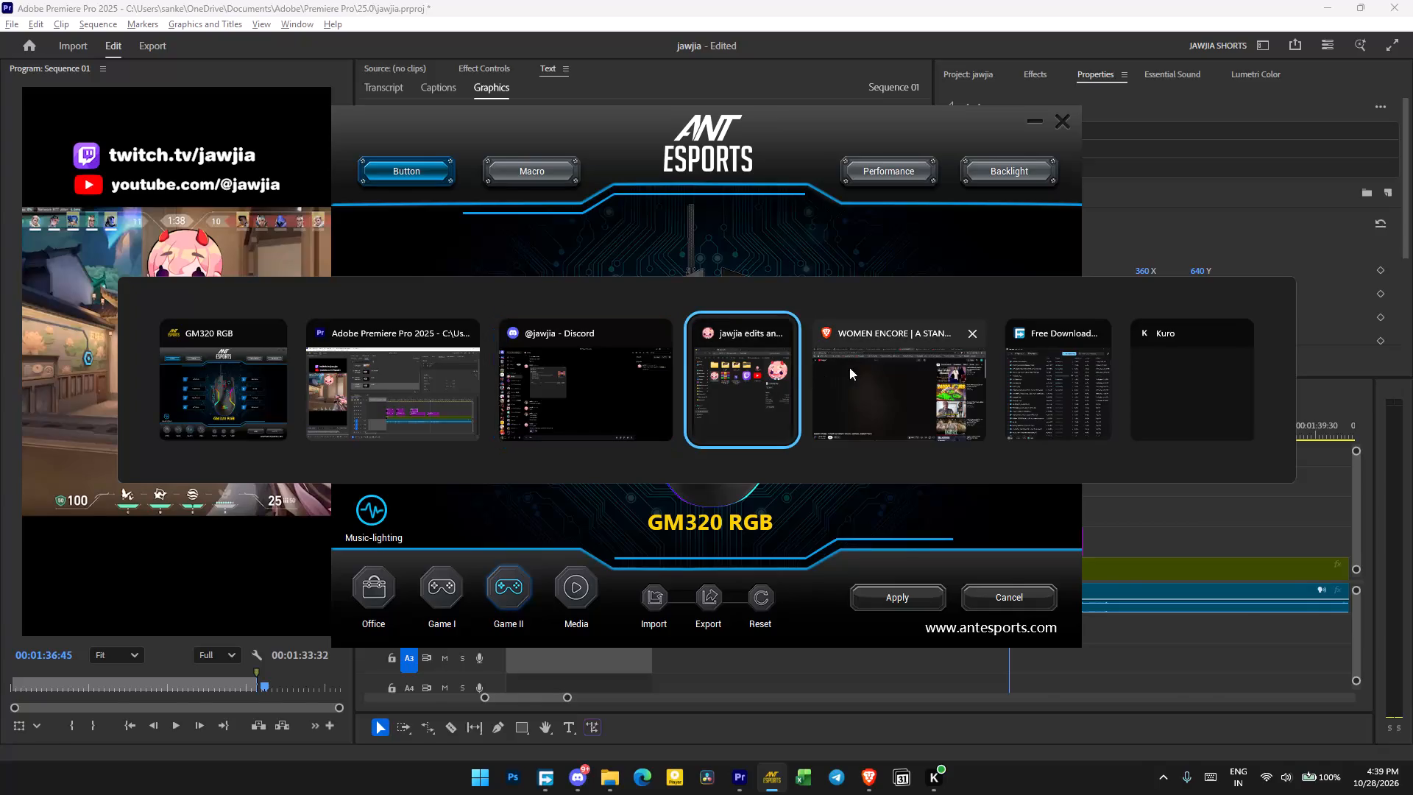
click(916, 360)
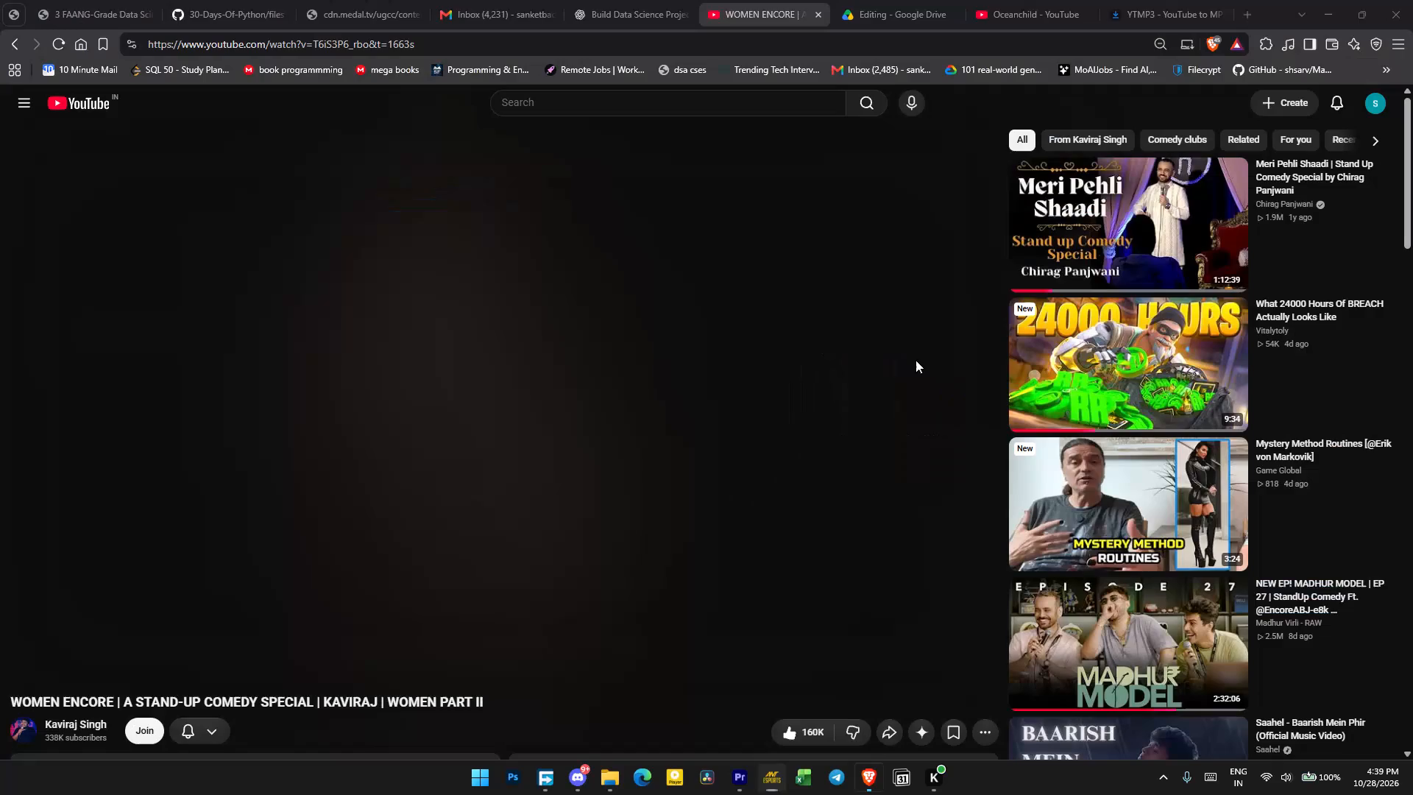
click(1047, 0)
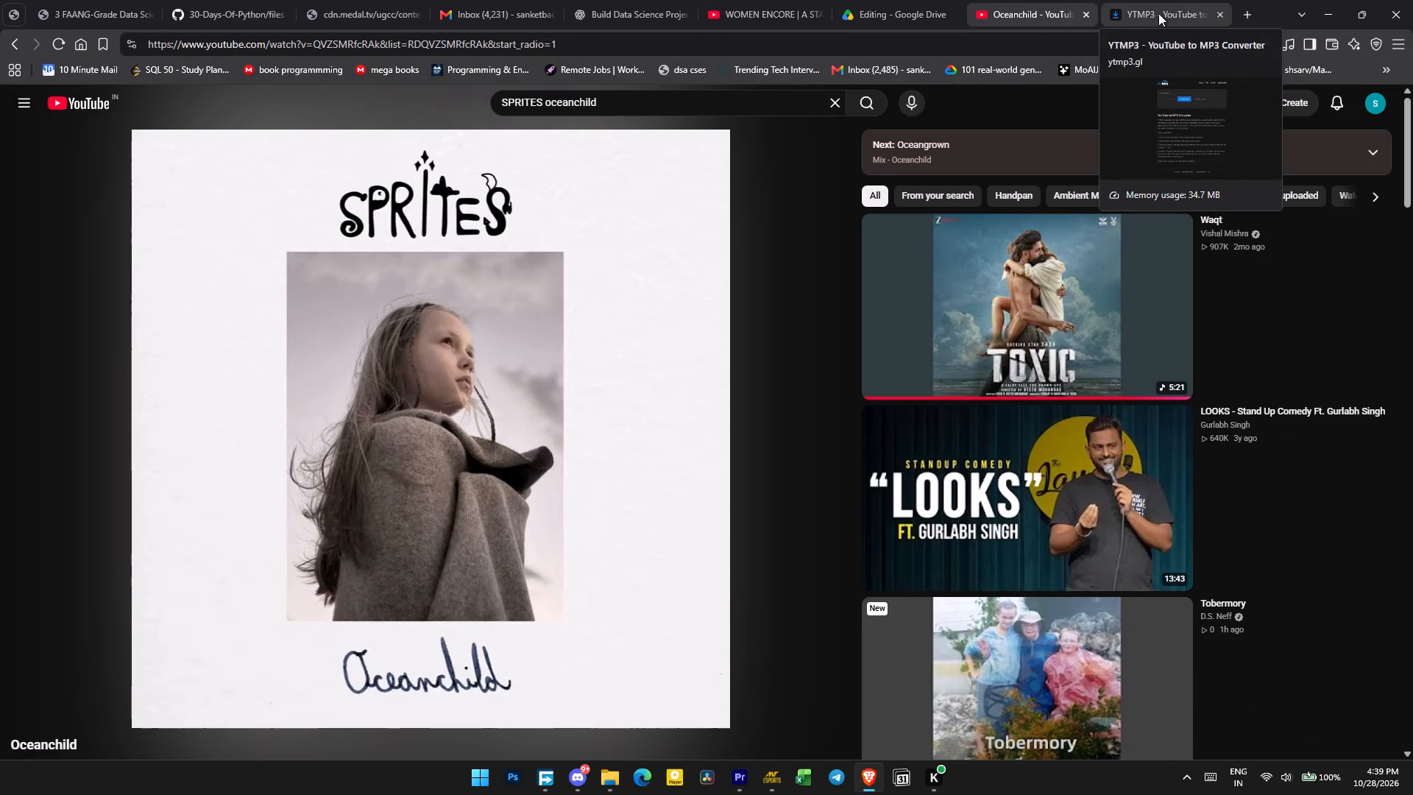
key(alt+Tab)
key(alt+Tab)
Replay the second icon's dialogue, paste an "ok ok" caption copy over the third circlepfp.png clip at 00:01:36:41, and open its text.
click(960, 415)
click(882, 424)
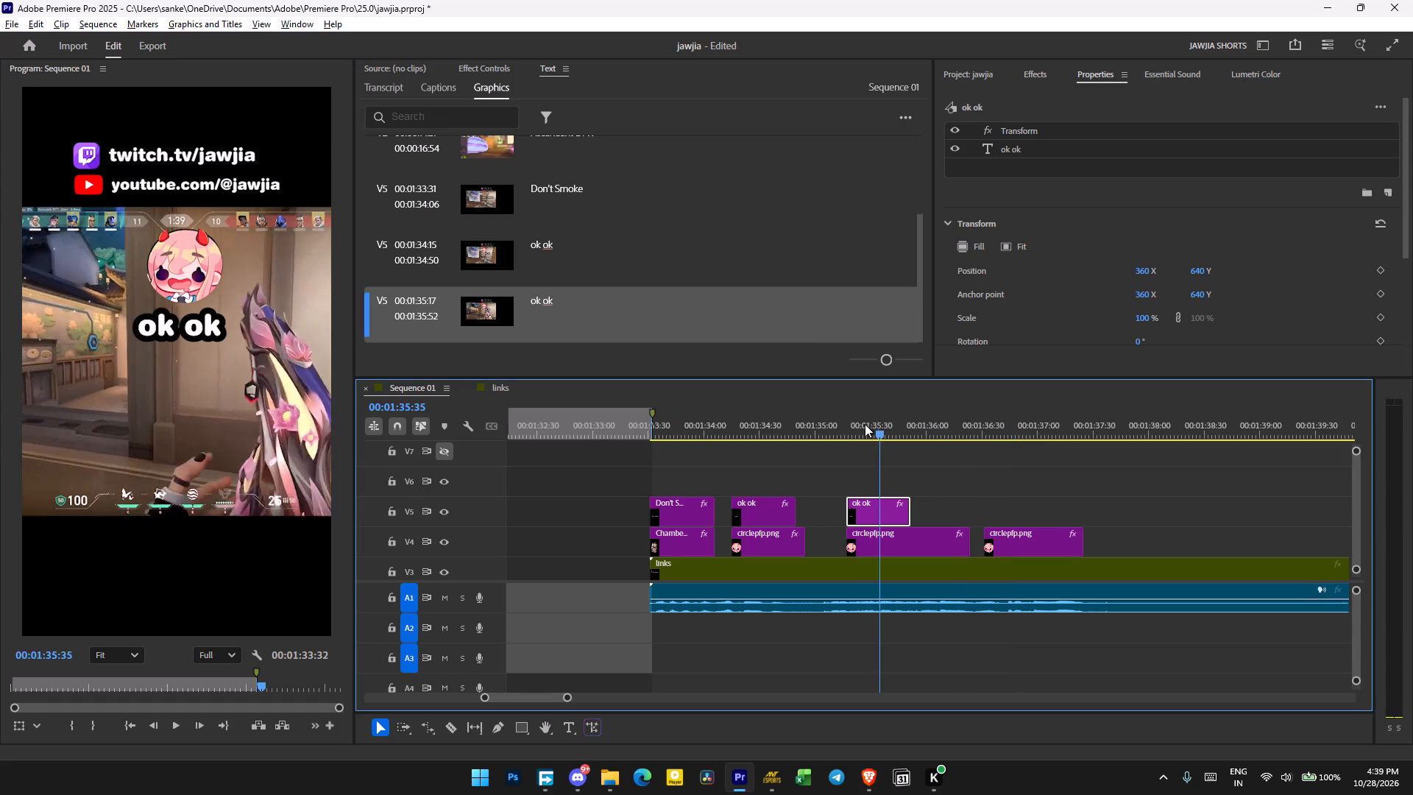
click(860, 424)
click(849, 426)
key(space)
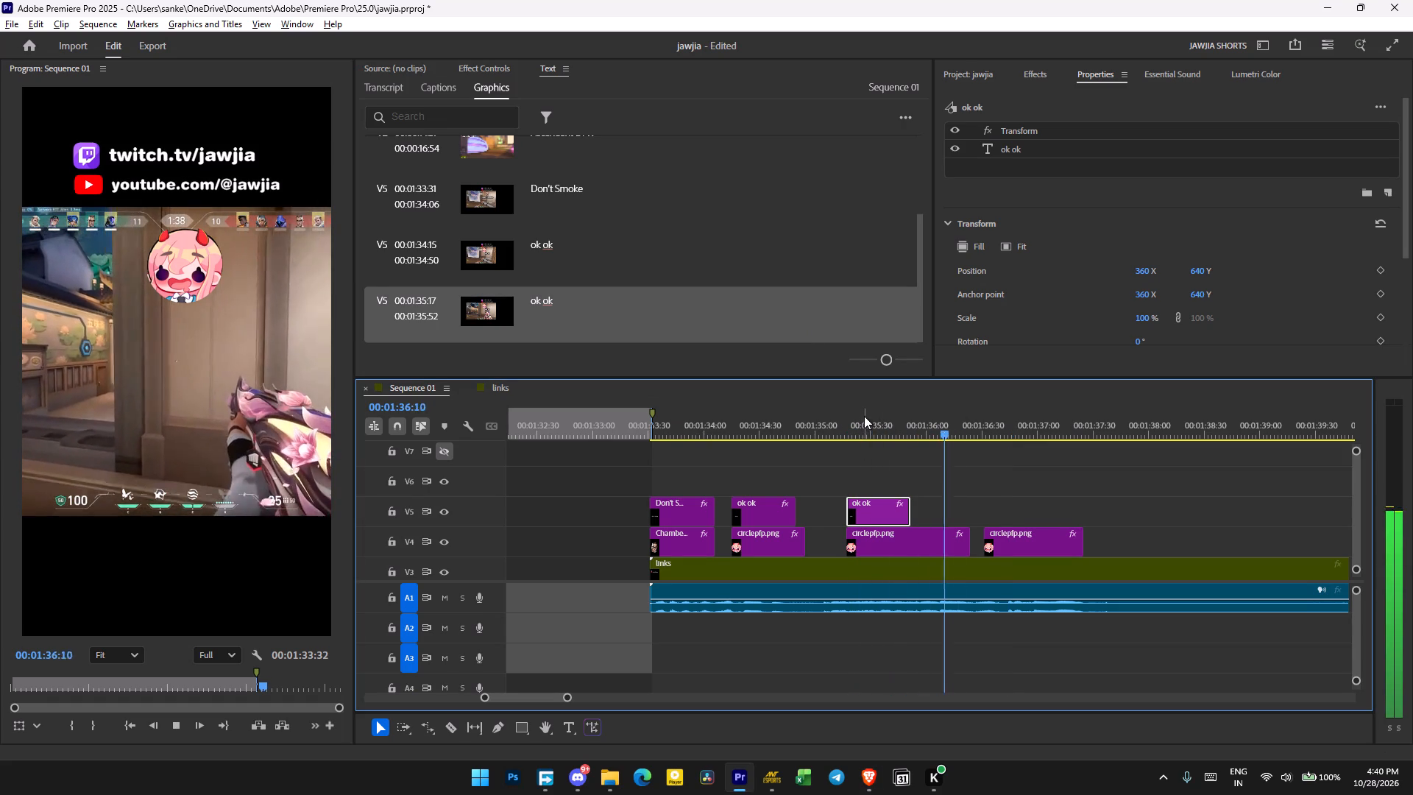
key(space)
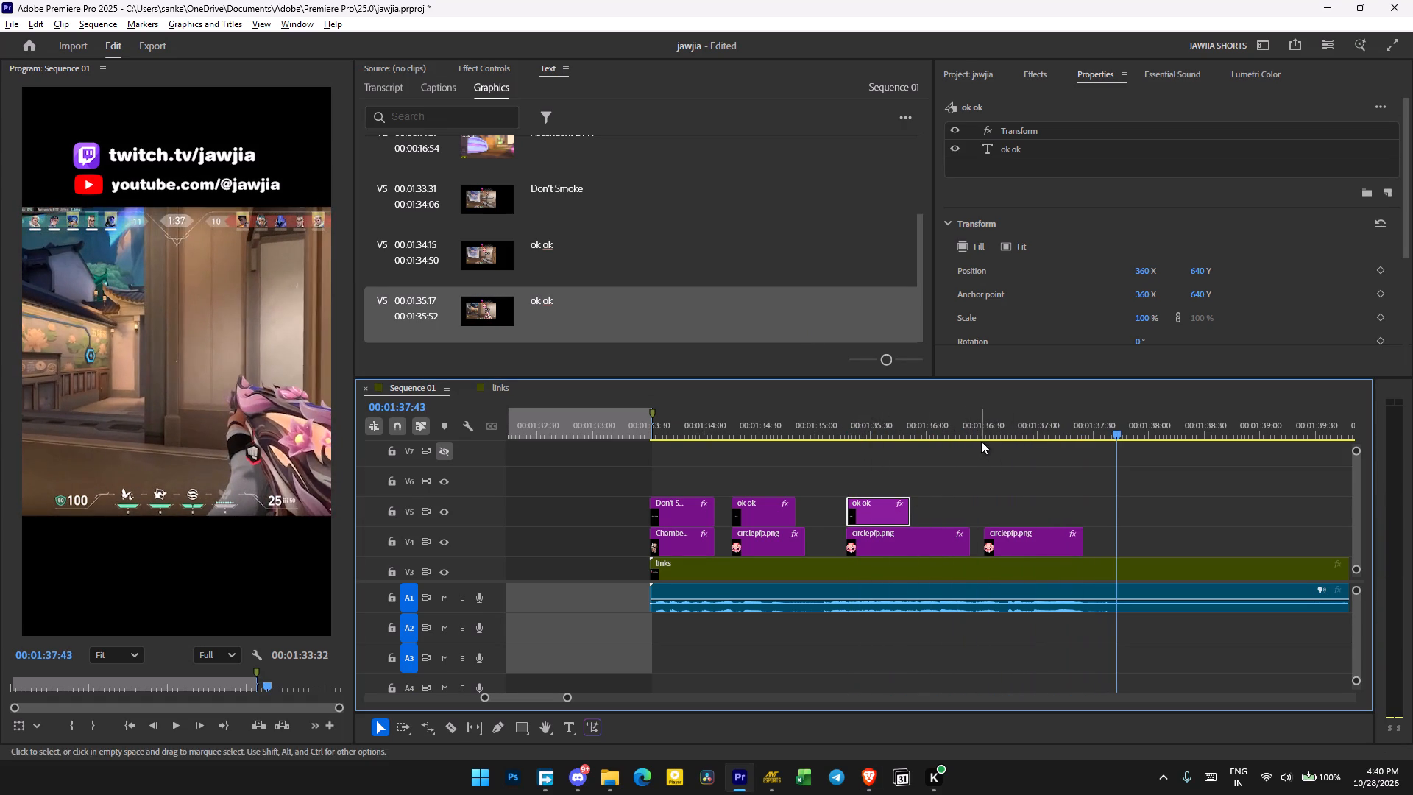
click(1004, 433)
click(887, 507)
key(ctrl+c)
key(ctrl+v)
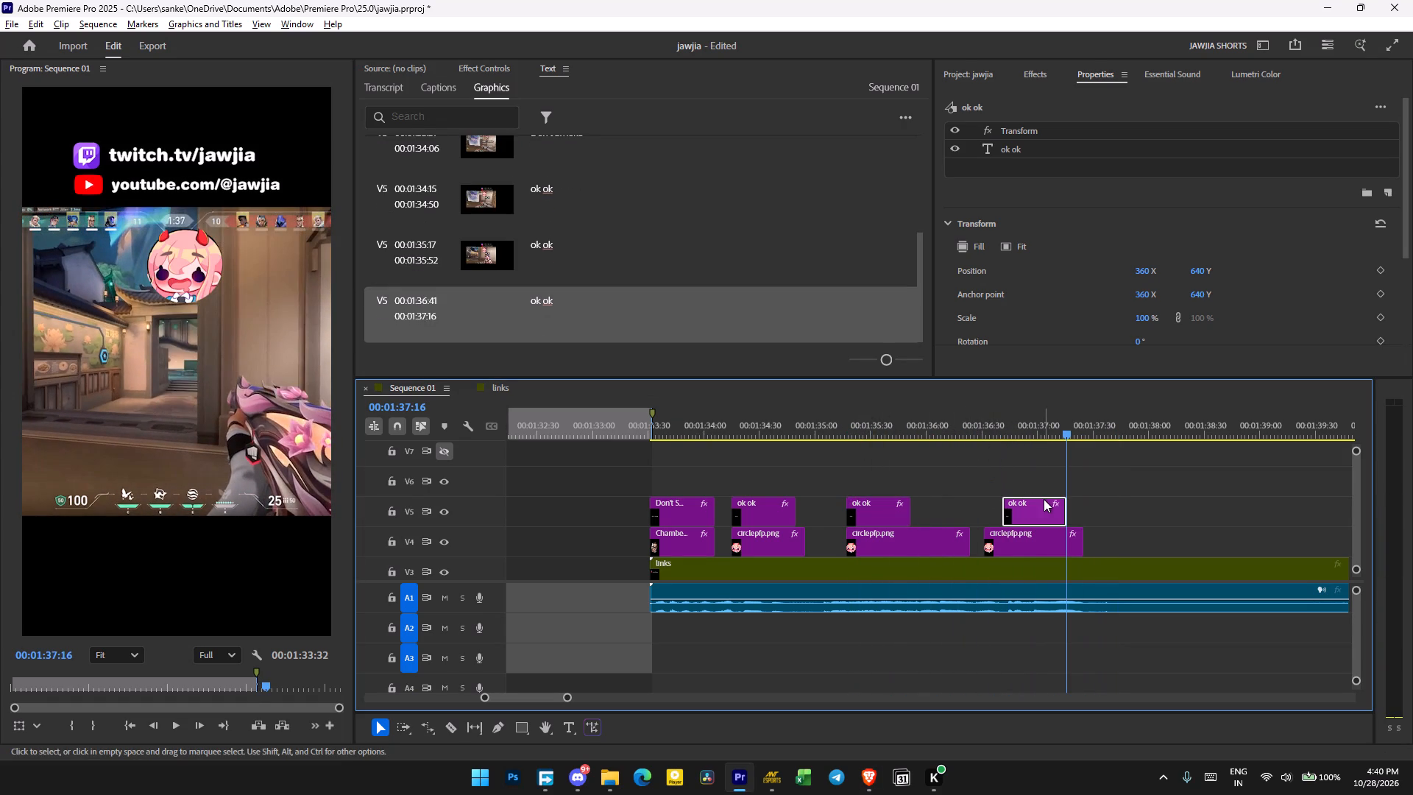
click(1044, 499)
double_click(621, 311)
double_click(559, 299)
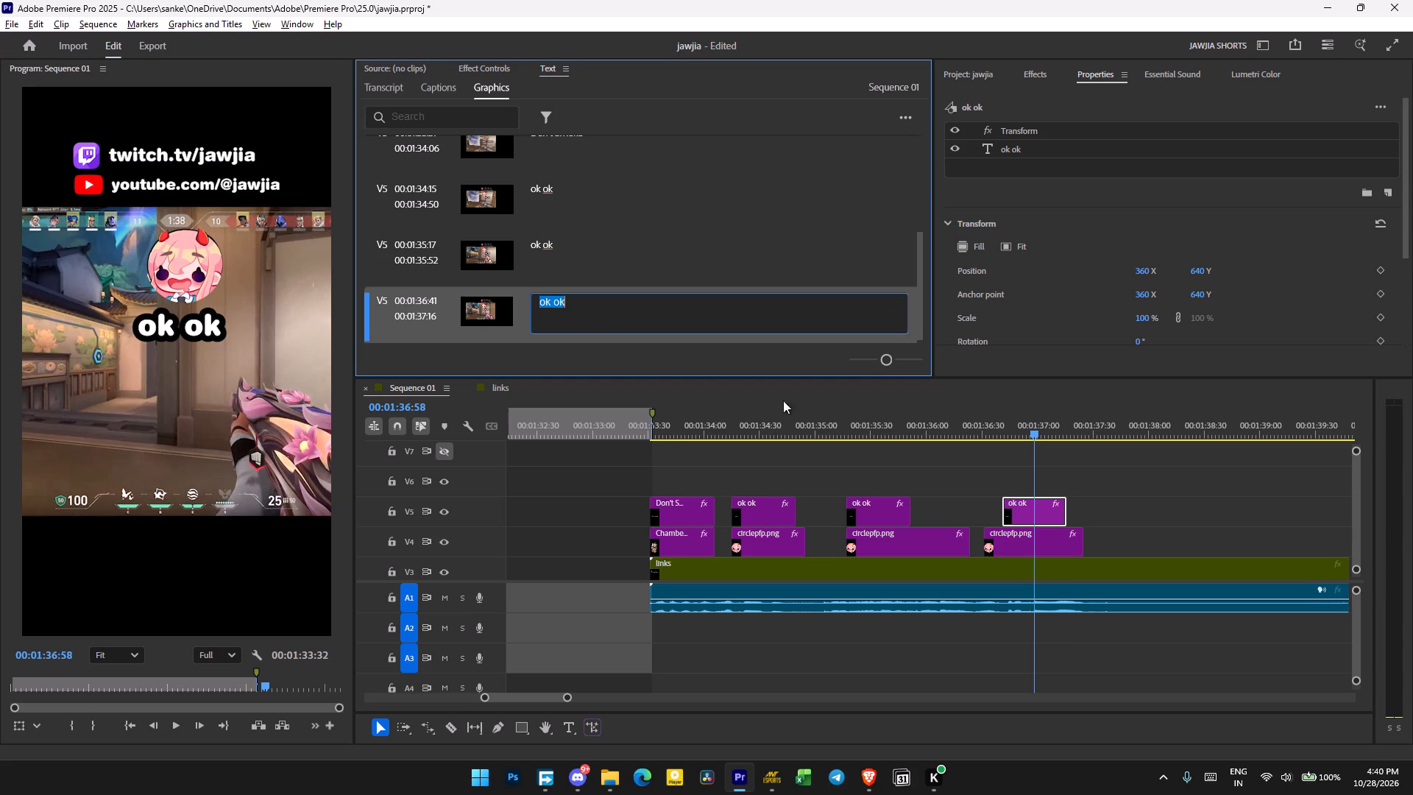
Change the text of the "ok ok" caption at 00:01:35:17 to "Bruh this chamber".
click(865, 503)
double_click(570, 244)
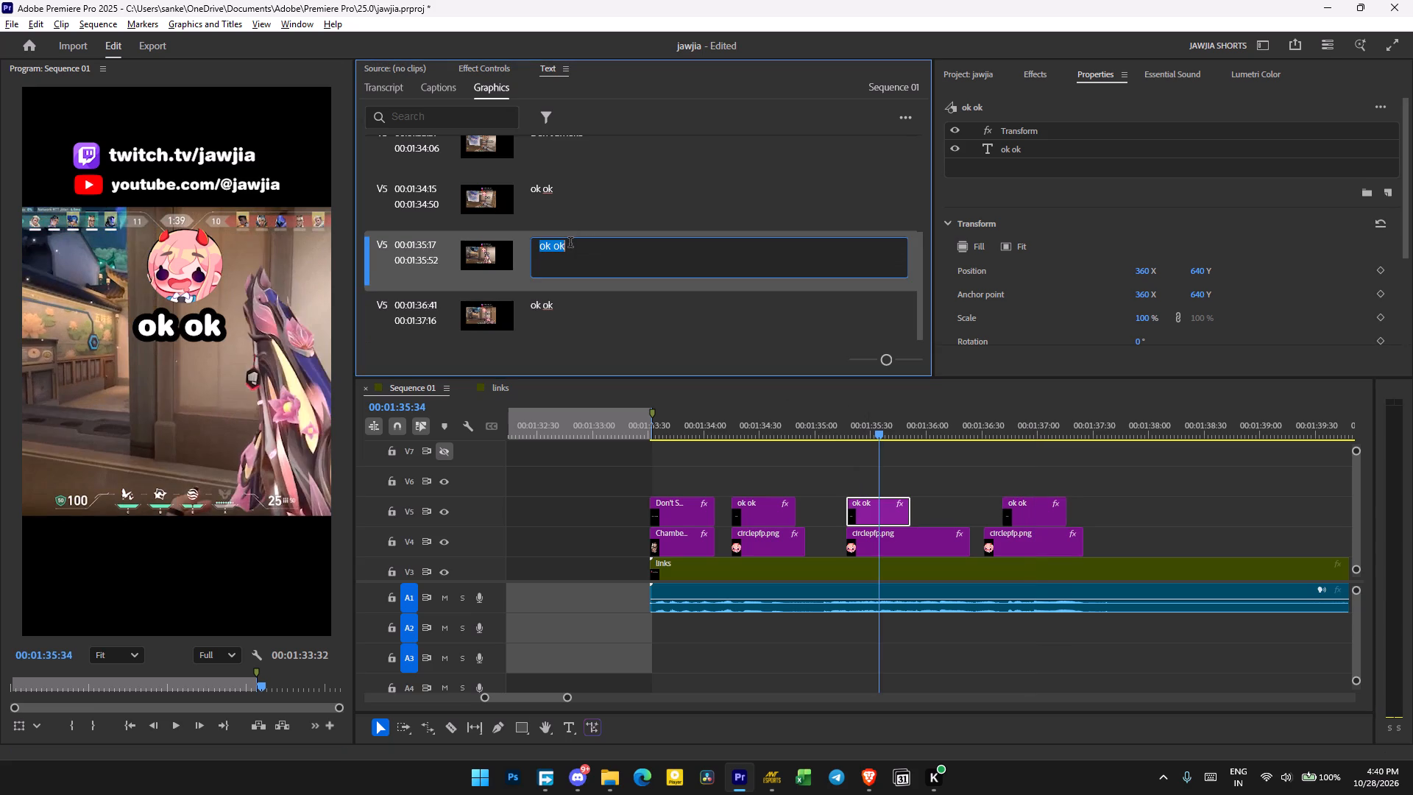
text(Bruh this chamber)
click(840, 489)
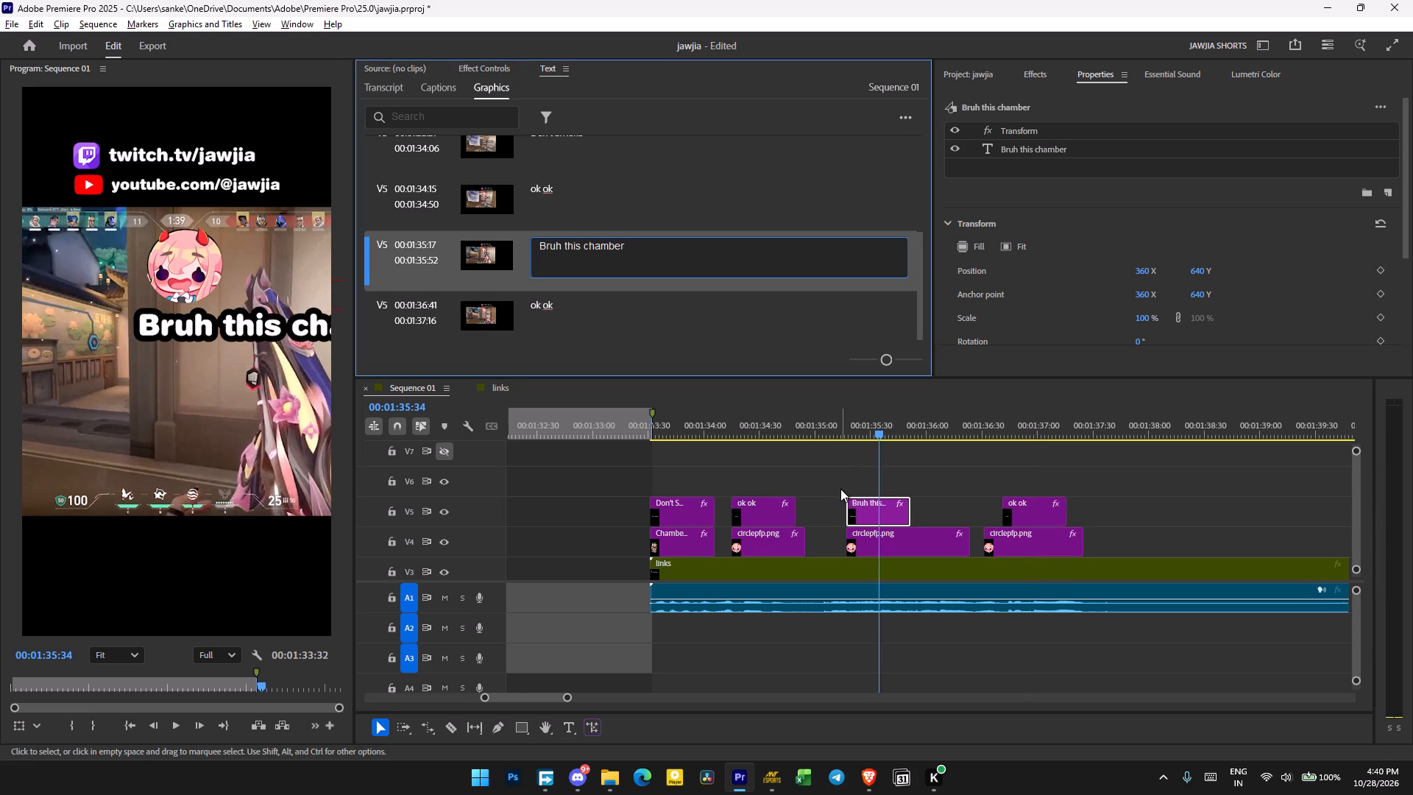
click(904, 515)
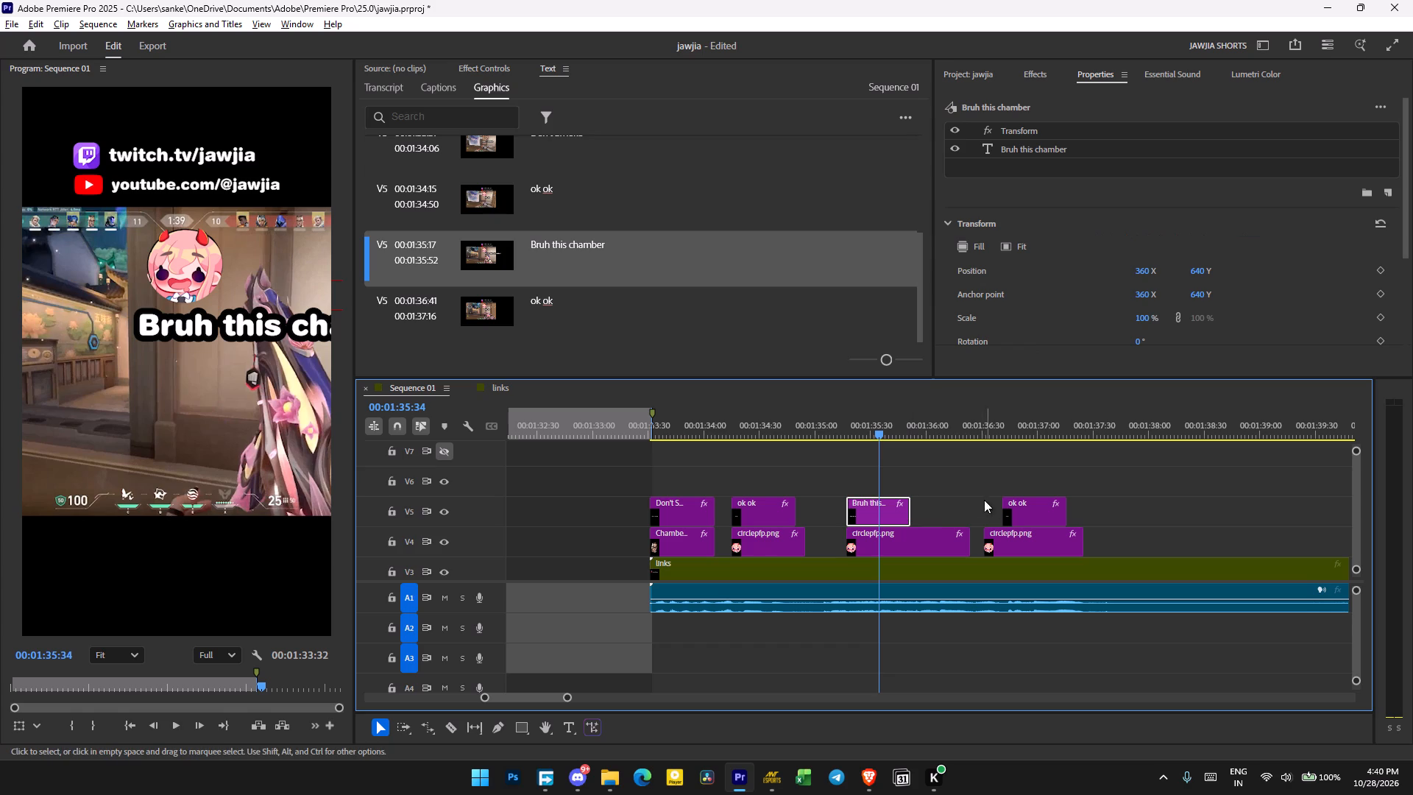
Replay the line, cut the word "chamber" so the caption reads "Bruh this", and trim its end to 00:01:35:35.
key(space)
key(space)
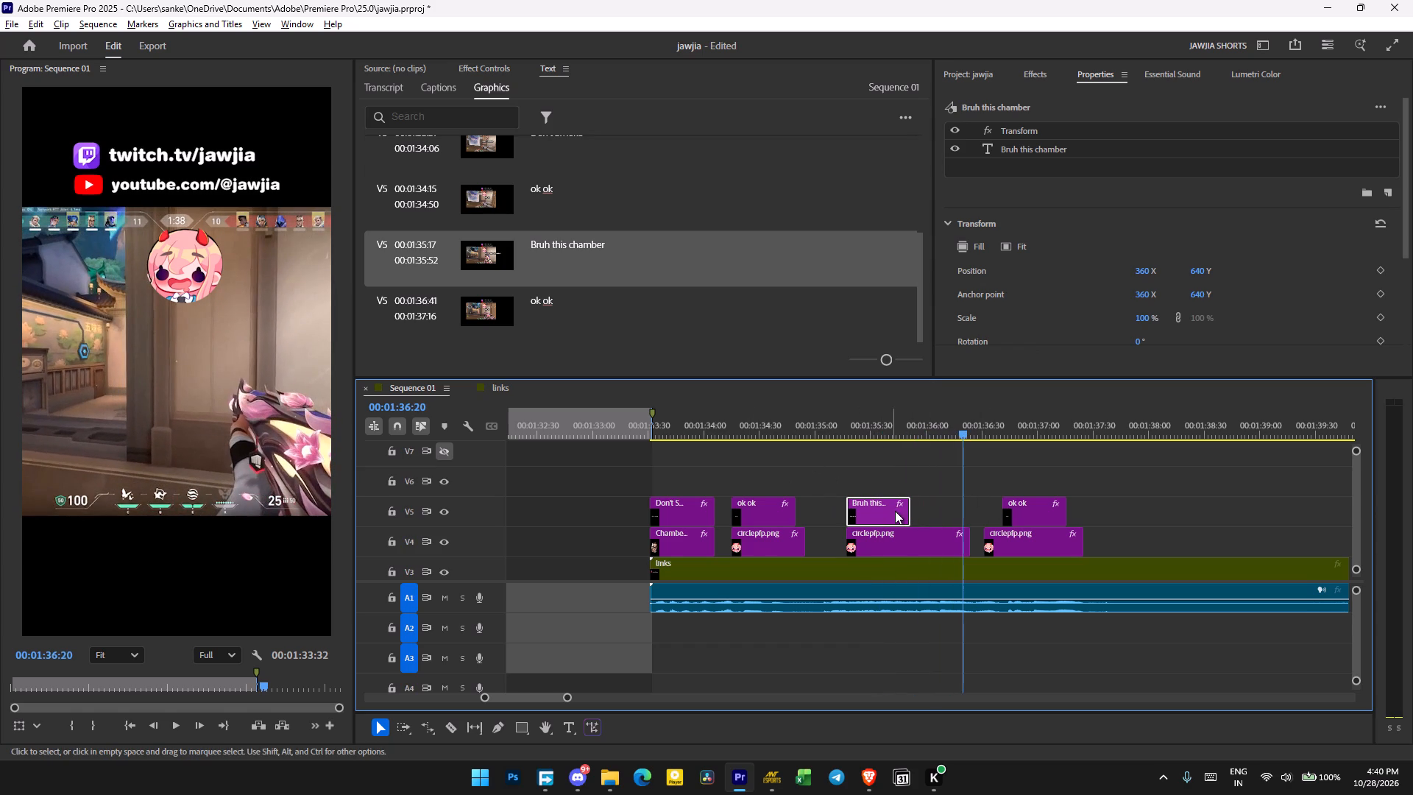
key(space)
key(space)
click(890, 515)
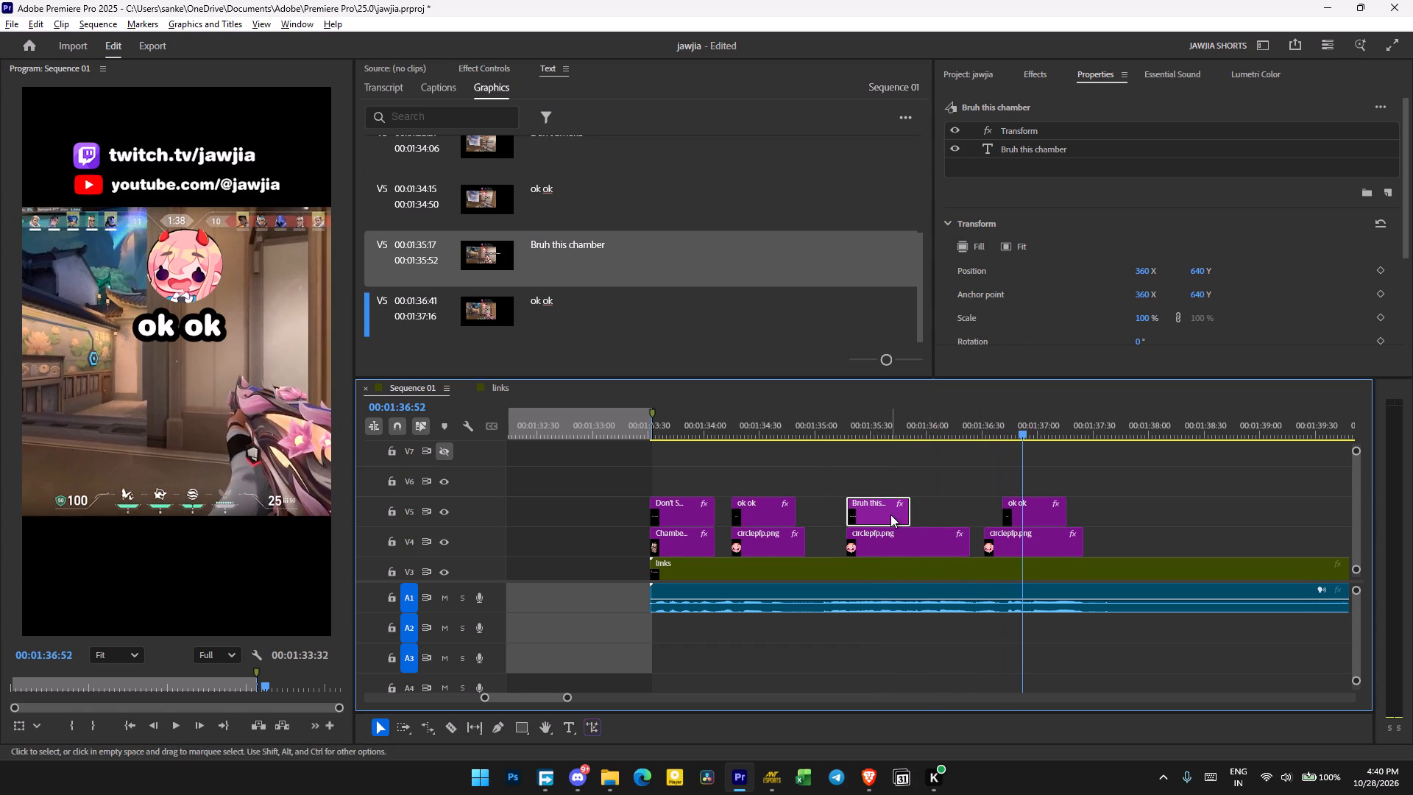
double_click(578, 233)
double_click(570, 250)
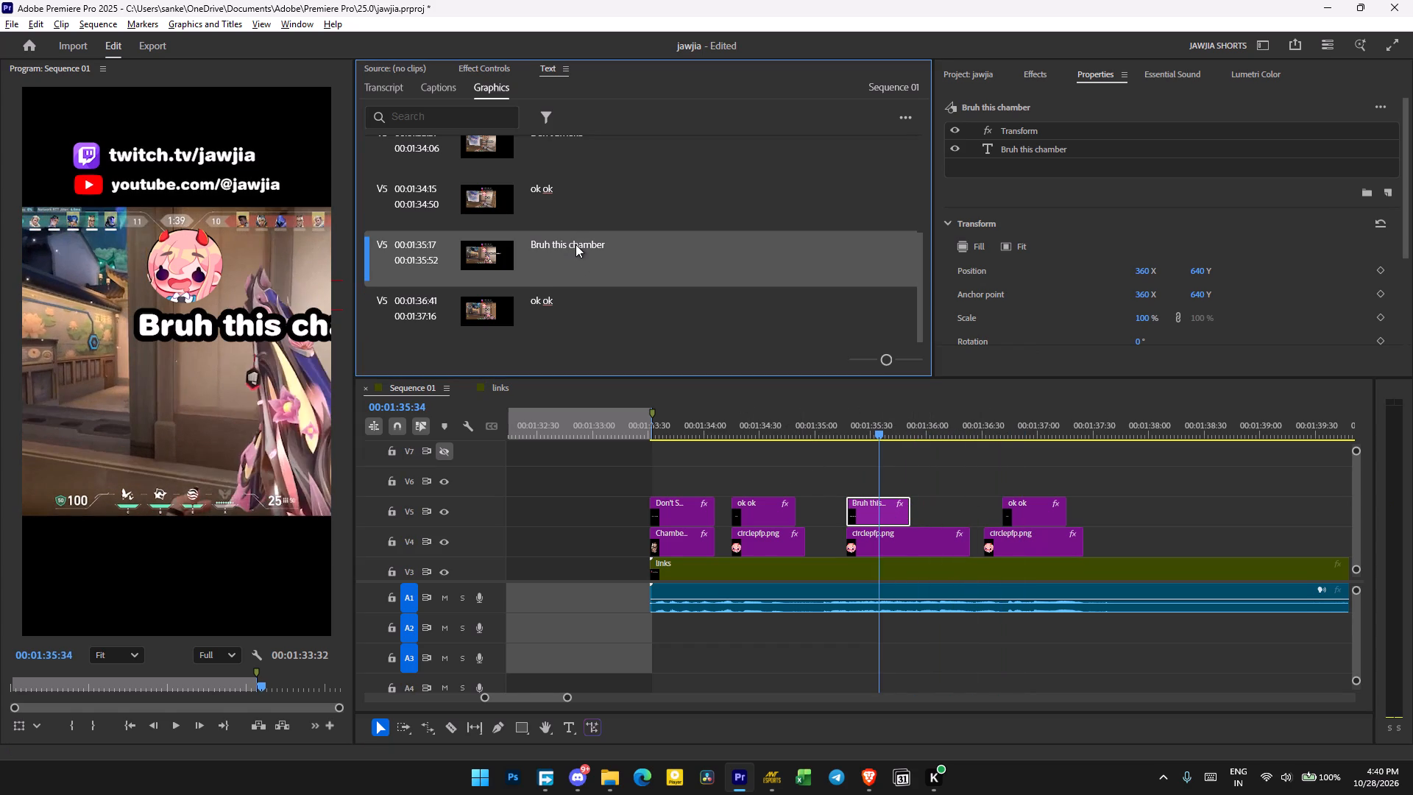
triple_click(575, 244)
drag(584, 246, 695, 250)
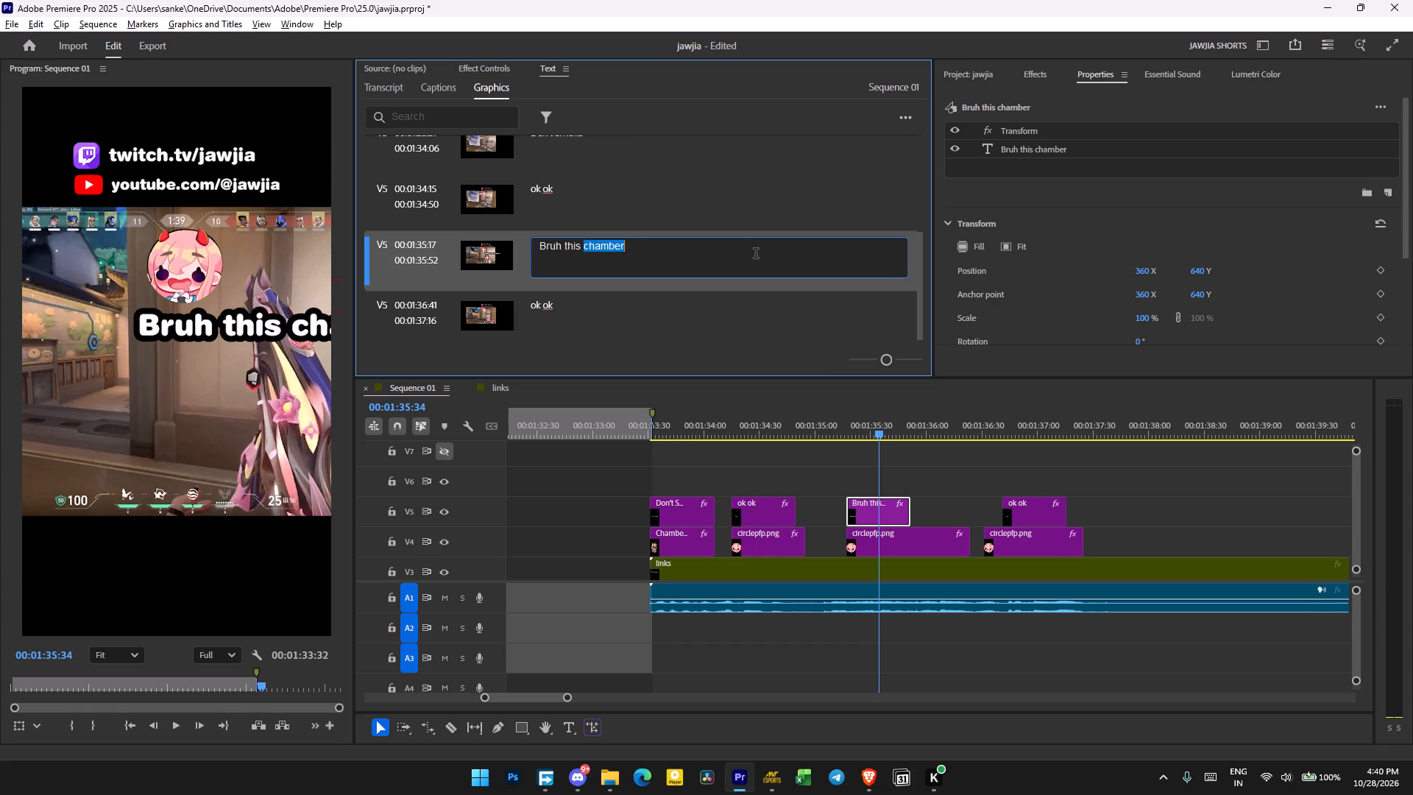
key(ctrl+x)
click(891, 502)
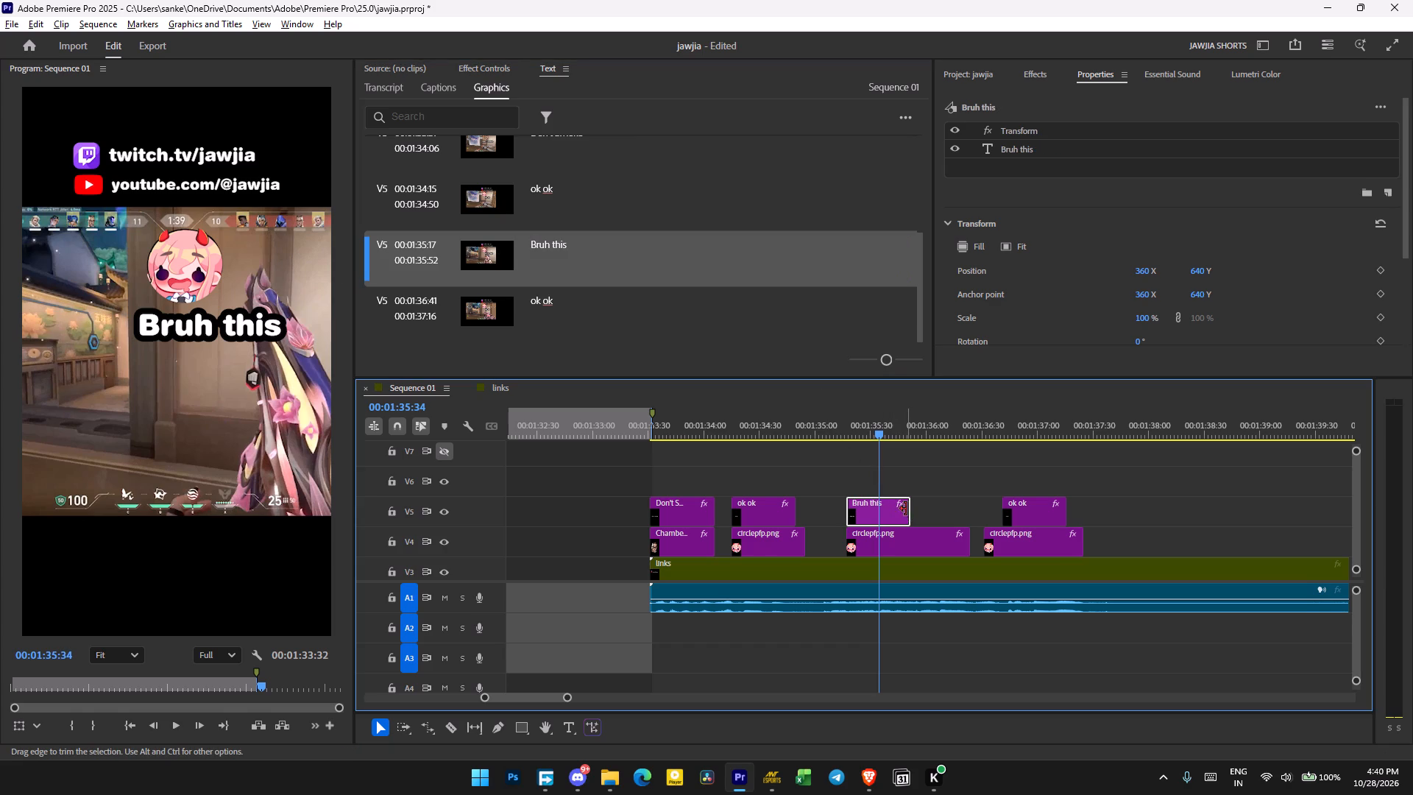
drag(907, 509, 874, 508)
Paste another "ok ok" caption on V5 at 00:01:35:41 and change its text to "Chambahhh".
click(893, 428)
key(ctrl+v)
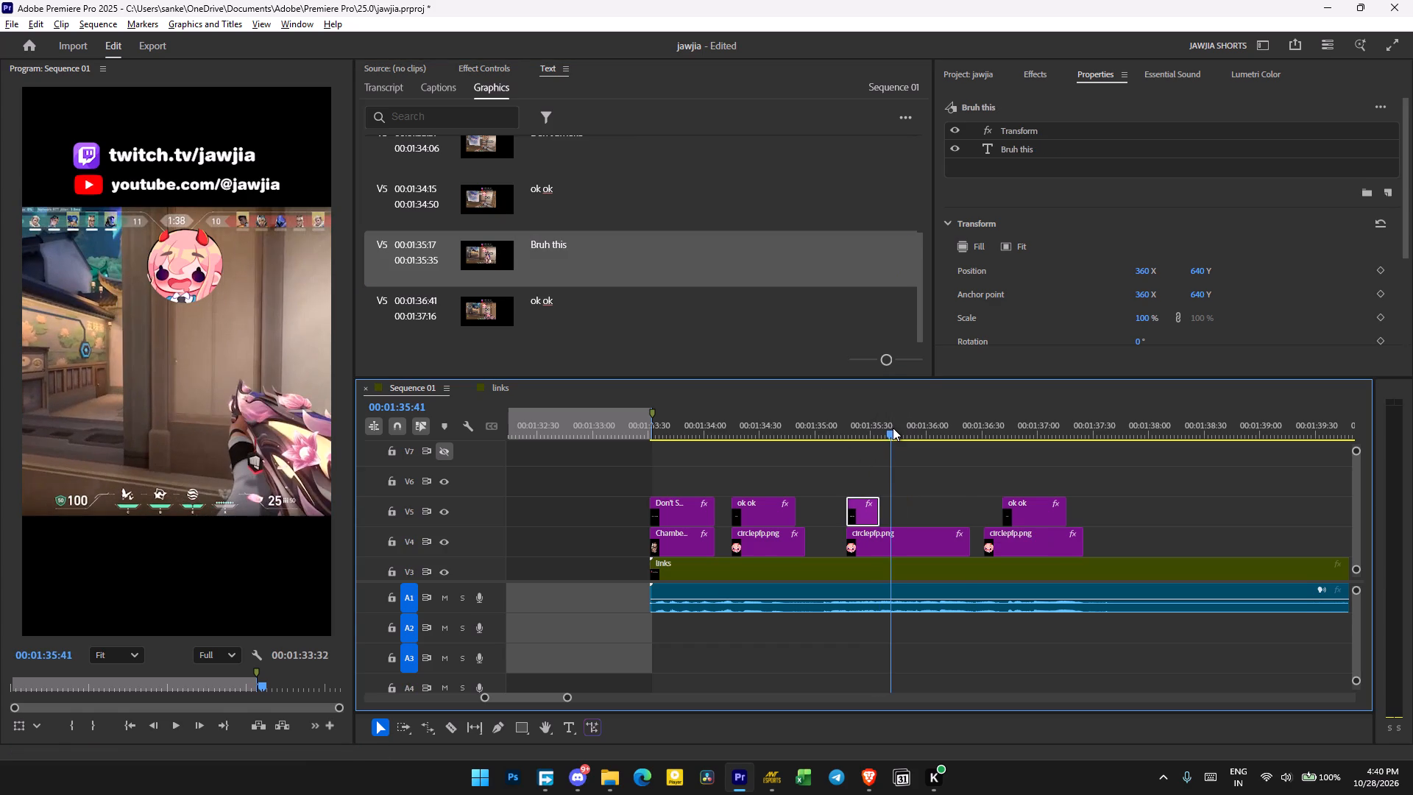
double_click(564, 257)
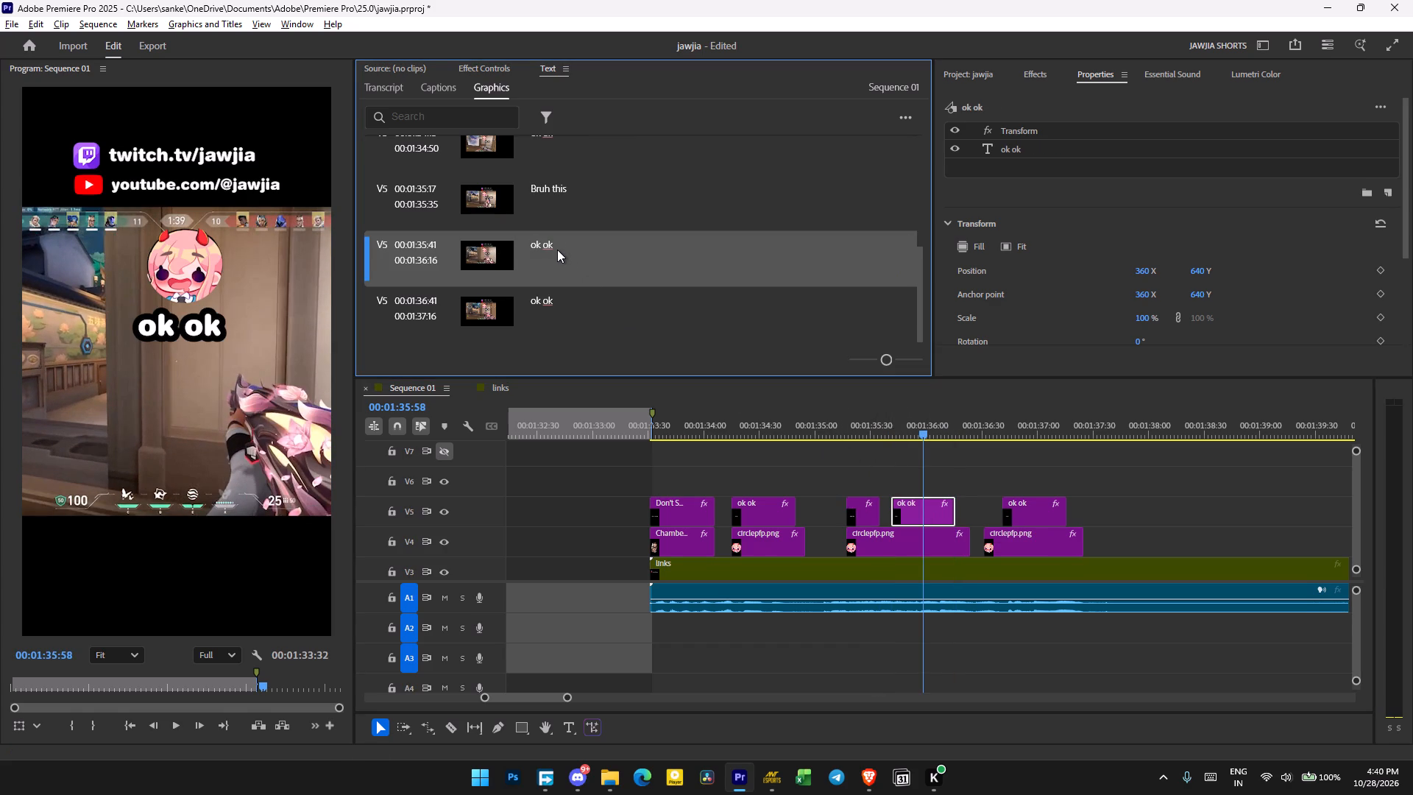
double_click(557, 250)
text(Chambeeer)
key(BackSpace)
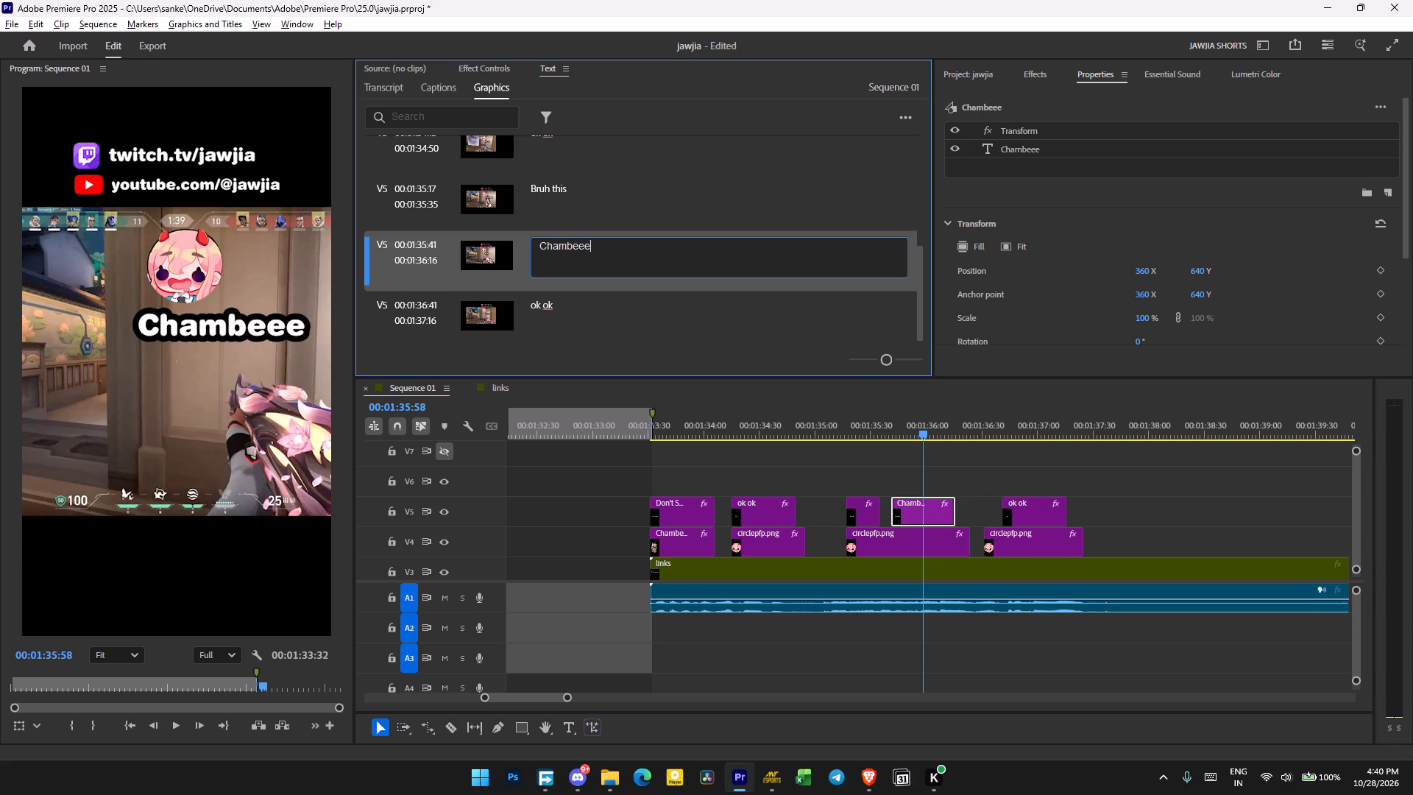
key(BackSpace)
key(BackSpace)
key(BackSpace)
text(ag)
key(BackSpace)
text(hhh)
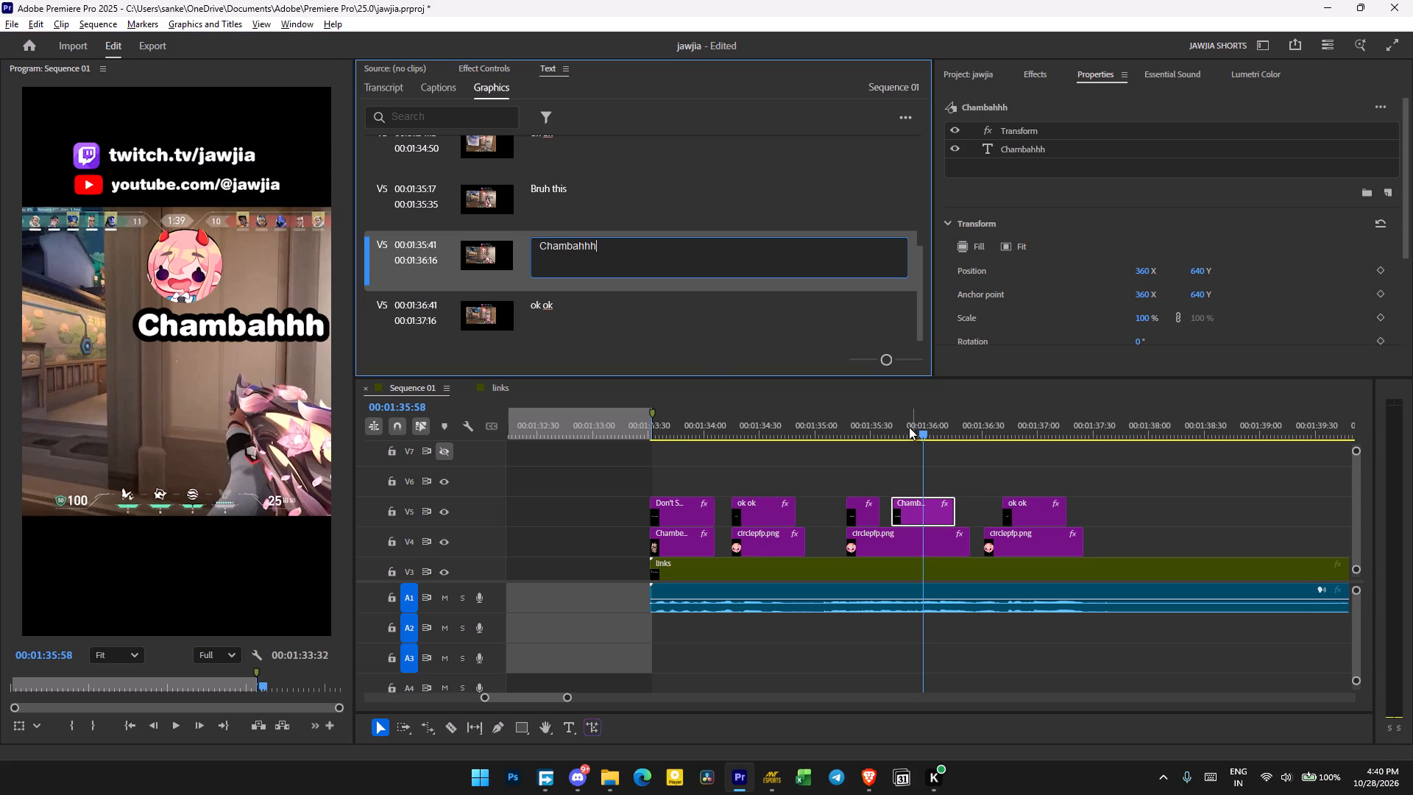
Replay the dialogue and change the caption over the third circlepfp.png clip to "Pissing me off".
click(909, 427)
key(space)
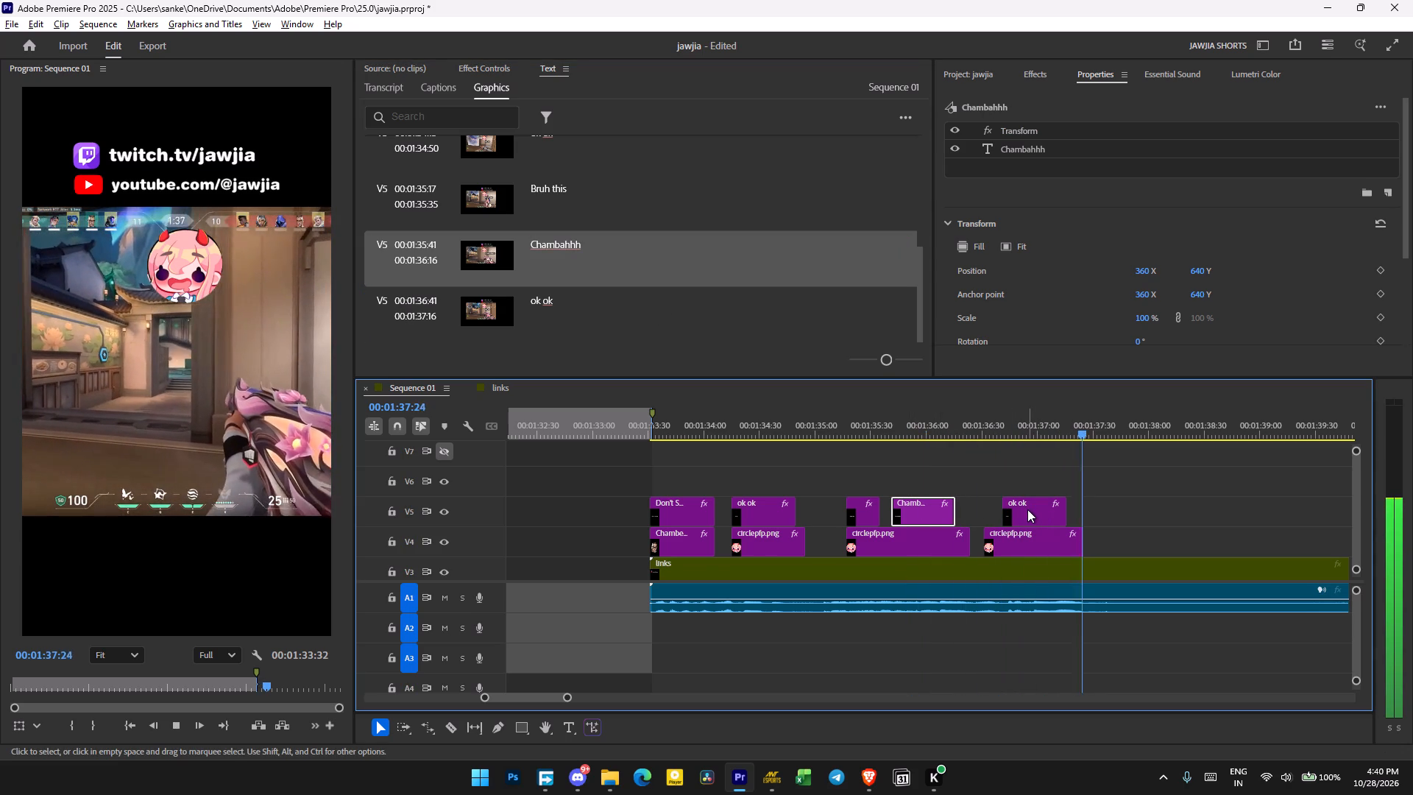
key(space)
click(1027, 510)
double_click(654, 289)
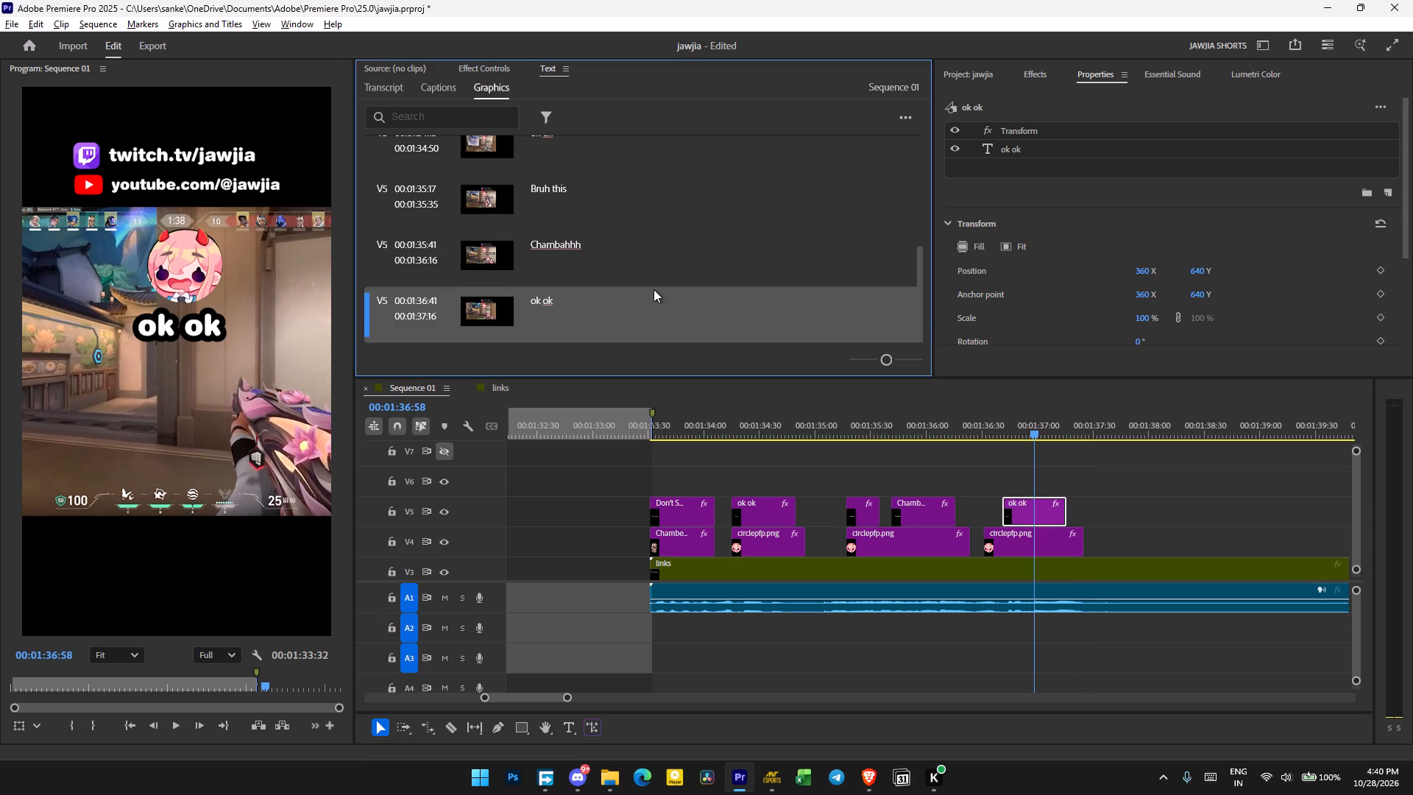
double_click(599, 300)
double_click(552, 294)
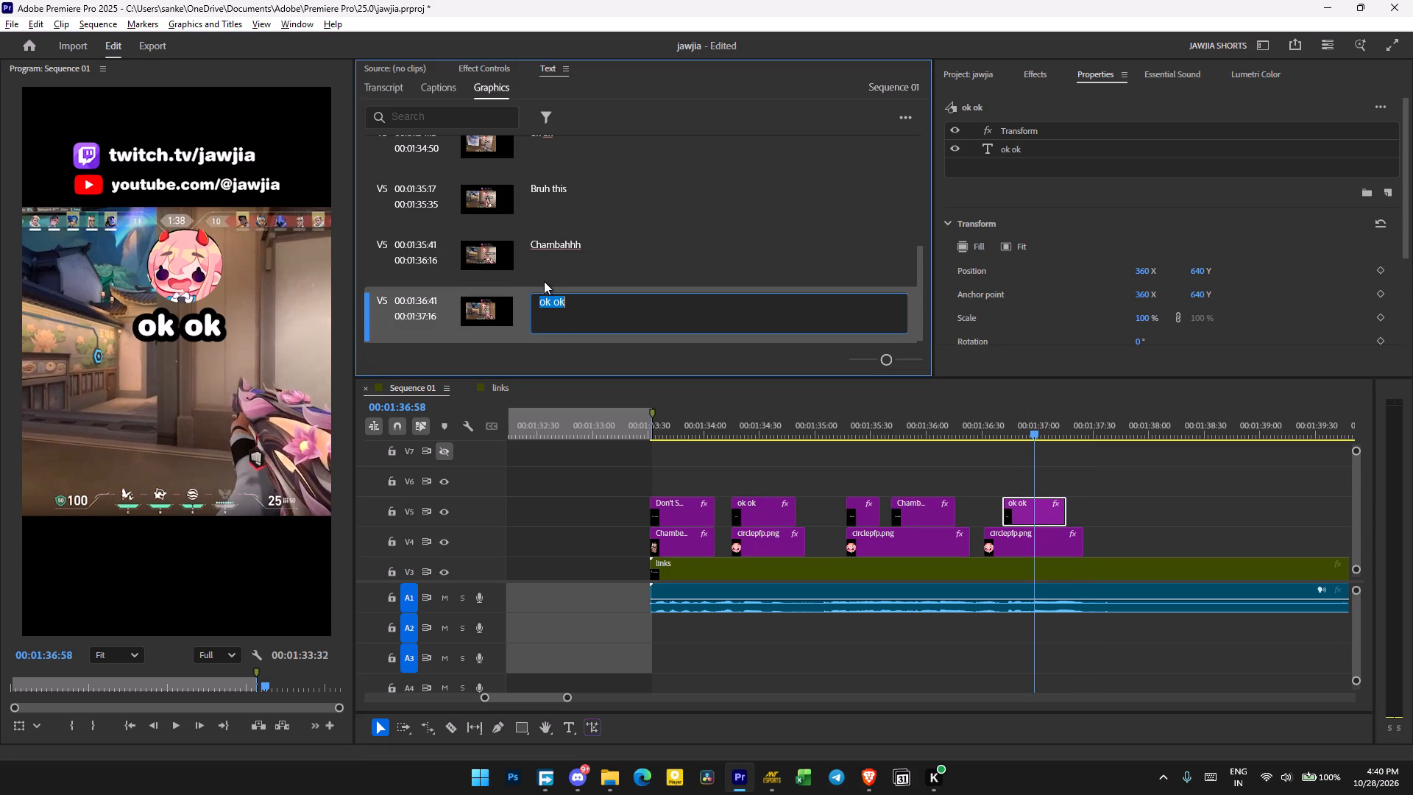
text(Pissiing)
key(BackSpace)
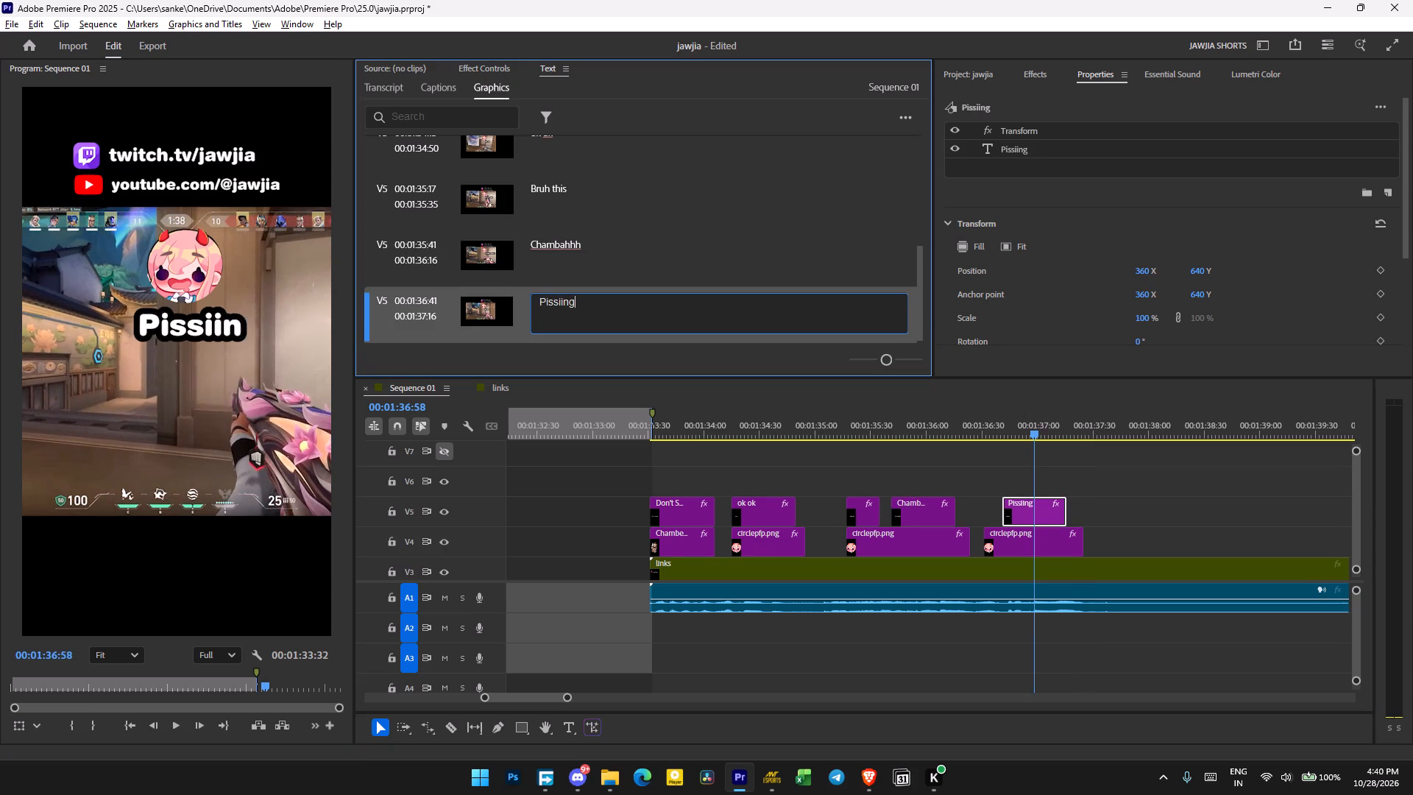
key(BackSpace)
key(BackSpace)
text(ng me off)
click(1027, 459)
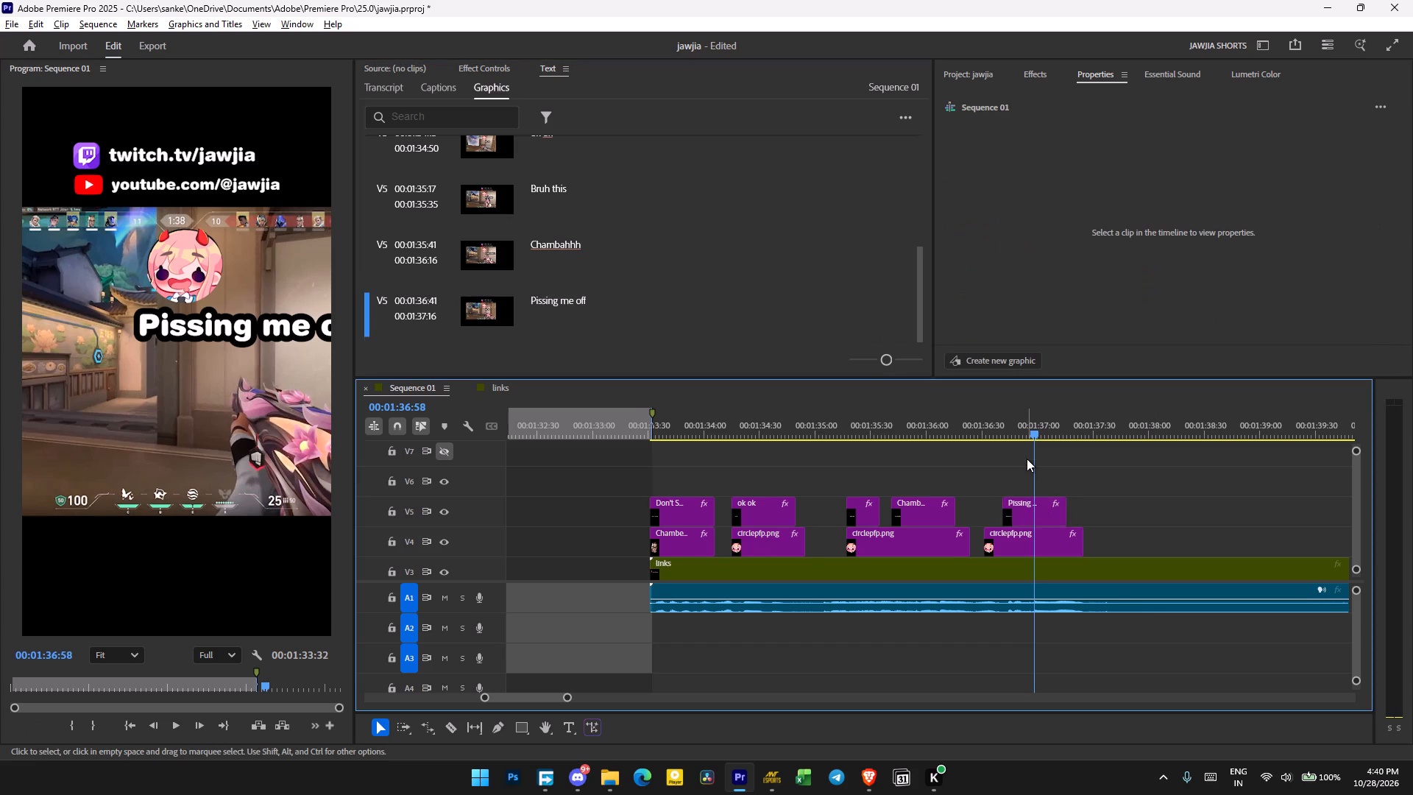
Play back the remaining gameplay after the captions, including the section from the late Chamber icon onward, to locate further dialogue.
scroll(1027, 459, up, 1)
scroll(1027, 459, down, 11)
key(space)
alt+scroll(929, 503, down, 20)
alt+scroll(929, 503, down, 6)
scroll(930, 504, down, 7)
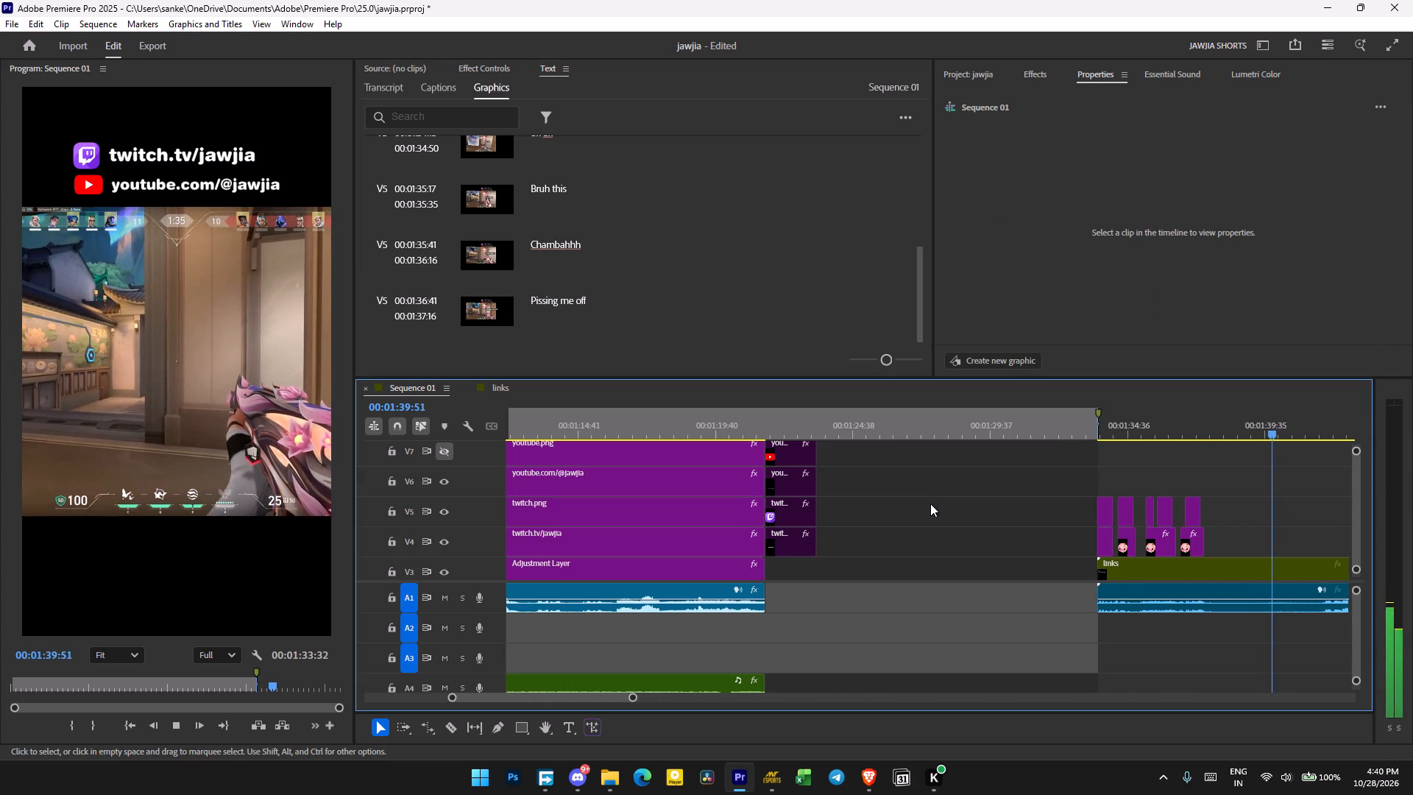
key(space)
scroll(930, 504, down, 6)
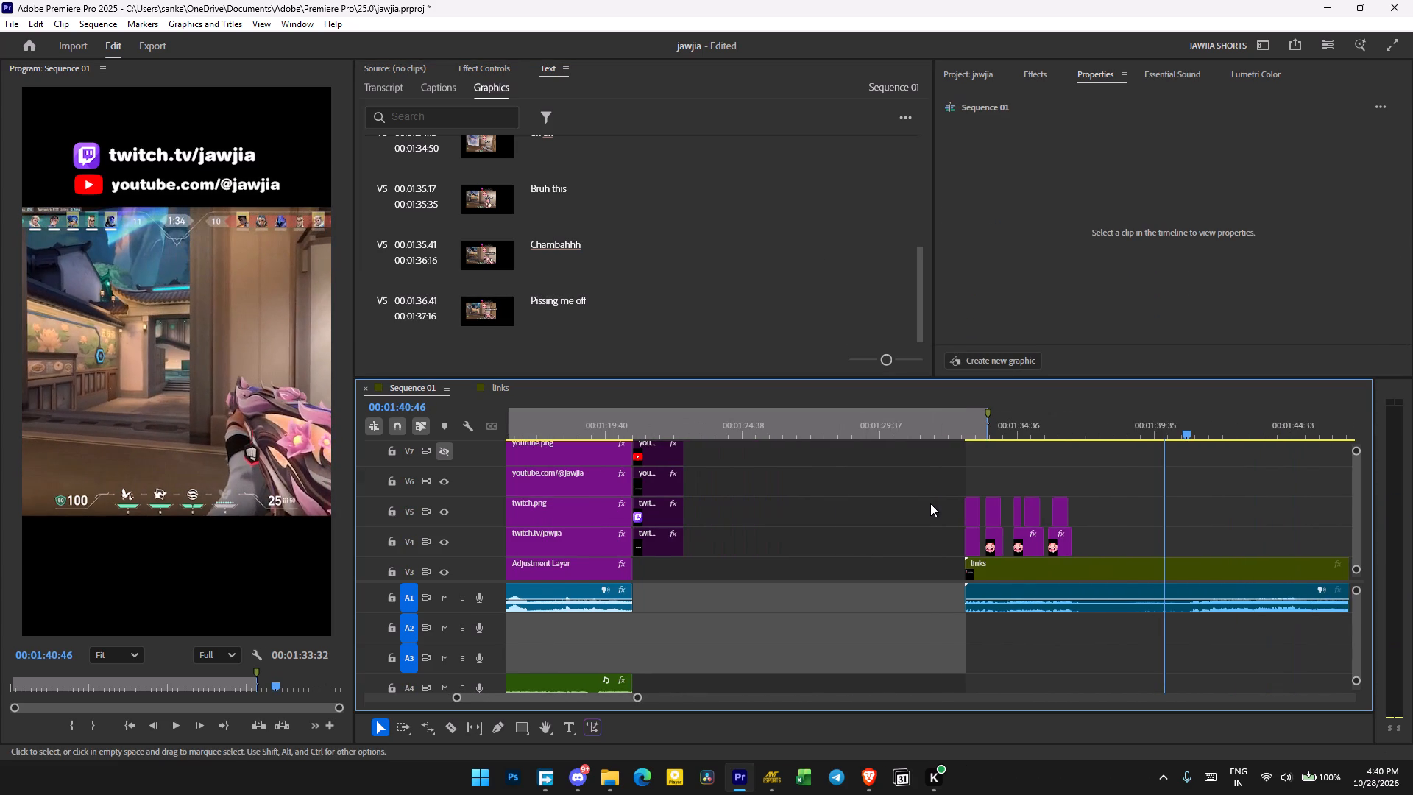
scroll(930, 504, down, 18)
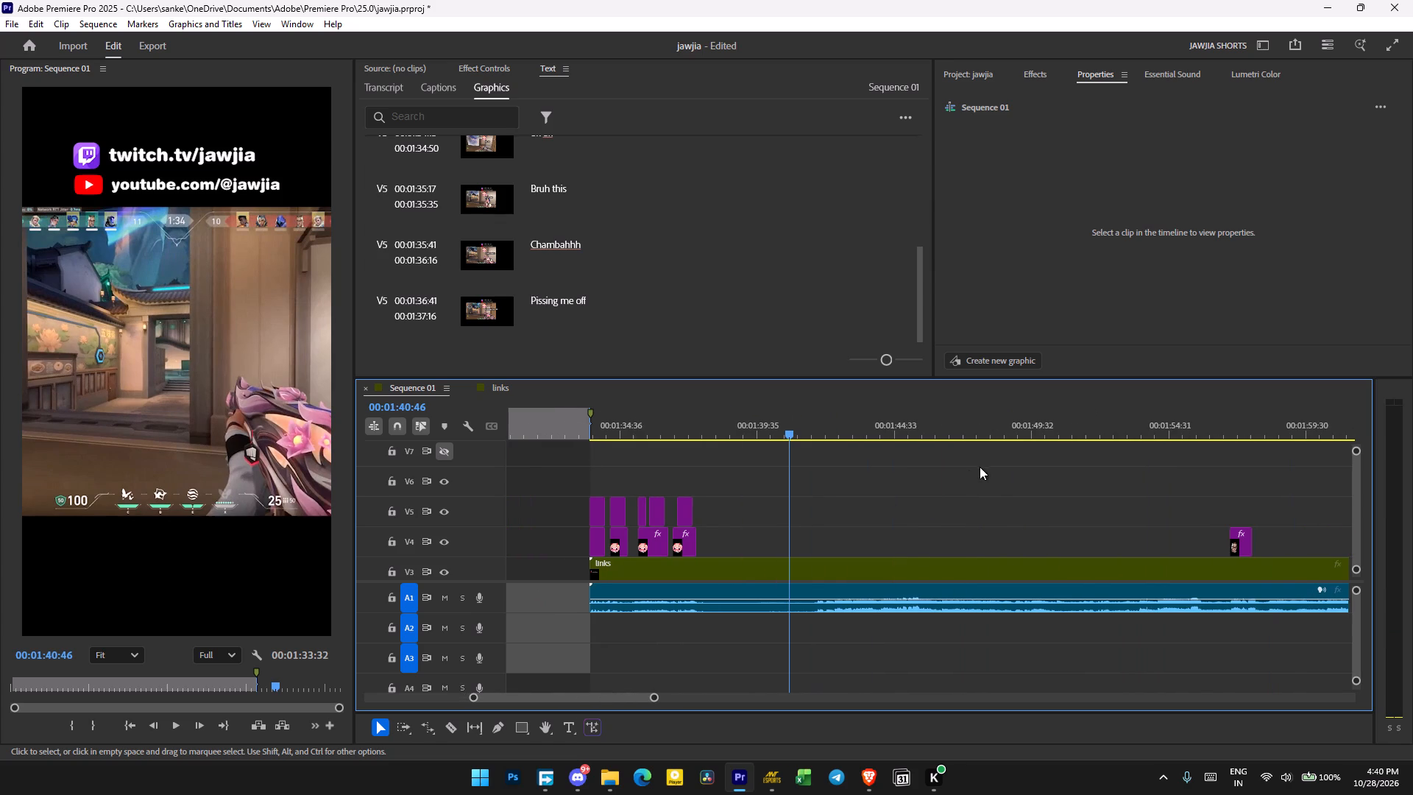
click(1202, 437)
key(space)
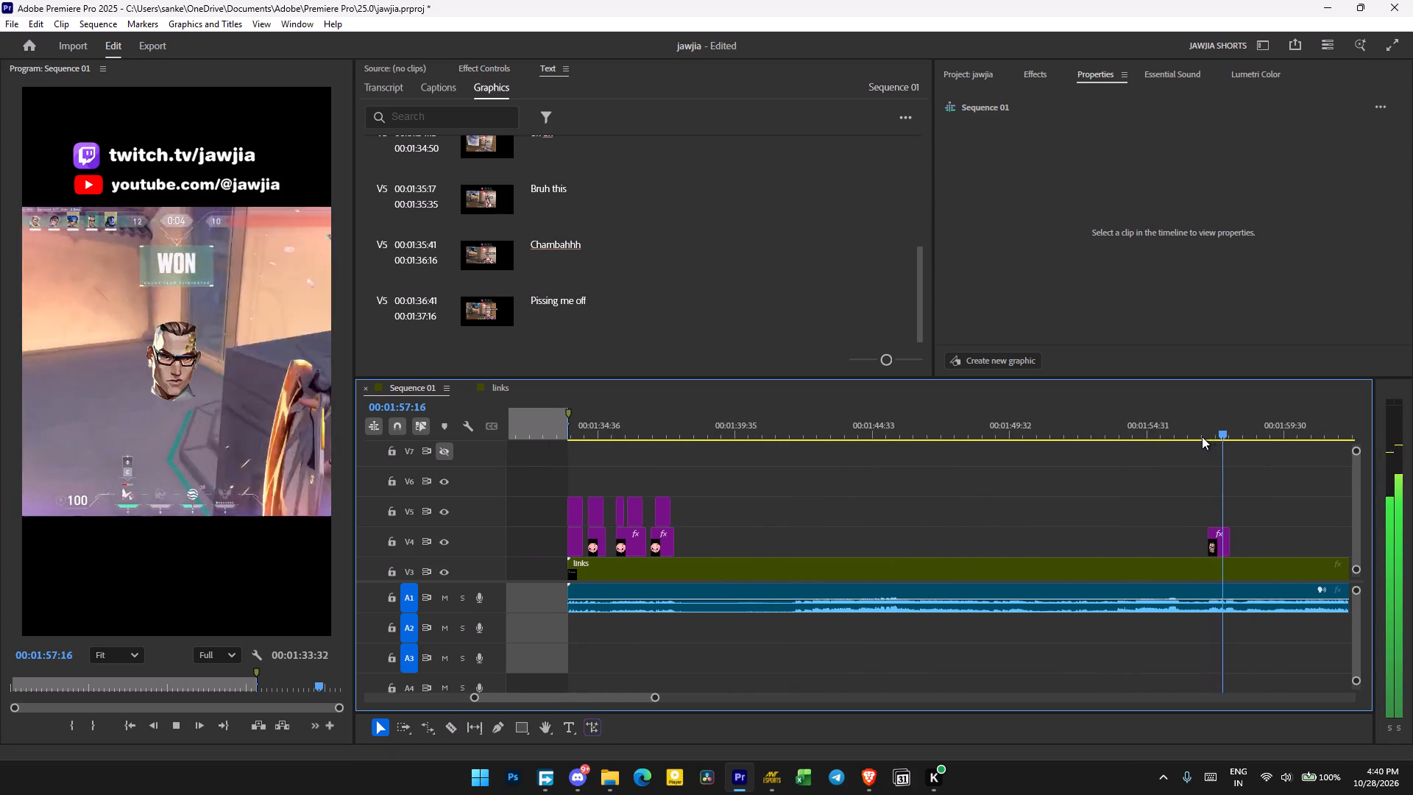
scroll(1202, 437, down, 6)
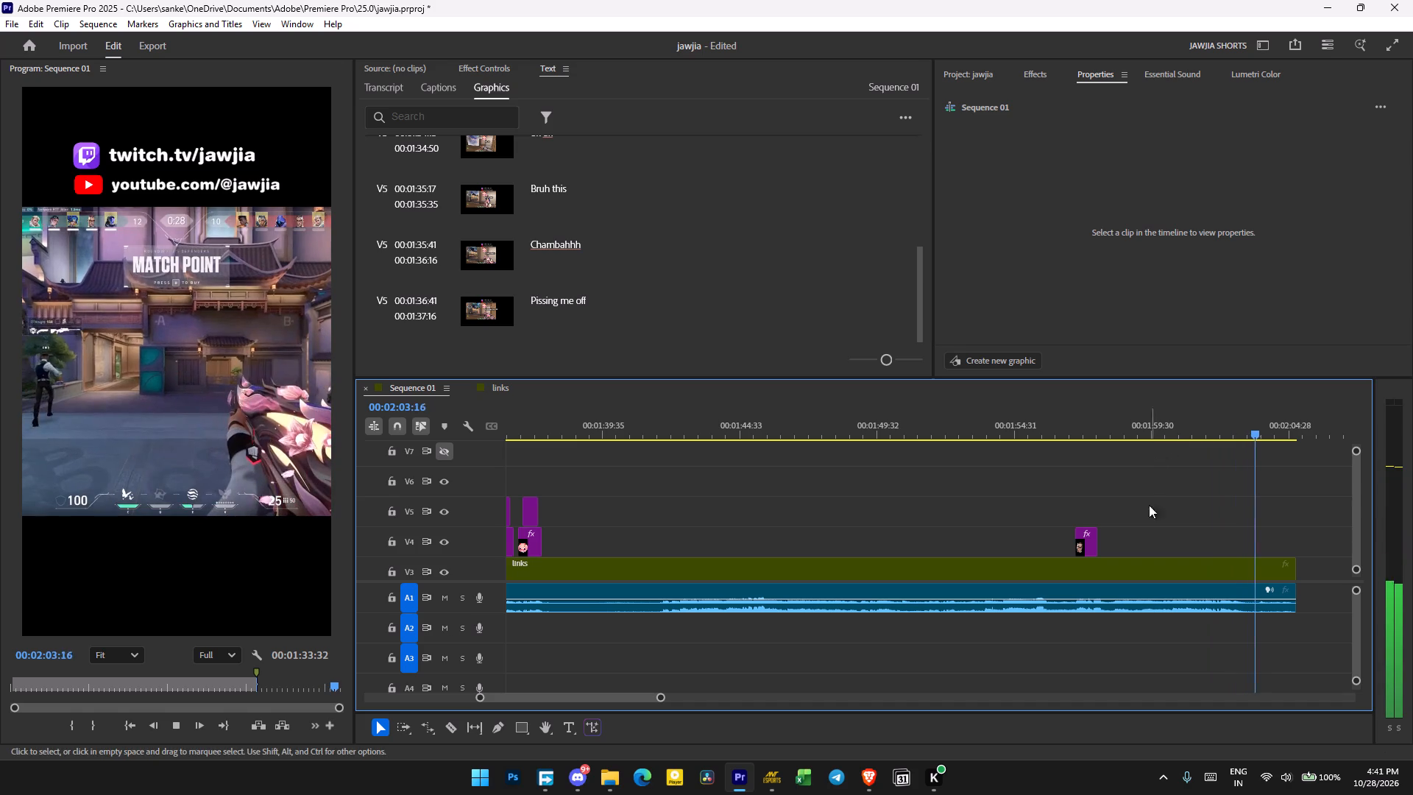
key(space)
Copy the third circlepfp.png icon together with its "Pissing me off" caption and paste both at 00:02:00:46.
click(529, 537)
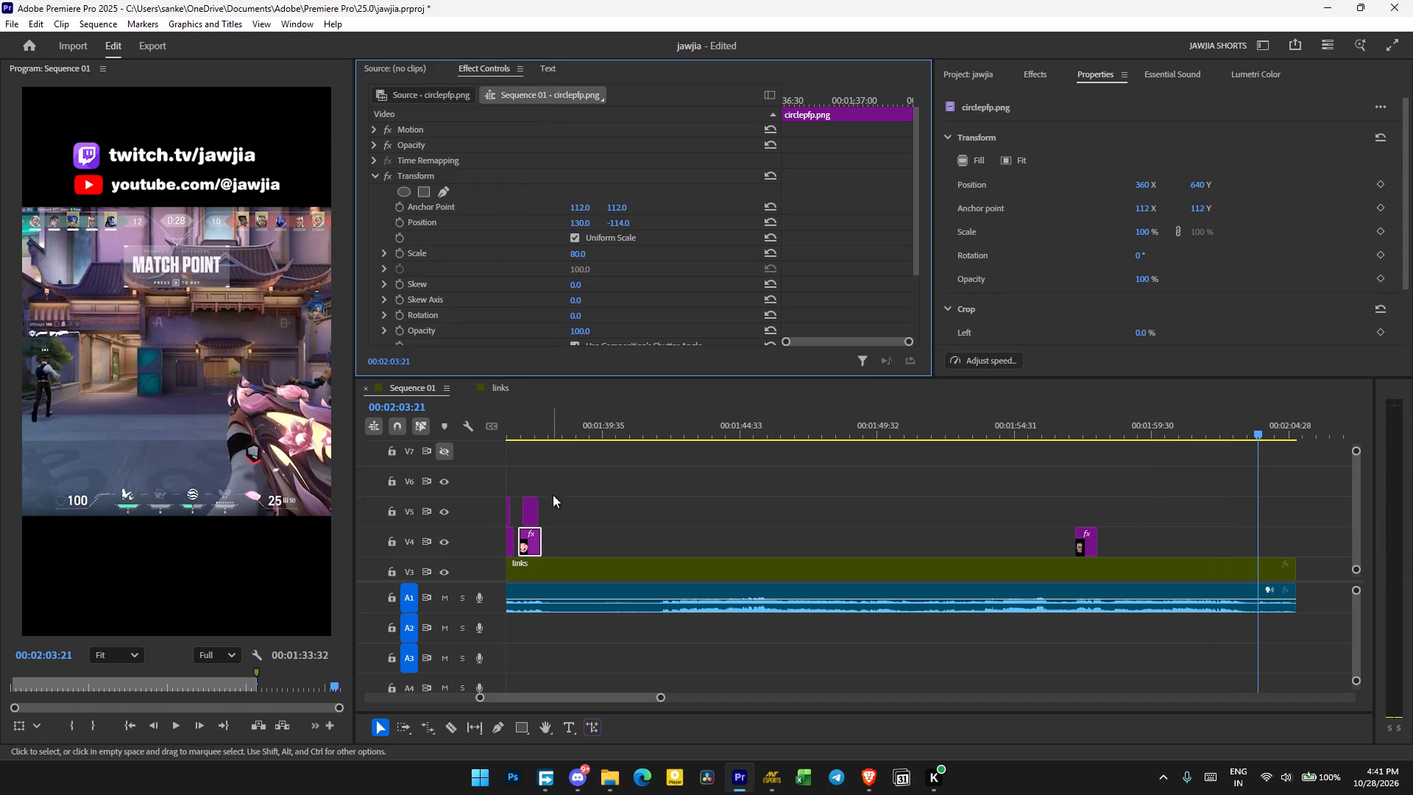
drag(534, 484, 537, 540)
key(ctrl+c)
click(1188, 431)
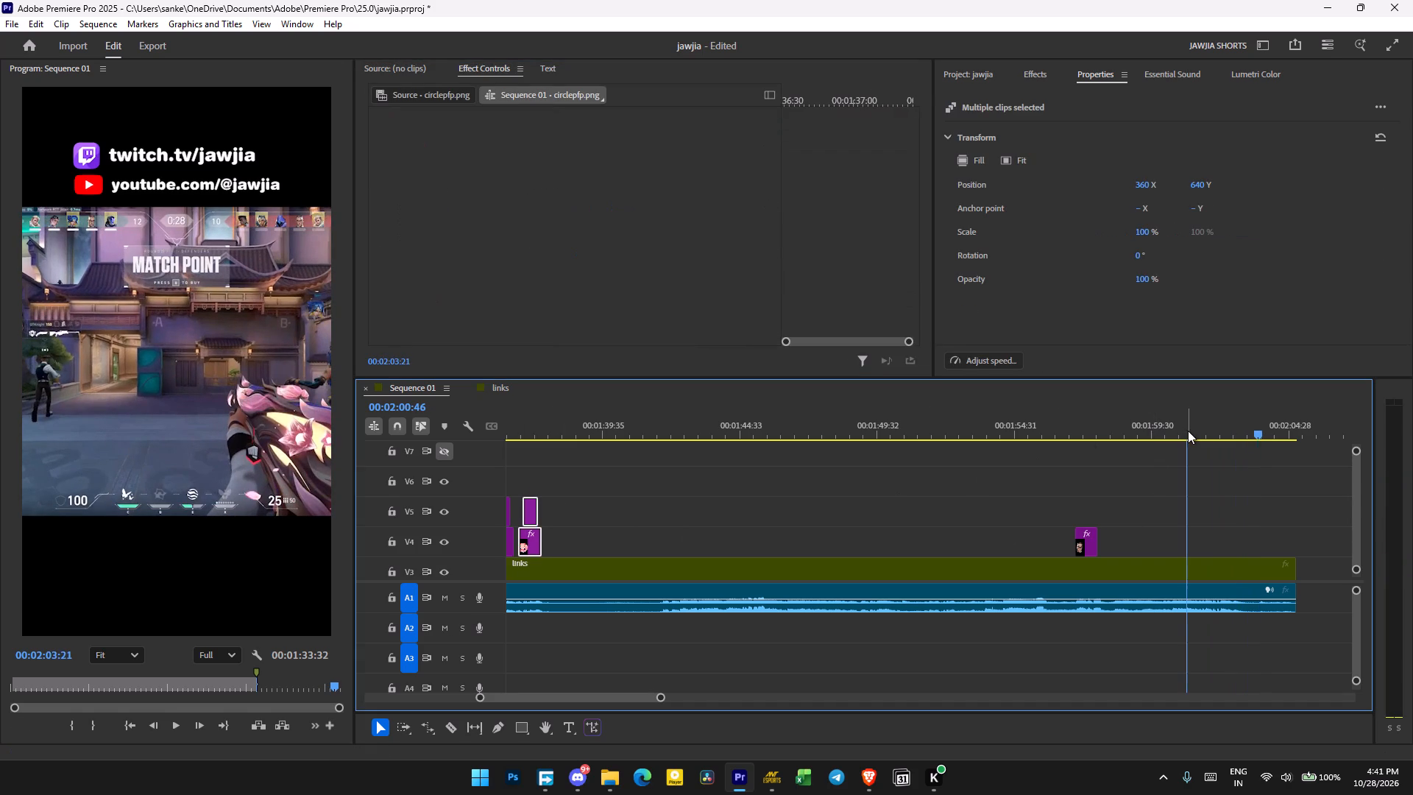
key(ctrl+v)
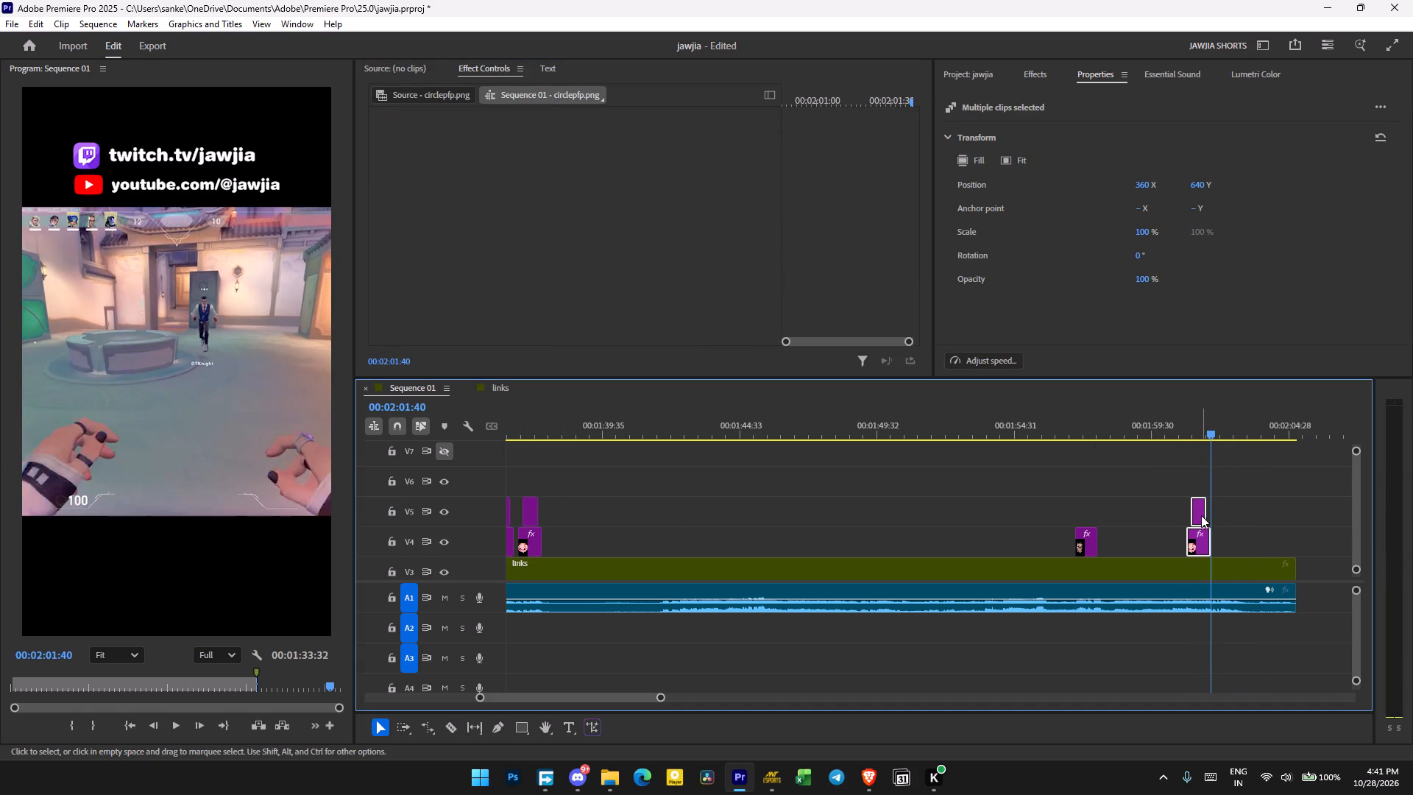
Move the pasted icon and caption to the spoken line after the late Chamber icon, starting at about 00:02:00.
drag(1199, 511, 1155, 515)
click(1113, 436)
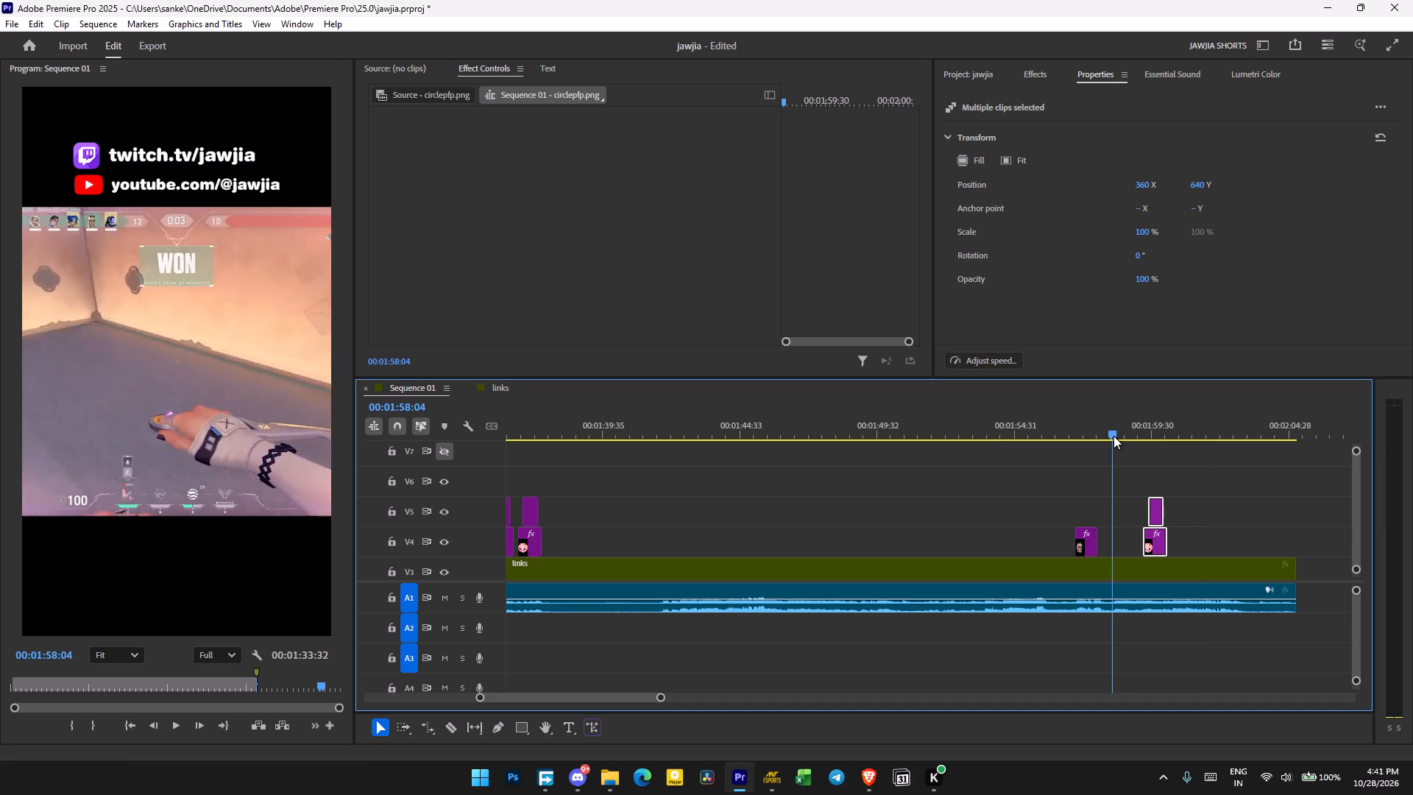
key(space)
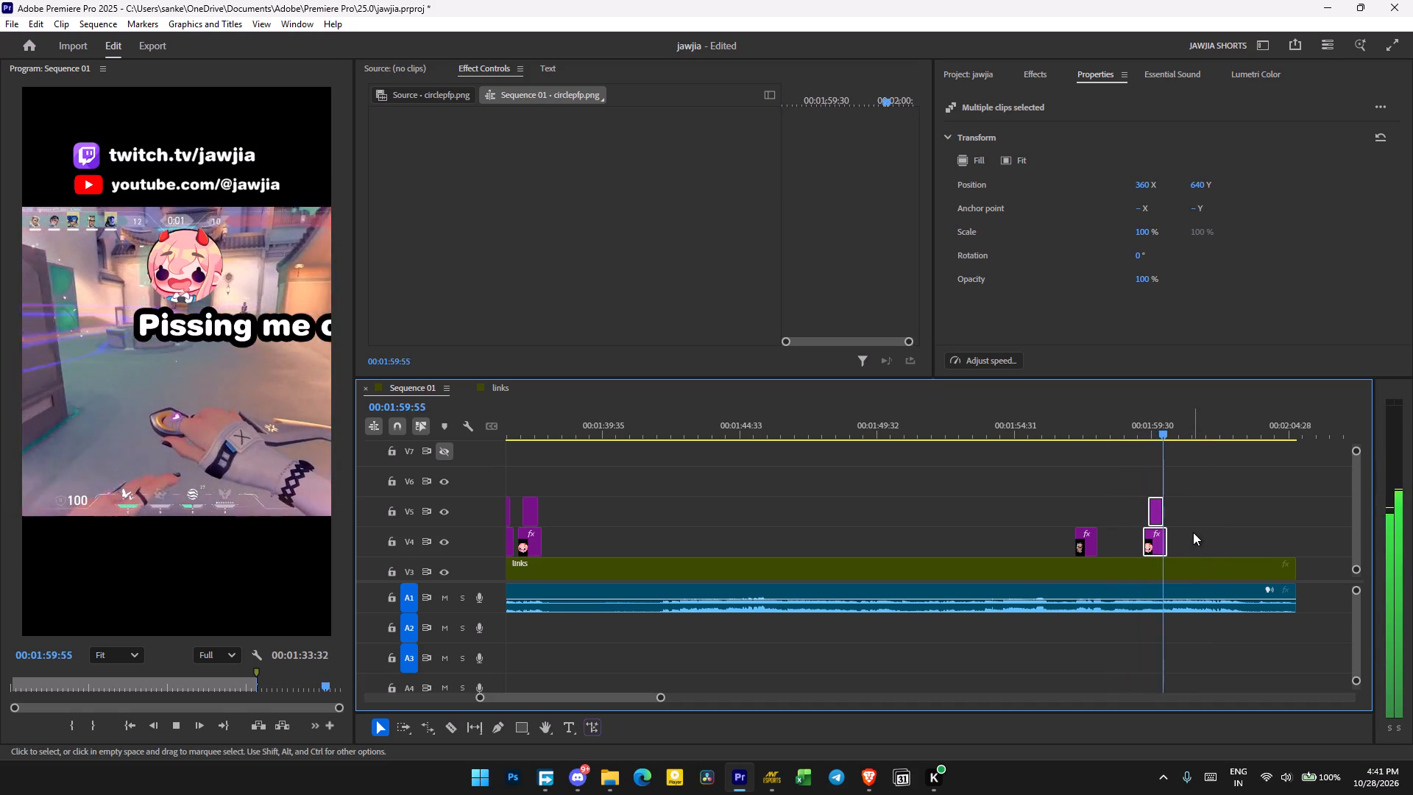
key(space)
drag(1152, 549, 1173, 550)
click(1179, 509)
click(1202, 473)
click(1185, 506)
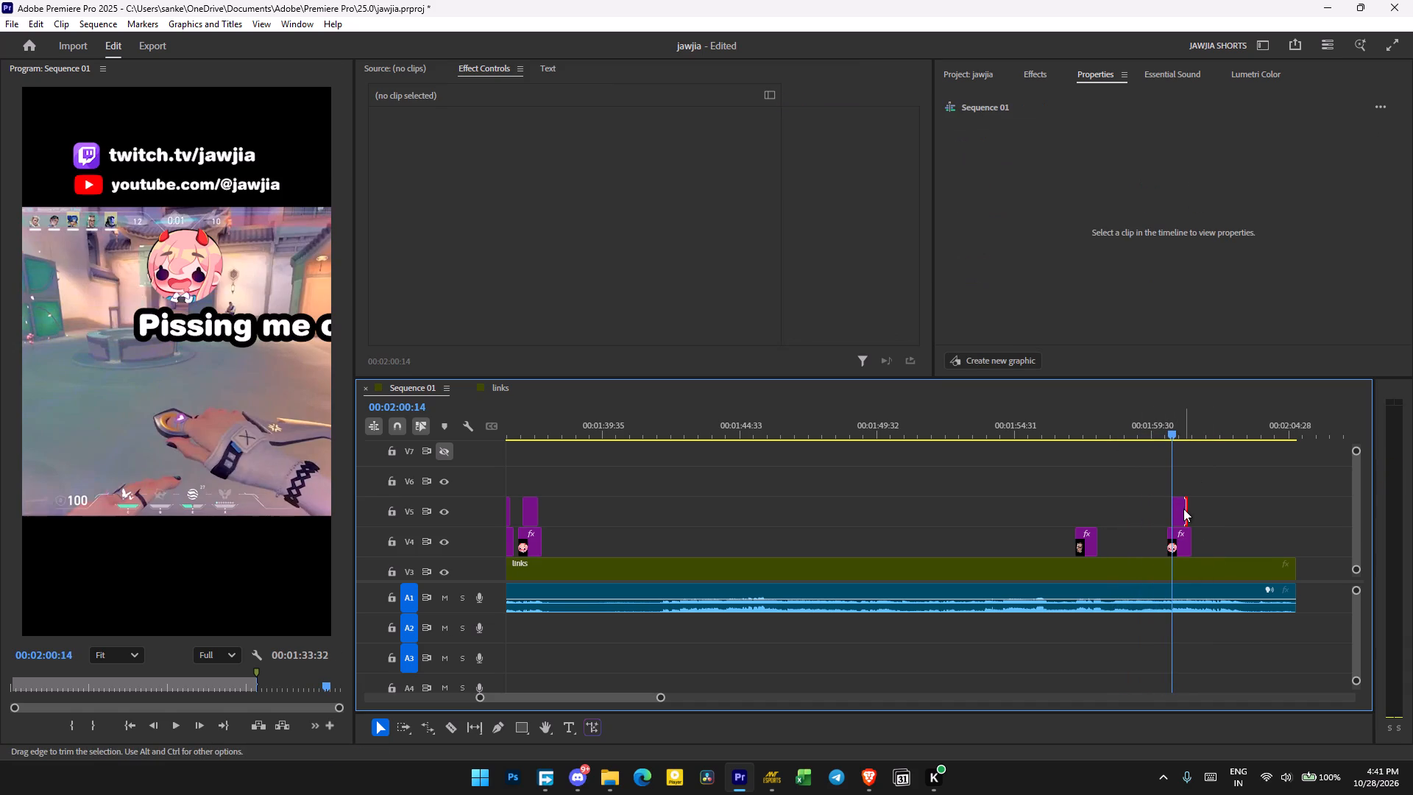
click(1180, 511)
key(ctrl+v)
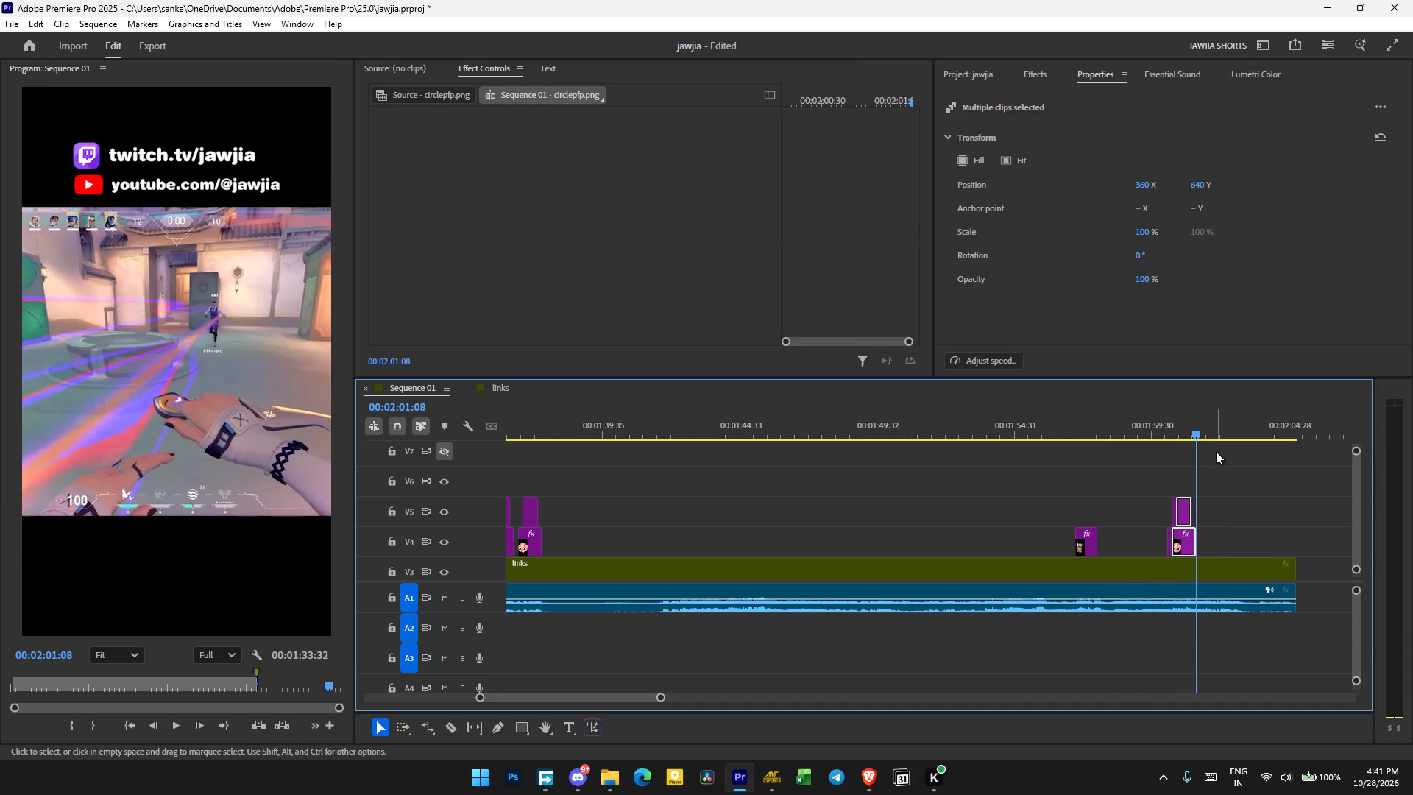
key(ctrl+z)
Duplicate the "Pissing me off" caption at 00:02:00:14 twice, placing the copies at 00:02:00:59 and 00:02:02:09.
click(1179, 514)
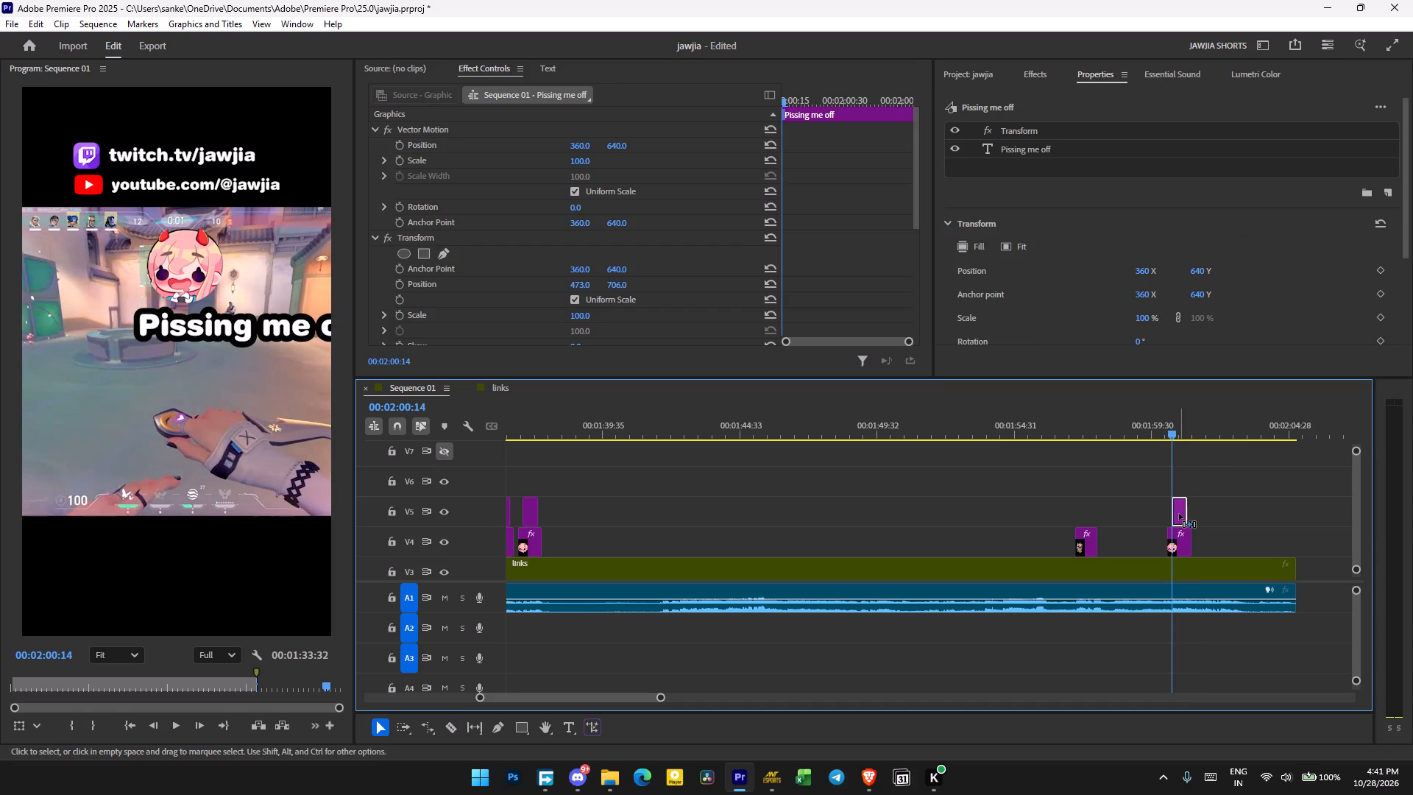
key(ctrl+c)
click(1210, 439)
click(1210, 439)
click(1210, 434)
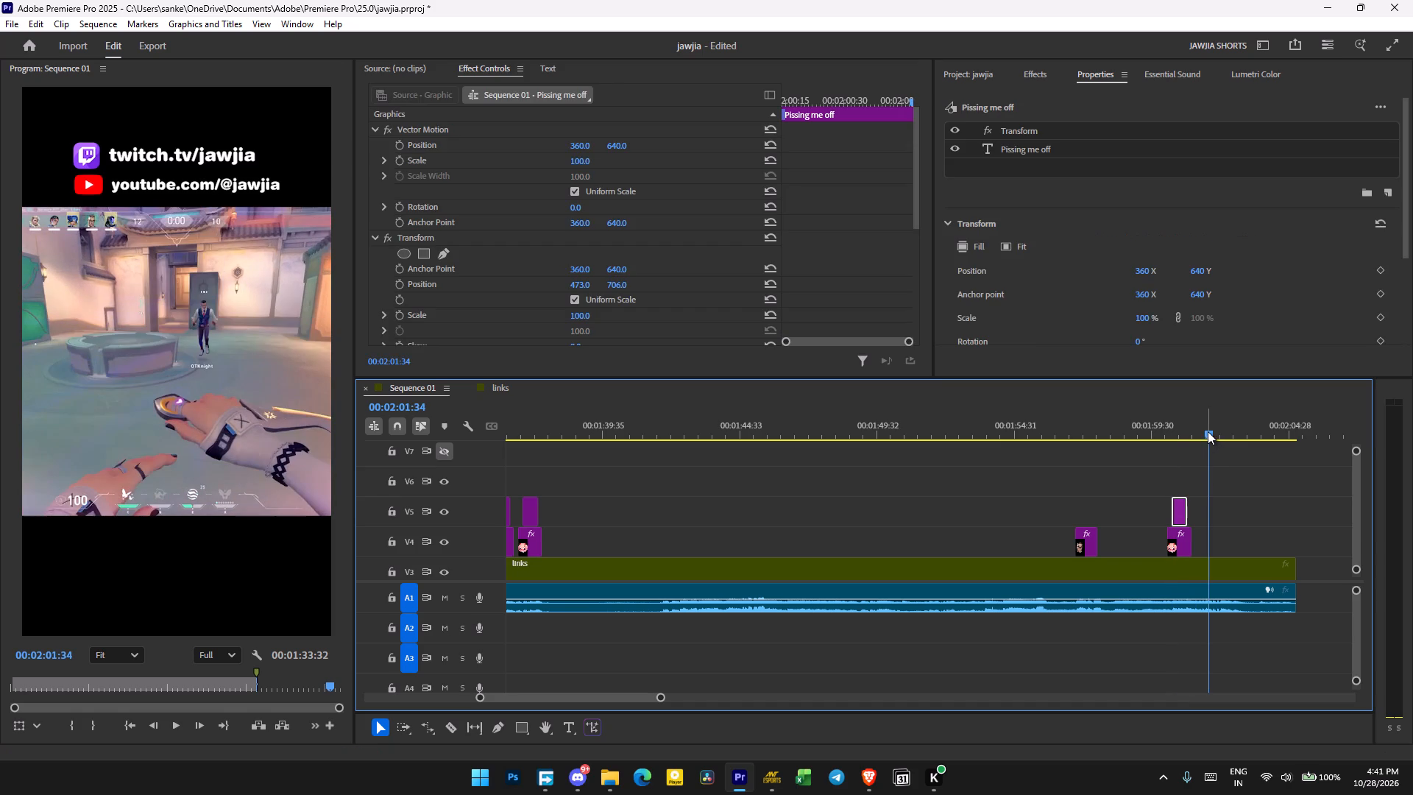
key(ctrl+v)
key(ctrl+v)
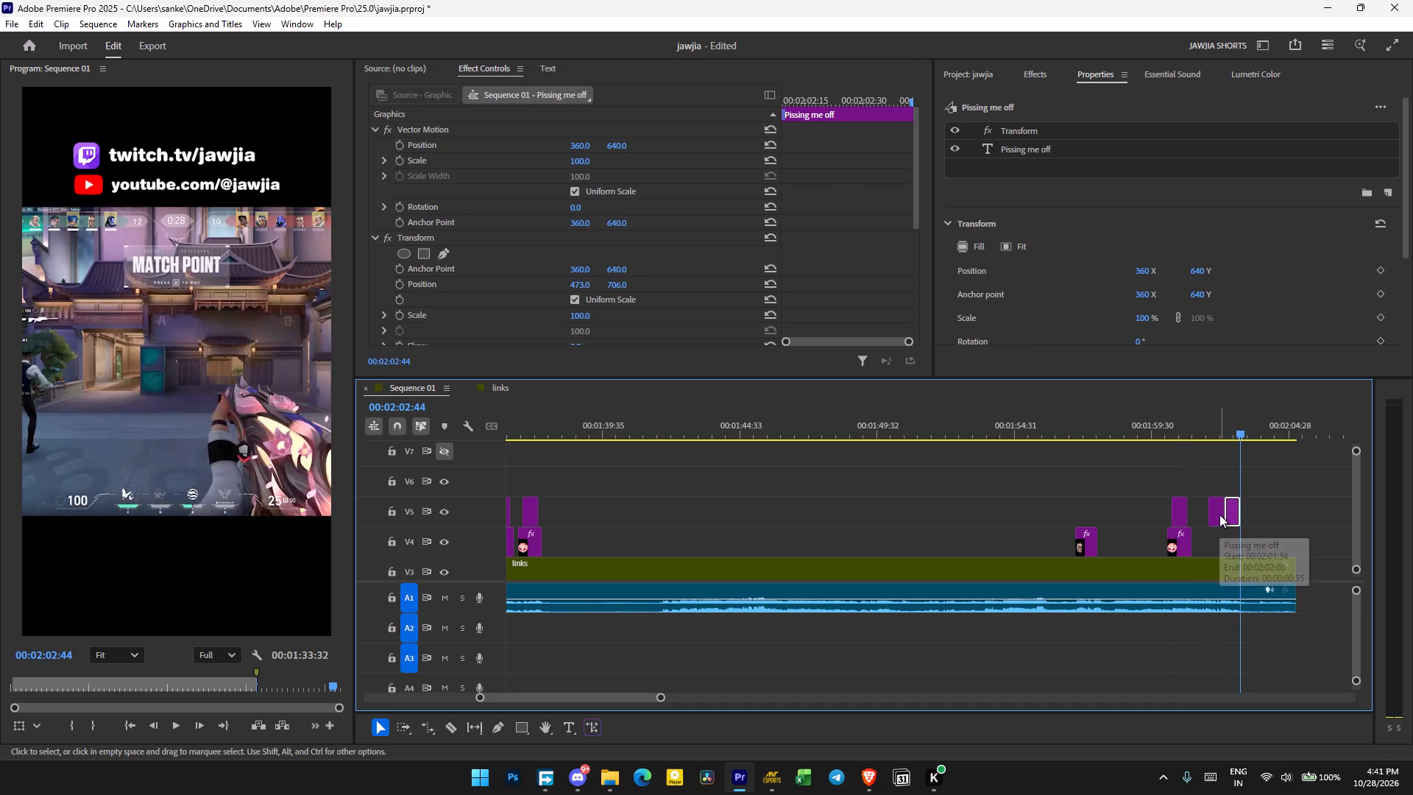
drag(1219, 515, 1205, 517)
Change the caption starting at 00:02:00:14, over the last circlepfp.png icon, to "broo".
alt+scroll(1185, 434, up, 11)
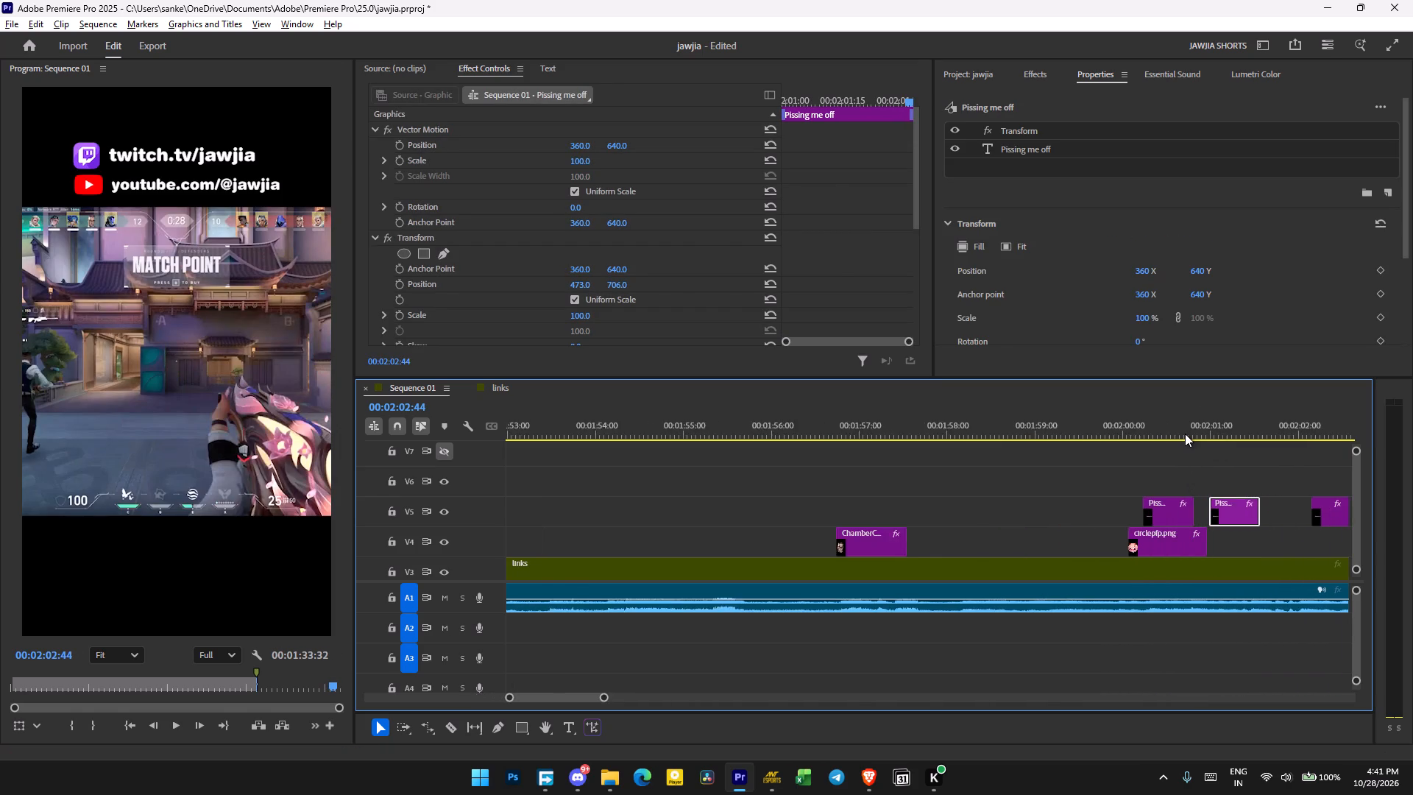
alt+scroll(1185, 434, up, 5)
click(1128, 434)
click(1133, 425)
click(1146, 521)
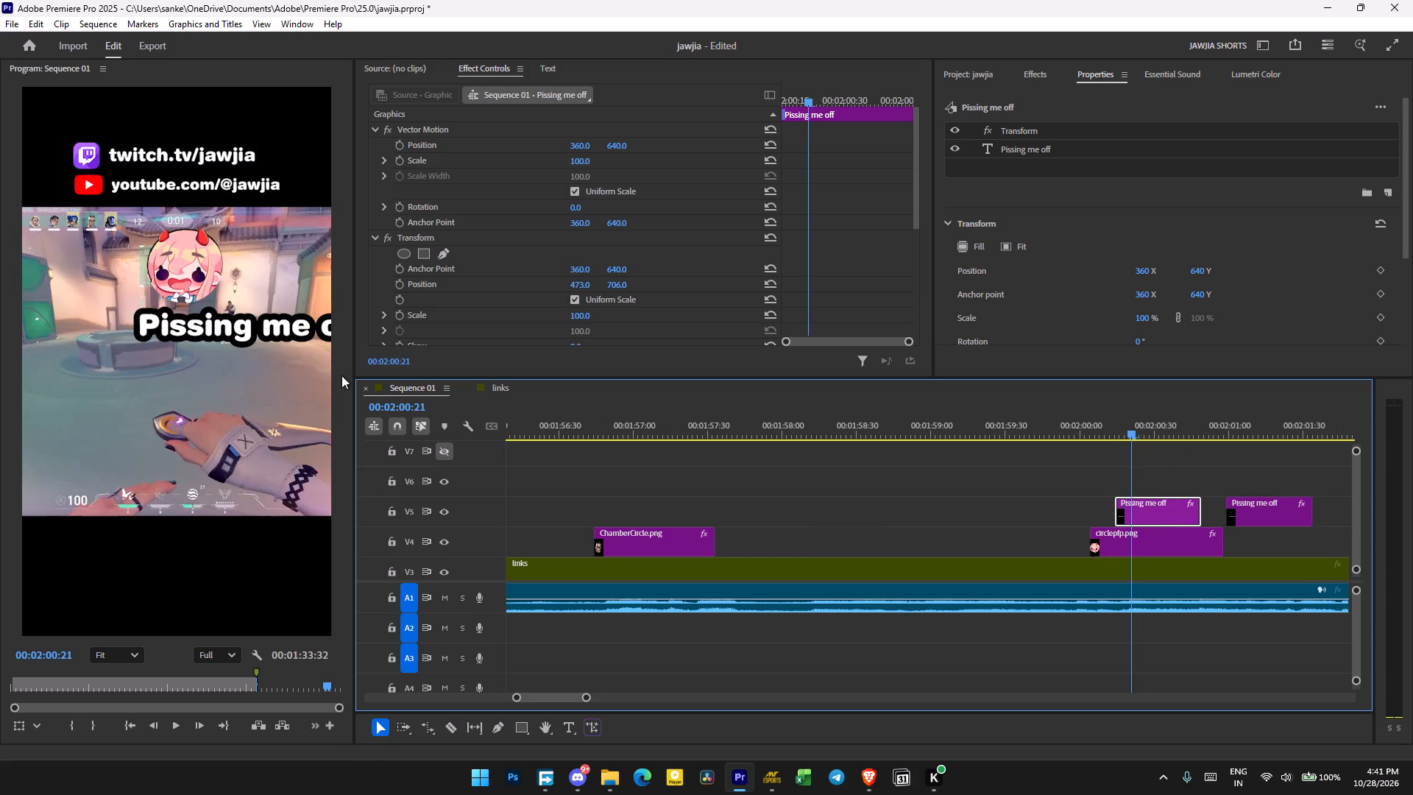
click(550, 75)
double_click(555, 236)
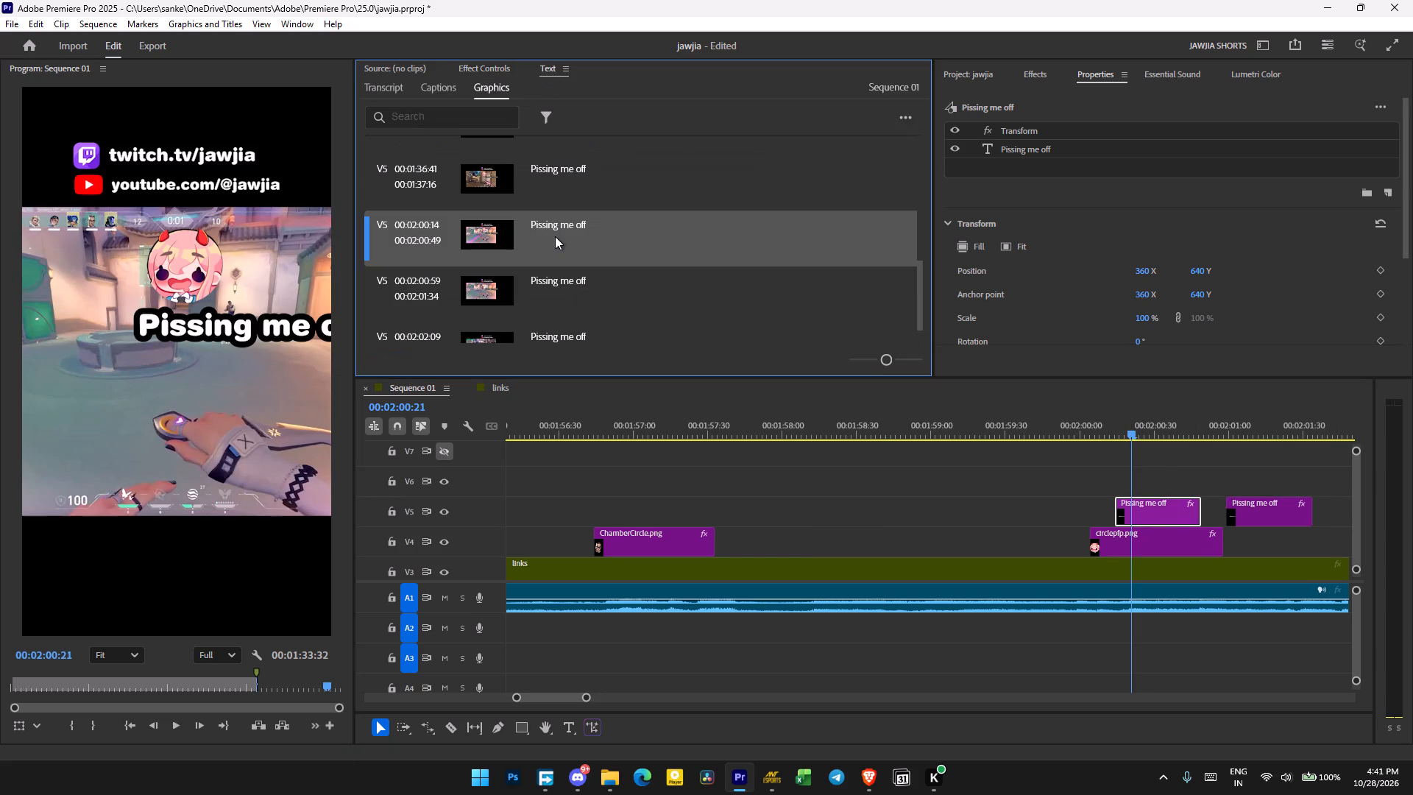
double_click(575, 222)
double_click(600, 222)
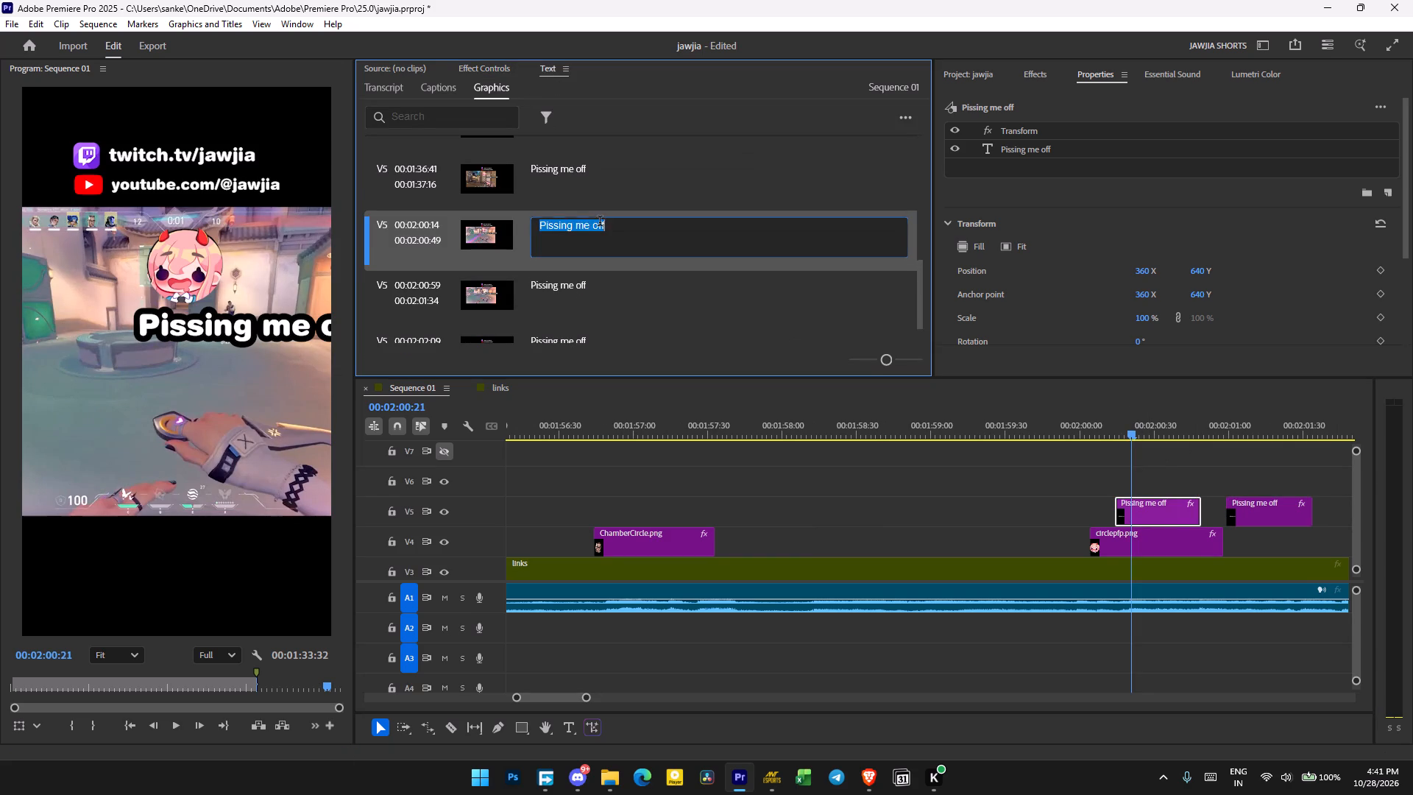
key(b)
text(roo)
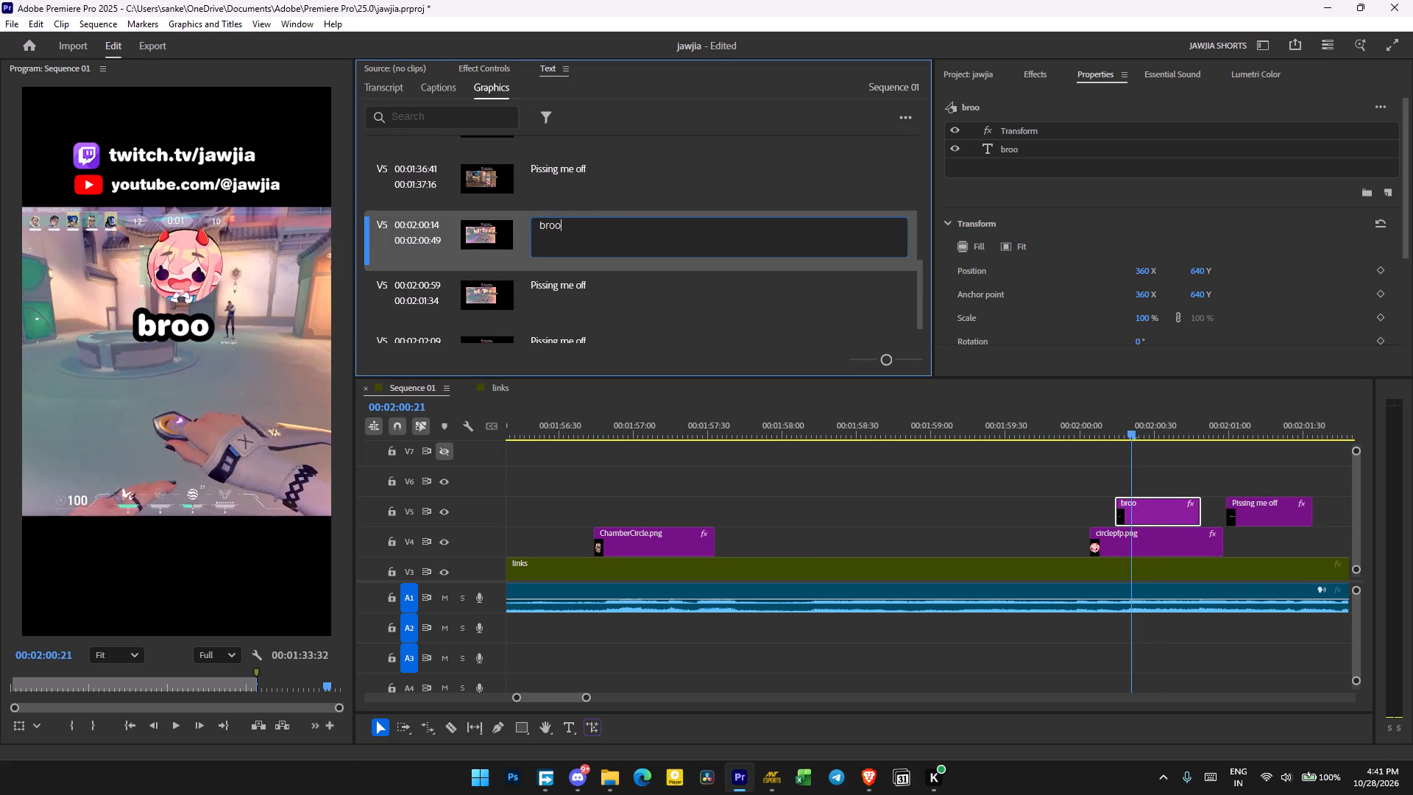
Change the caption starting at 00:02:00:59 to "He is mad".
scroll(910, 400, up, 1)
scroll(1180, 452, down, 12)
click(1024, 508)
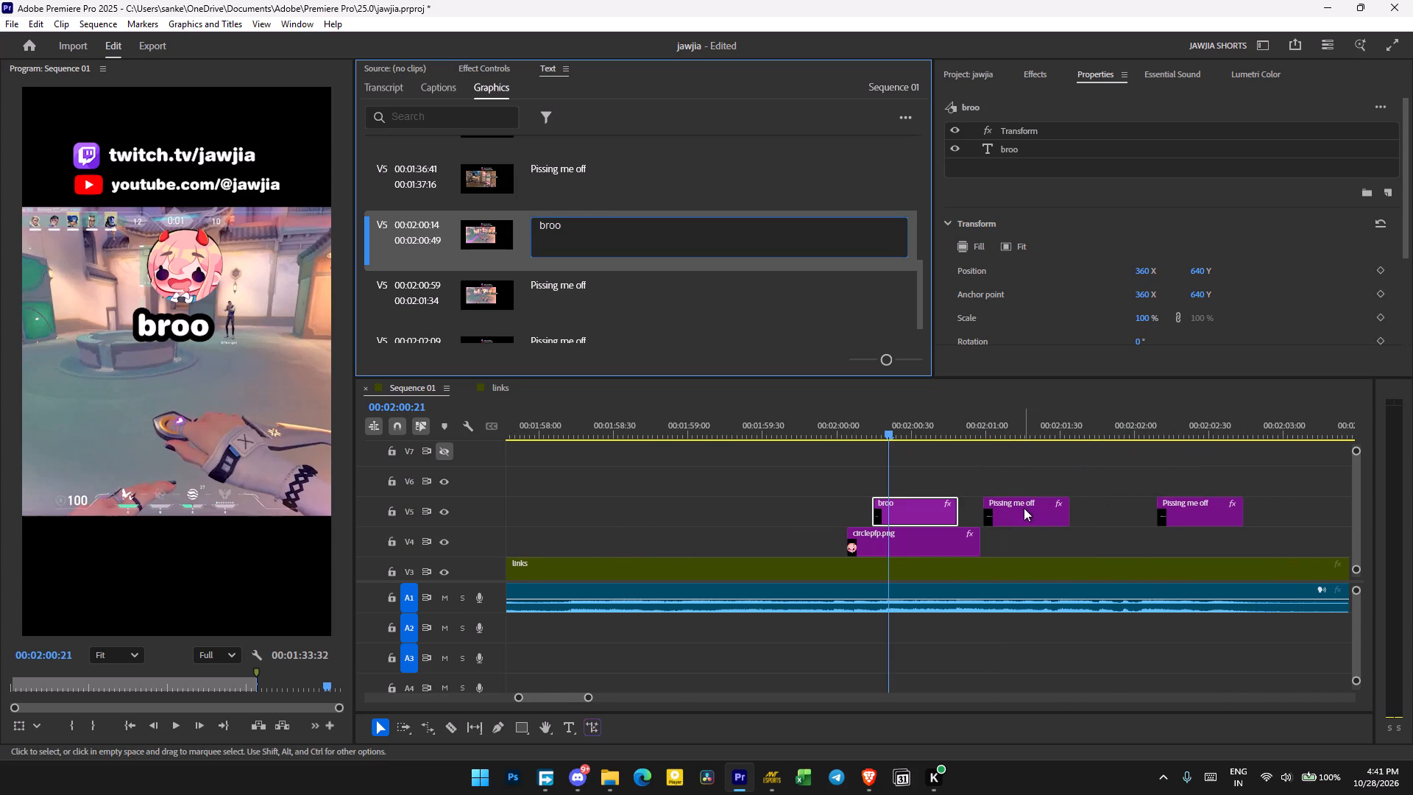
click(1028, 425)
click(1016, 506)
double_click(609, 234)
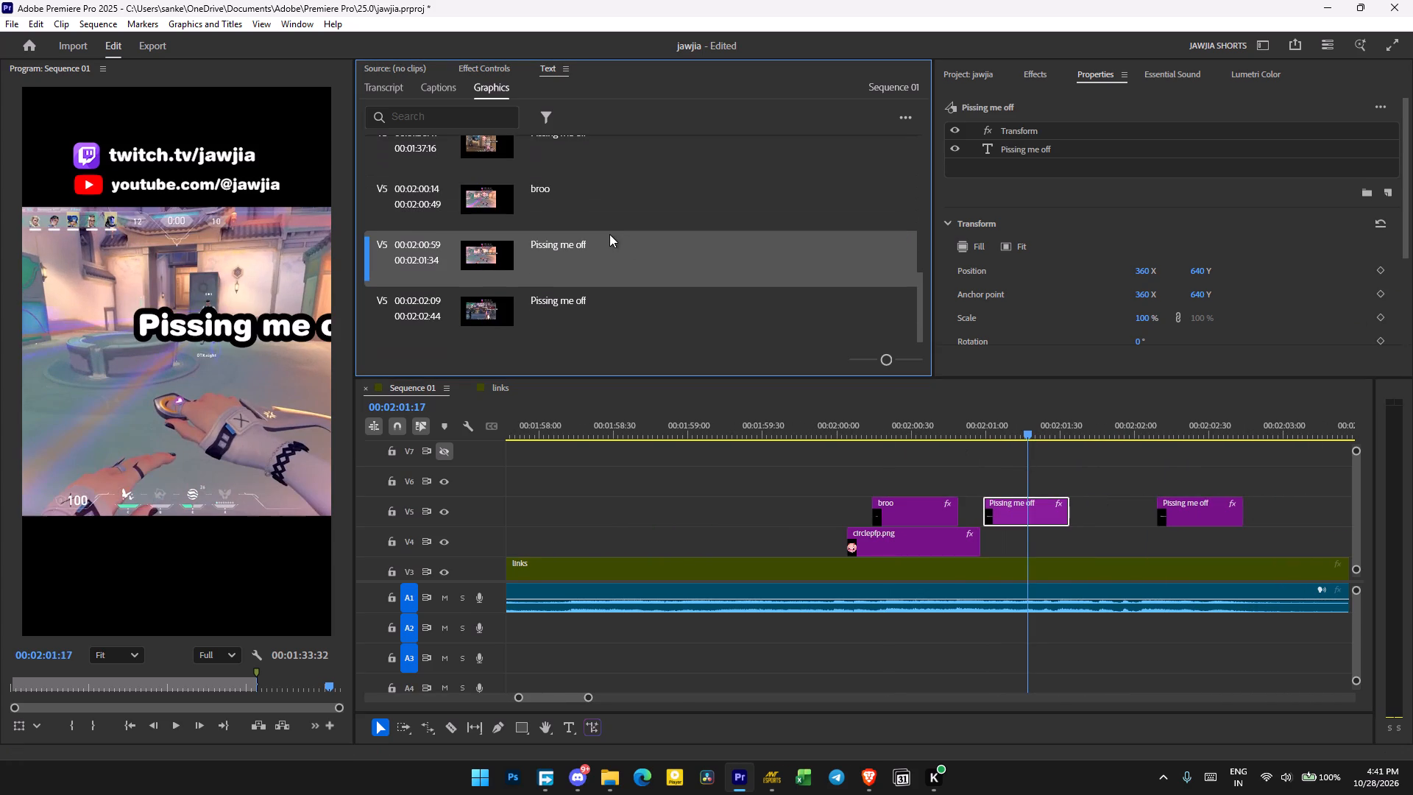
double_click(566, 249)
text(He is mad)
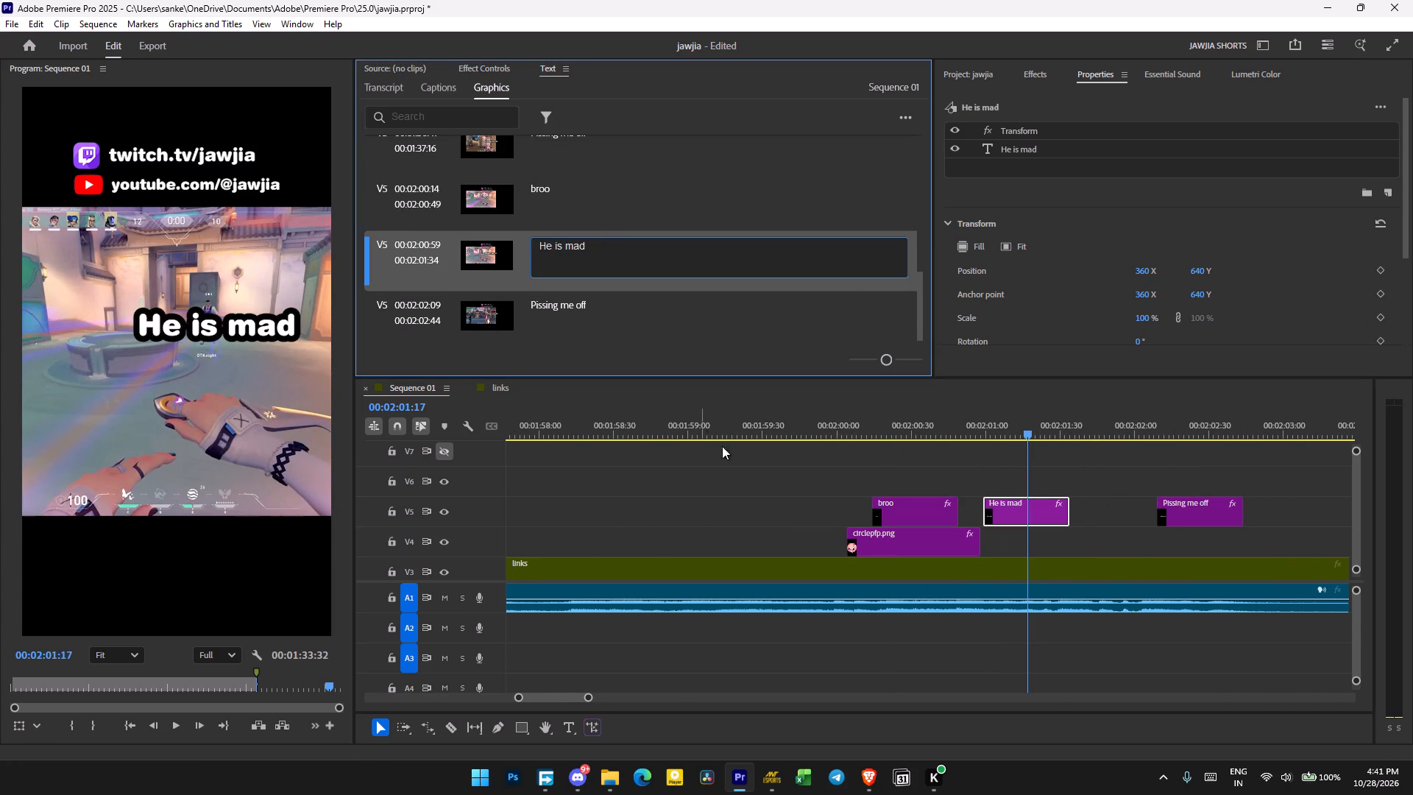
Replay the spoken line and change the caption starting at 00:02:02:09 to "because I got the kill".
click(981, 445)
click(948, 439)
key(space)
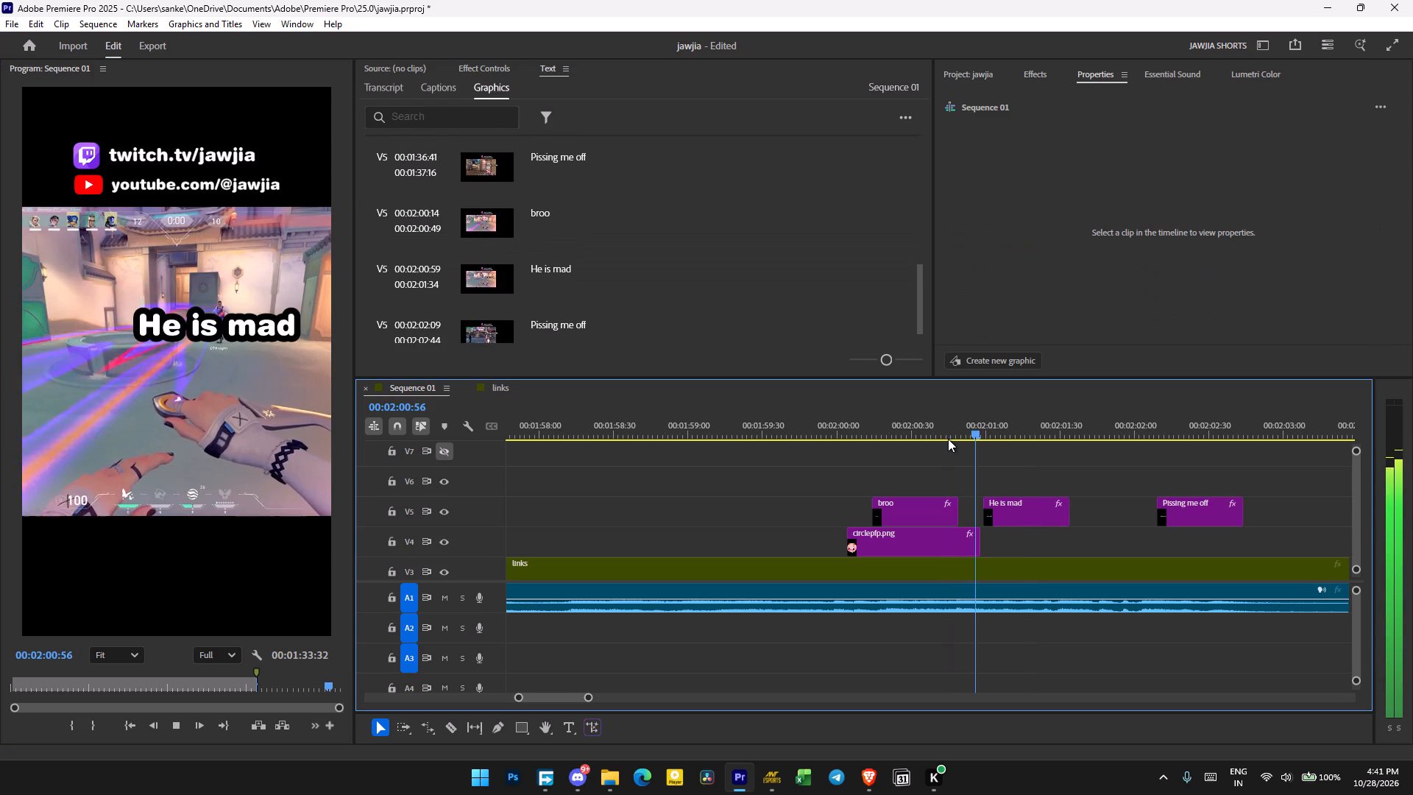
key(space)
scroll(1111, 476, down, 5)
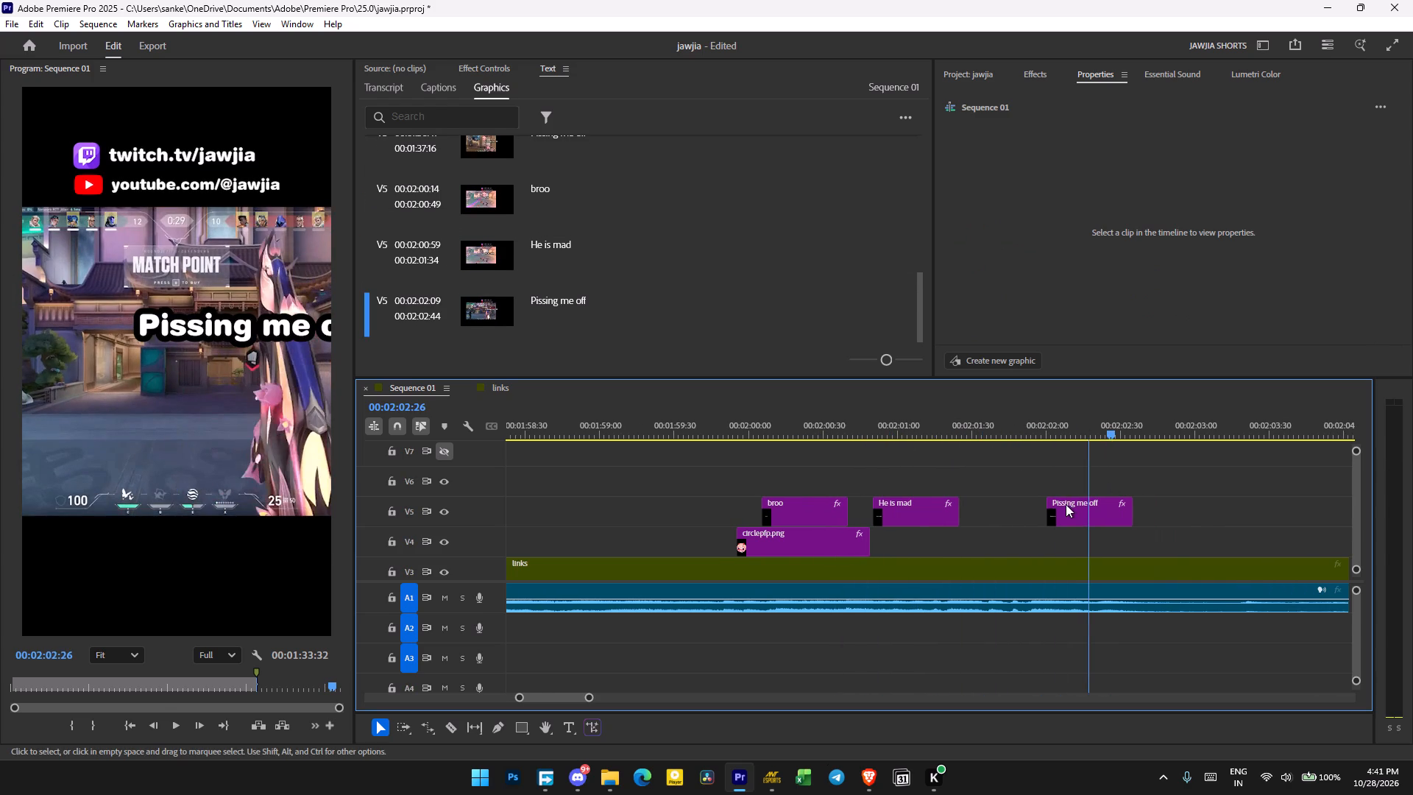
click(1066, 505)
click(587, 303)
double_click(545, 322)
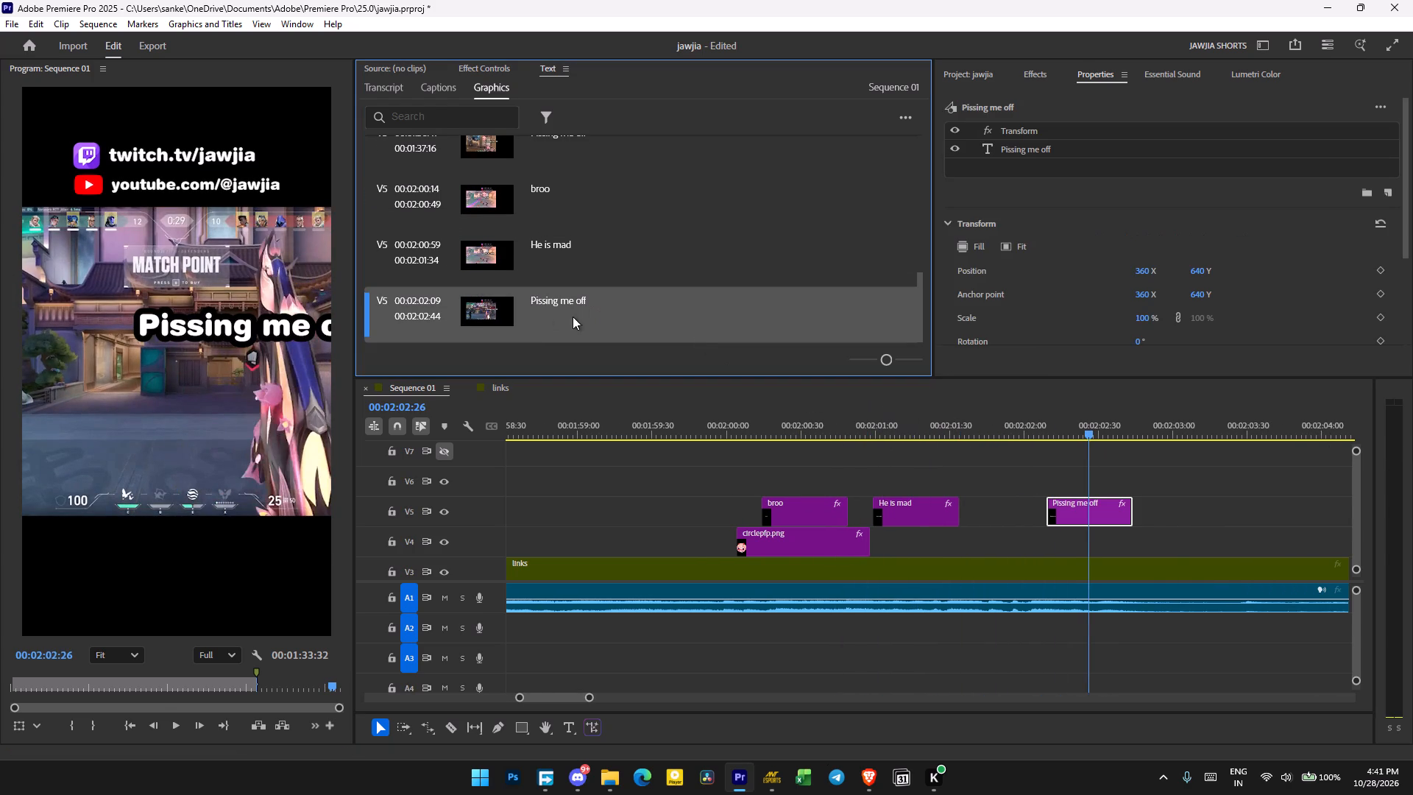
double_click(559, 322)
click(609, 303)
double_click(581, 291)
click(709, 500)
click(1072, 515)
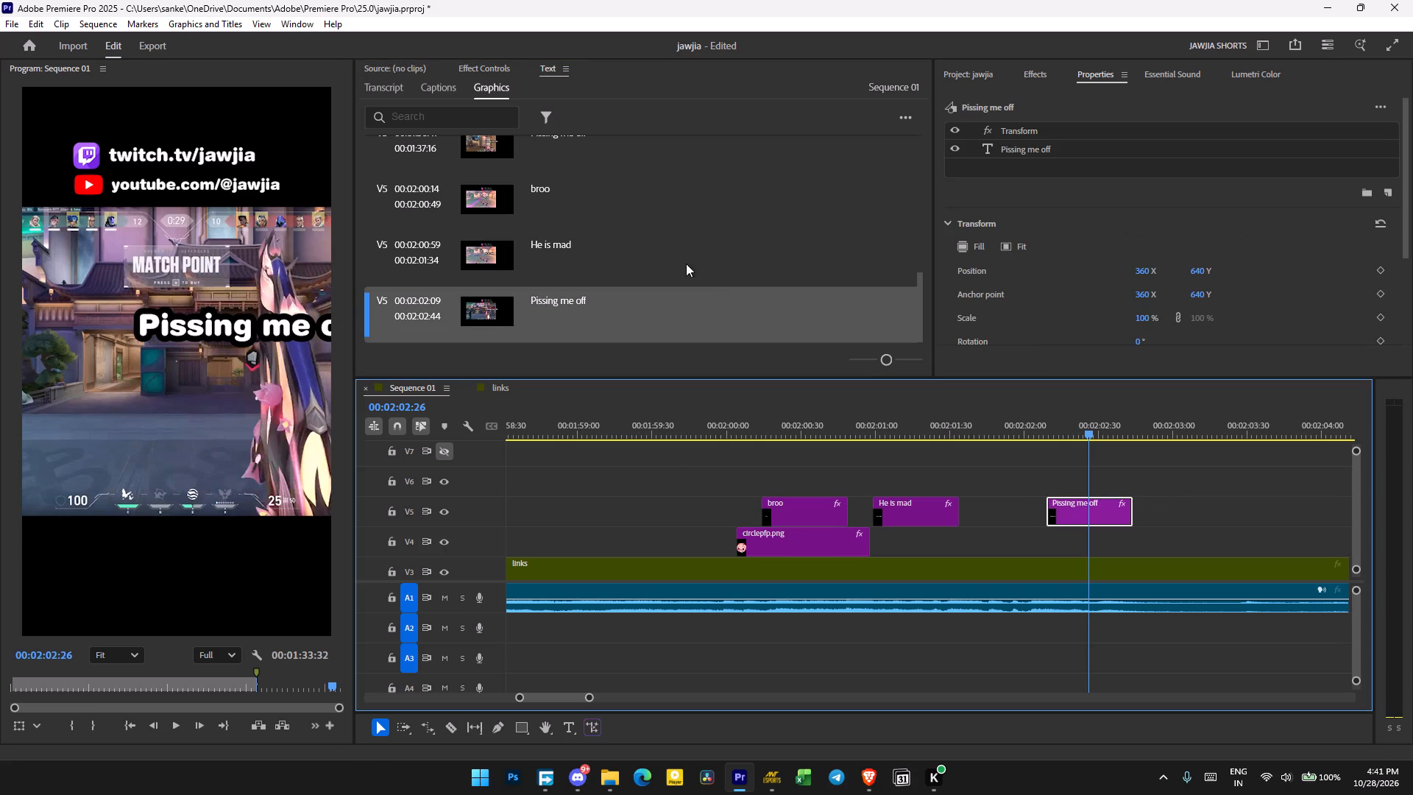
triple_click(596, 298)
key(ctrl+a)
text(because I got the kill)
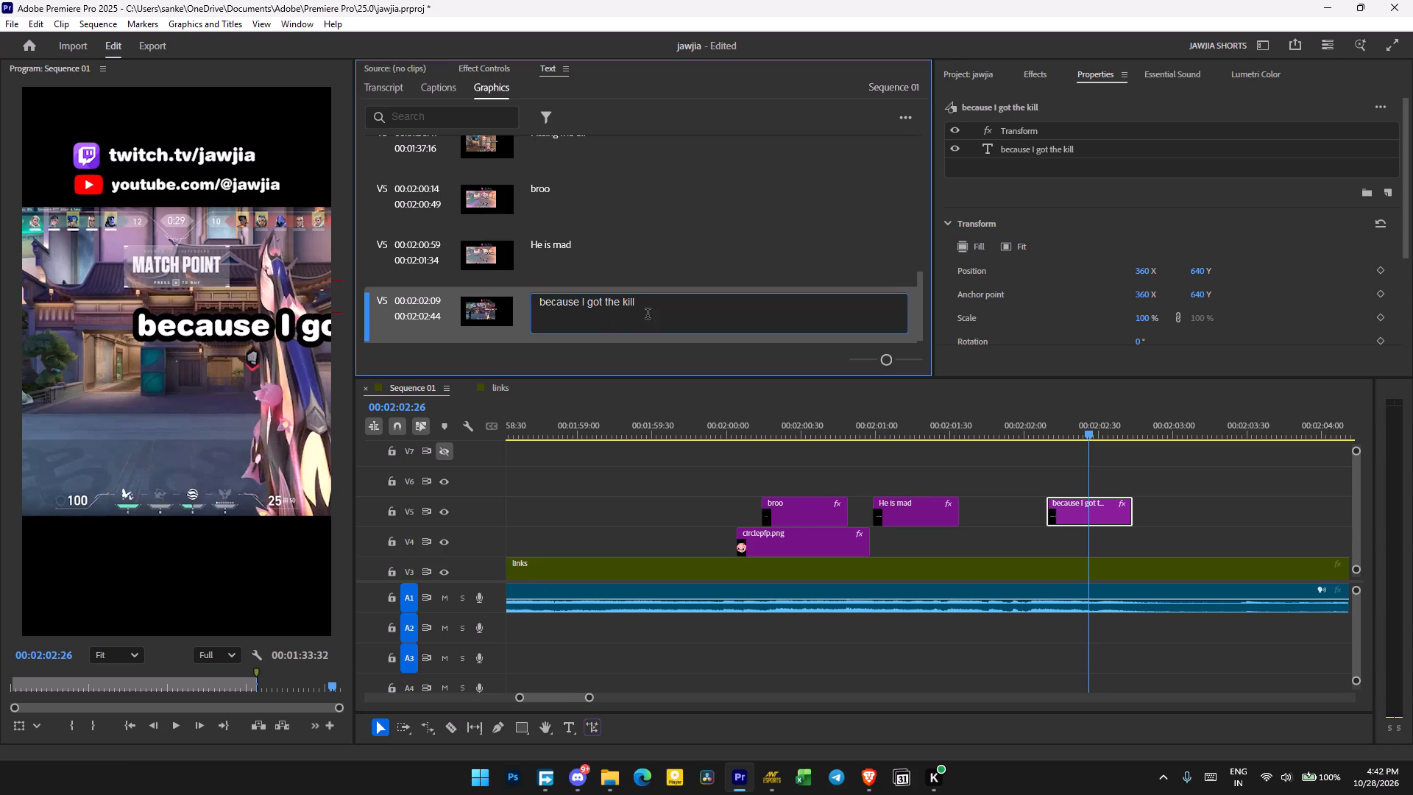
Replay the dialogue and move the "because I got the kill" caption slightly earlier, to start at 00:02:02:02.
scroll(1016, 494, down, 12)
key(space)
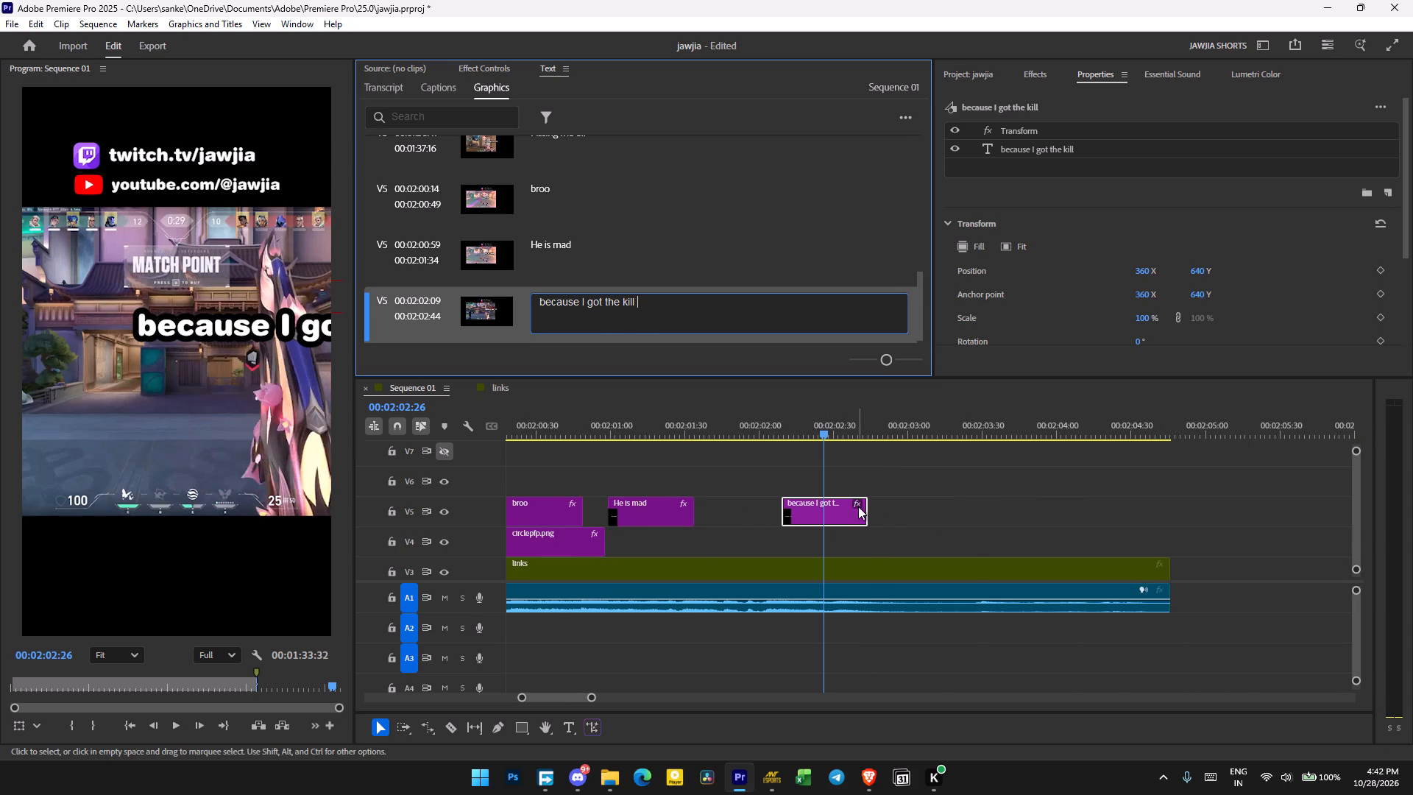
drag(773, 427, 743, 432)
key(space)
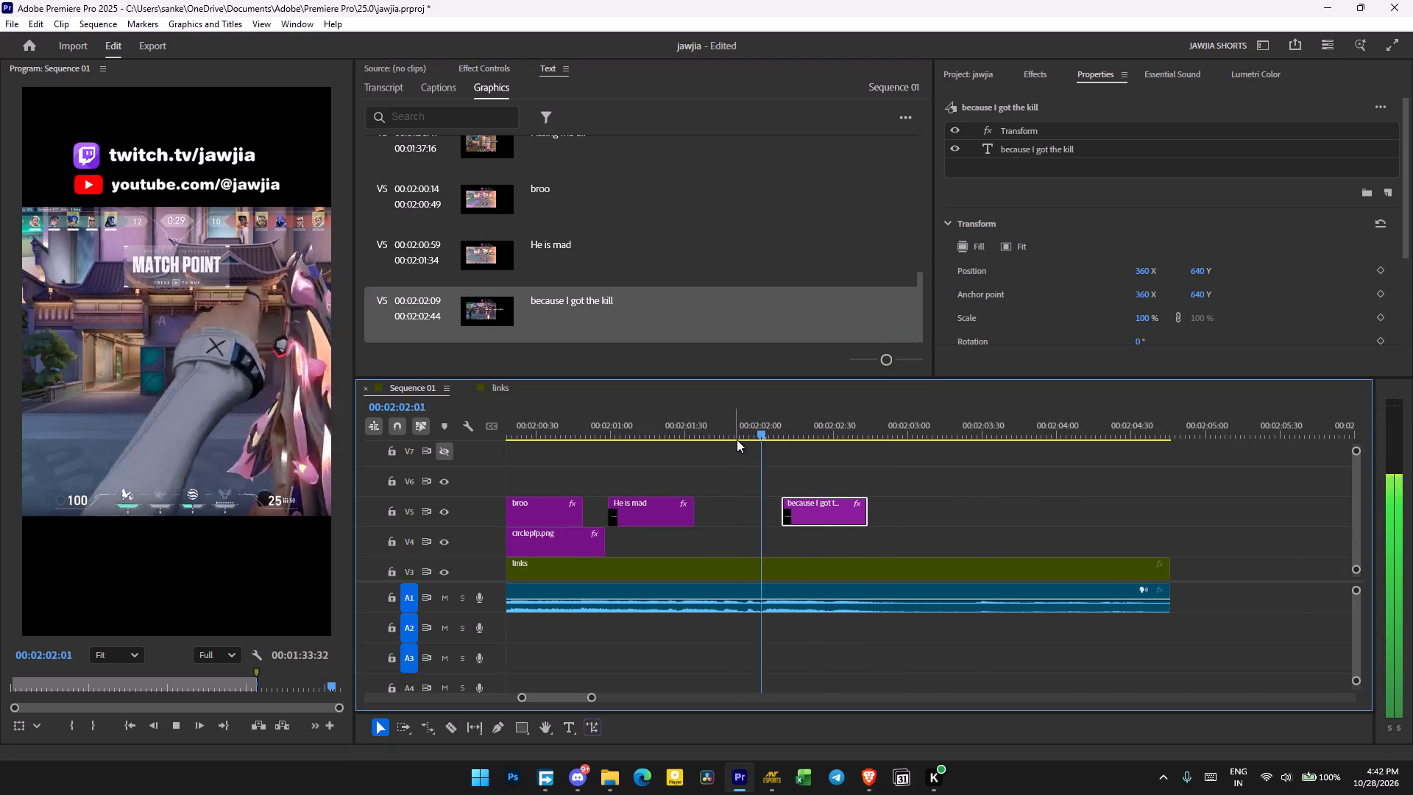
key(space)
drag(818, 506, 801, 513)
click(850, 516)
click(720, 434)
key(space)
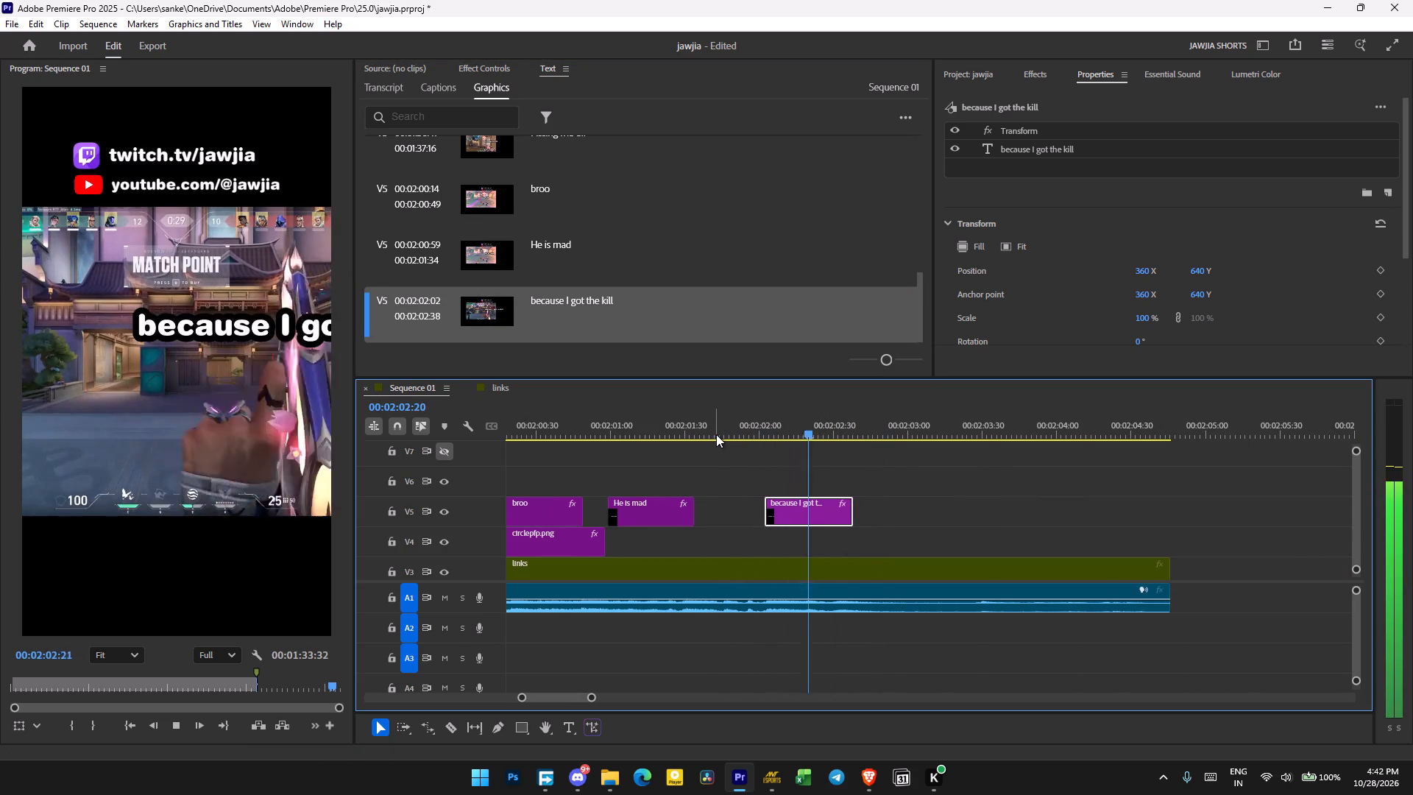
Replay the dialogue, trim the "broo" caption to end at 00:02:00:23 and move "He is mad" to start at 00:02:00:24.
click(690, 429)
click(612, 428)
key(space)
key(space)
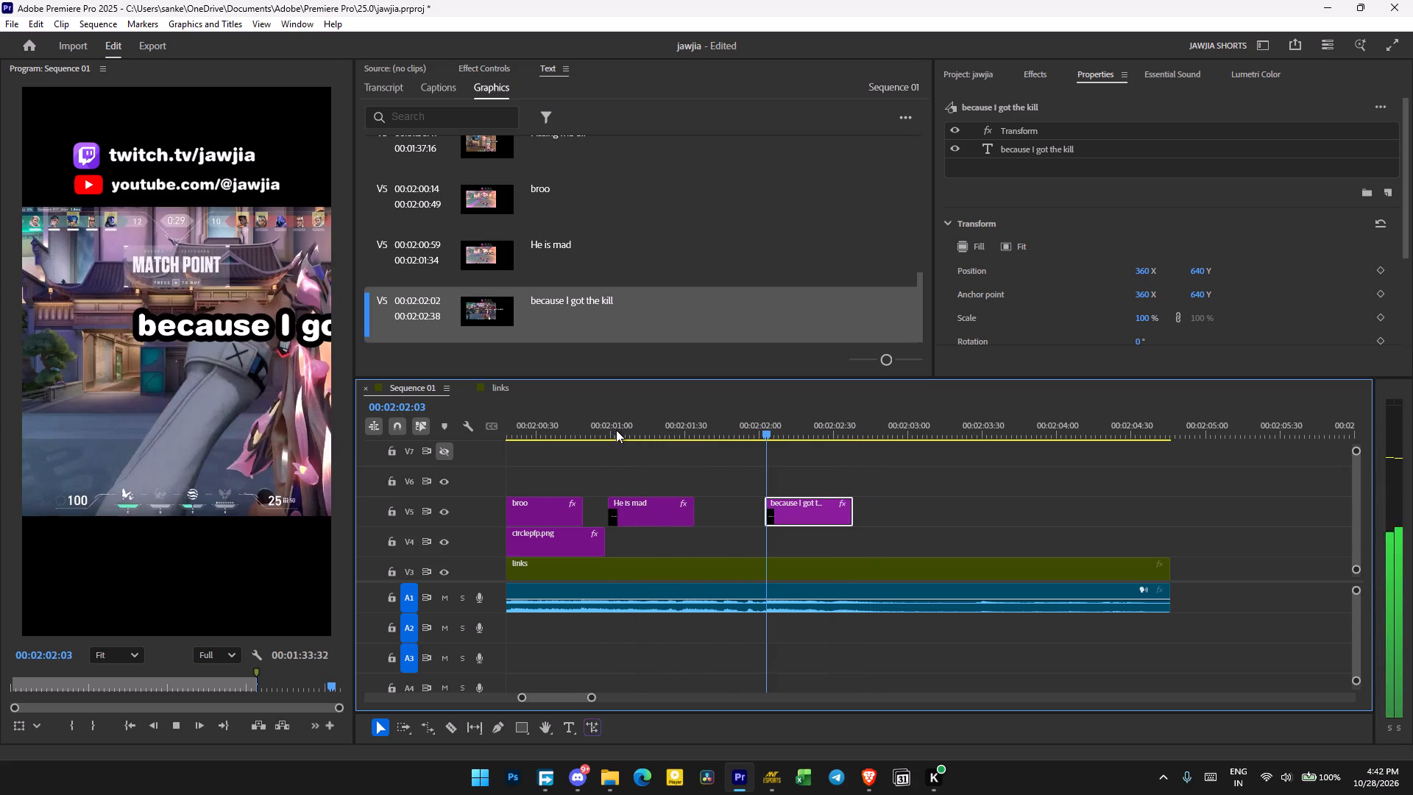
click(577, 430)
scroll(1027, 501, up, 4)
scroll(1199, 537, up, 5)
drag(587, 428, 597, 427)
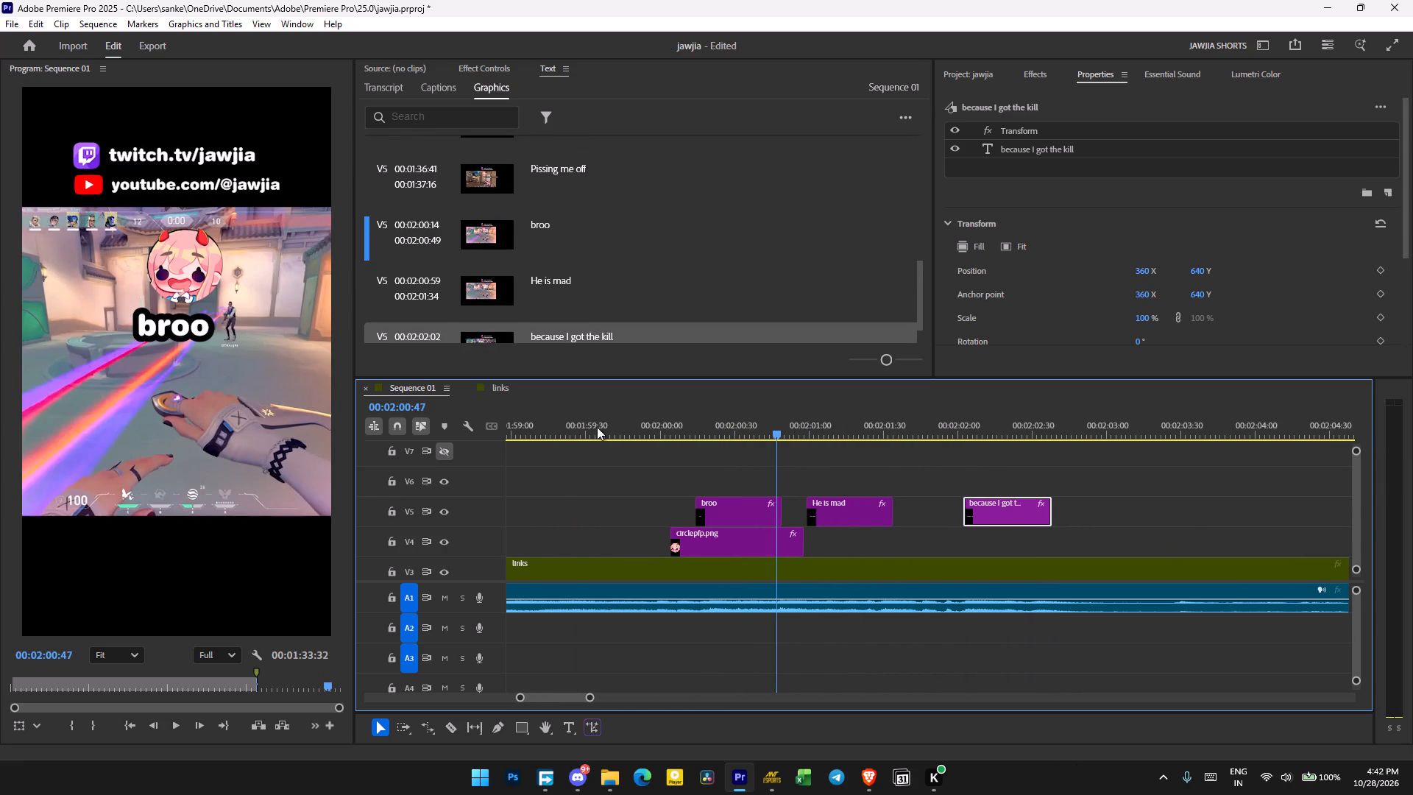
drag(597, 427, 611, 425)
click(628, 426)
key(space)
key(space)
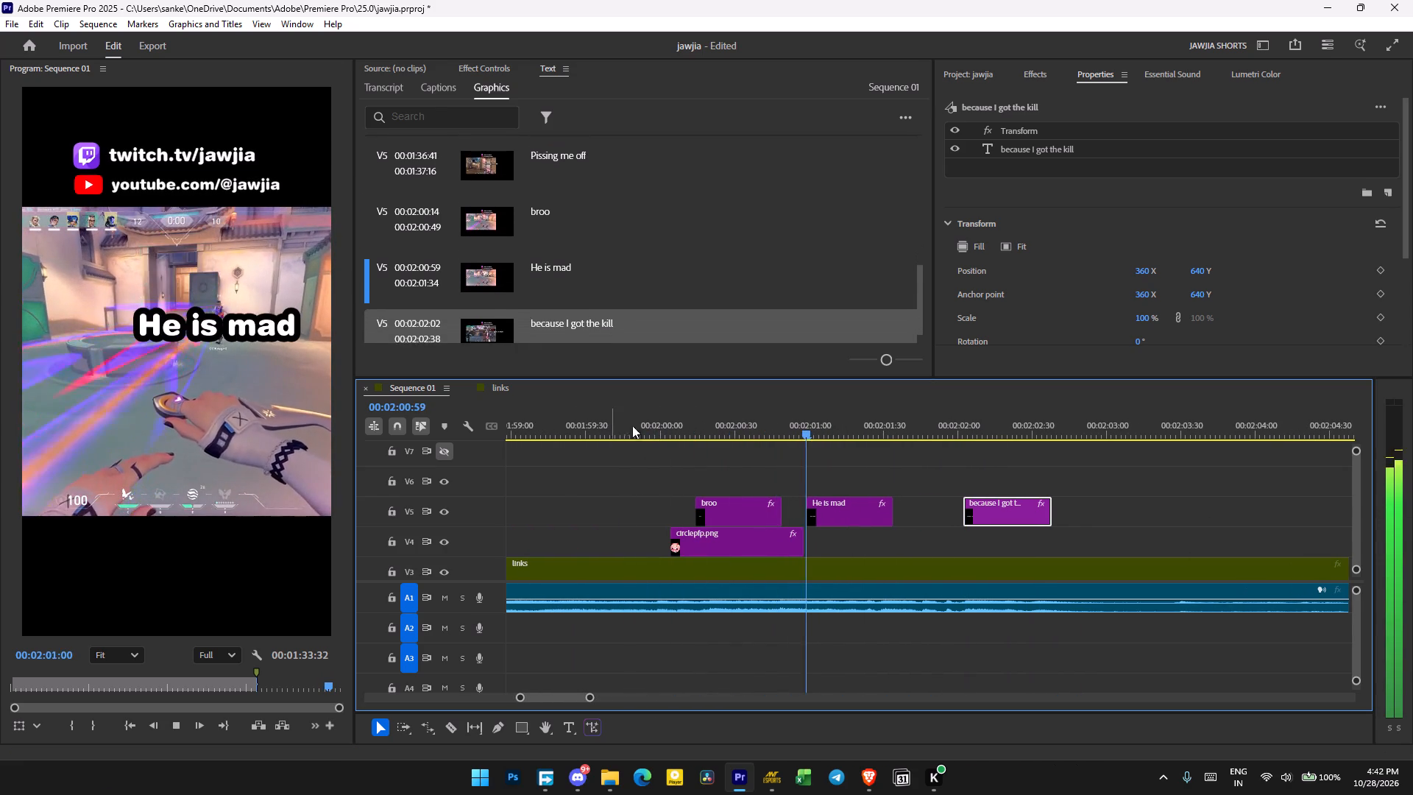
click(641, 429)
key(space)
key(space)
drag(779, 518, 715, 519)
drag(821, 509, 737, 510)
Retime the "because I got the kill" caption to the dialogue, running from 00:02:01:13 to 00:02:02:22, and replay it.
key(space)
key(space)
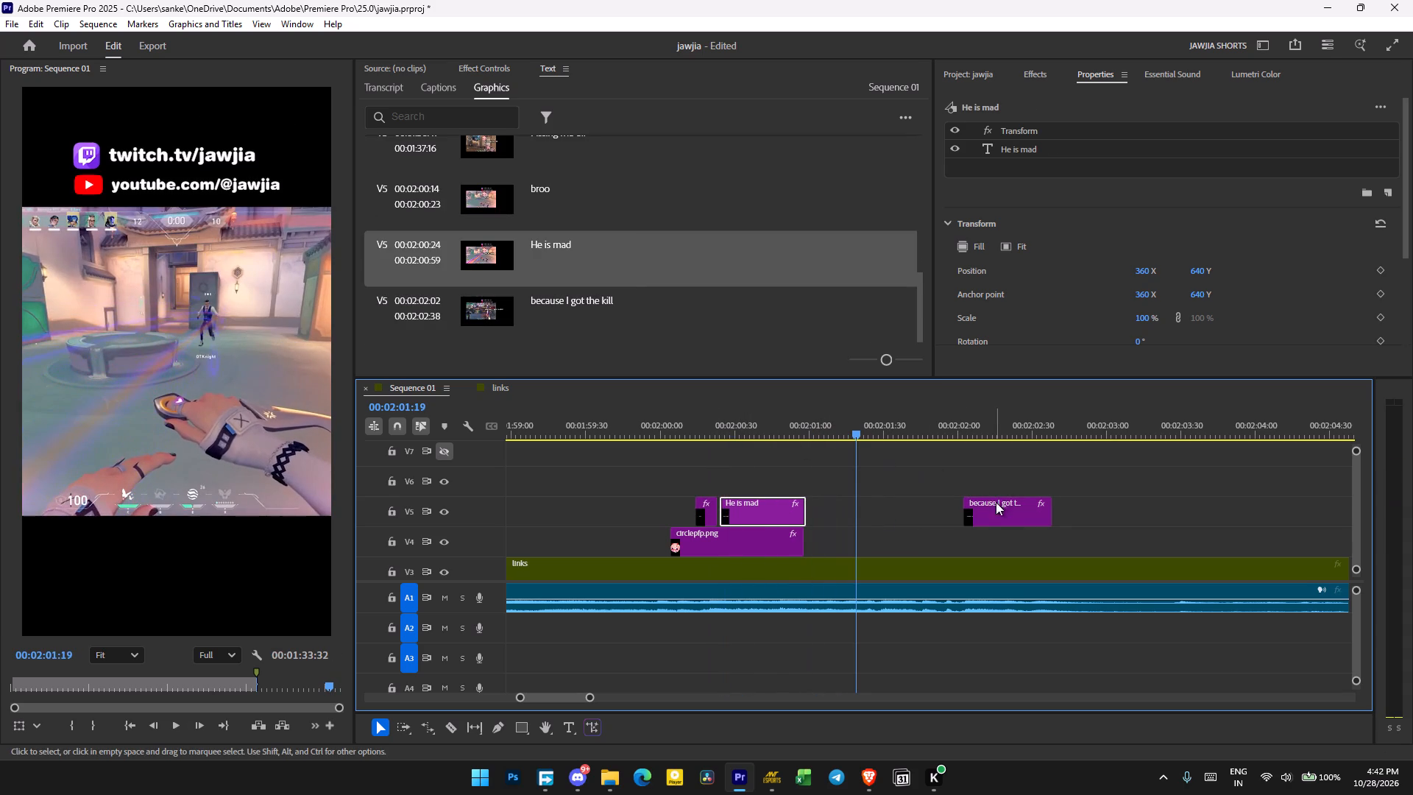
drag(997, 510, 875, 518)
drag(933, 515, 976, 515)
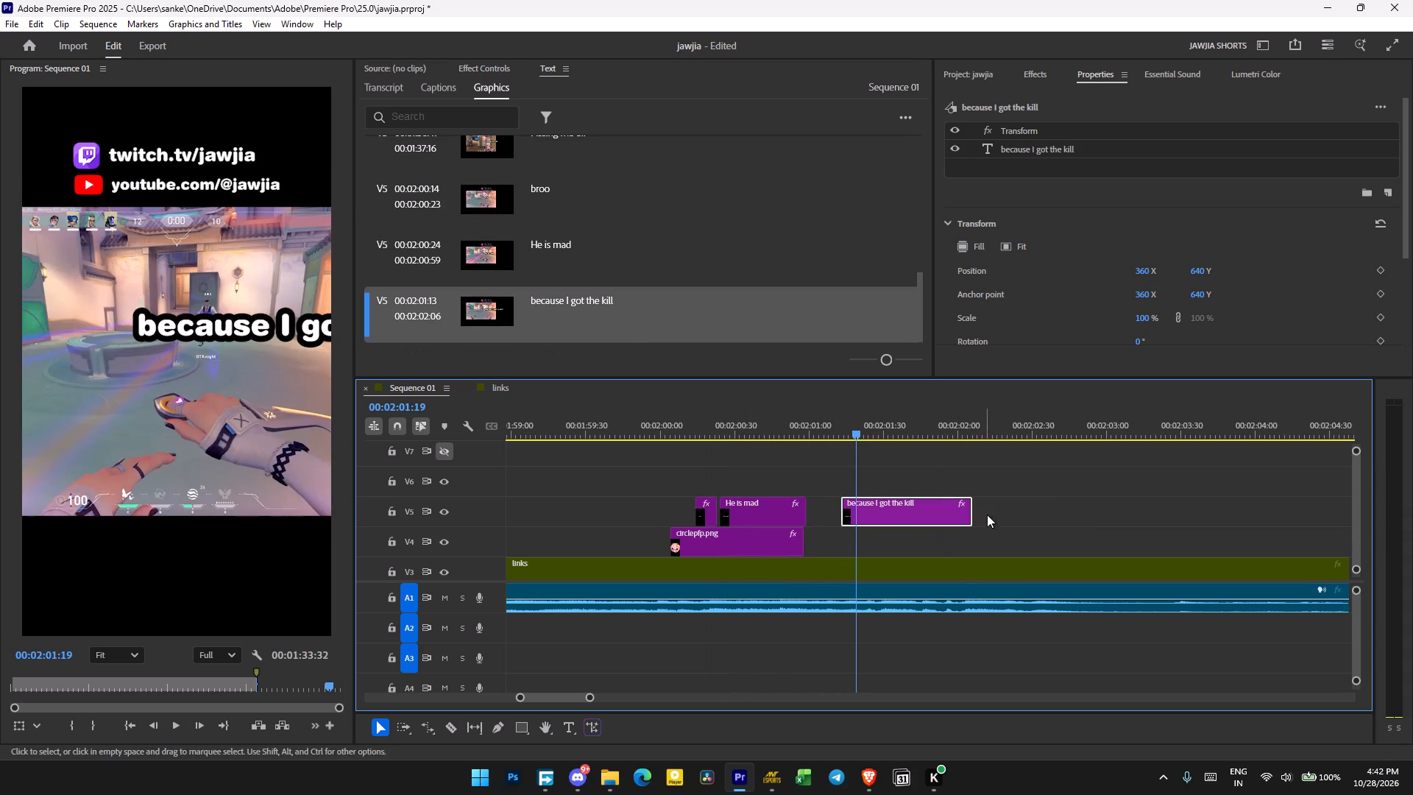
key(space)
drag(966, 515, 996, 518)
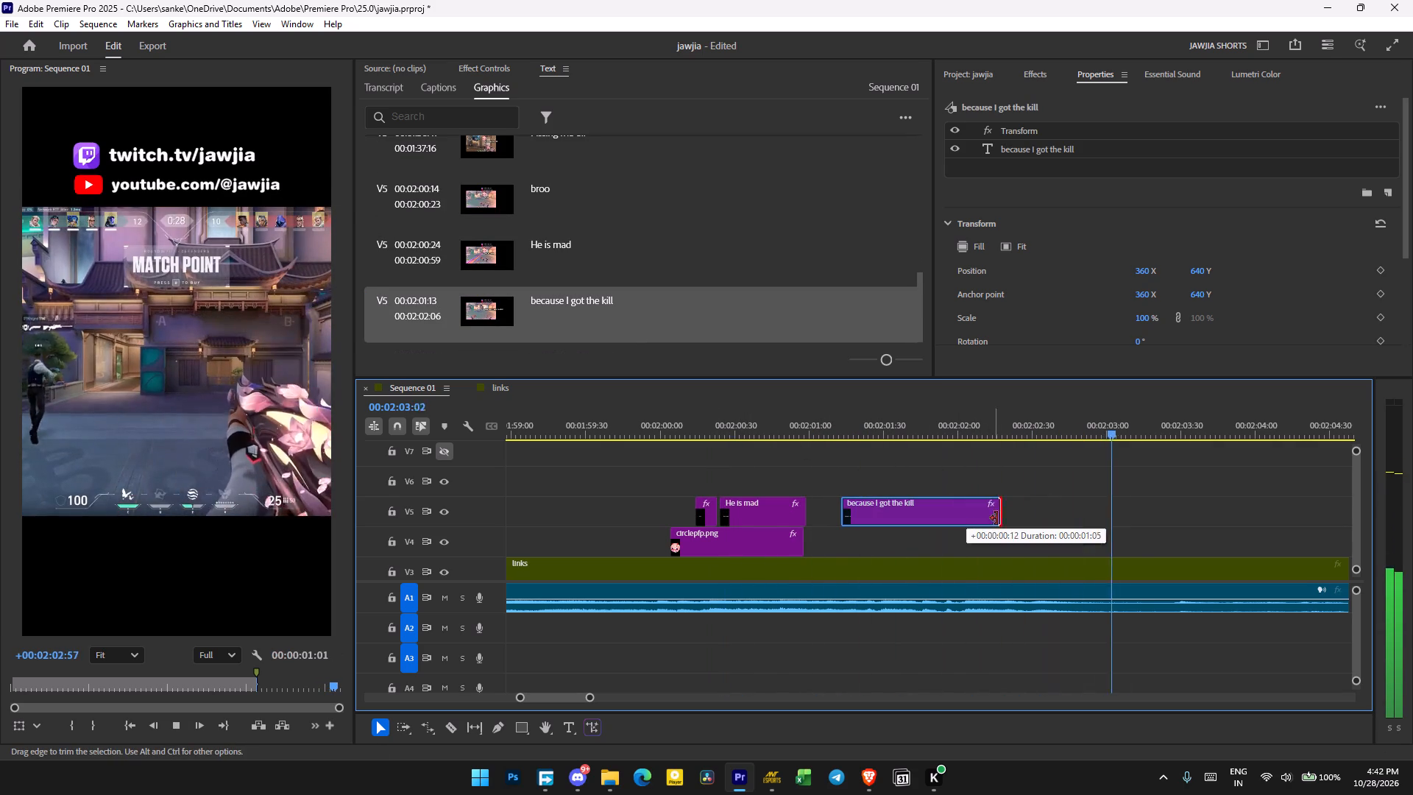
drag(996, 518, 1005, 518)
click(773, 439)
key(space)
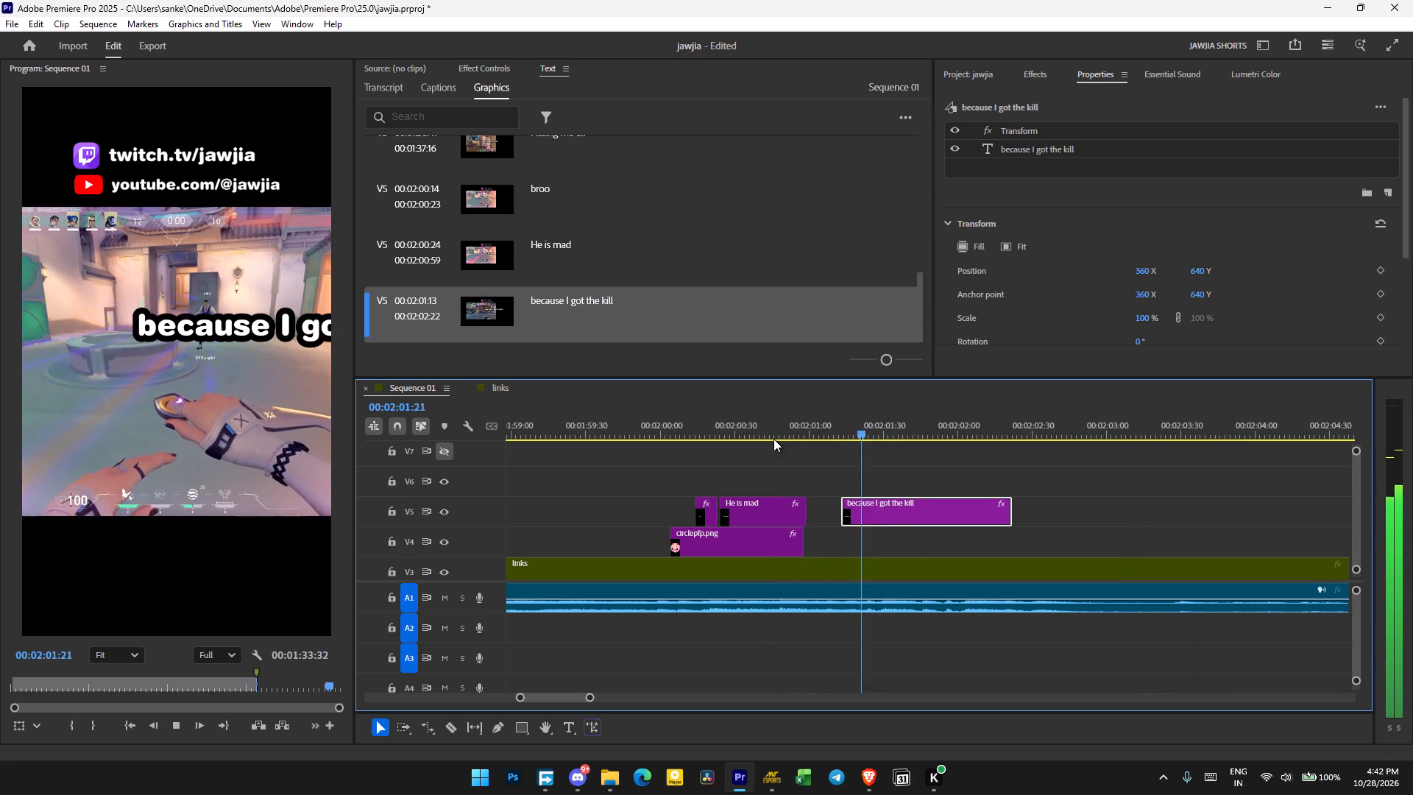
key(space)
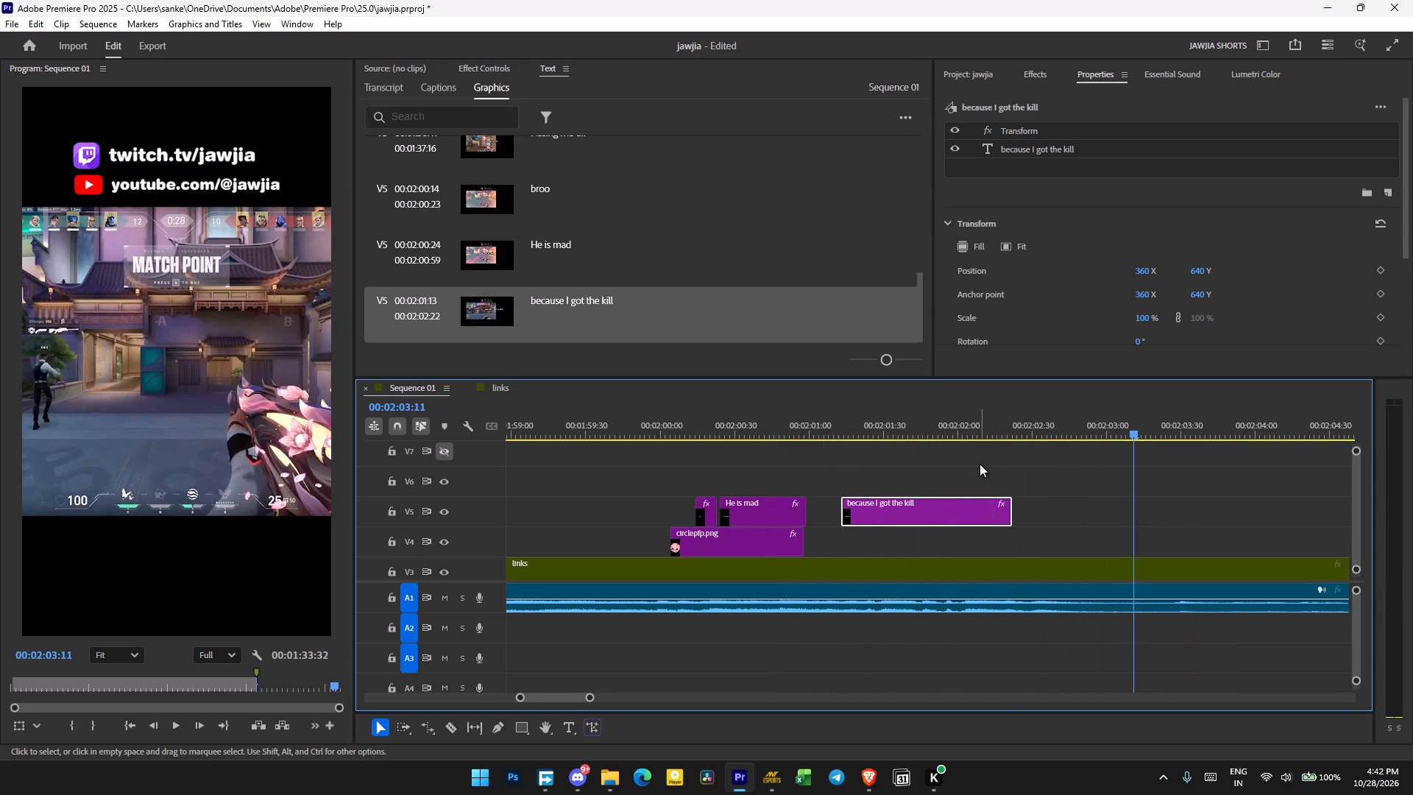
Play back the section from 00:01:57:33 and delete the late ChamberCircle icon before the final circlepfp.png icon.
alt+scroll(980, 464, down, 6)
scroll(980, 464, down, 6)
alt+scroll(1133, 515, down, 5)
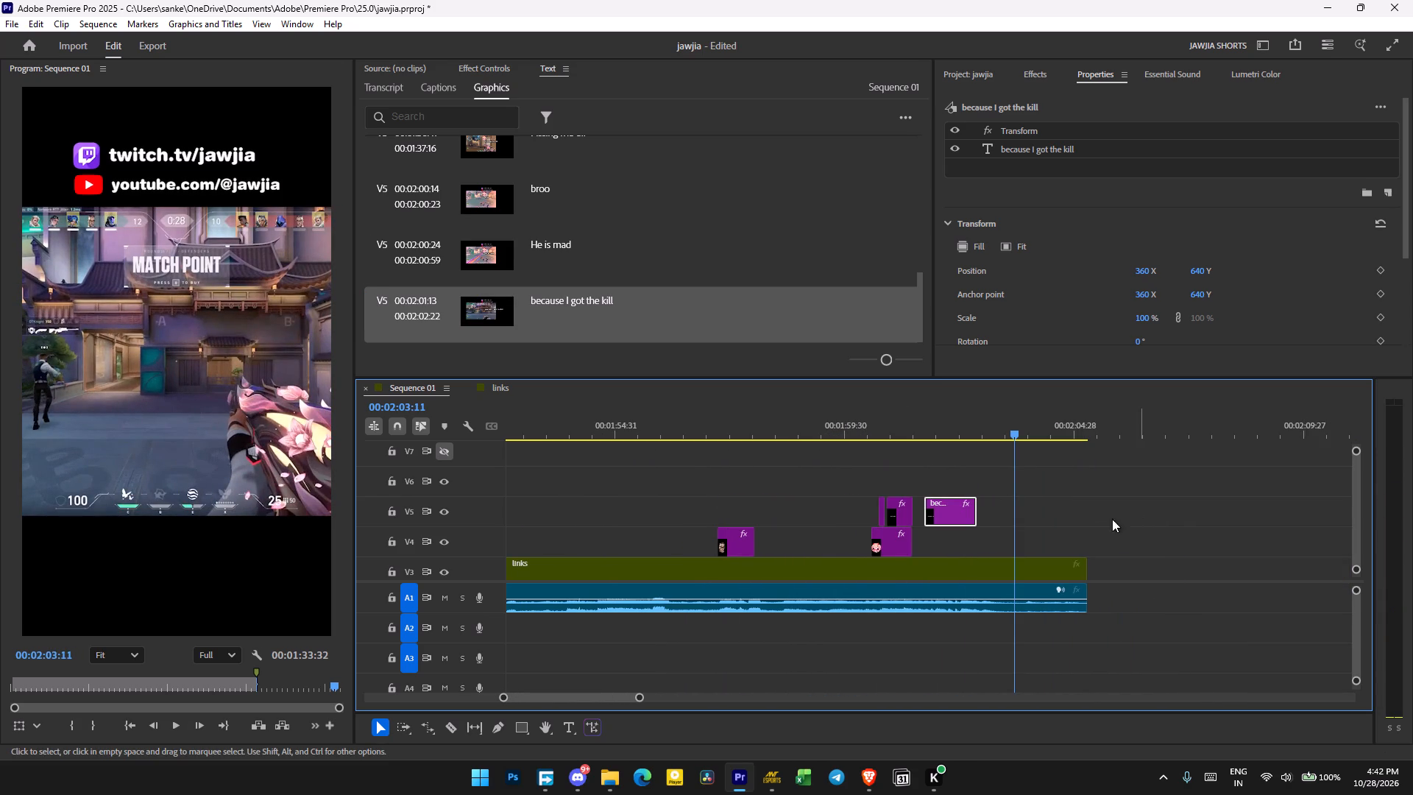
click(765, 433)
click(756, 433)
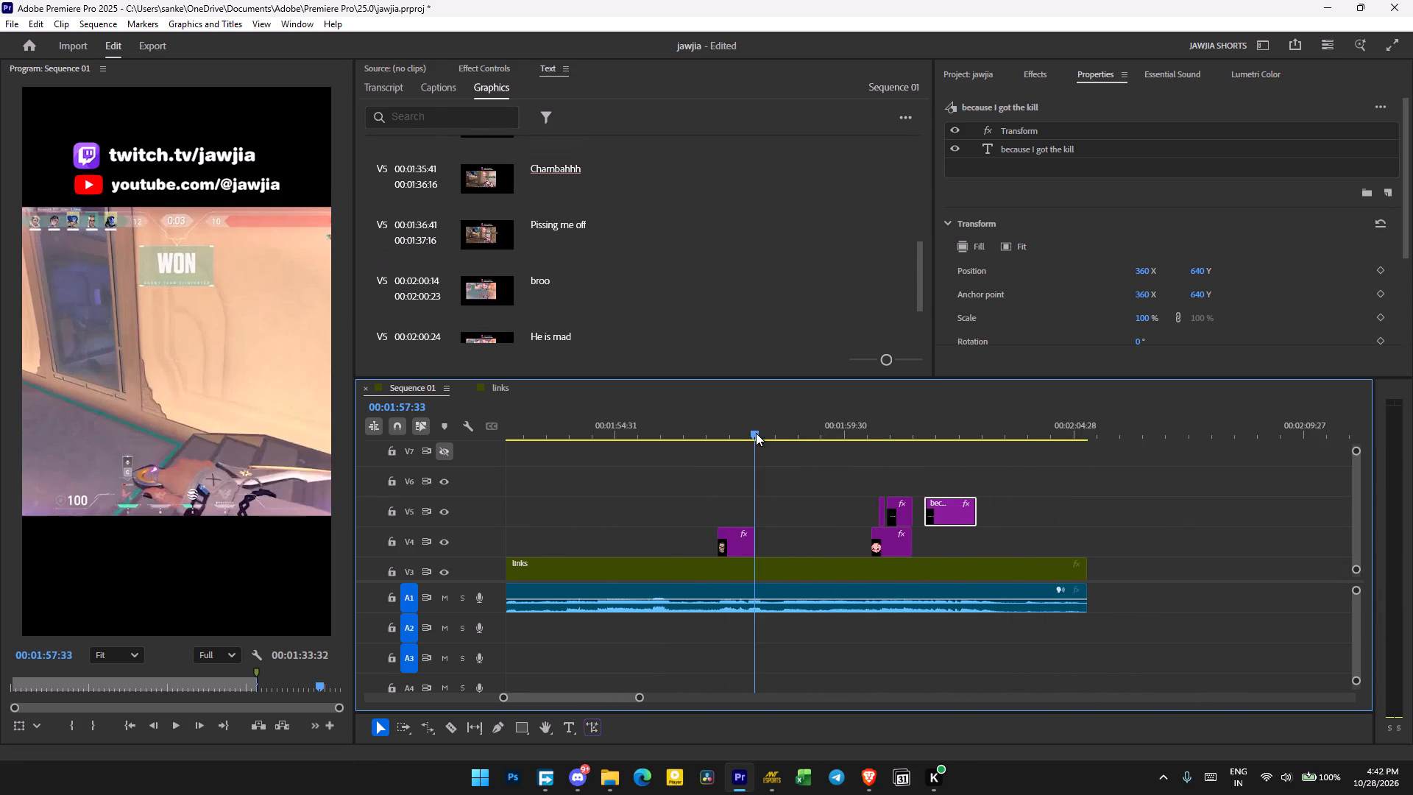
key(space)
scroll(741, 440, up, 4)
drag(835, 495, 828, 529)
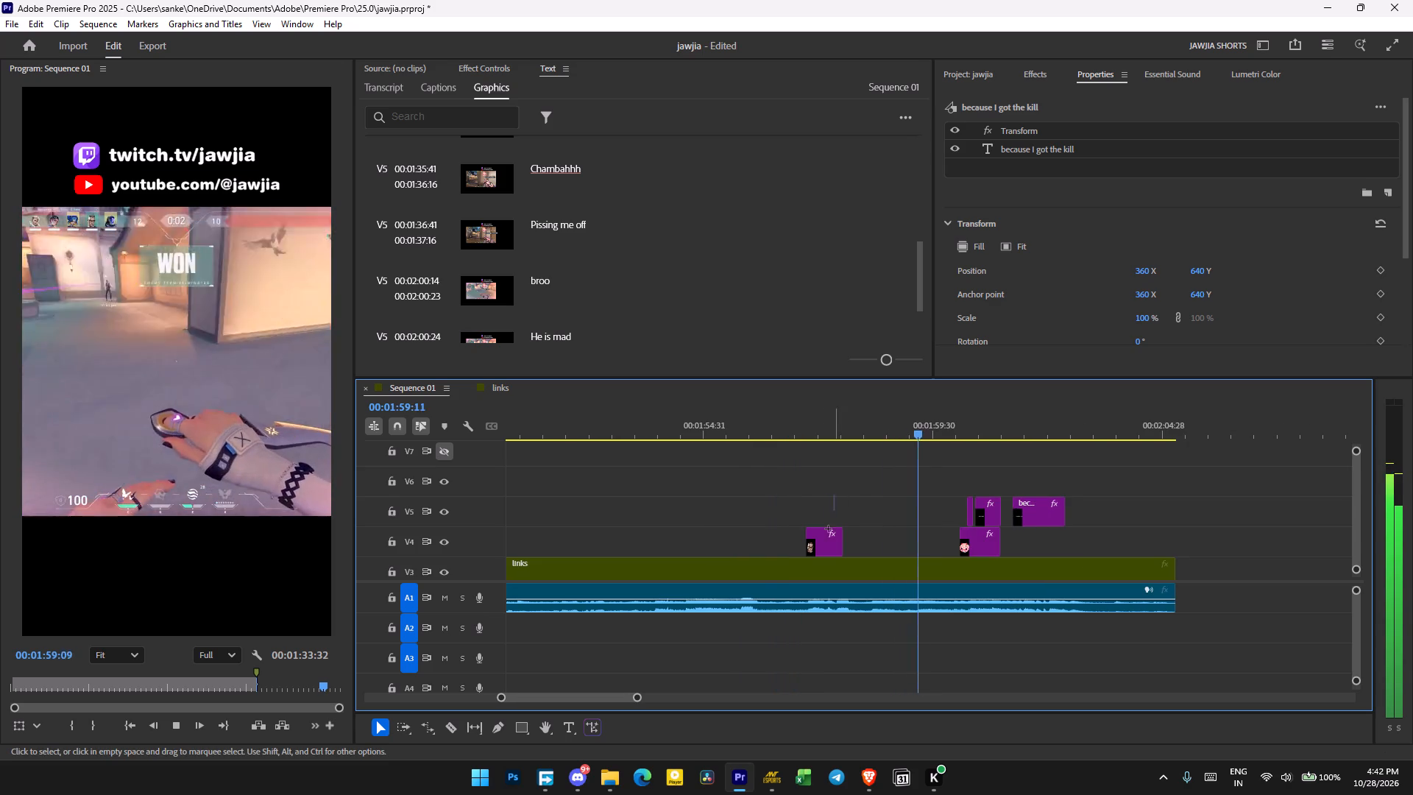
drag(828, 529, 821, 551)
key(Delete)
Play back the uncaptioned gameplay from about 00:01:43 to check for further dialogue before the final captions.
scroll(805, 525, up, 6)
scroll(869, 499, up, 4)
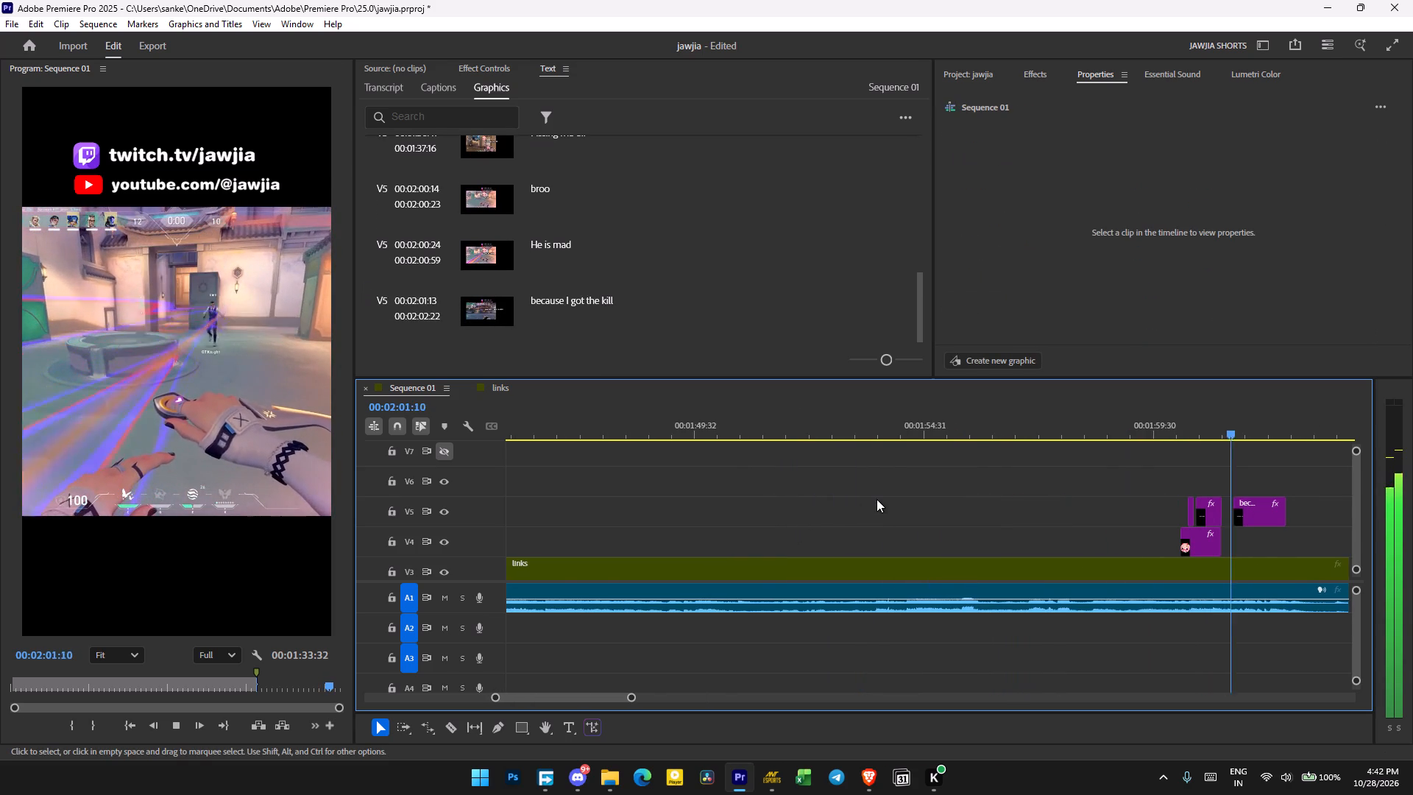
key(space)
alt+scroll(832, 465, down, 4)
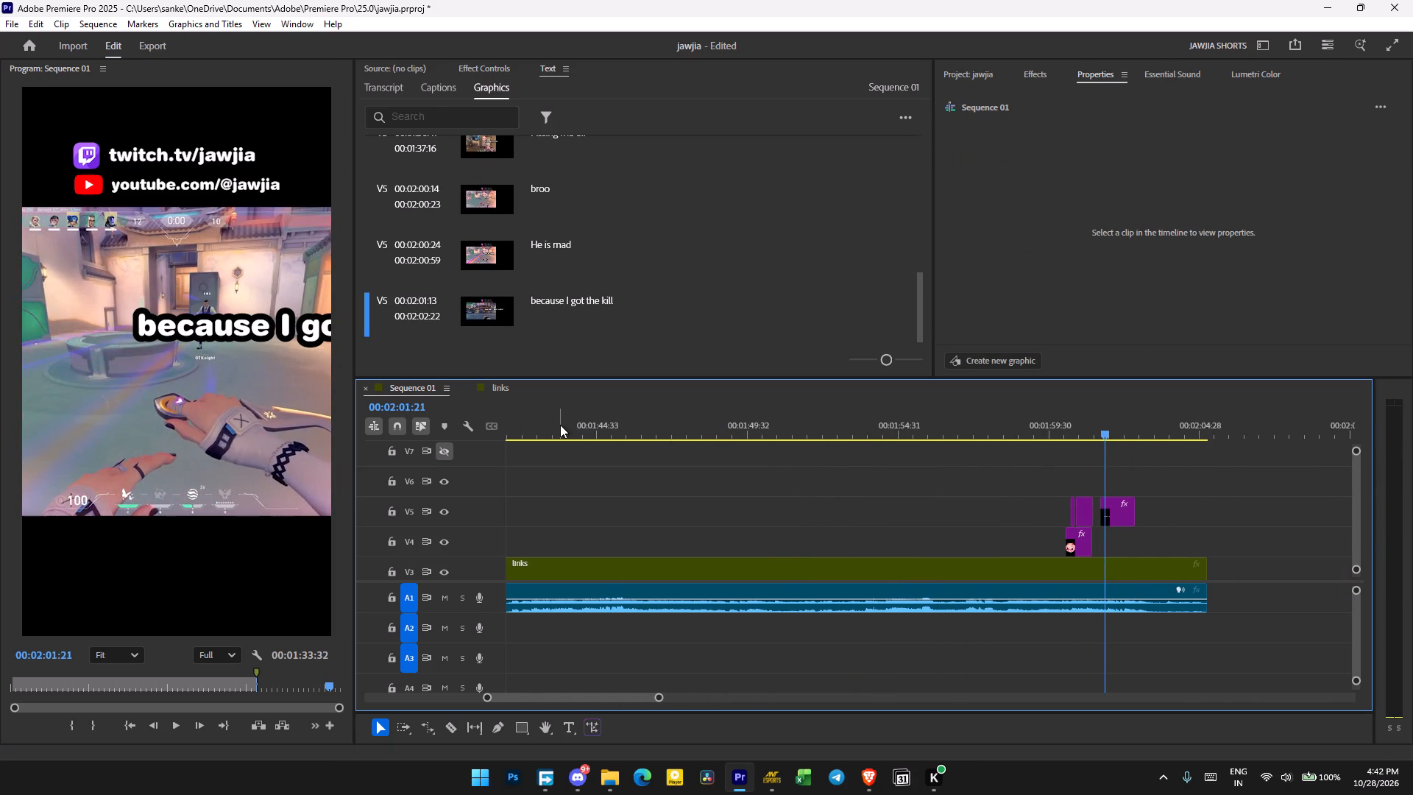
click(560, 425)
key(space)
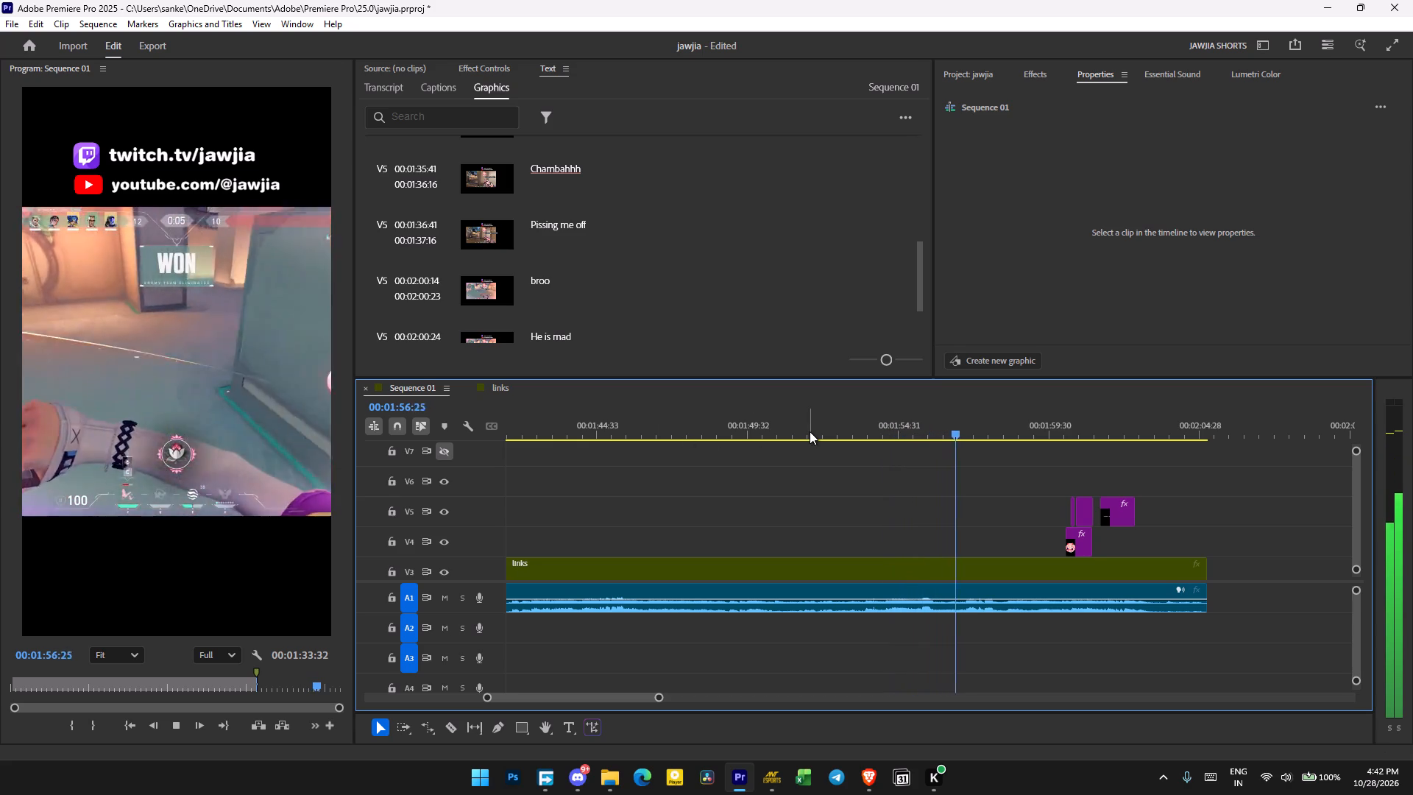
key(space)
Save the project.
key(ctrl+s)
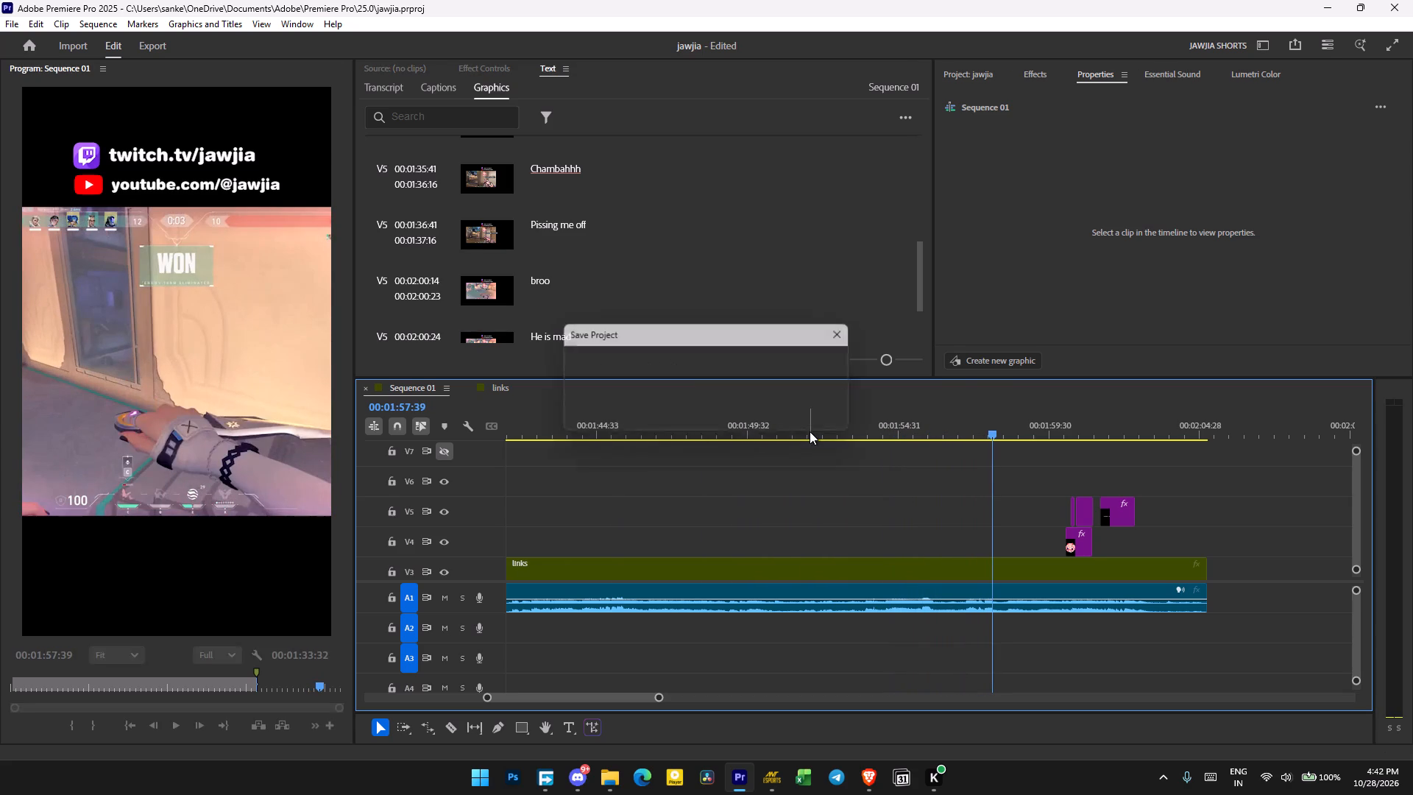
Switch from Premiere Pro to the Brave browser and cycle onward through the other open application windows.
key(alt+Tab)
key(alt+Tab)
key(alt+Tab)
key(alt+Tab)
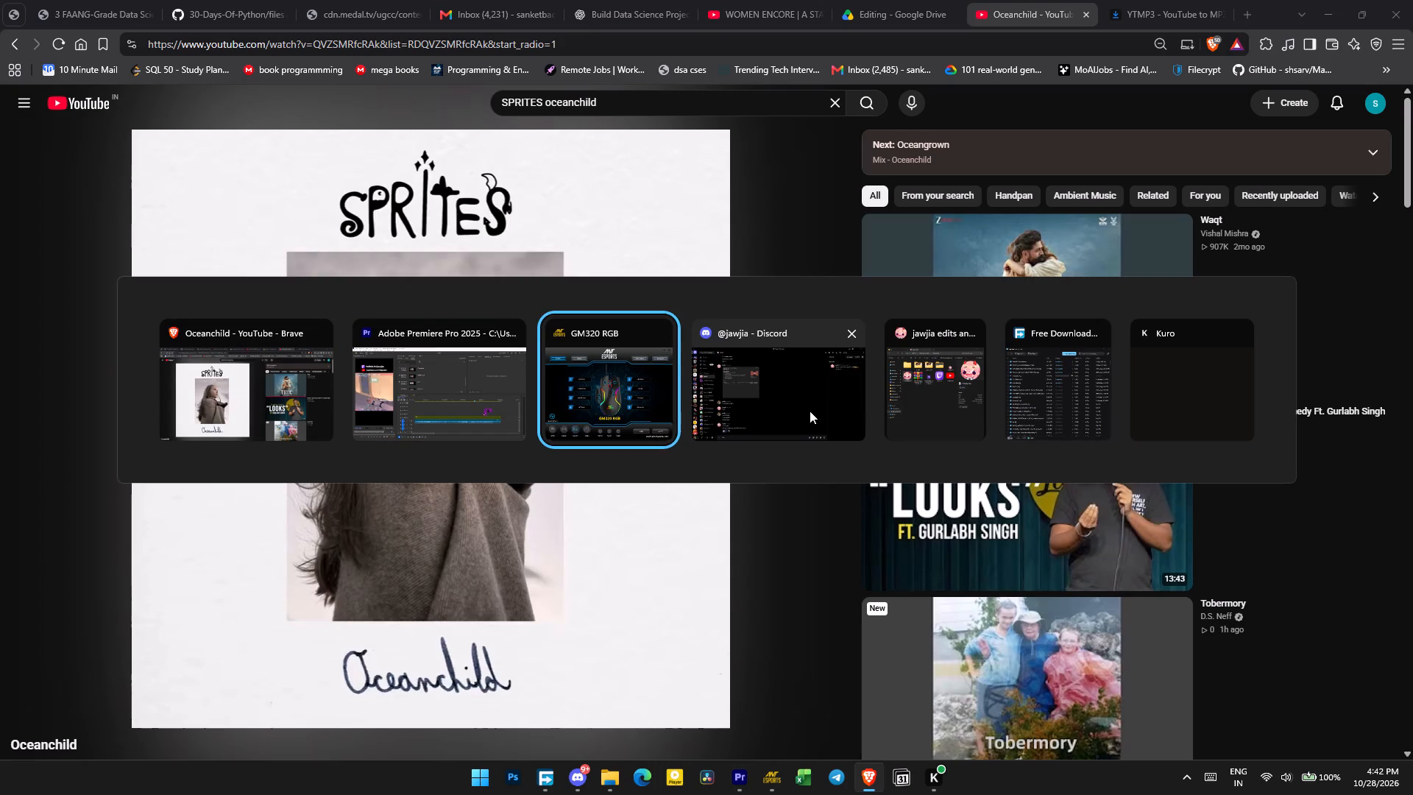
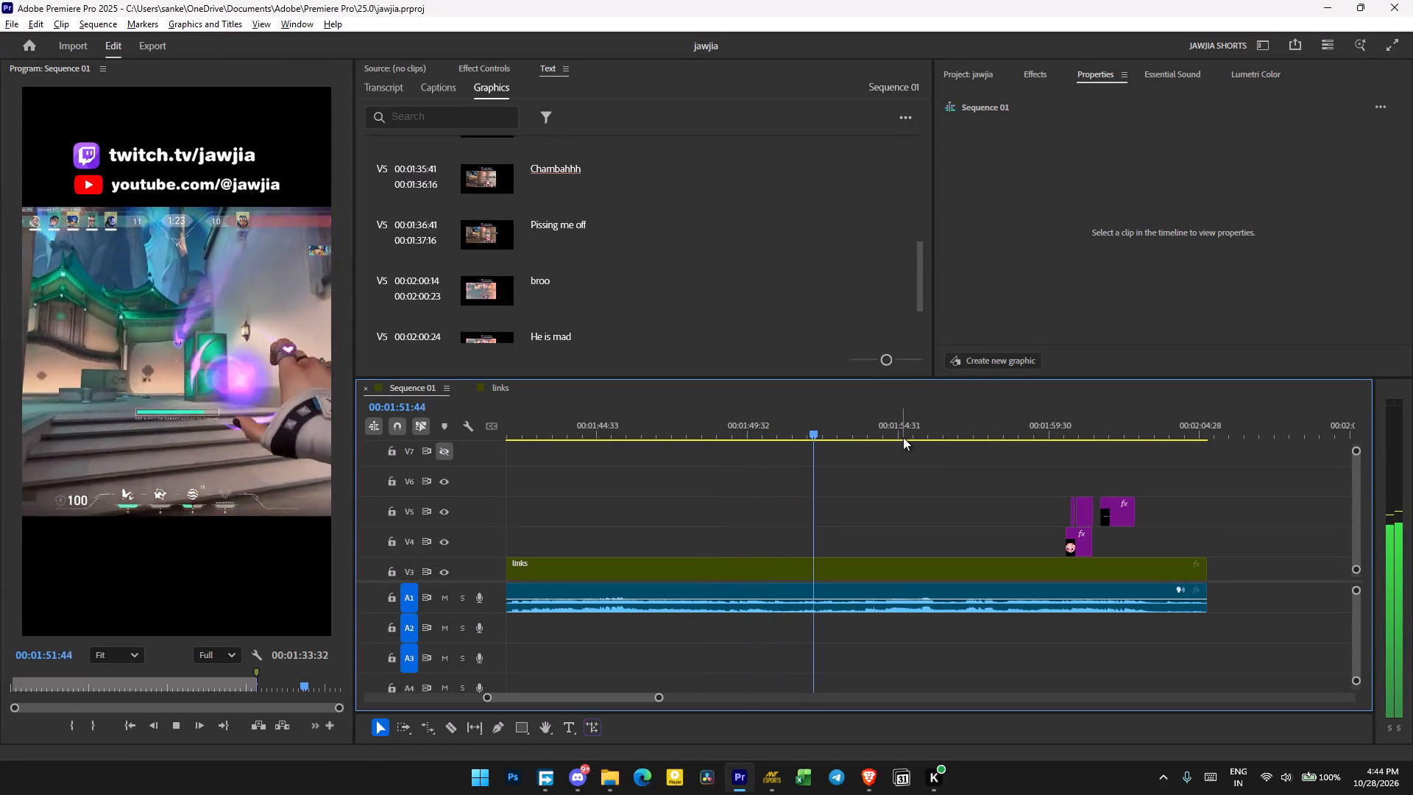
Locate the uncaptioned spoken line by playback and paste a copy of the "He is mad" caption on V5 at 00:01:52:46.
key(space)
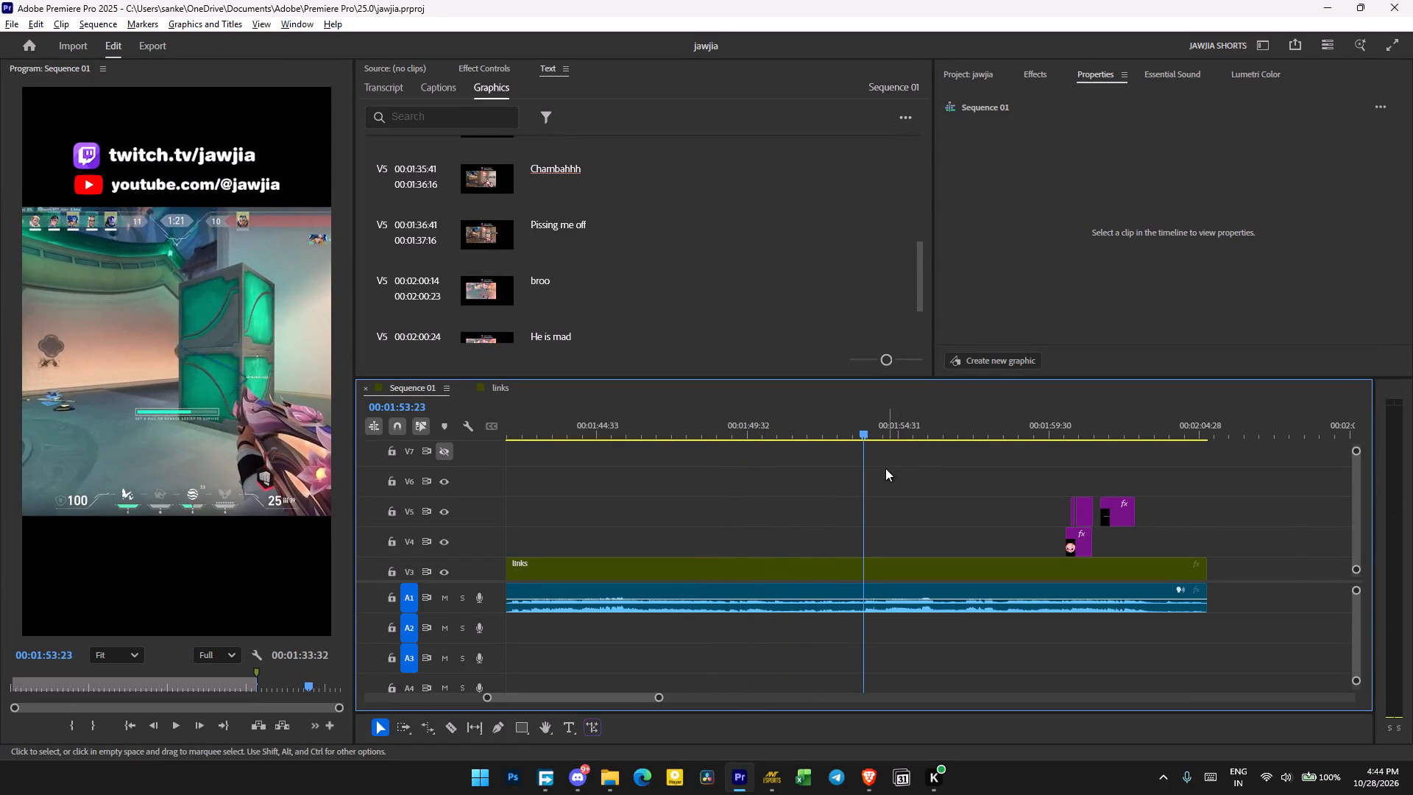
alt+scroll(833, 510, up, 4)
key(space)
click(821, 453)
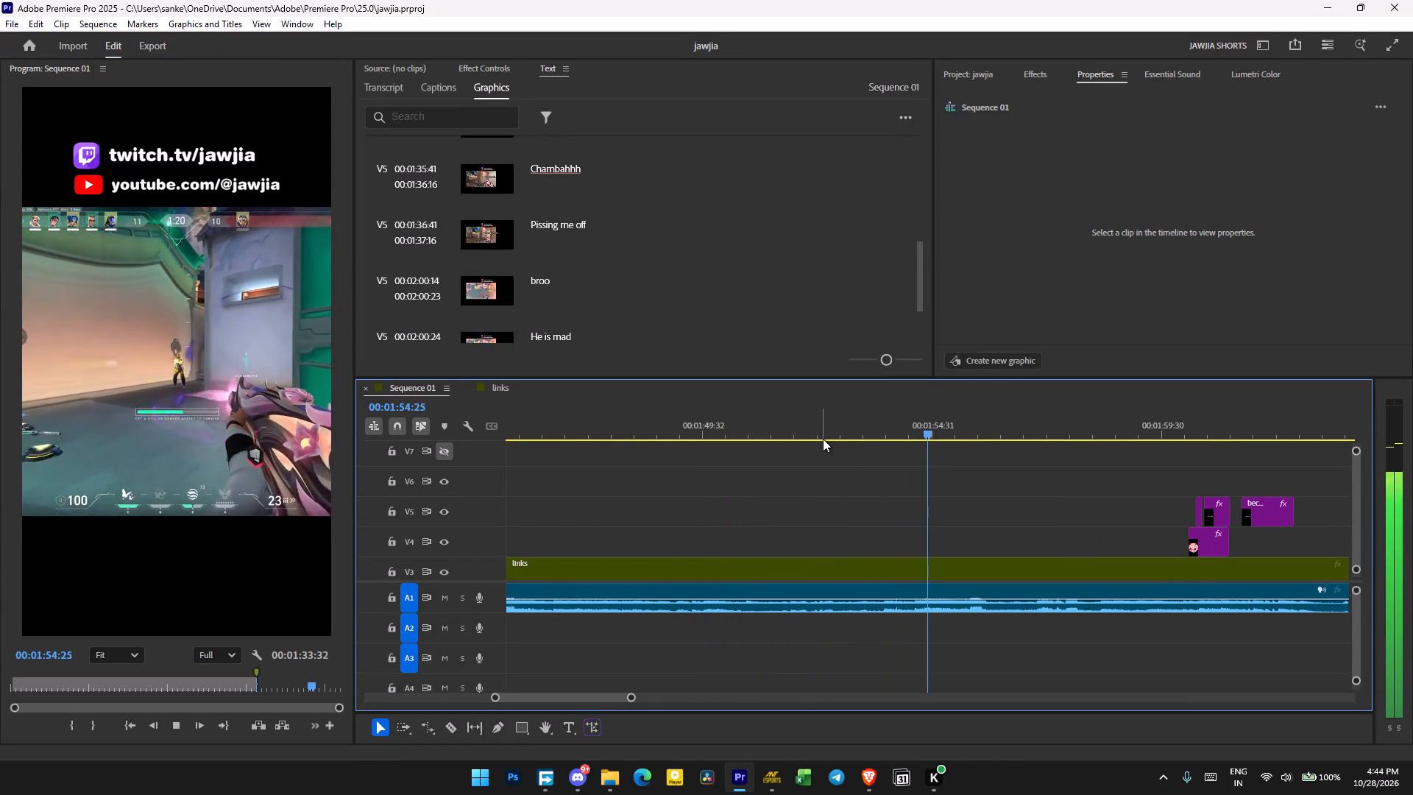
click(823, 439)
key(space)
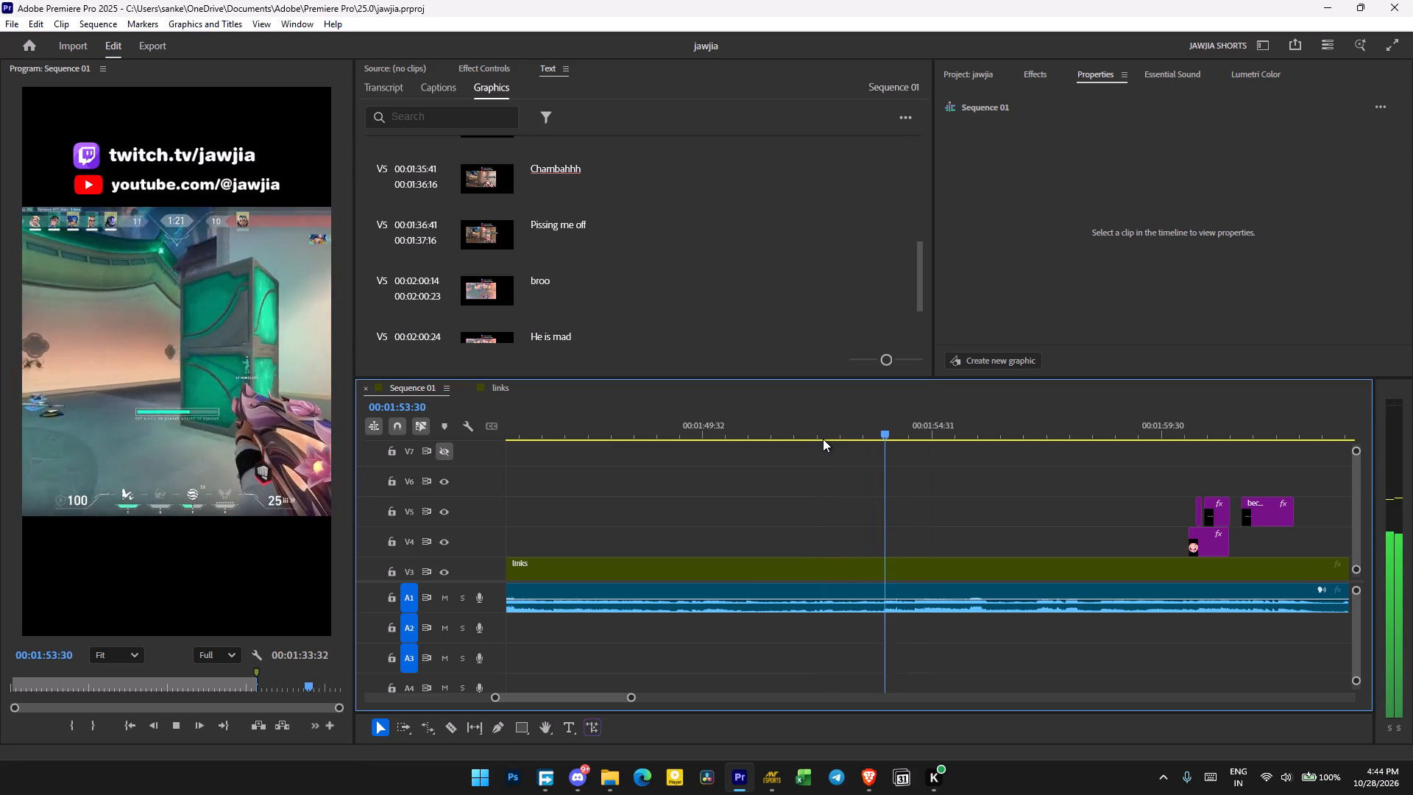
key(space)
click(779, 437)
key(space)
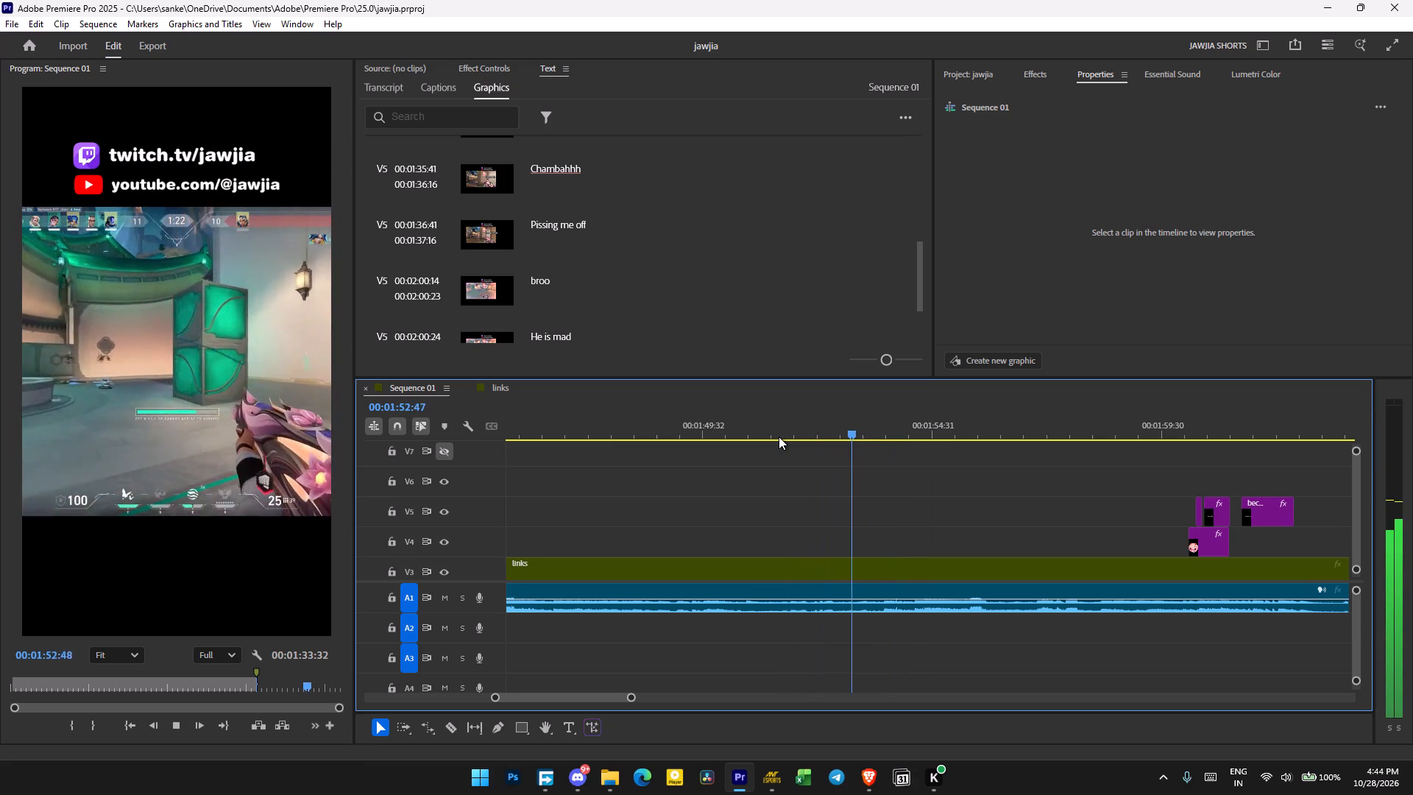
key(space)
click(1214, 520)
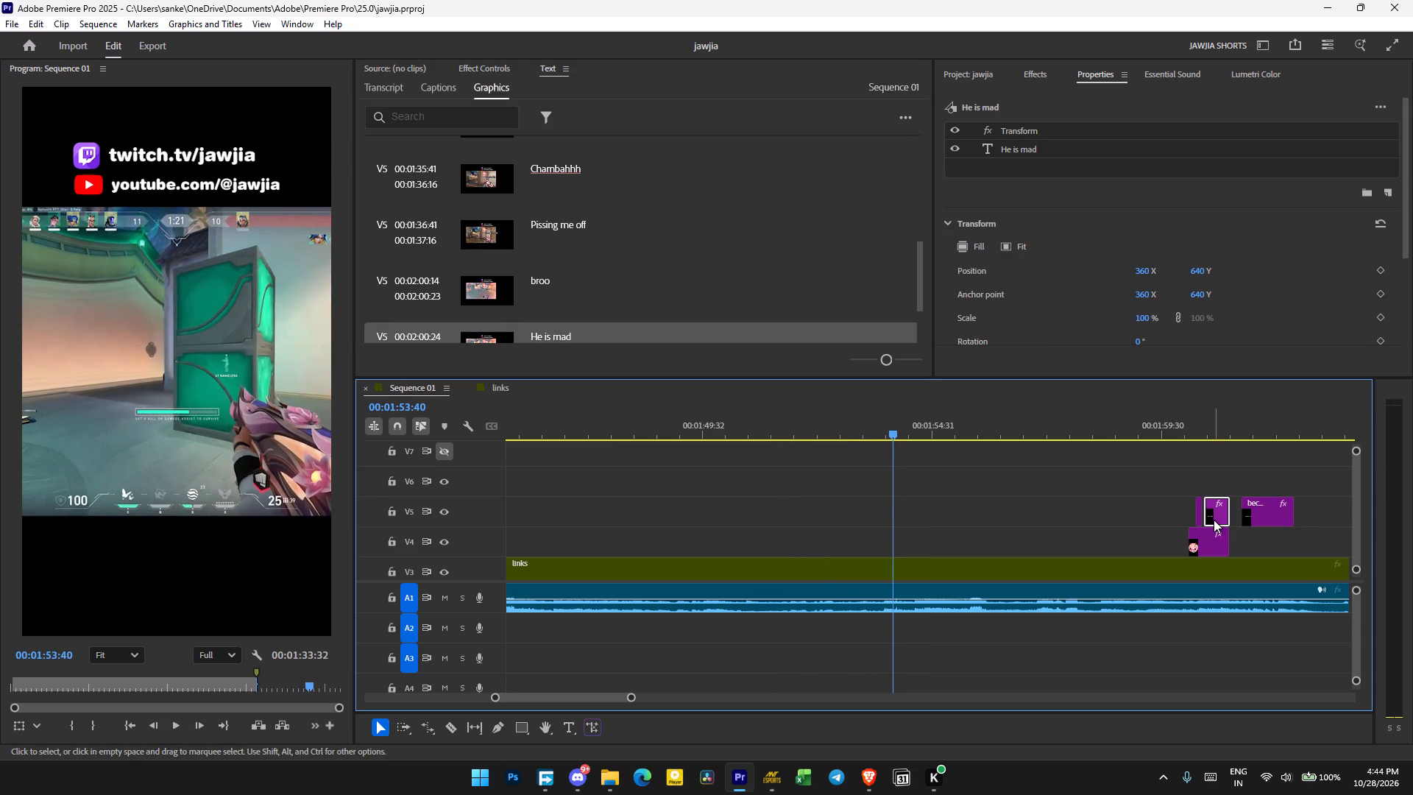
key(ctrl+c)
click(854, 431)
key(ctrl+v)
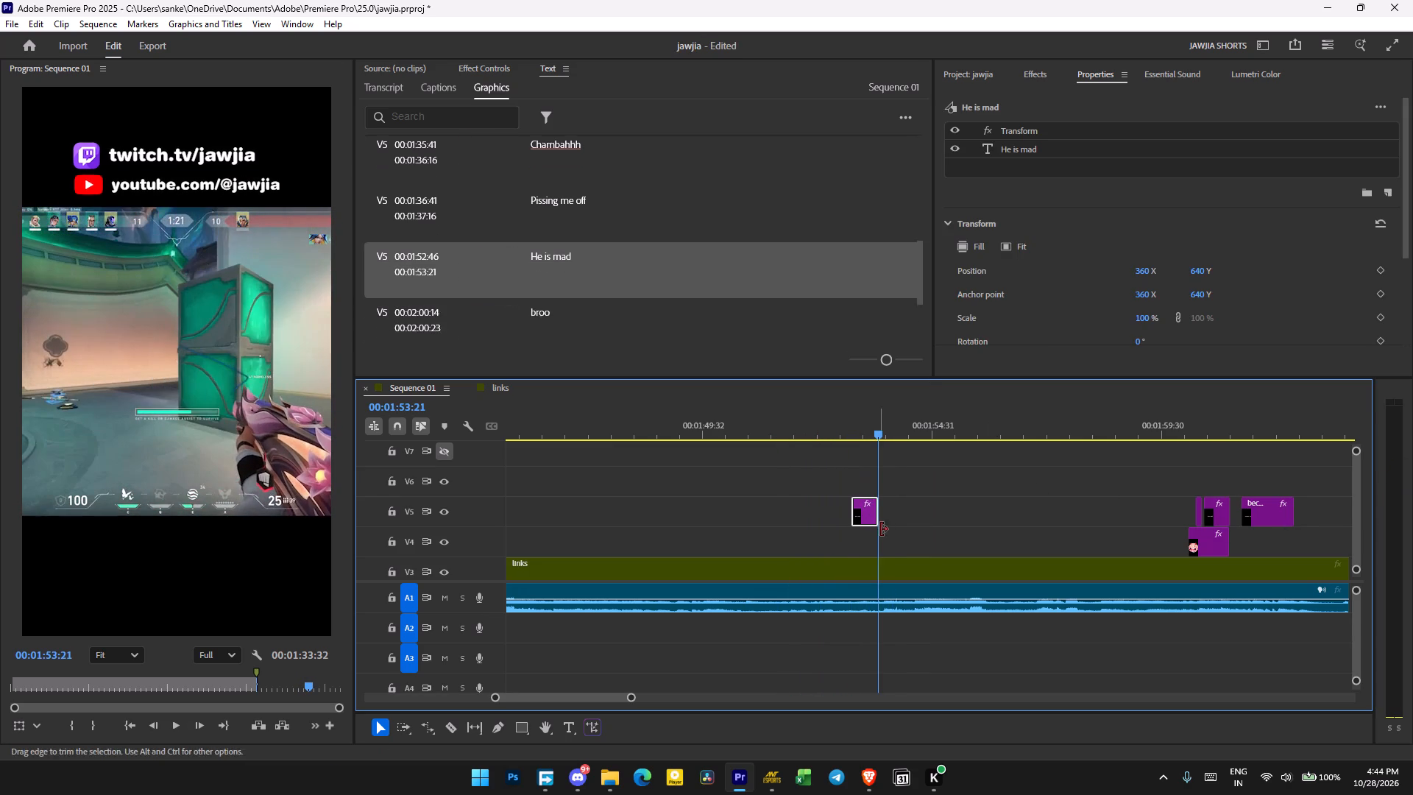
Copy the ChamberCircle.png speaker icon from the start of the section and paste it on V4 at about 00:01:52:20.
scroll(846, 538, up, 5)
alt+scroll(854, 541, down, 6)
scroll(859, 540, up, 5)
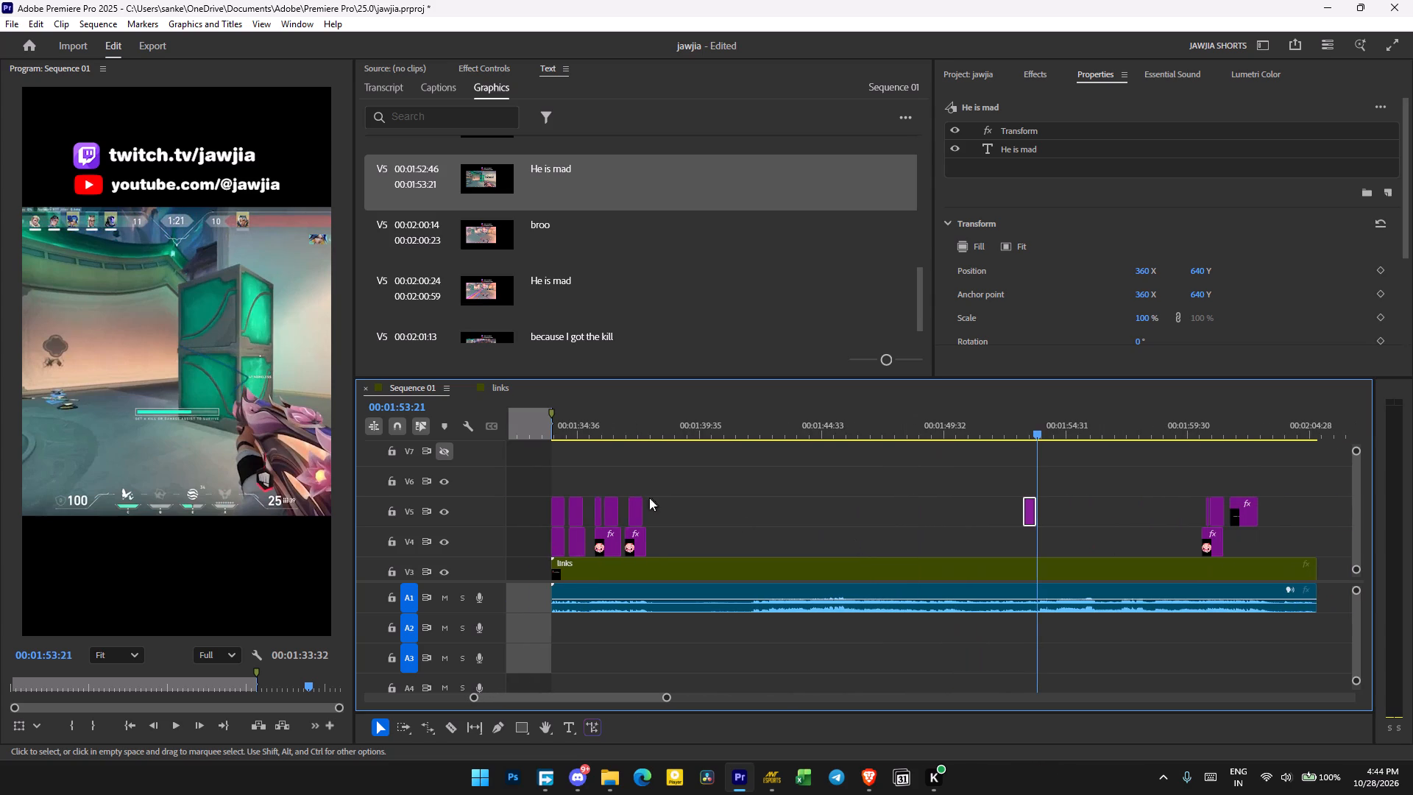
click(598, 443)
click(605, 428)
key(space)
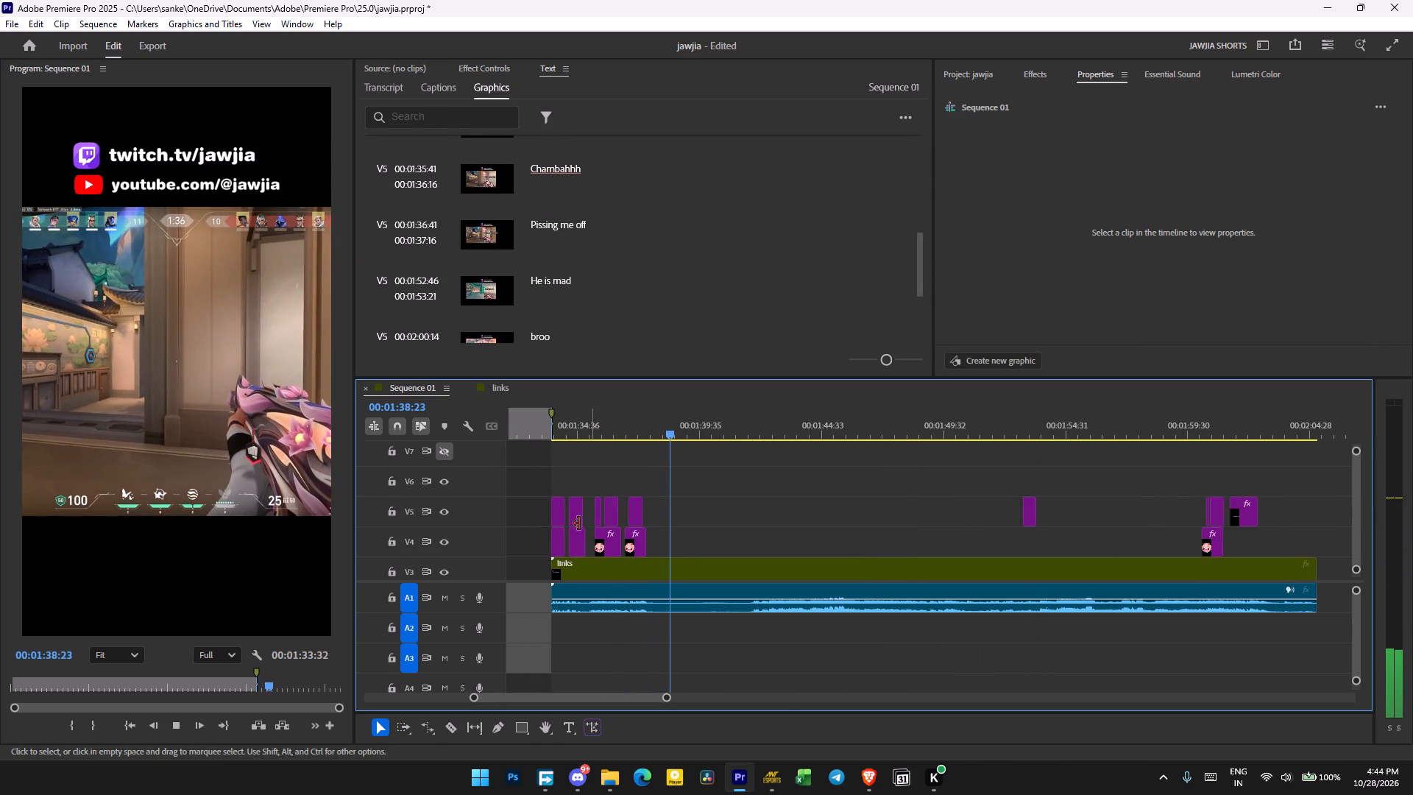
key(space)
click(559, 546)
key(ctrl+c)
click(1028, 431)
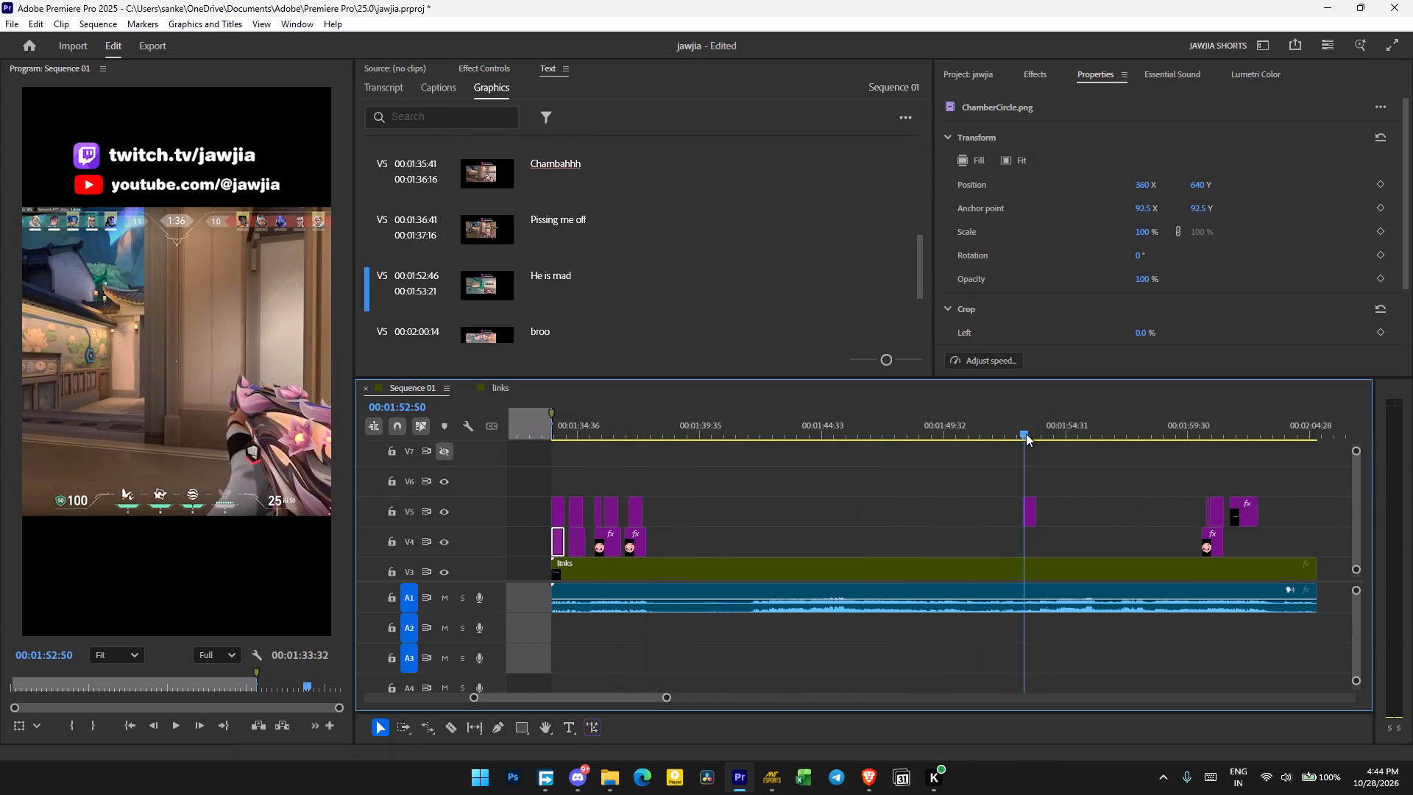
click(1014, 436)
key(ctrl+v)
Replay the line and change the pasted caption's text at 00:01:52:46 to "Give me a kil".
alt+scroll(1044, 481, up, 6)
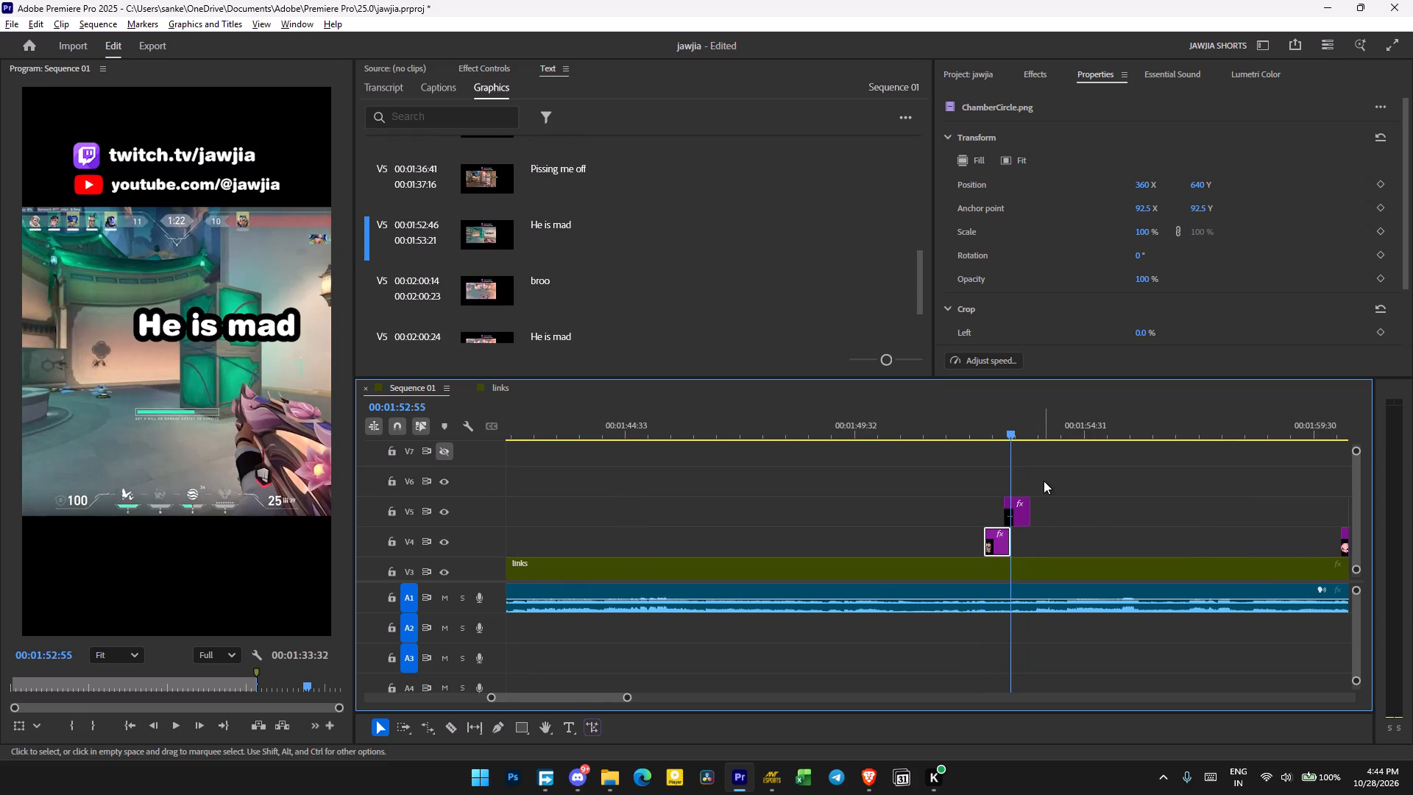
alt+scroll(1044, 481, up, 5)
click(877, 439)
click(877, 437)
key(space)
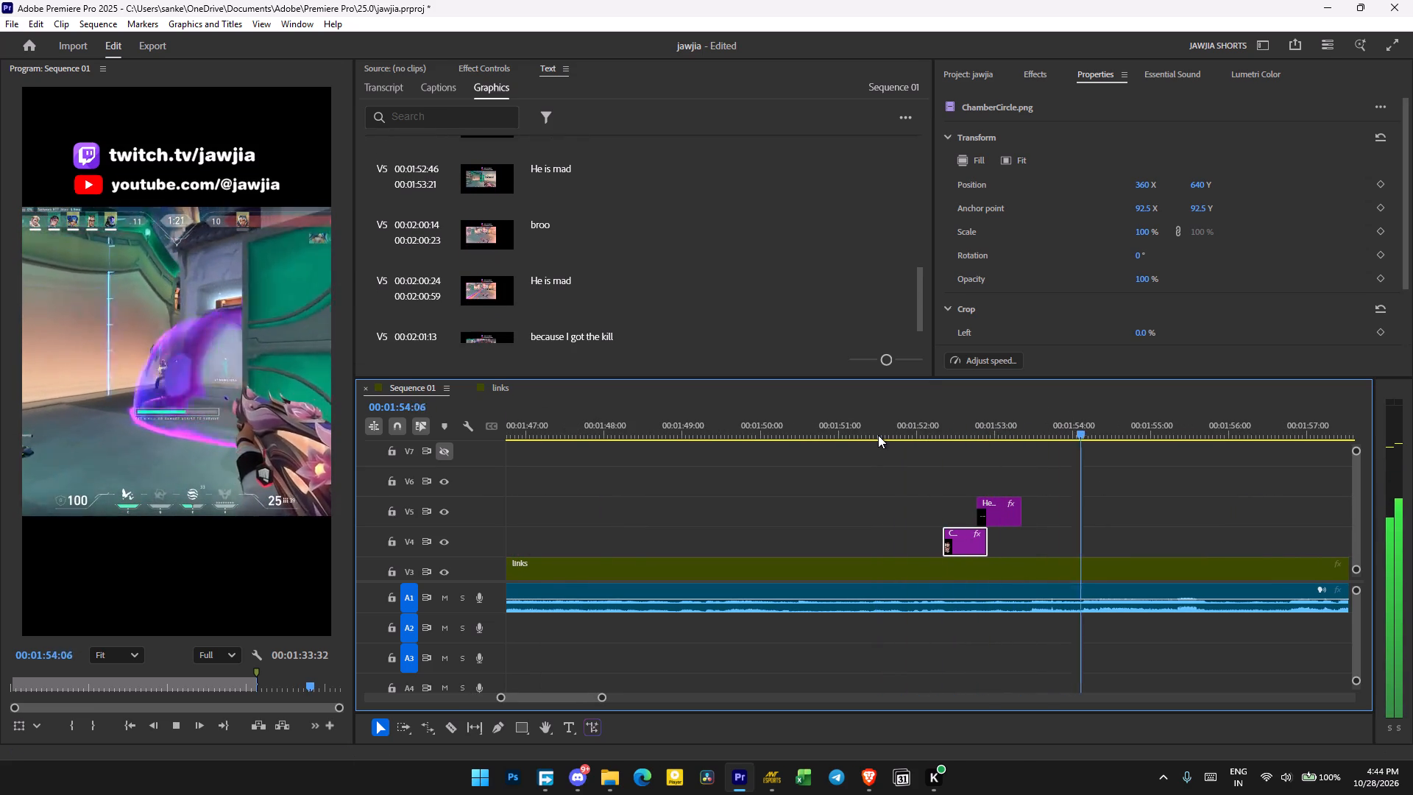
key(space)
click(993, 508)
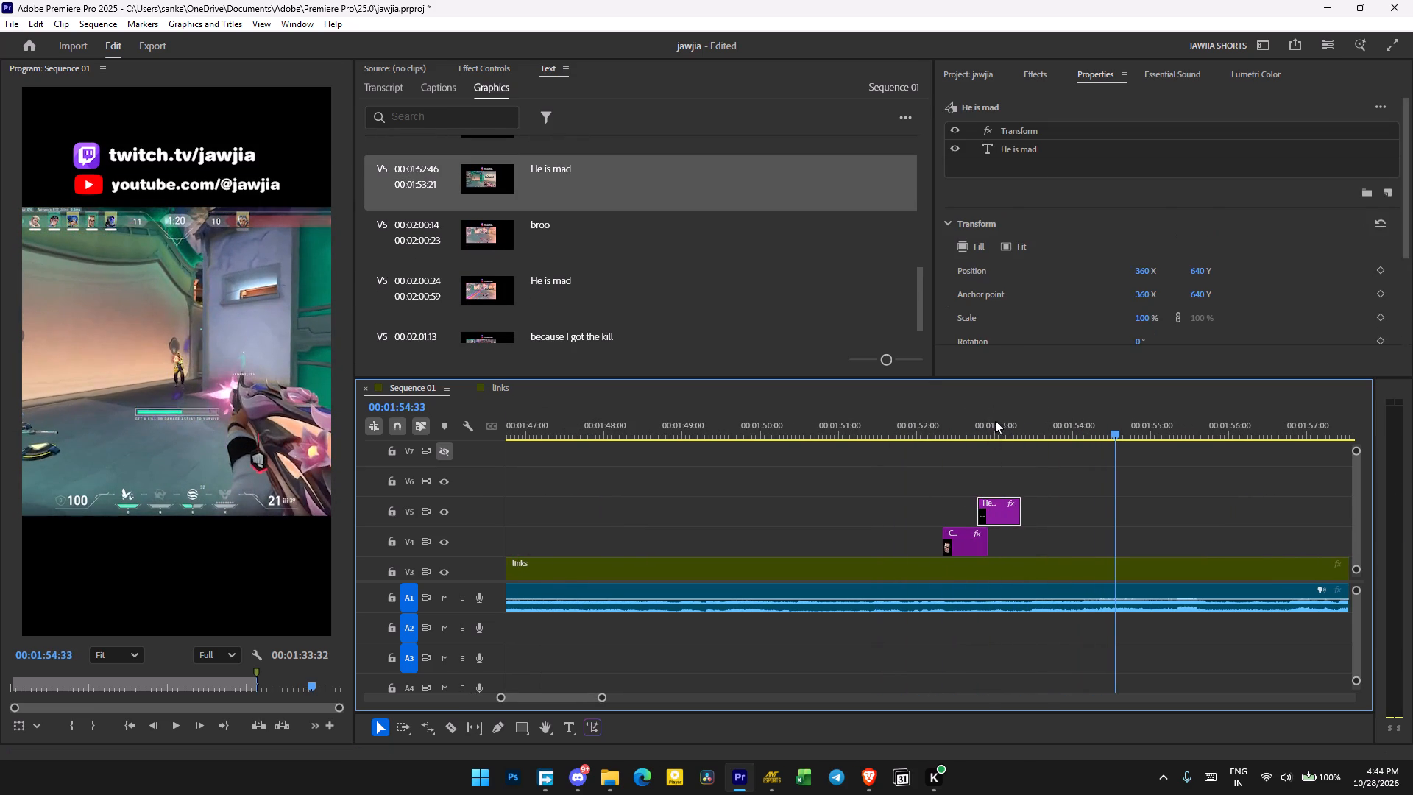
double_click(594, 176)
text(Give me a)
key(space)
text(kil)
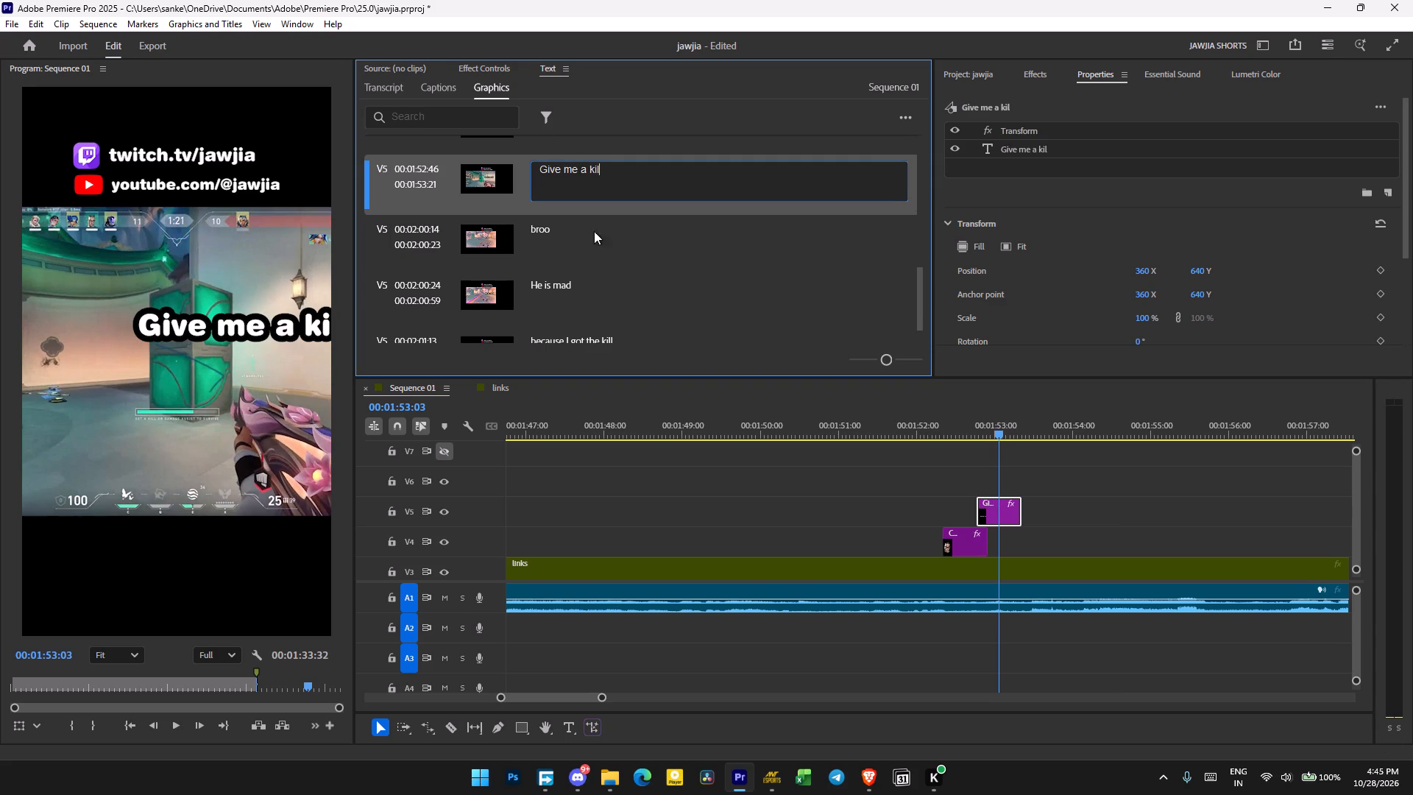
click(910, 481)
Move the "Give me a kil" caption to 00:01:52:20, directly above the ChamberCircle icon, and play back the timing.
drag(994, 512, 963, 519)
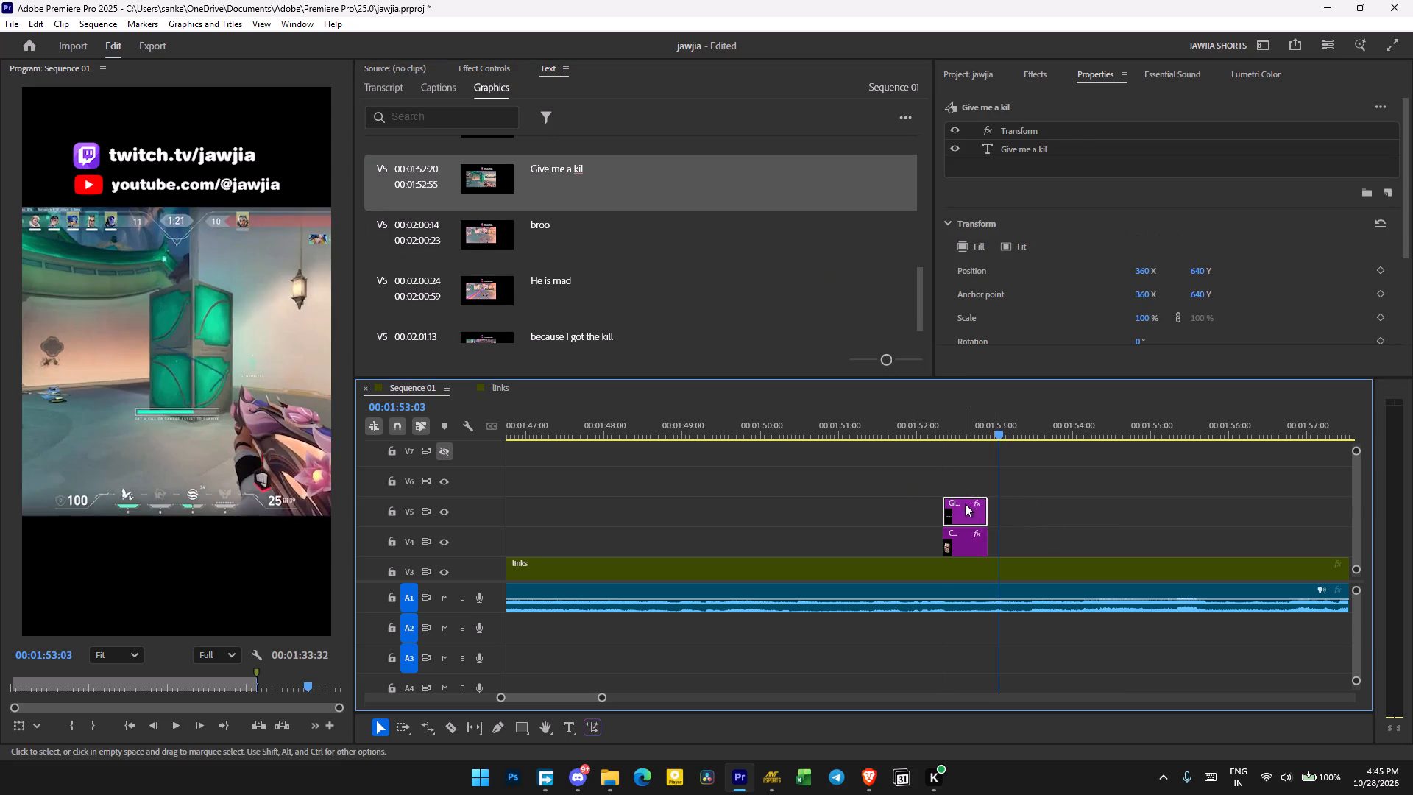
click(937, 431)
key(space)
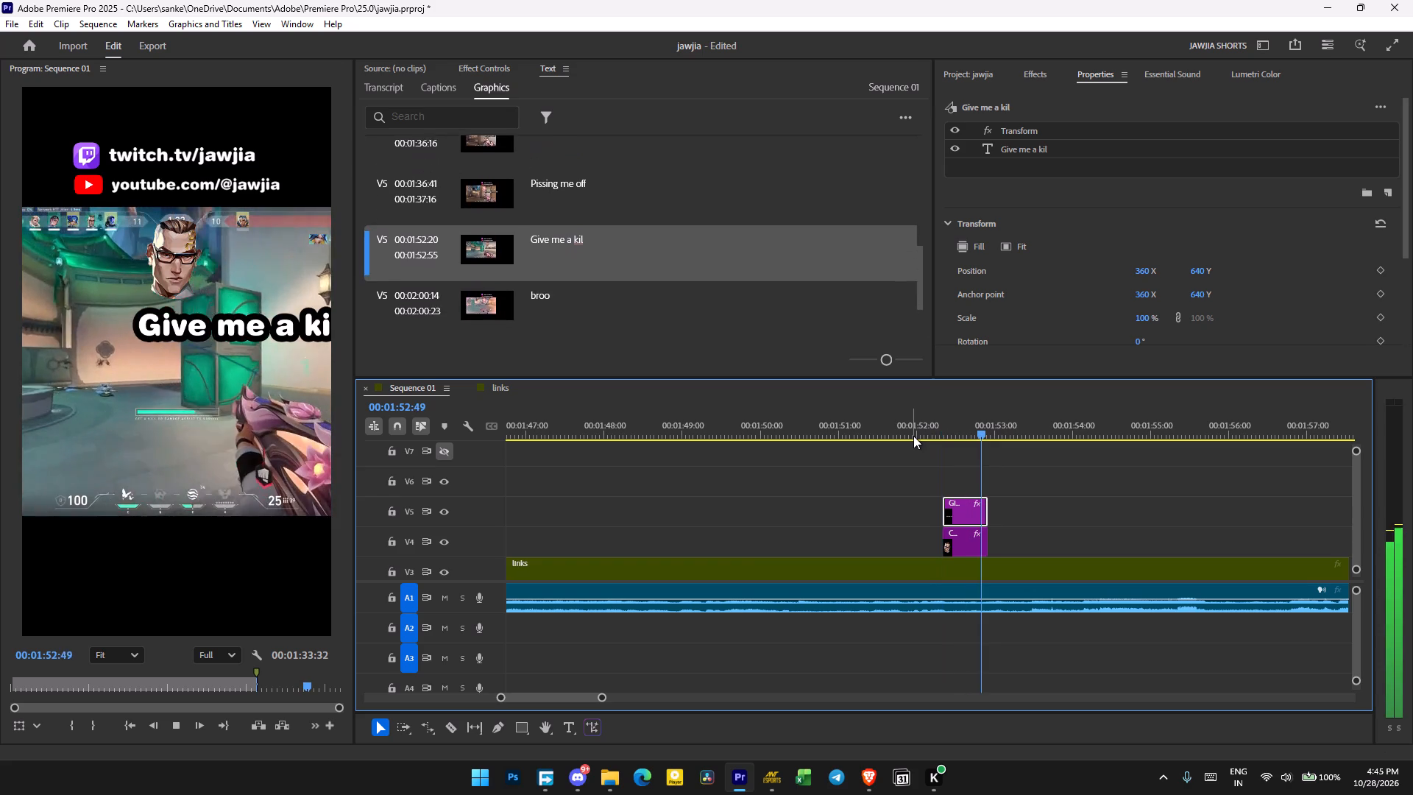
key(space)
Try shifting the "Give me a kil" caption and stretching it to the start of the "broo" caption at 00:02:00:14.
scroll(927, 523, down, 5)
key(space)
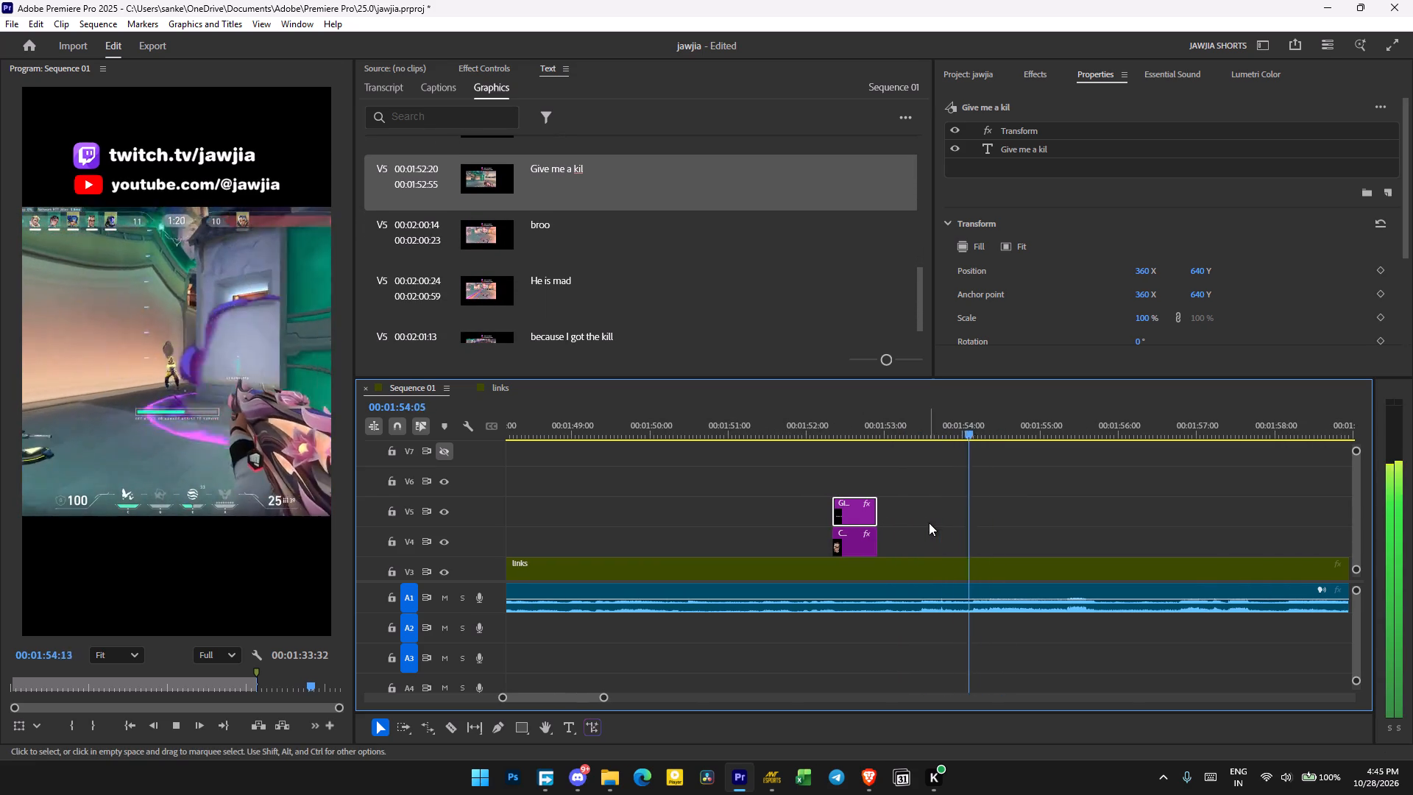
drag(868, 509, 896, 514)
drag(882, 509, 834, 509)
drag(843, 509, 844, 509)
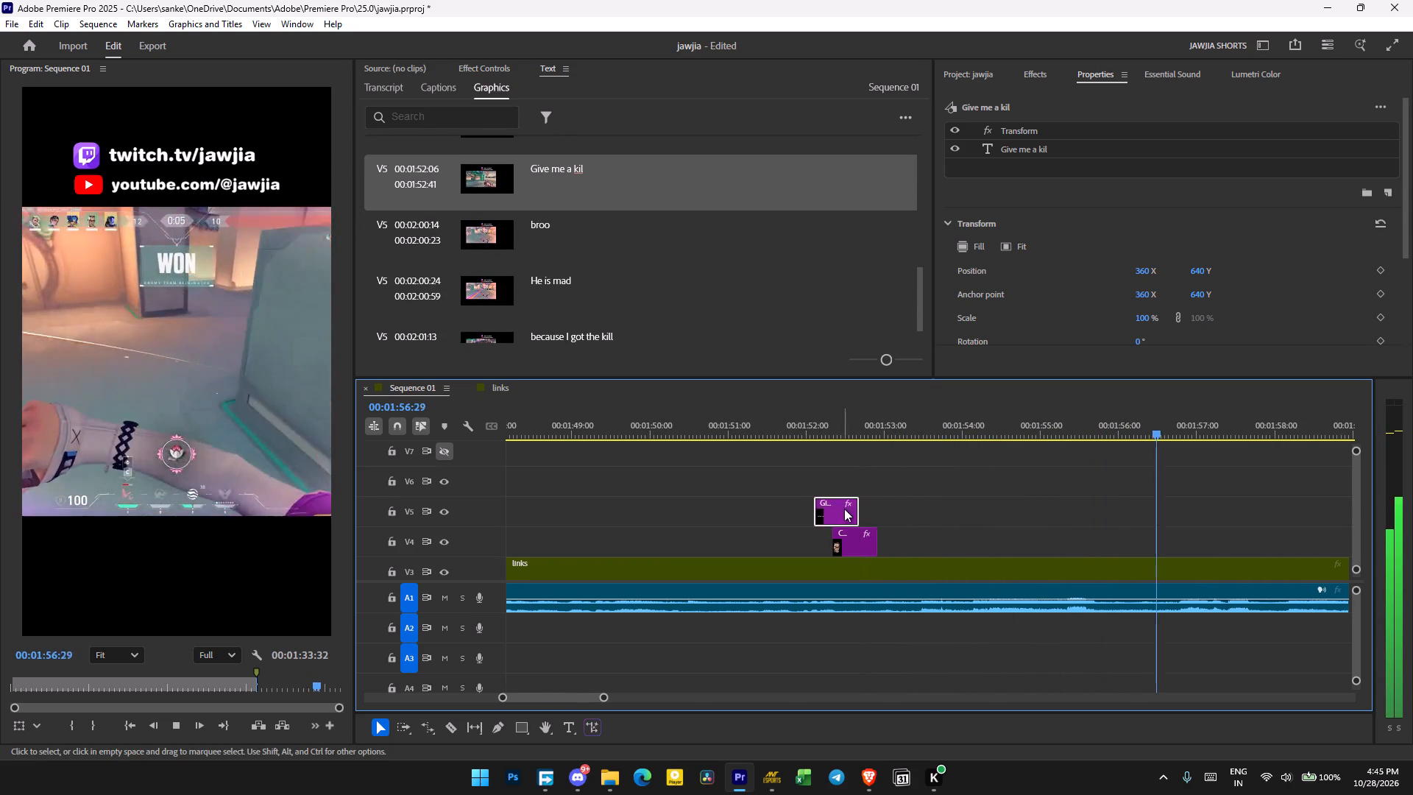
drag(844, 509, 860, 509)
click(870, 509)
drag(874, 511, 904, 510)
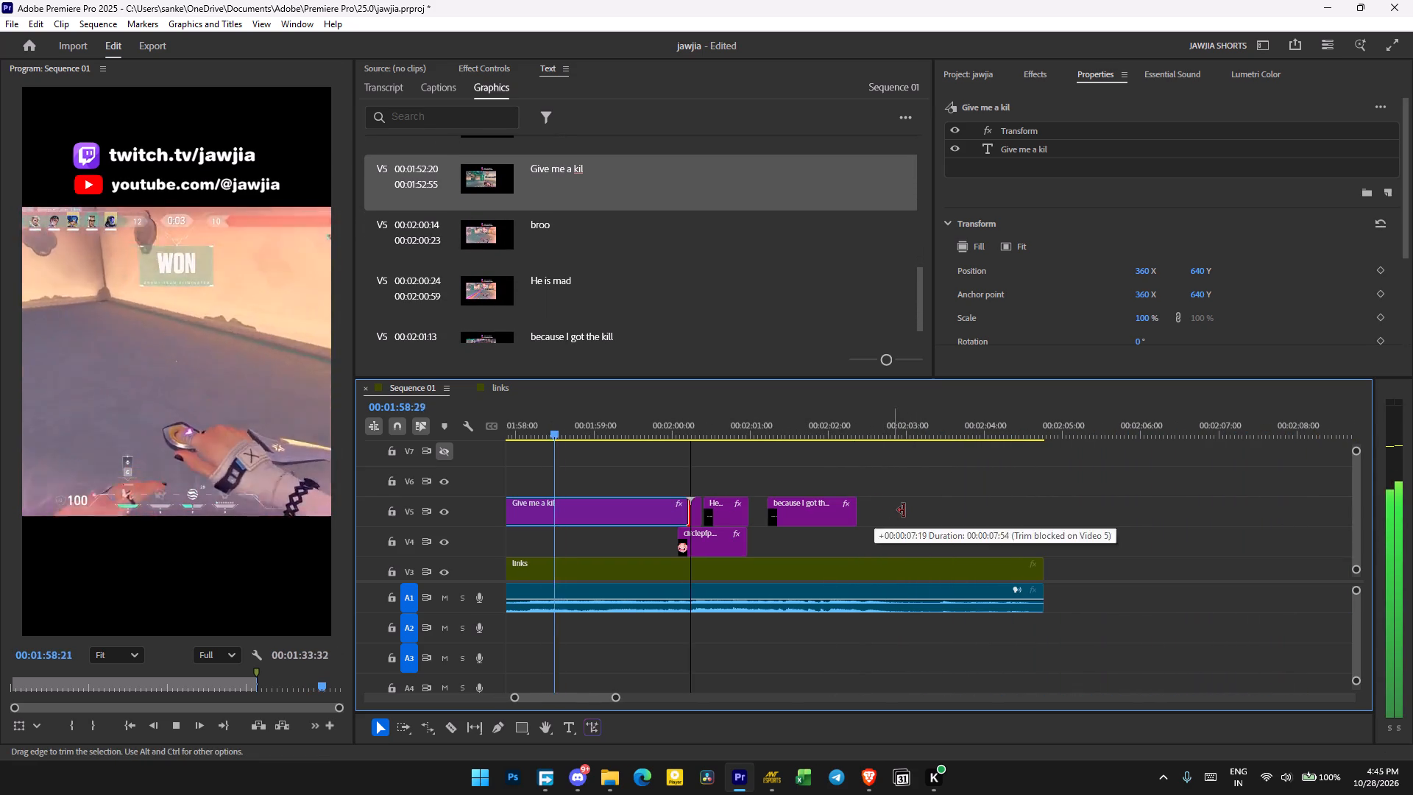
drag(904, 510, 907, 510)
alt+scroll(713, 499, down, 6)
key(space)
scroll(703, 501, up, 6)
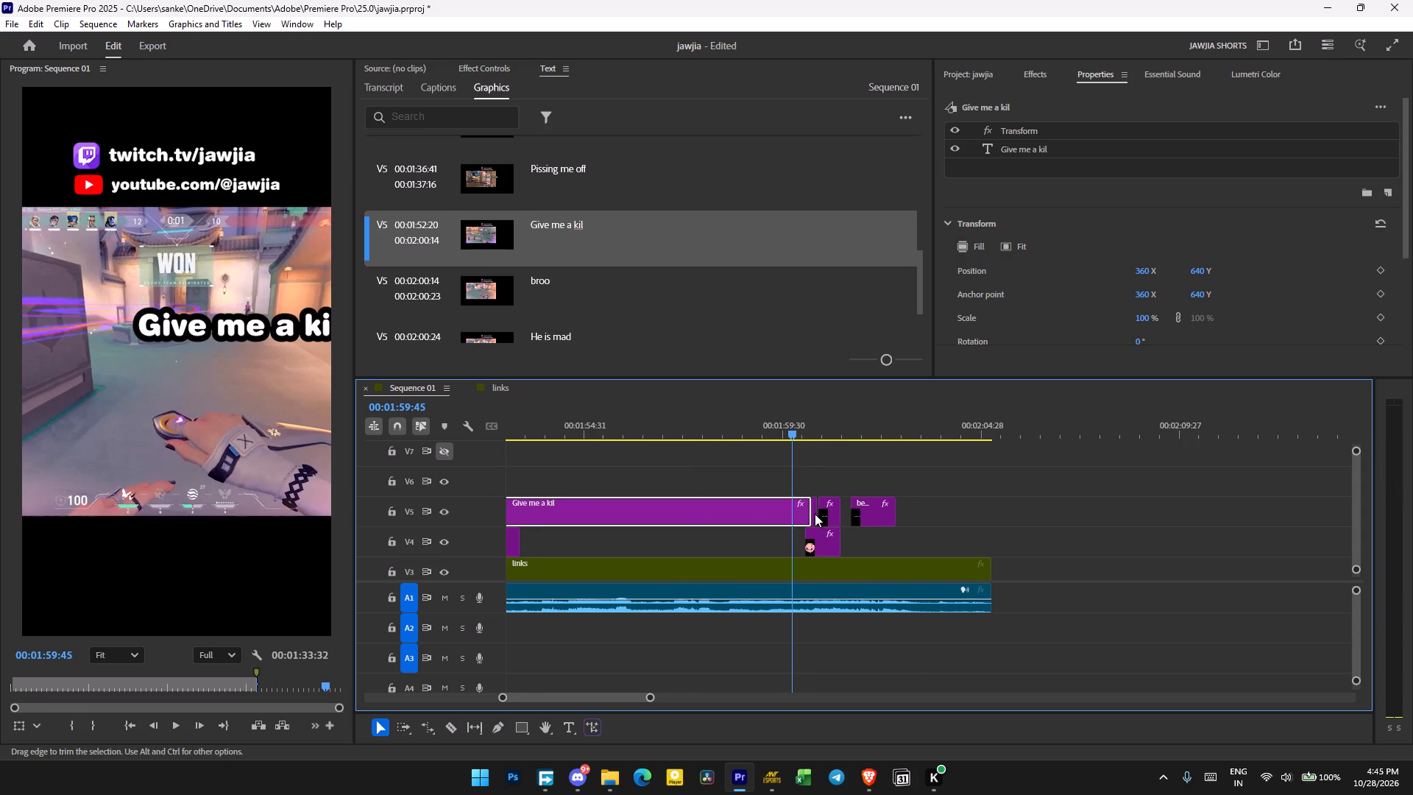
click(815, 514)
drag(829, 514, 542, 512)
Extend the ChamberCircle icon and the "Give me a kil" caption to end at 00:01:53:50, and play the following gameplay.
drag(542, 536, 576, 540)
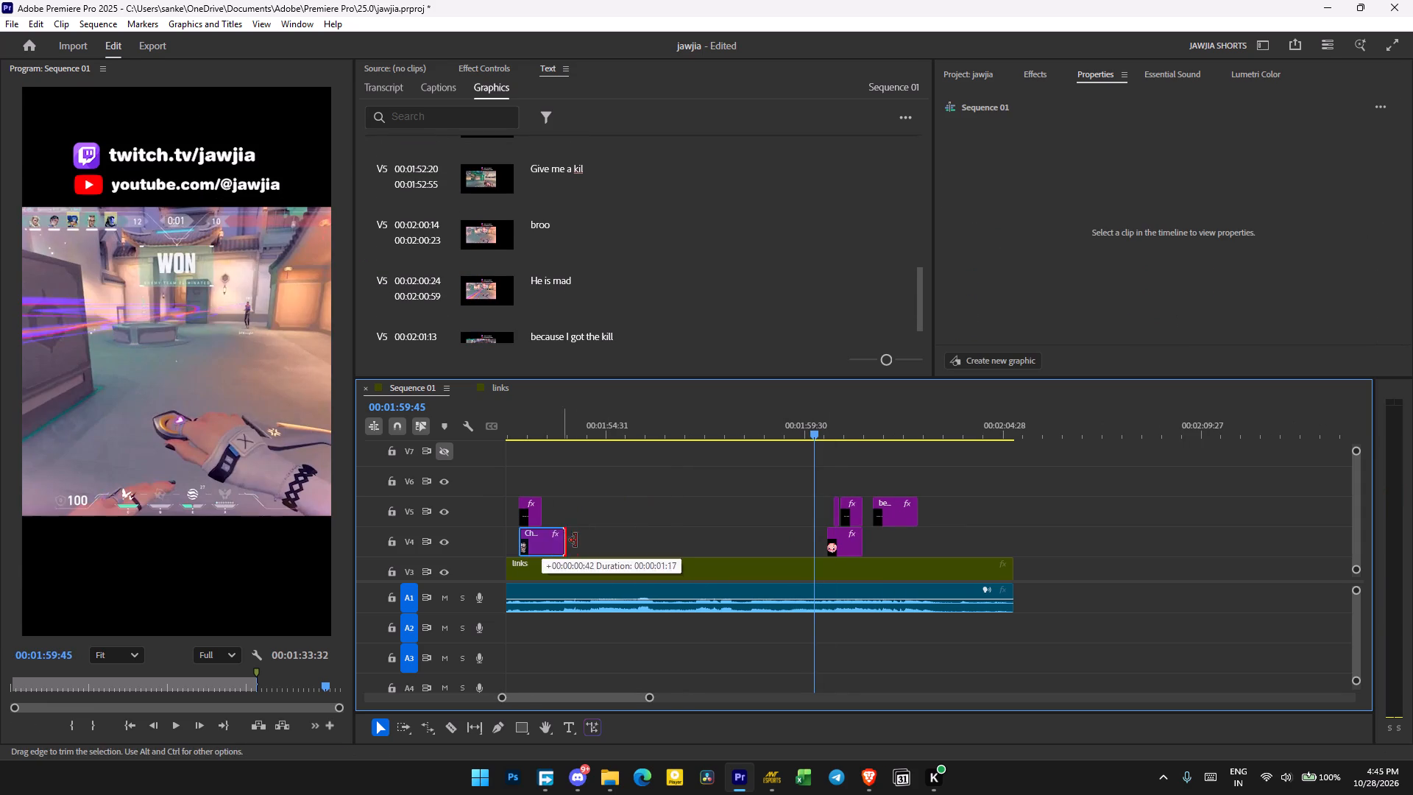
drag(576, 540, 578, 540)
drag(542, 517, 578, 513)
click(580, 442)
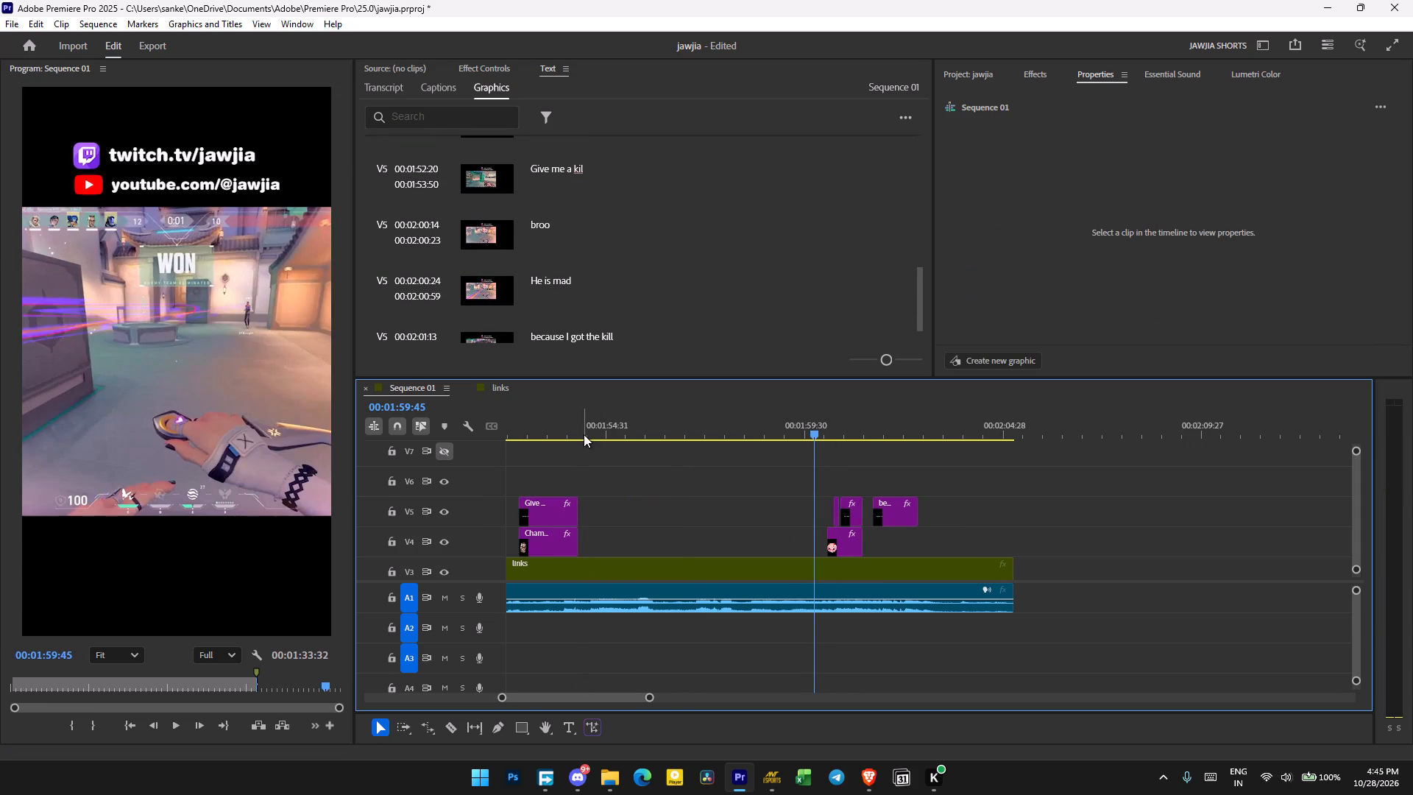
click(584, 434)
key(space)
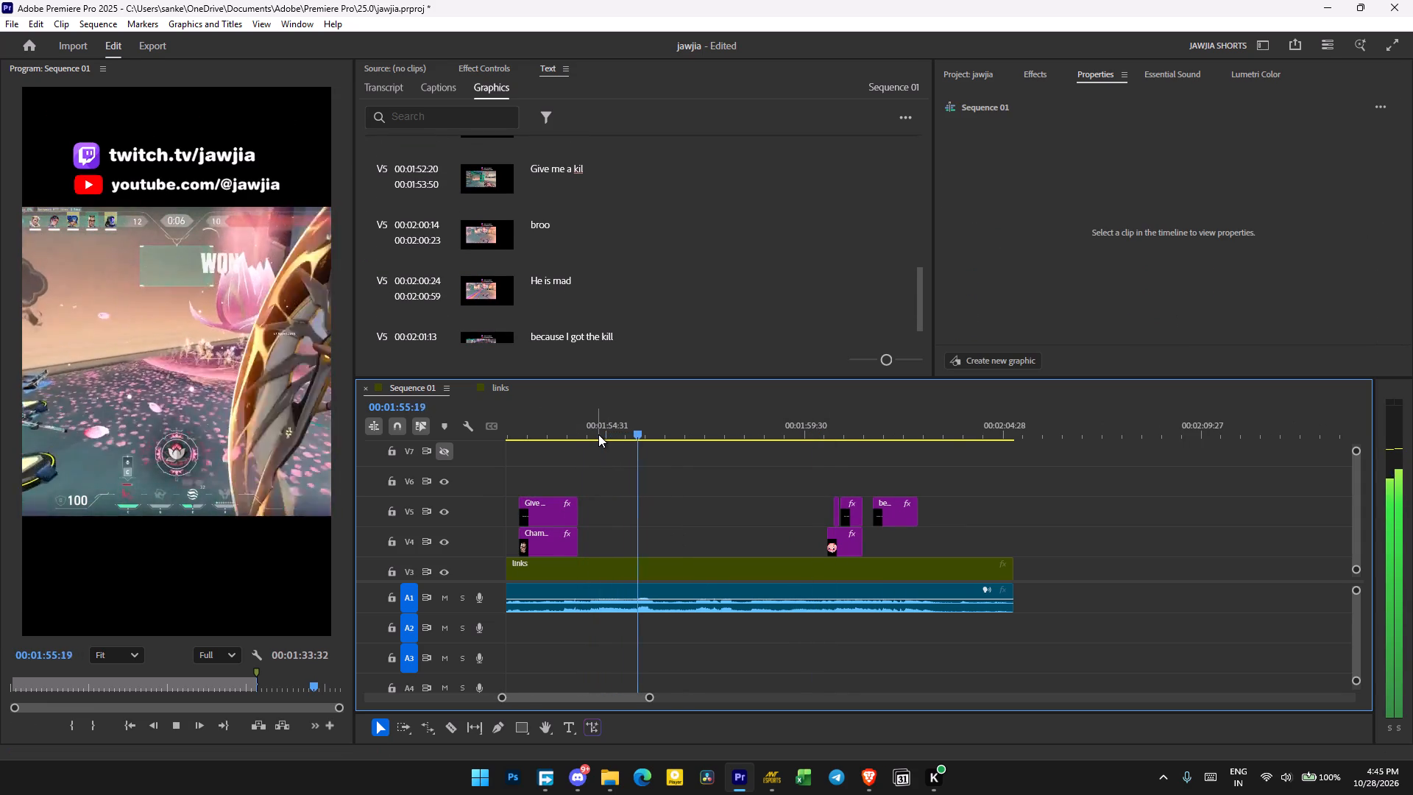
key(space)
Find the cut point by playback and split the gameplay clip at 00:01:55:51 and at the start of the circlepfp.png icon.
click(566, 425)
drag(611, 431, 620, 434)
click(627, 435)
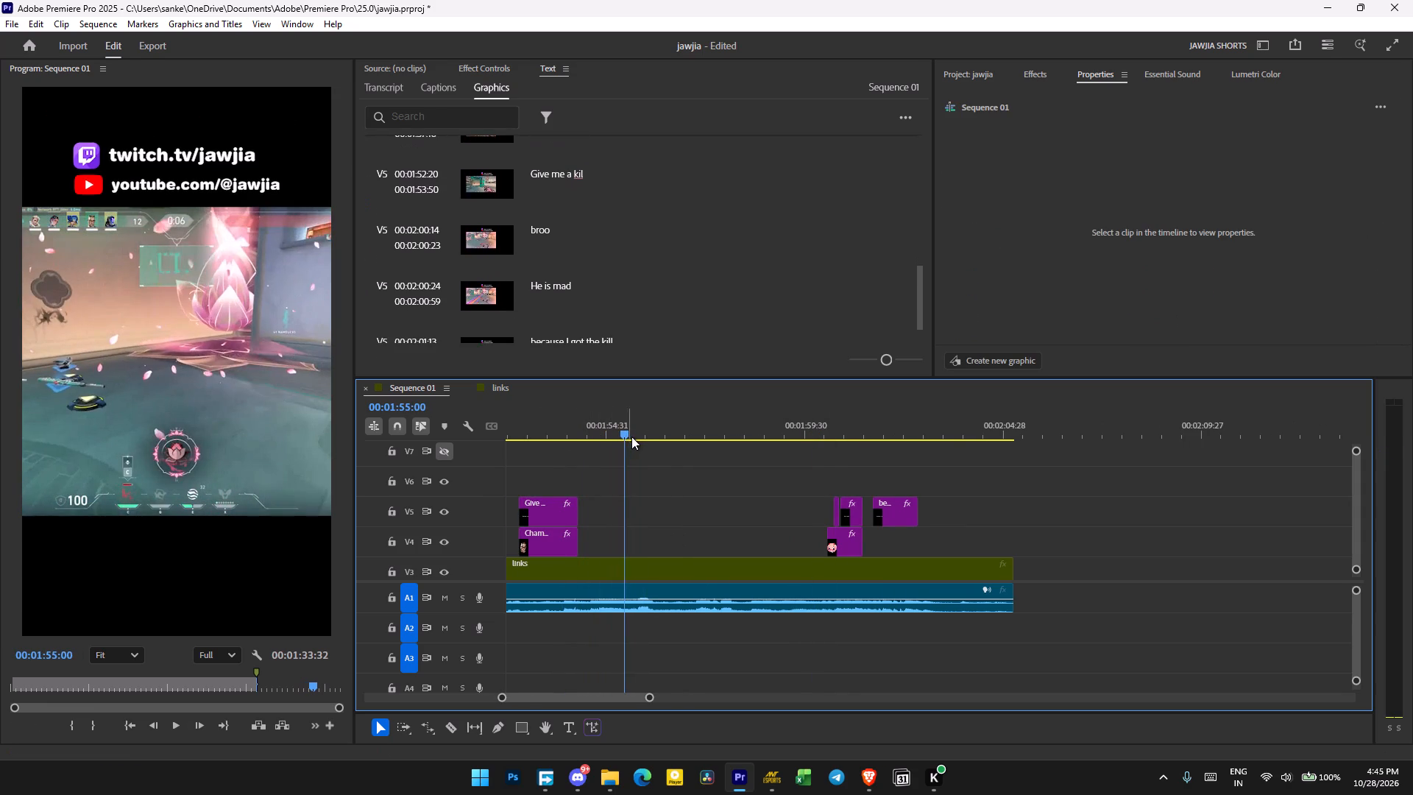
click(643, 440)
click(648, 440)
click(651, 440)
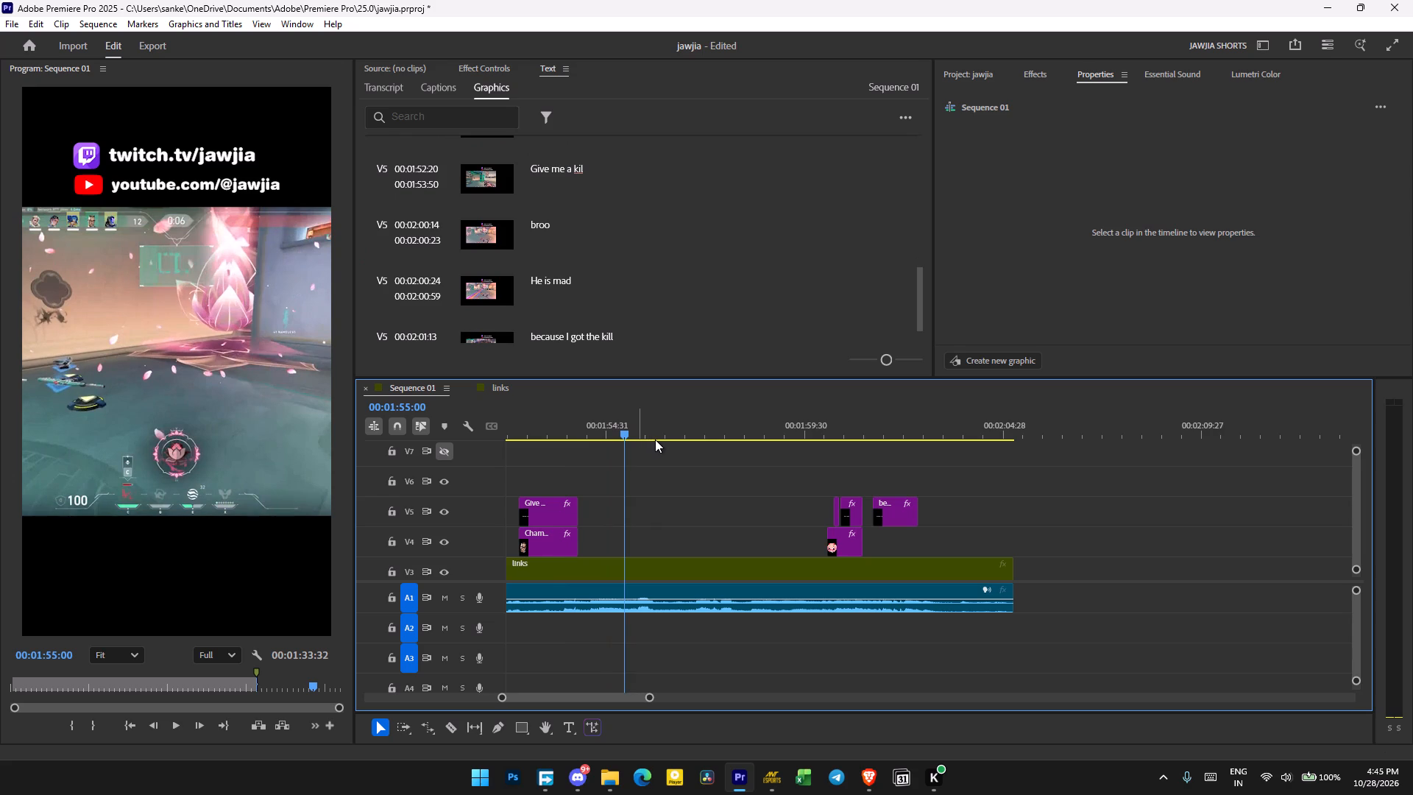
key(space)
key(space)
key(space)
key(space)
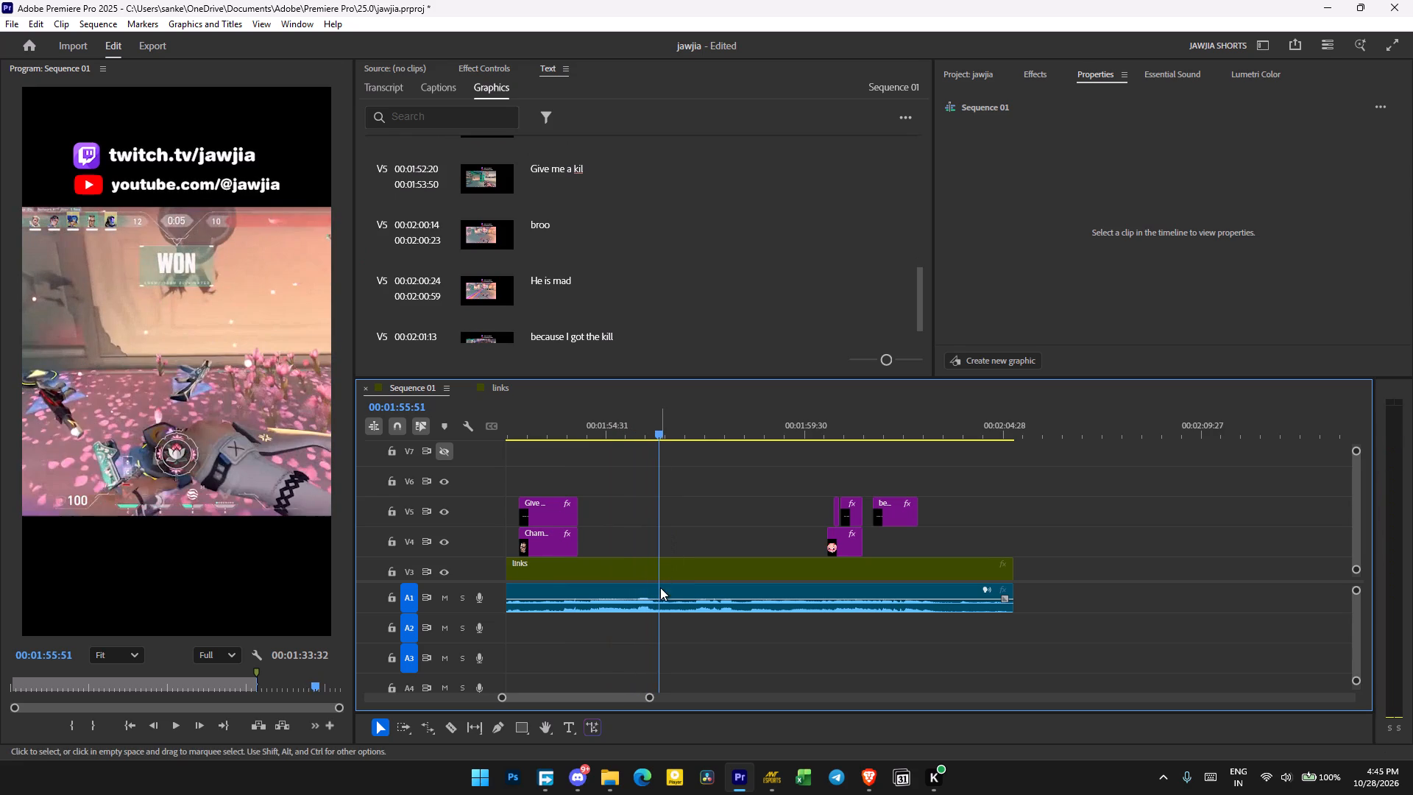
key(c)
click(660, 591)
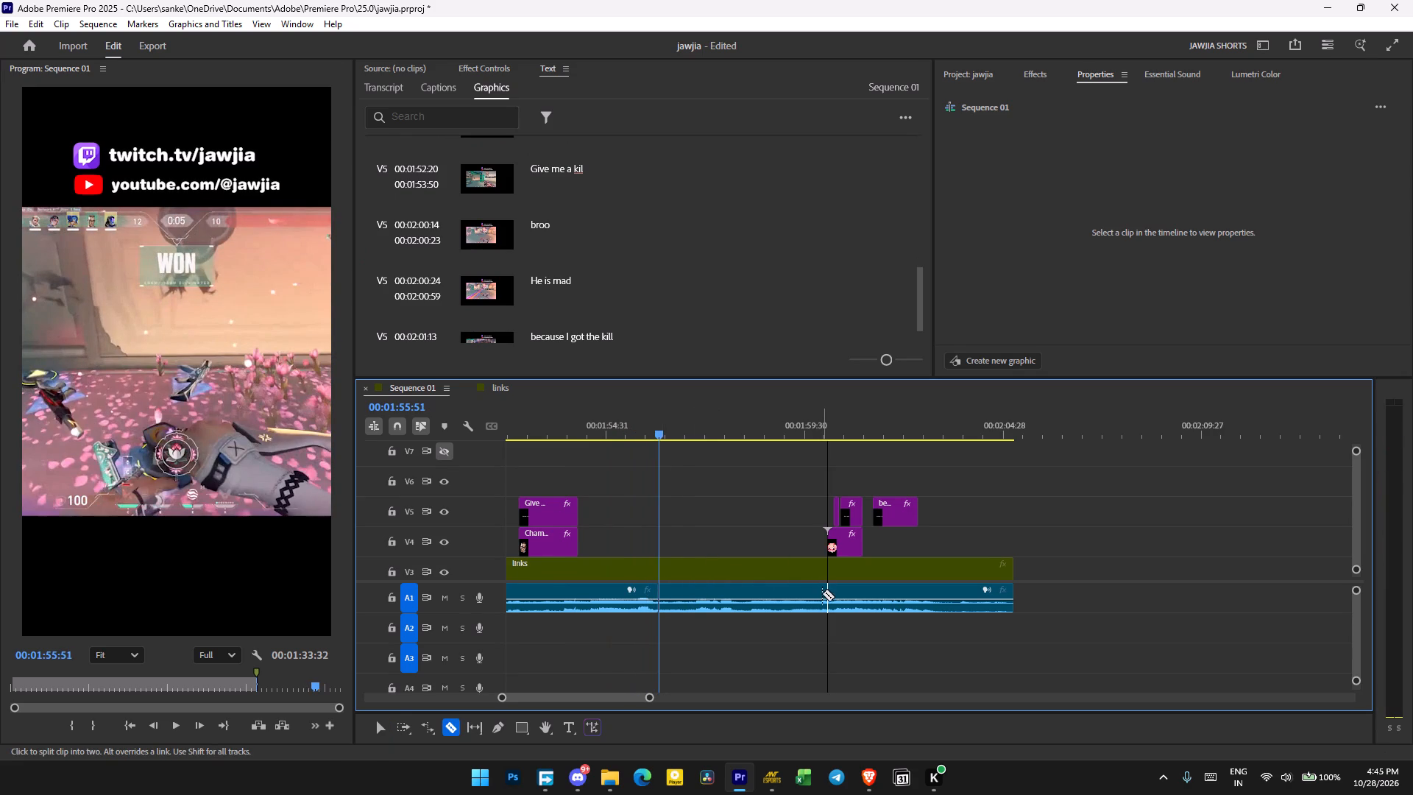
click(823, 596)
key(v)
Reframe the middle gameplay segment starting at 00:01:55:51 with its Transform effect, setting position 1442, 370 and scale 183.
click(738, 601)
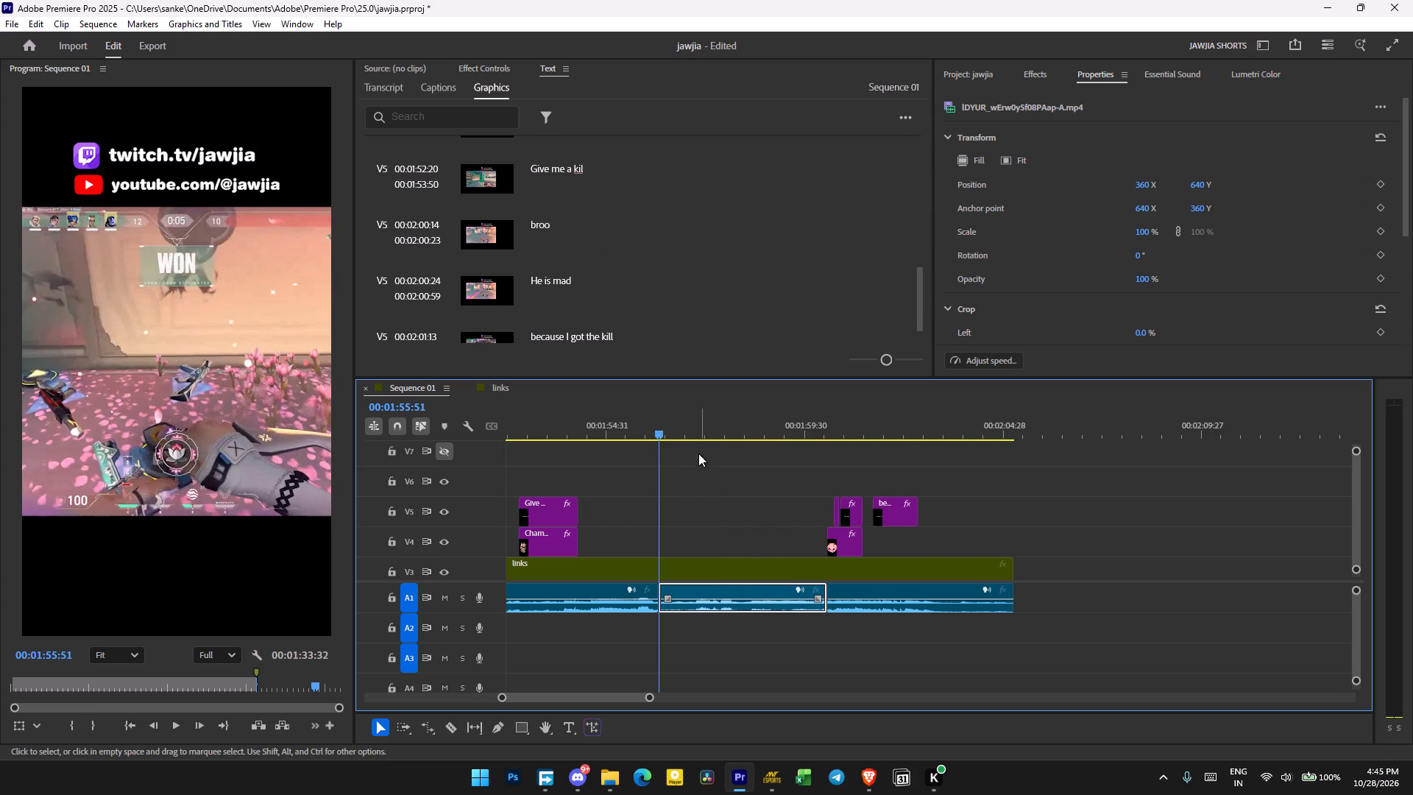
click(674, 432)
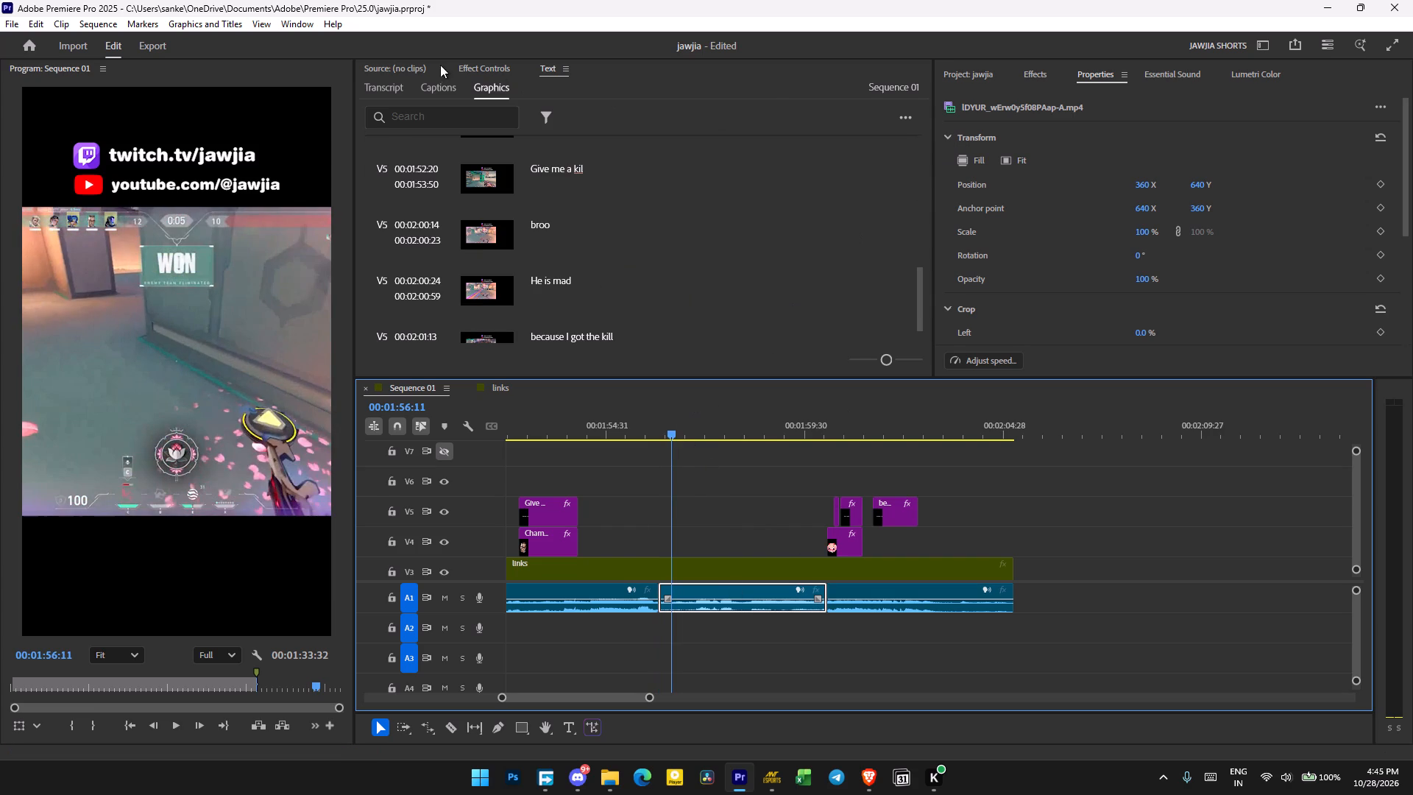
click(472, 67)
drag(582, 223, 681, 228)
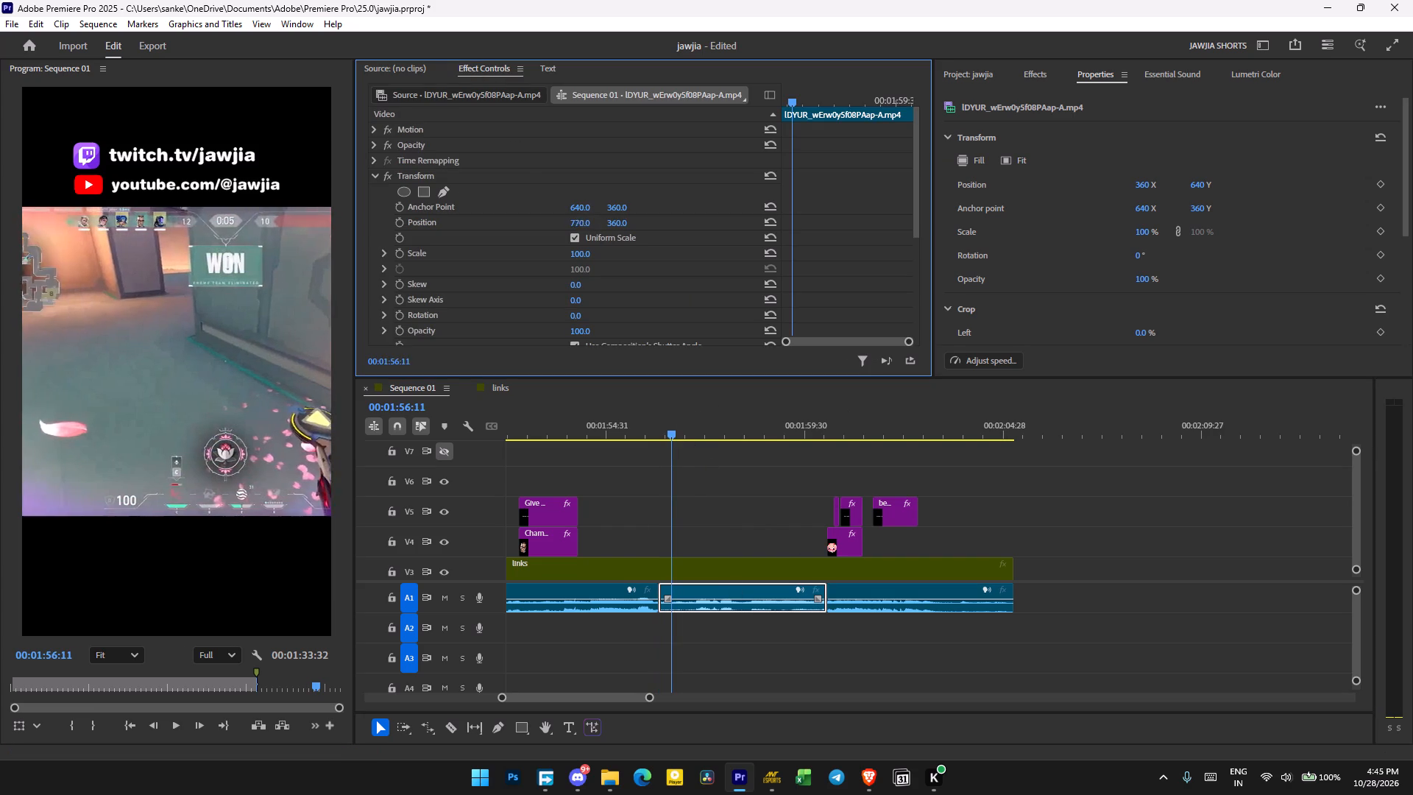
drag(681, 228, 793, 233)
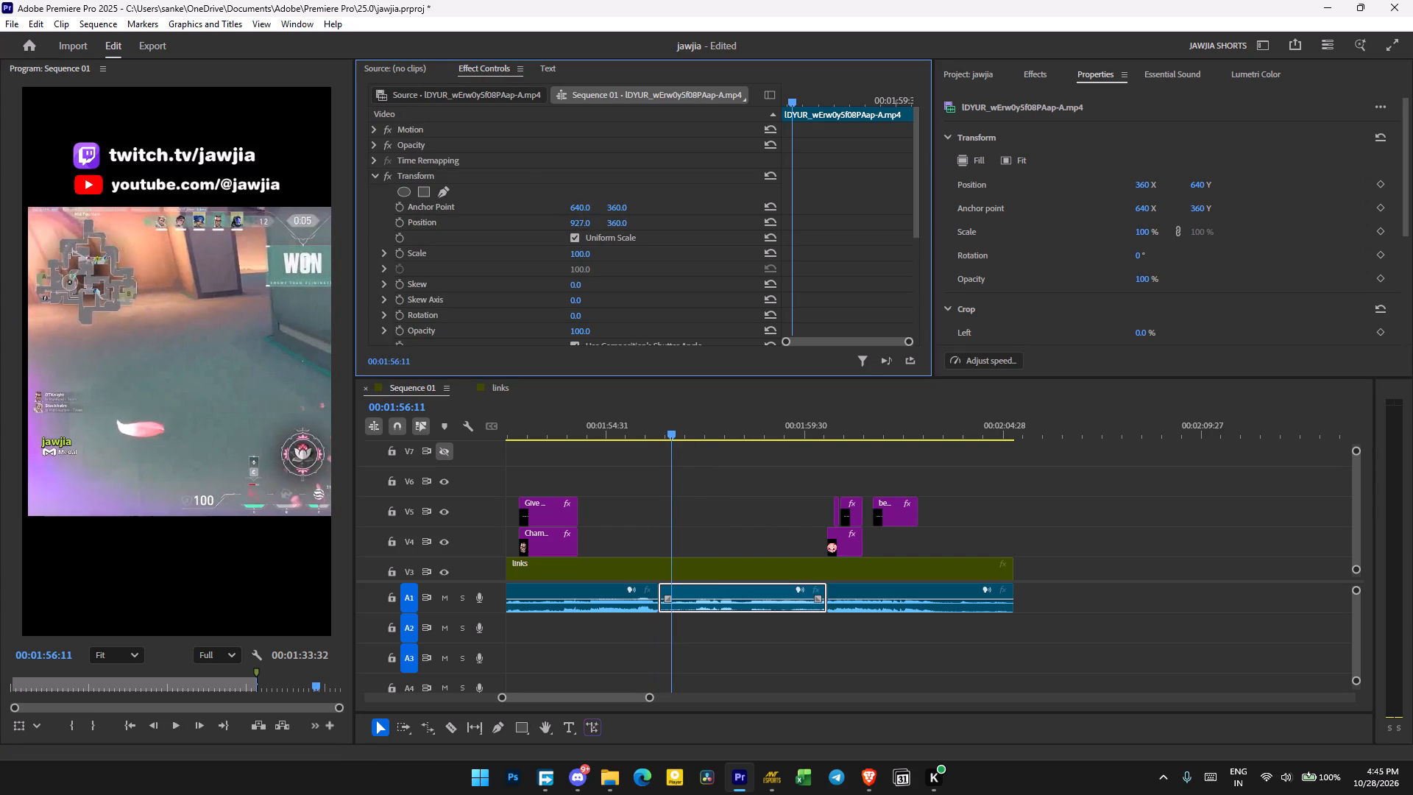
drag(793, 233, 793, 233)
drag(577, 252, 637, 258)
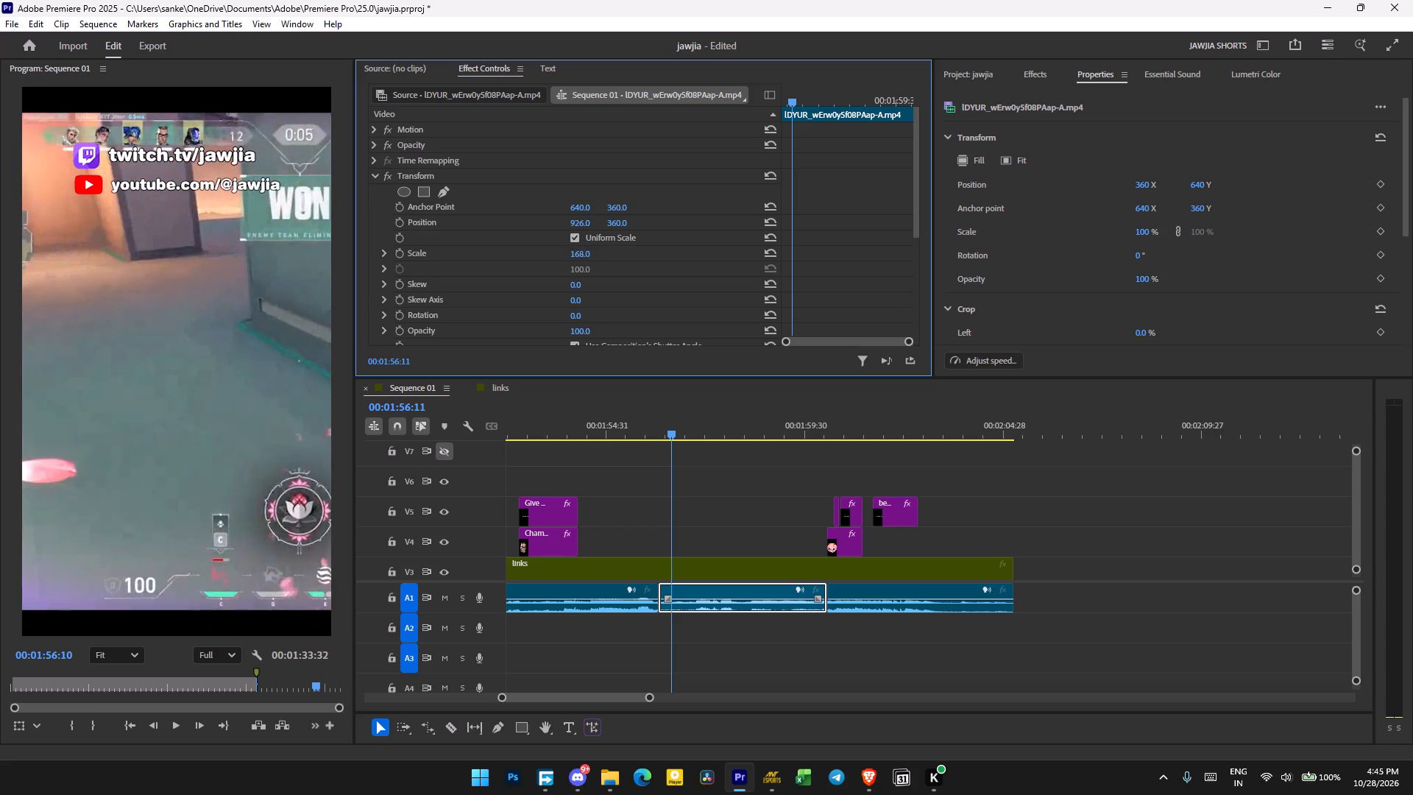
drag(637, 258, 639, 258)
drag(573, 219, 849, 214)
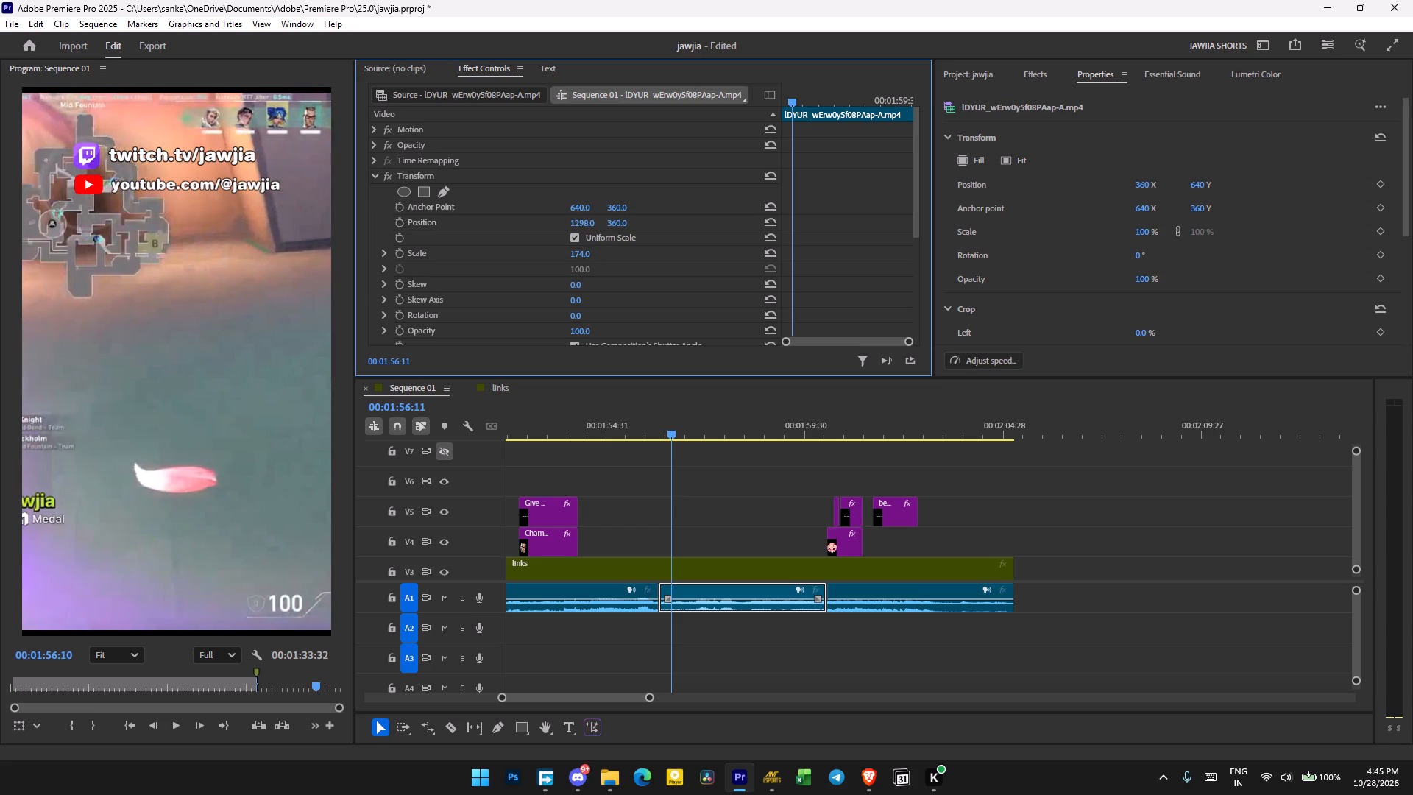
drag(849, 214, 919, 217)
drag(619, 223, 609, 224)
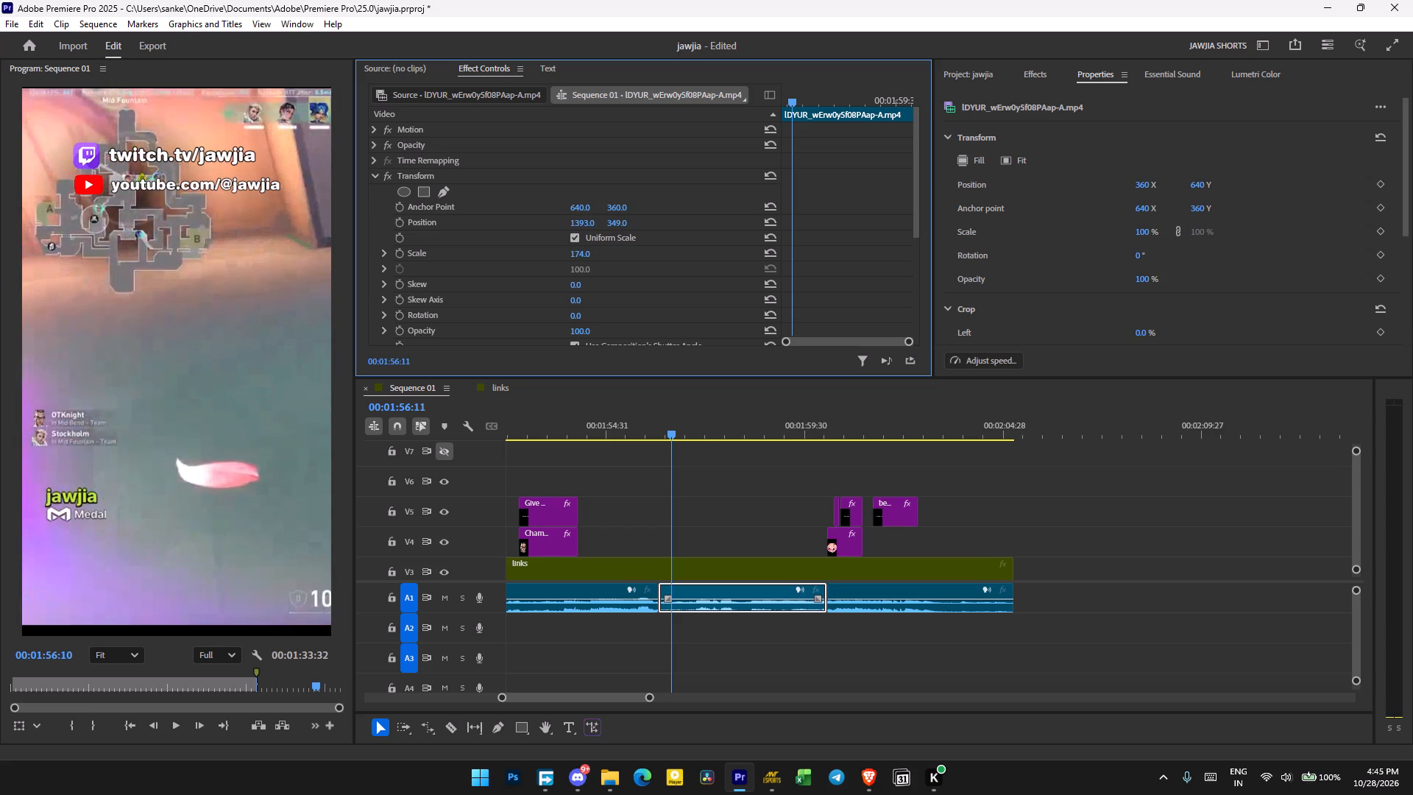
drag(609, 224, 622, 212)
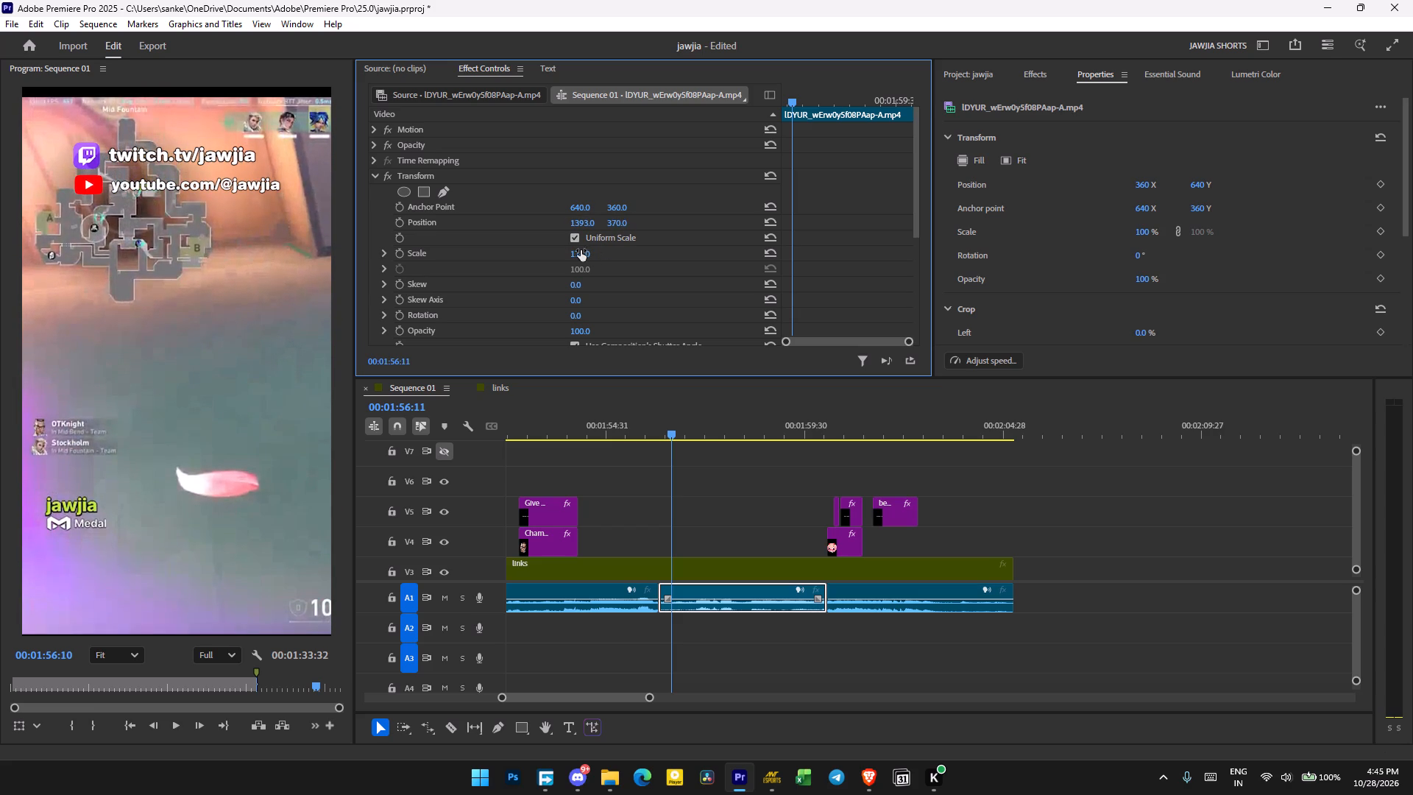
drag(581, 250, 590, 253)
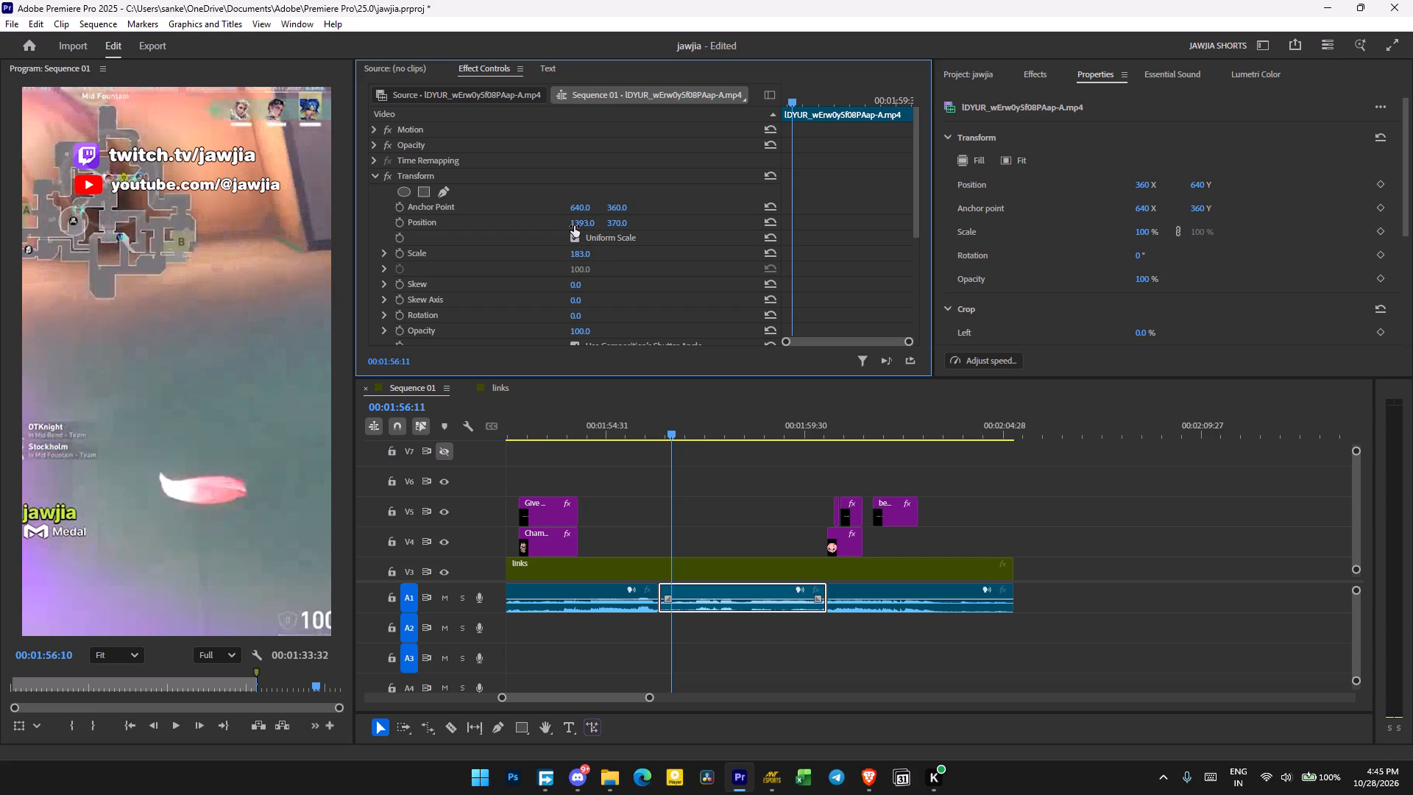
drag(577, 225, 612, 219)
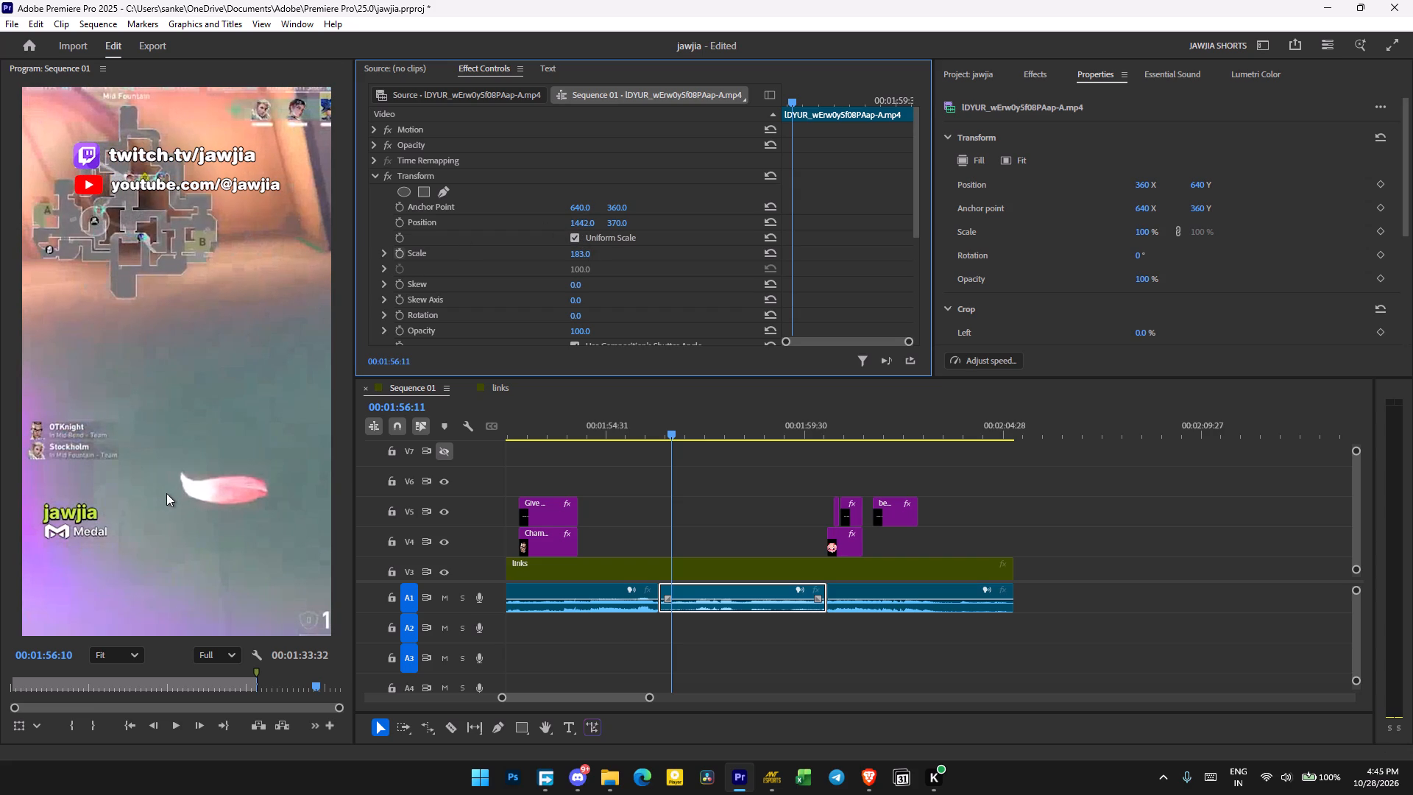
Switch to Brave, search Google Images for "stfu meme" in a new tab and browse the results for a usable picture.
click(862, 768)
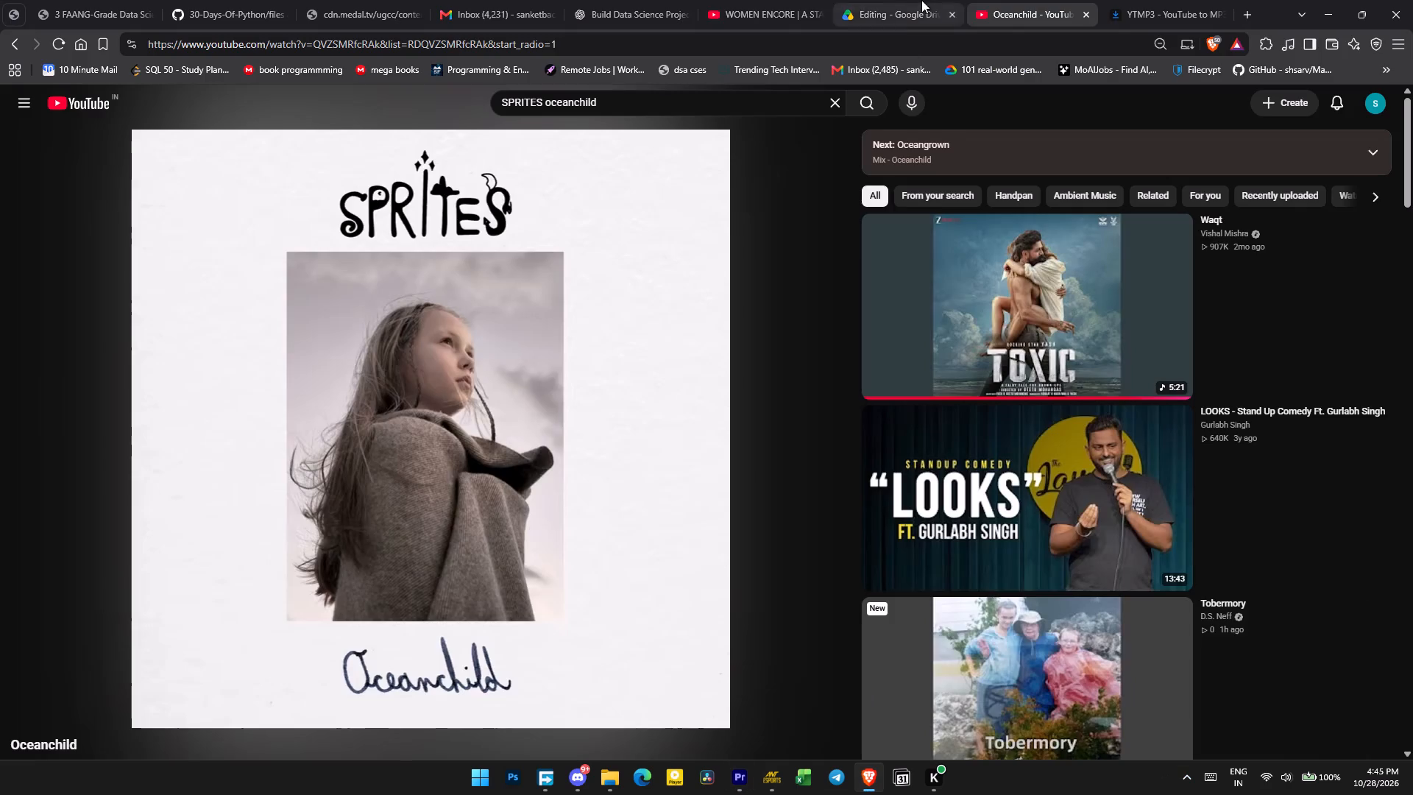
click(1134, 0)
click(1248, 4)
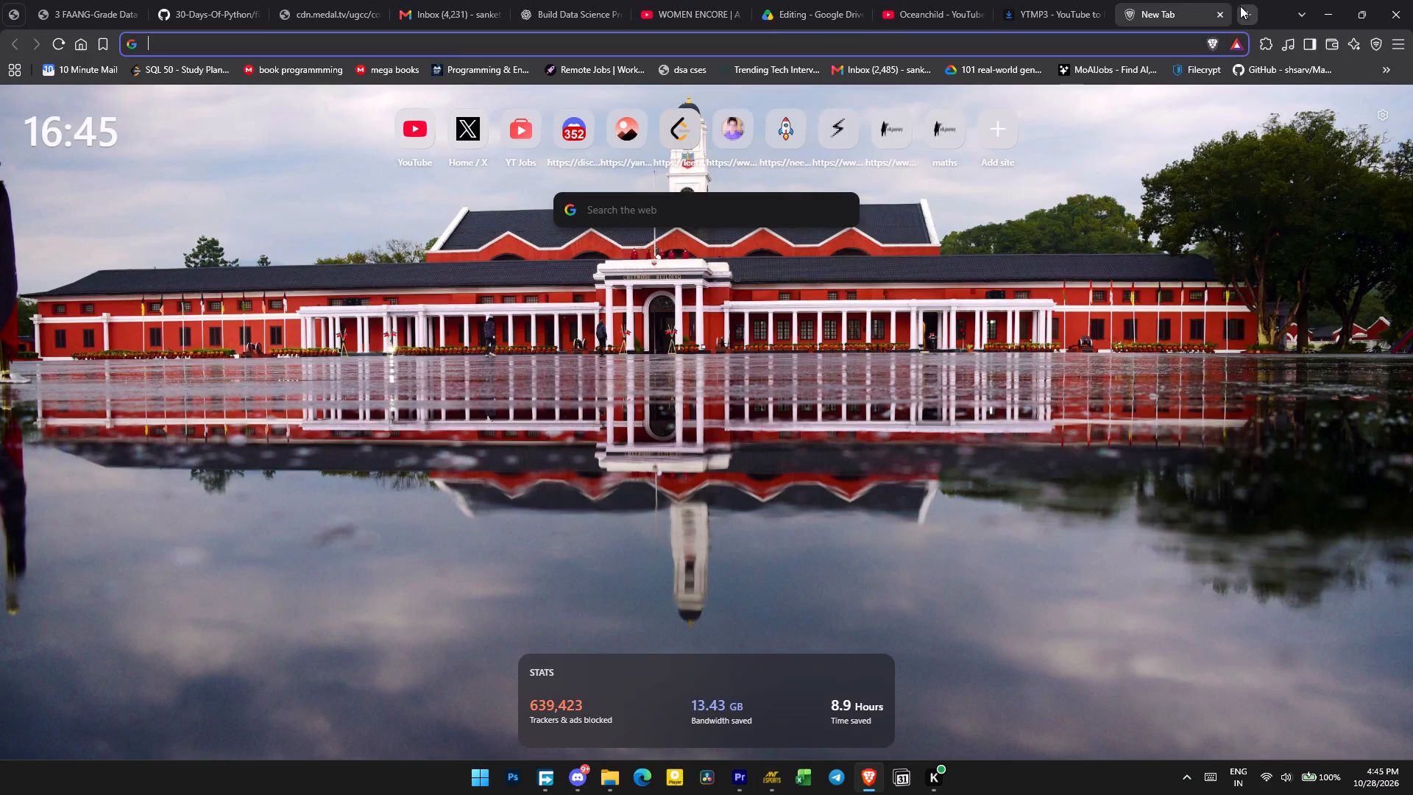
text(stfu meme)
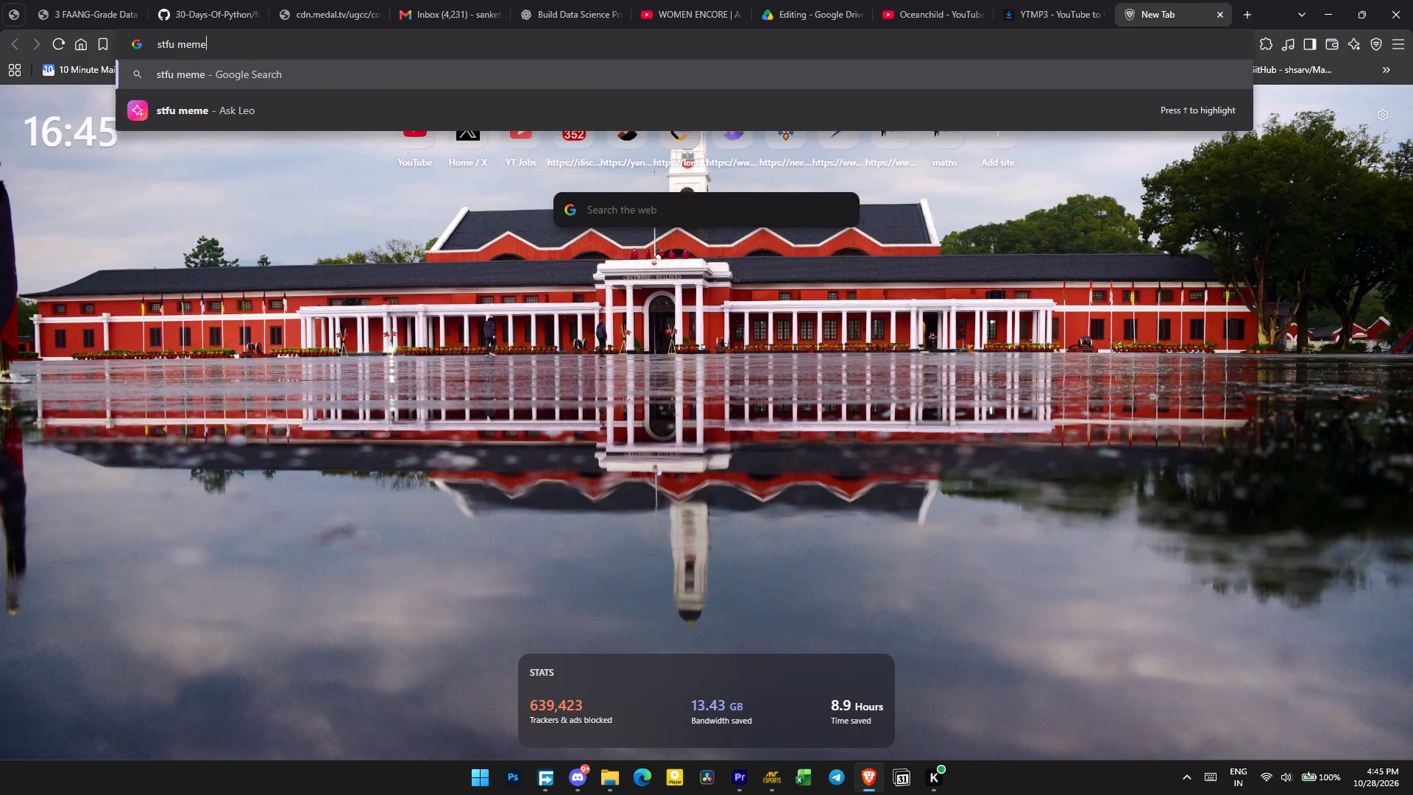
key(Return)
click(330, 159)
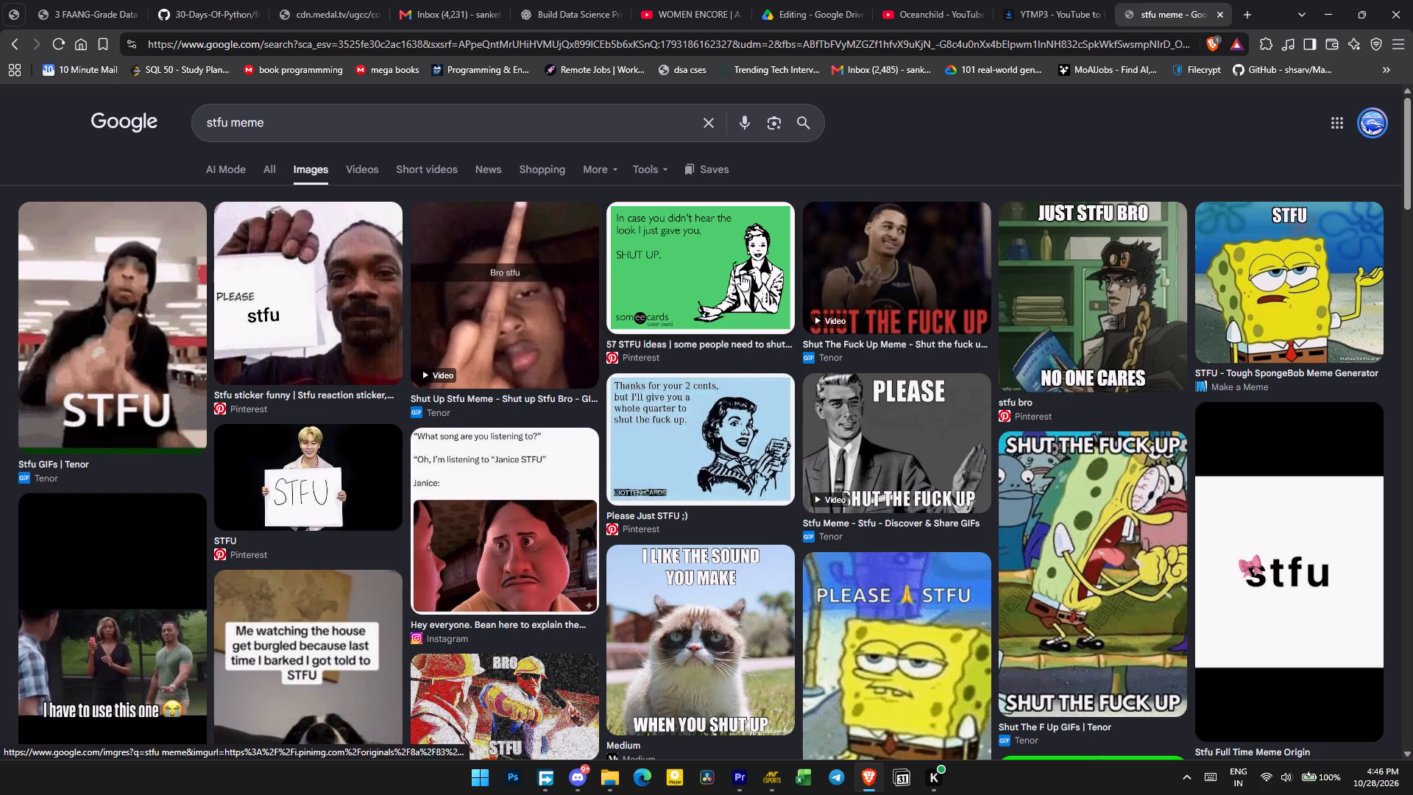
scroll(741, 275, down, 4)
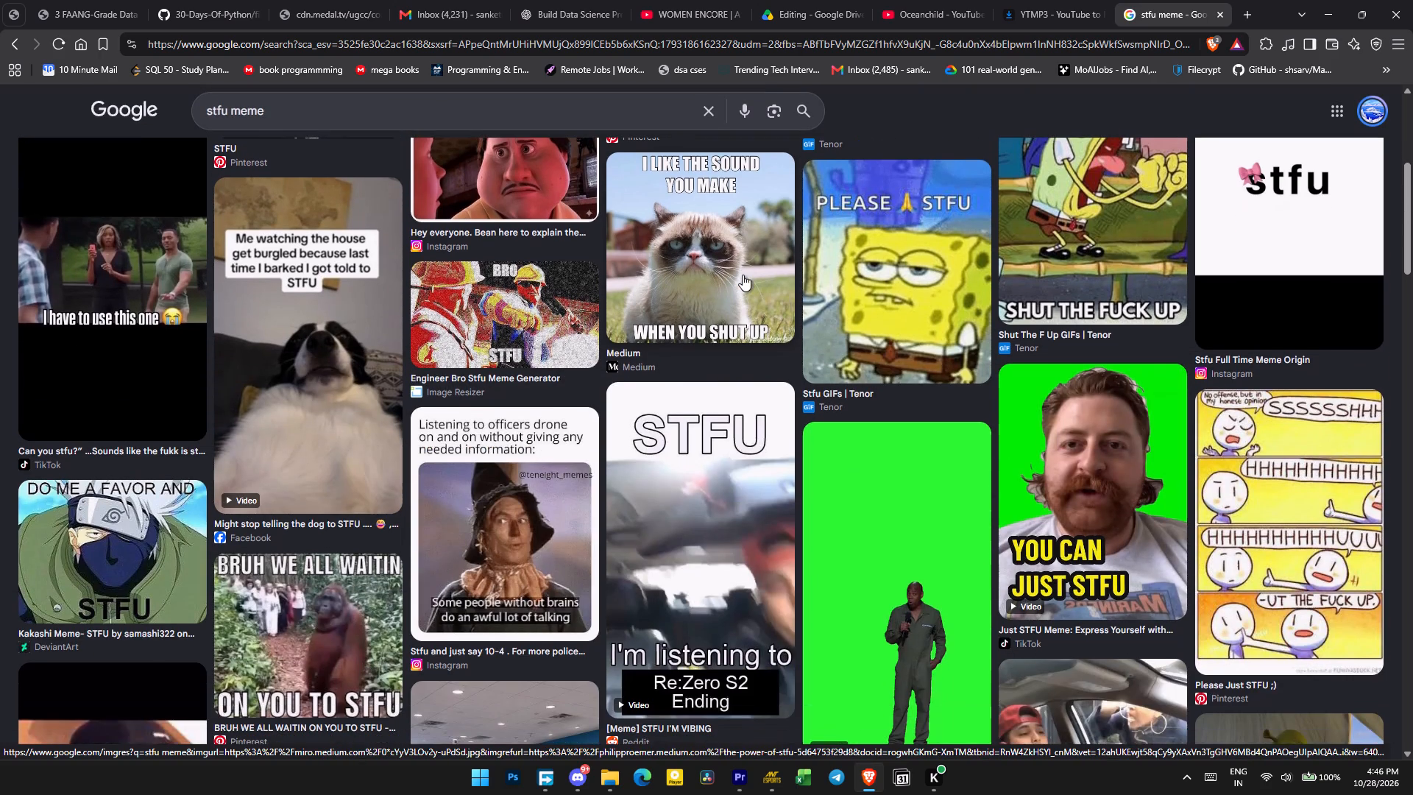
scroll(719, 334, down, 6)
Search Google Images for "finger on lips meme" and open the black-and-white picture of hands covering a mouth in its own tab.
drag(529, 124, 0, 129)
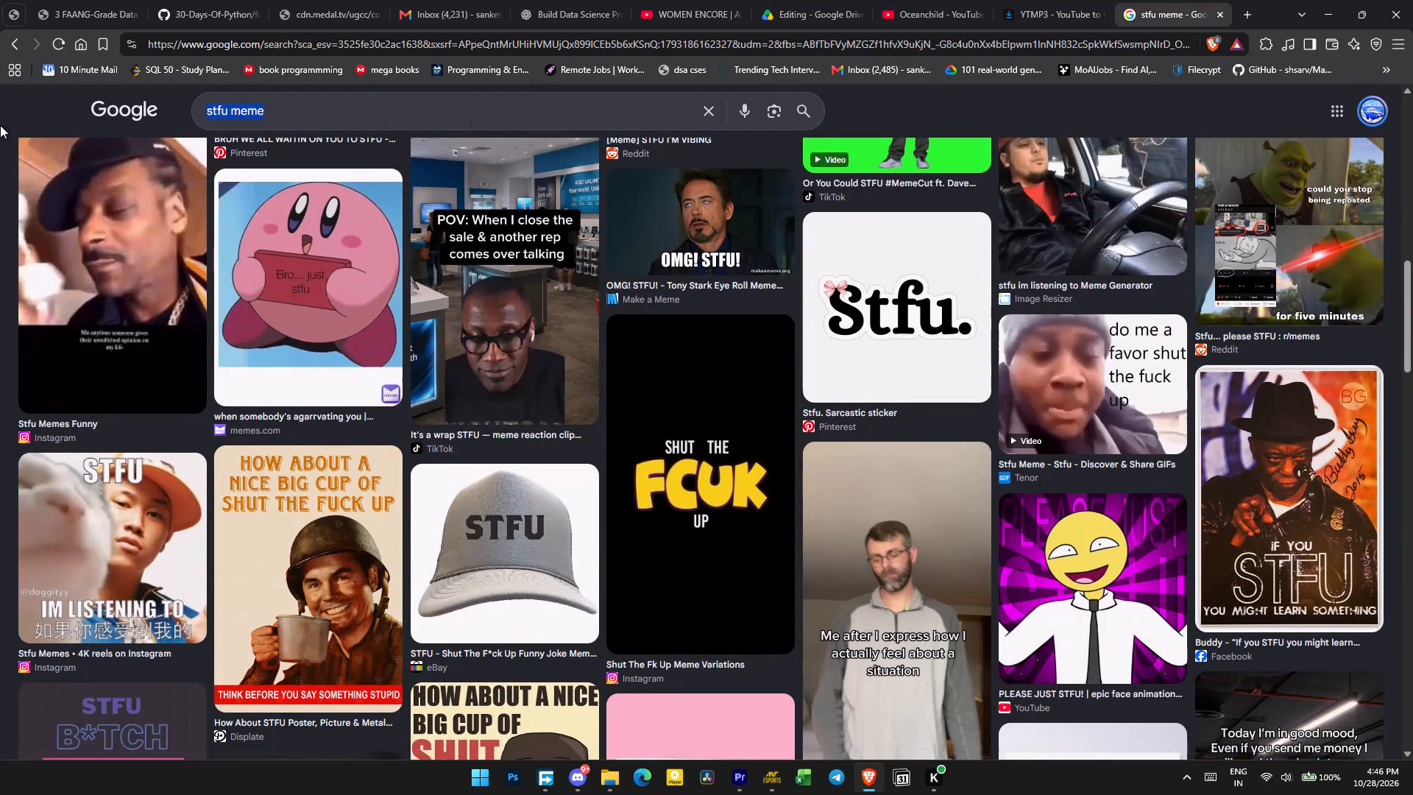
text(pinger)
key(BackSpace)
key(BackSpace)
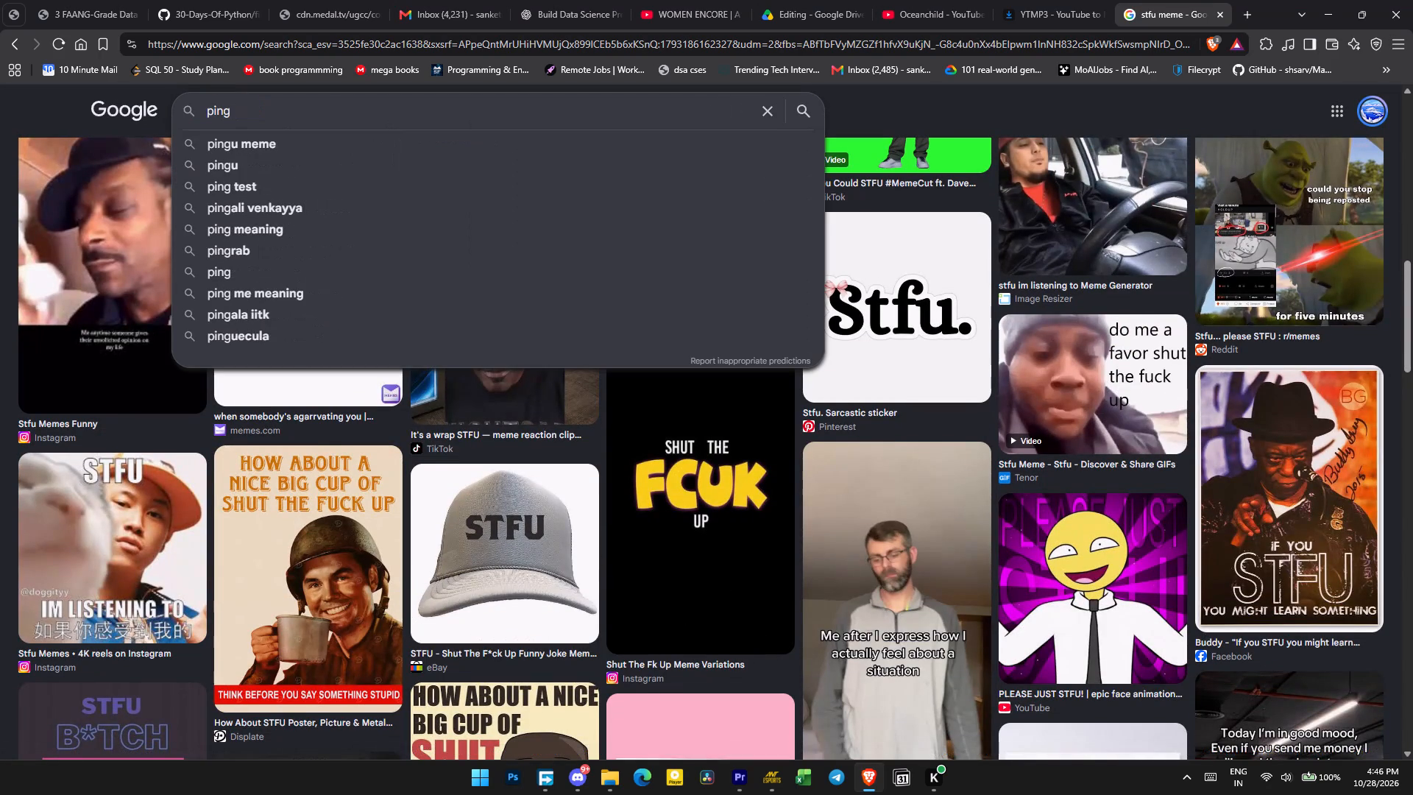
key(ctrl+a)
key(i)
key(BackSpace)
text(finger on lips meme)
key(Return)
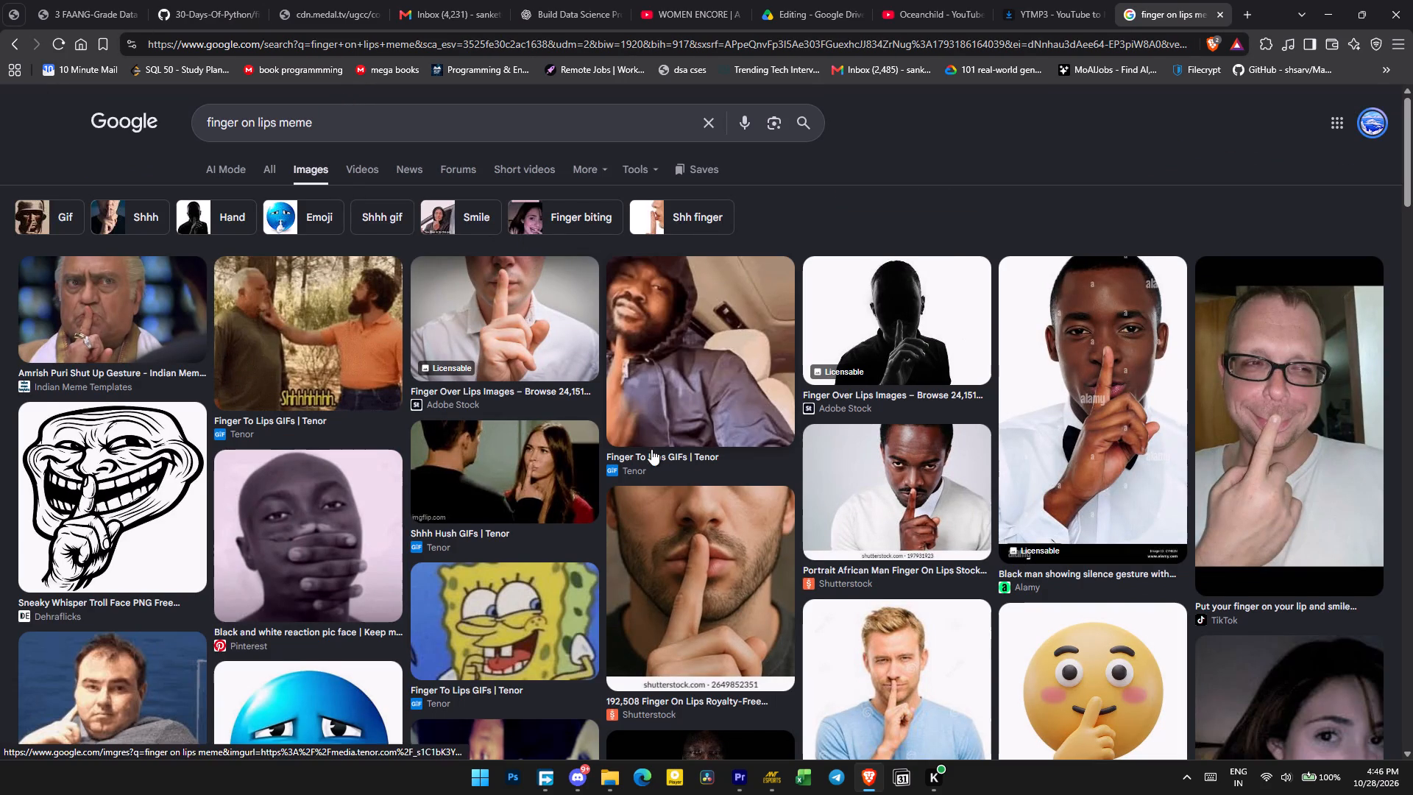
scroll(651, 449, down, 2)
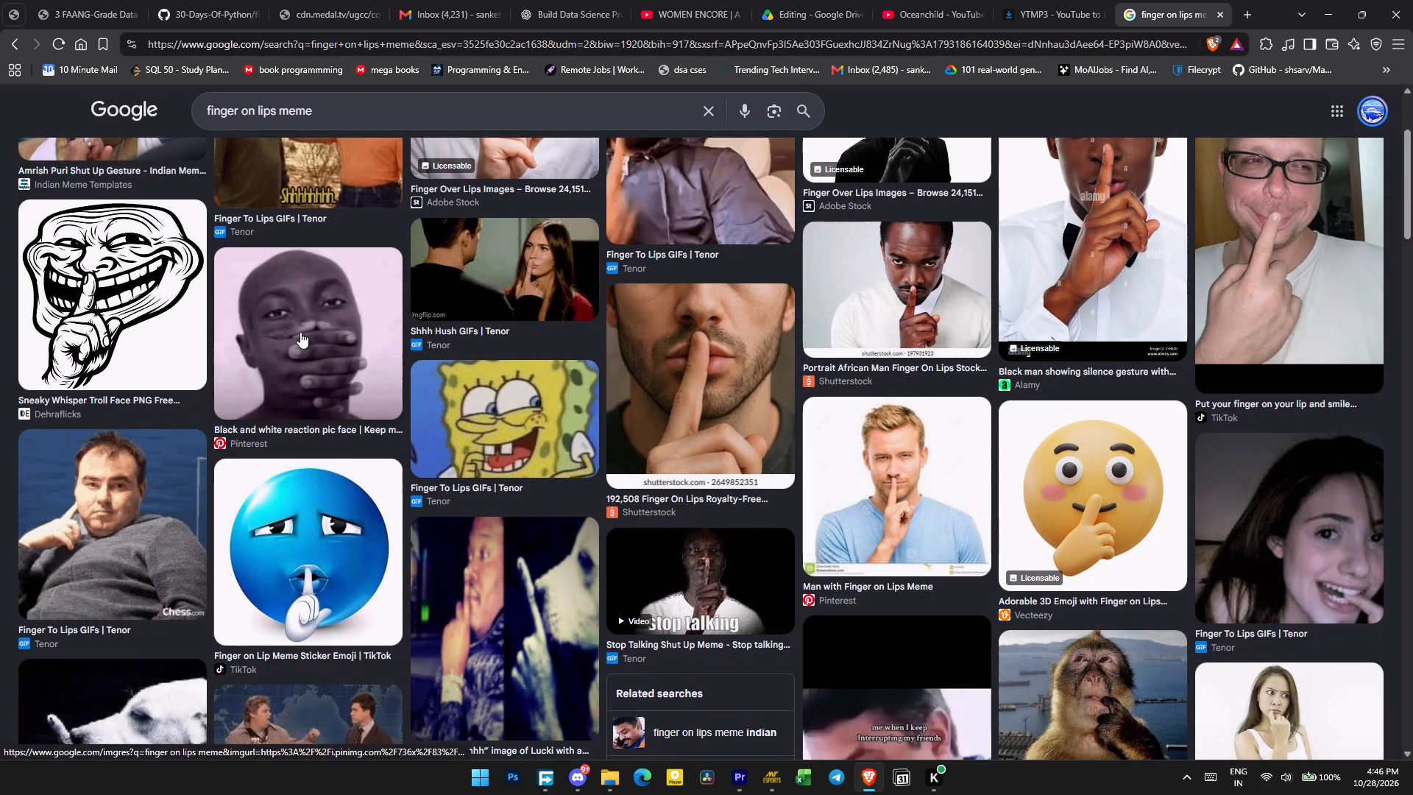
click(300, 332)
right_click(1115, 394)
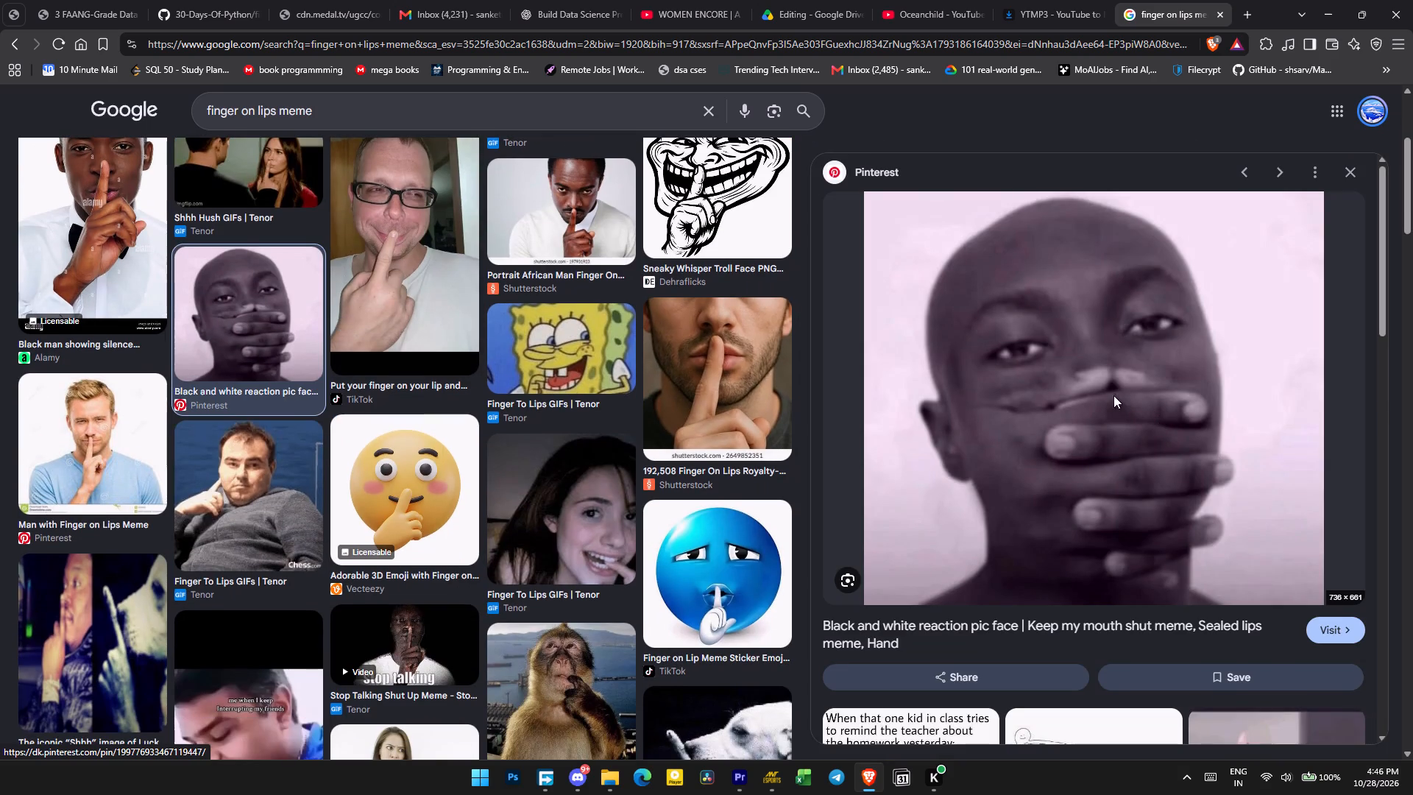
click(1179, 526)
click(1202, 0)
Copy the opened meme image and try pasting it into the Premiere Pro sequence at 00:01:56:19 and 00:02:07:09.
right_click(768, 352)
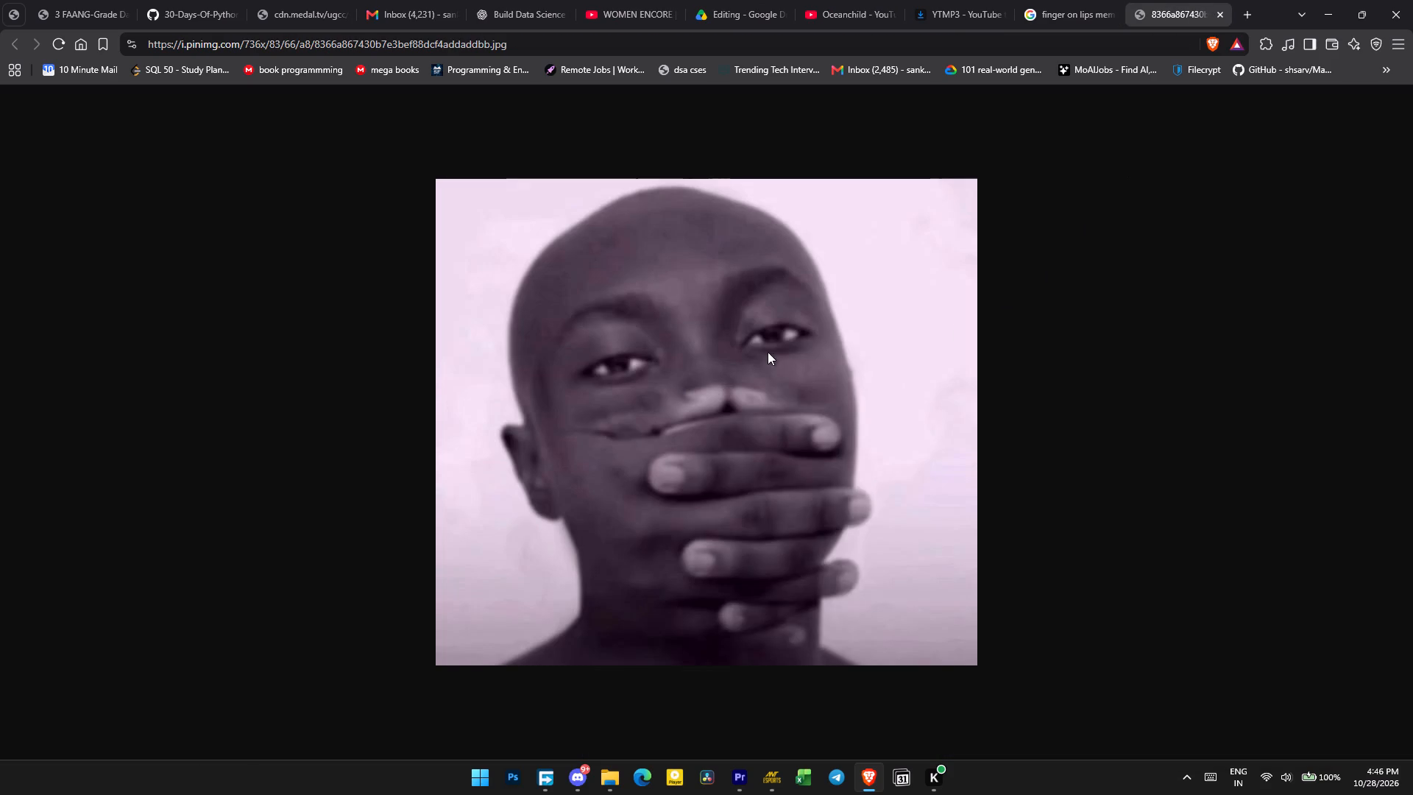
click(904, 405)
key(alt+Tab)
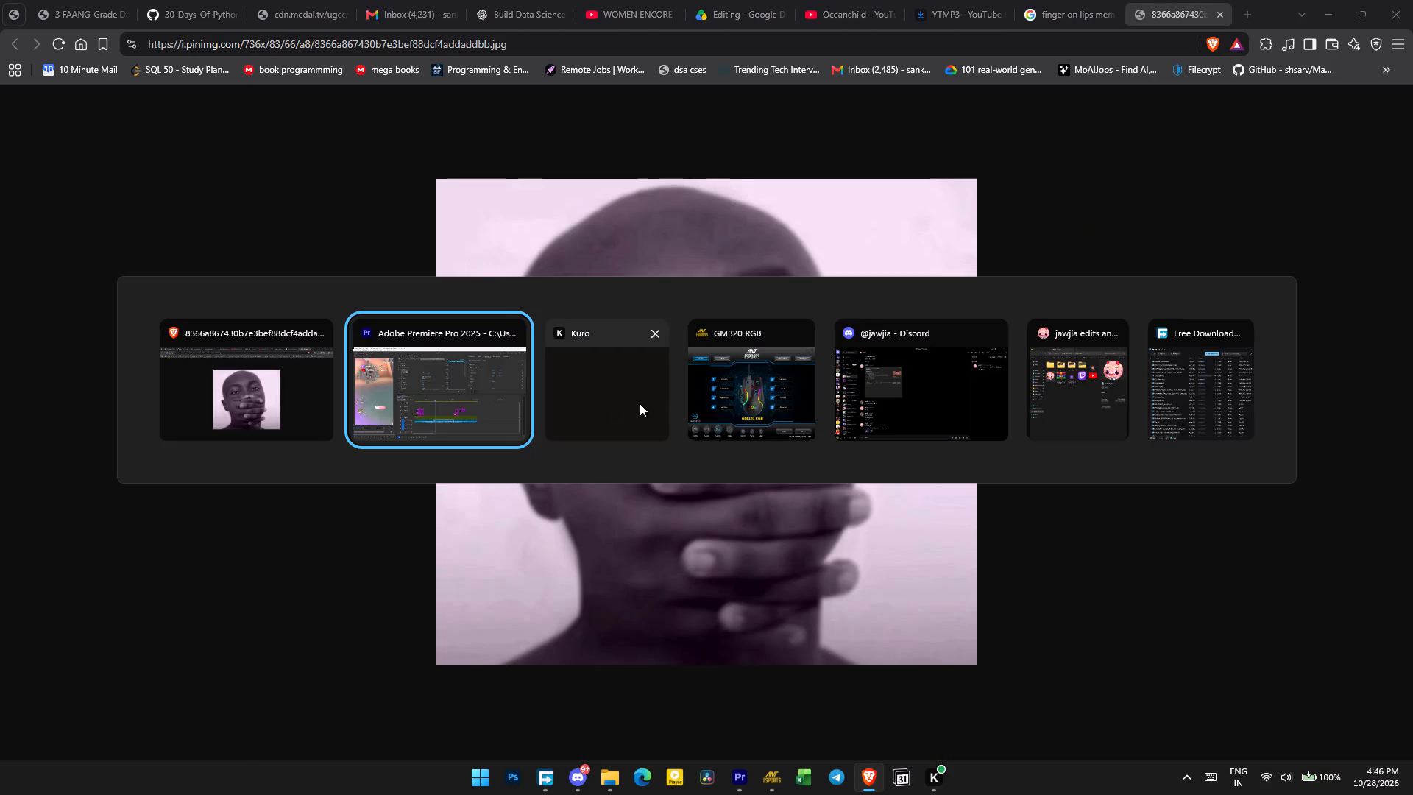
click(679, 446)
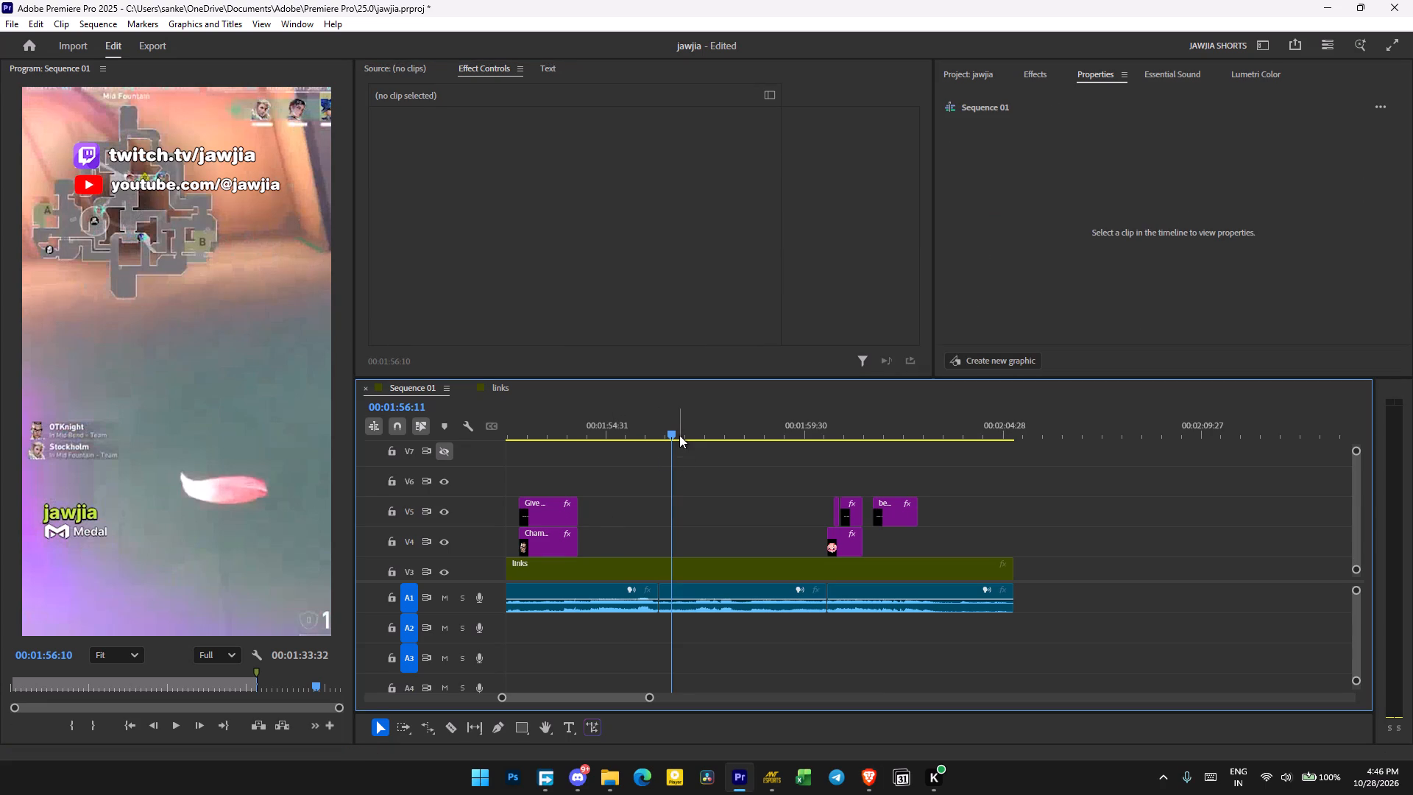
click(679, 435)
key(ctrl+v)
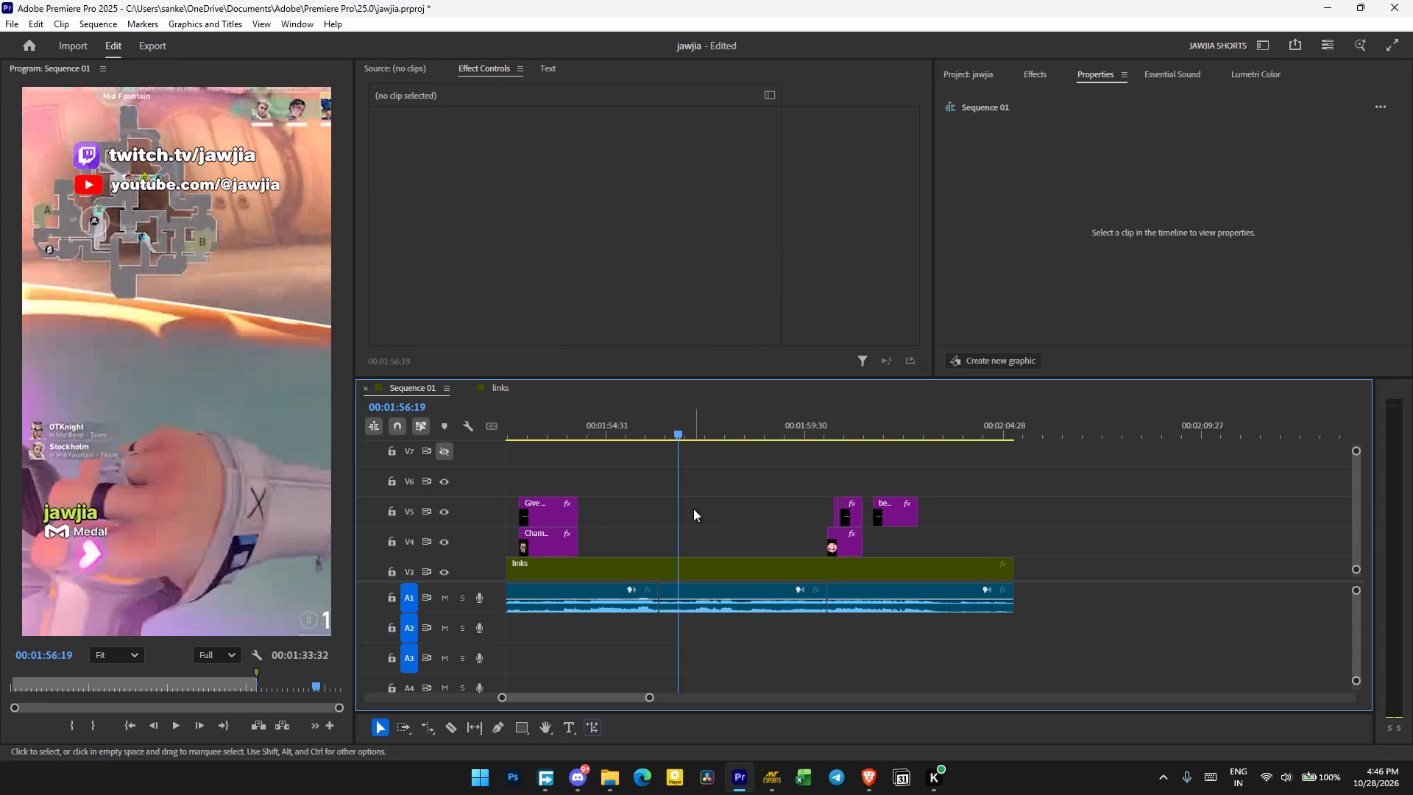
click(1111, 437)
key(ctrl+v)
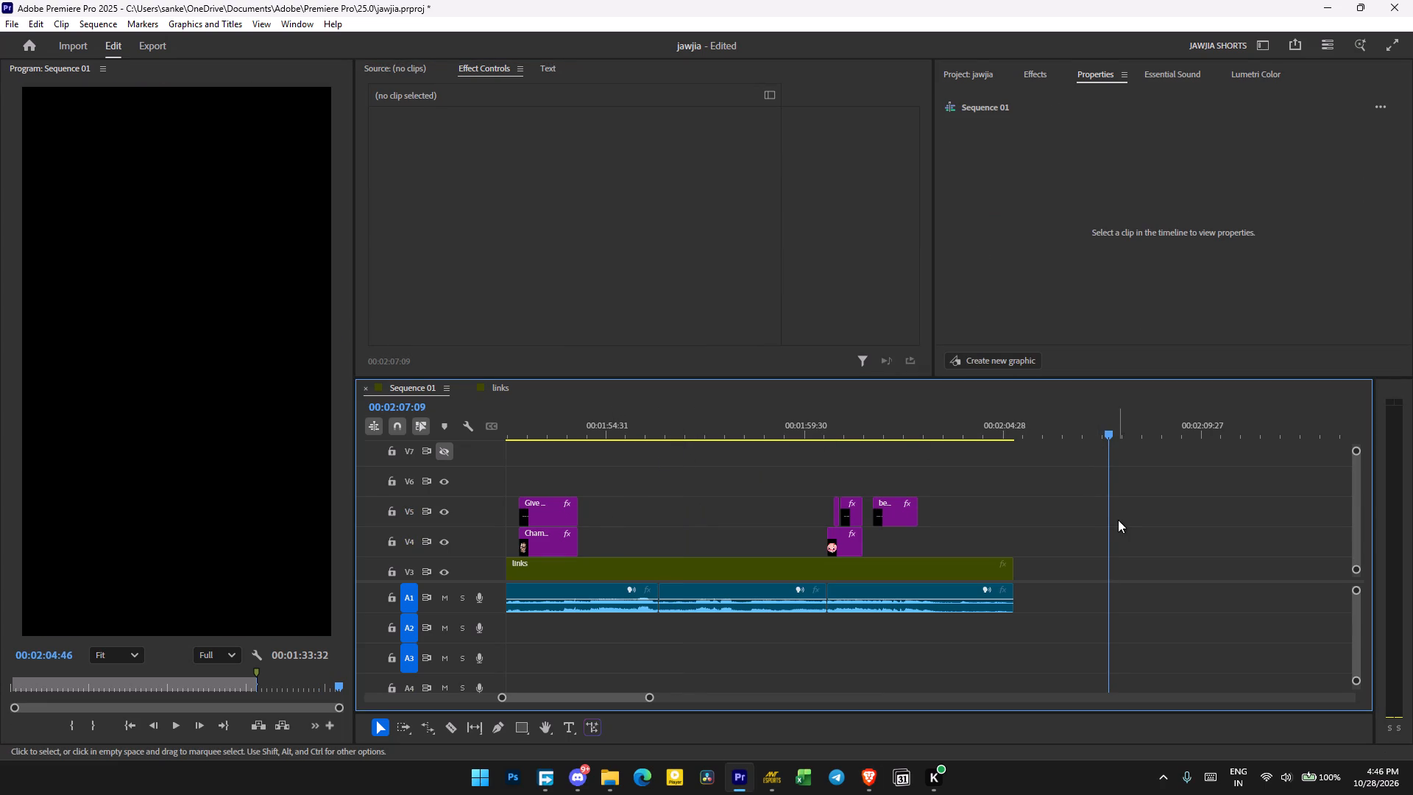
Save the meme image from Brave to the Downloads folder through Free Download Manager and reveal the file in its folder.
key(alt+Tab)
right_click(807, 320)
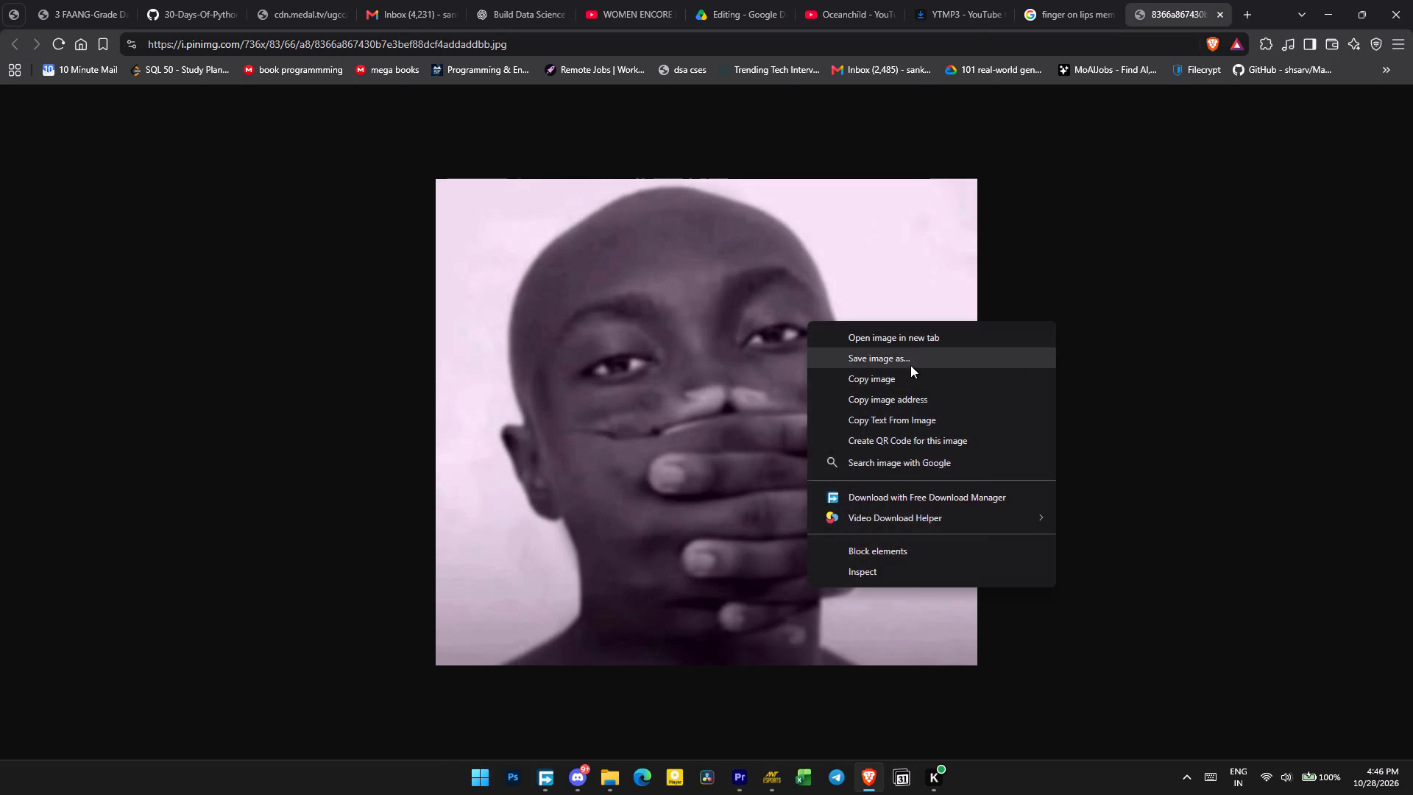
click(910, 365)
click(973, 457)
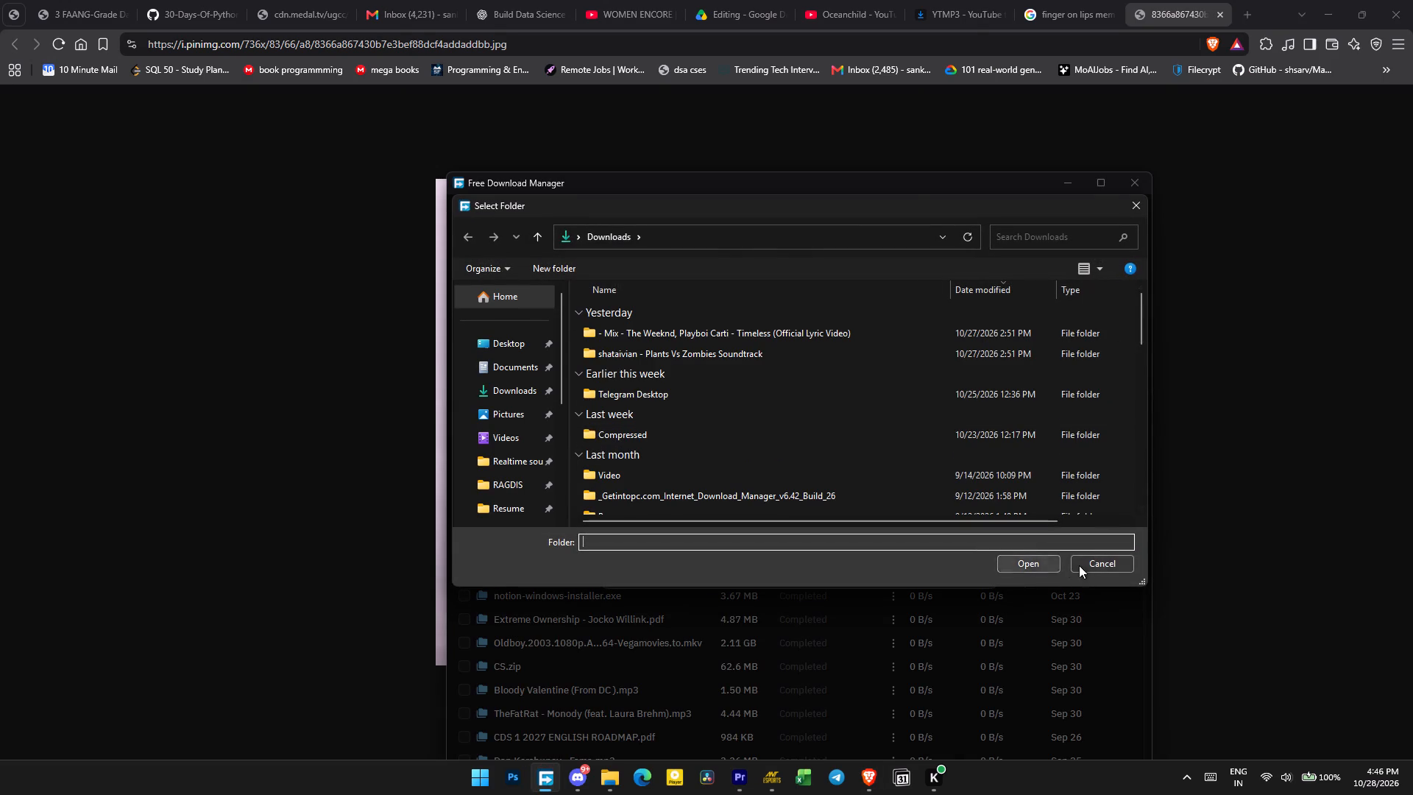
click(1085, 565)
click(975, 570)
click(481, 263)
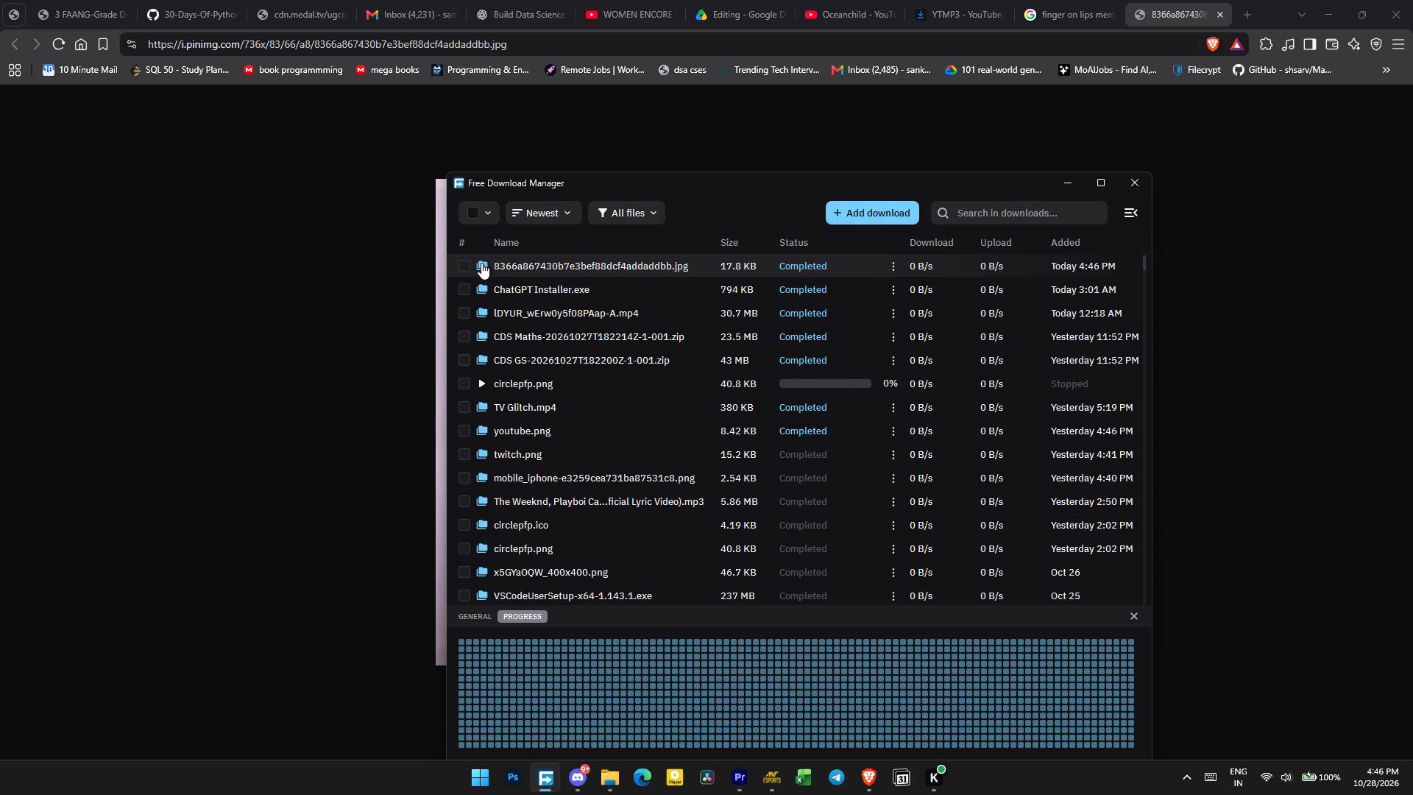
Pin the jawjia edits folder on drive D: to Quick access and move the downloaded meme JPG into that folder.
key(ctrl+x)
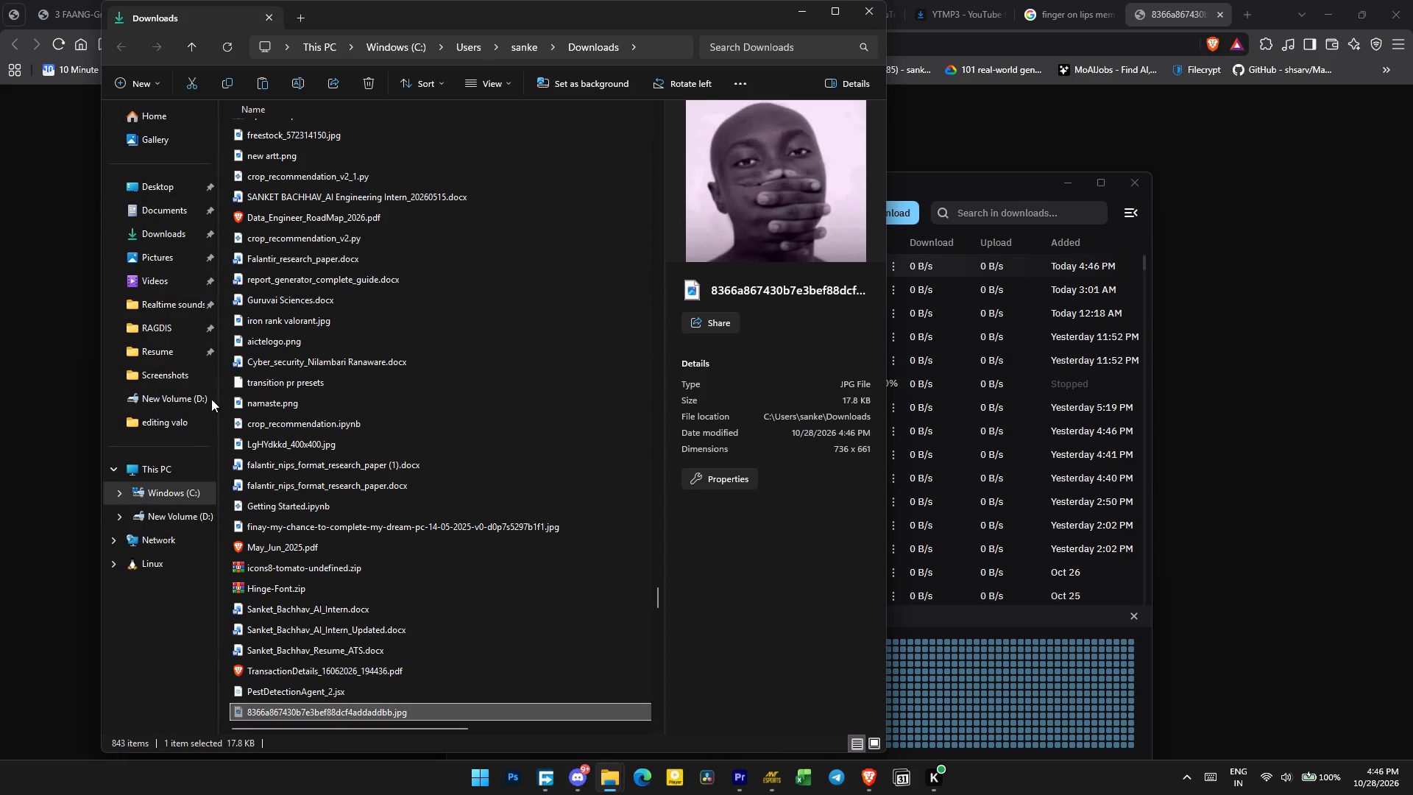
click(170, 415)
click(414, 49)
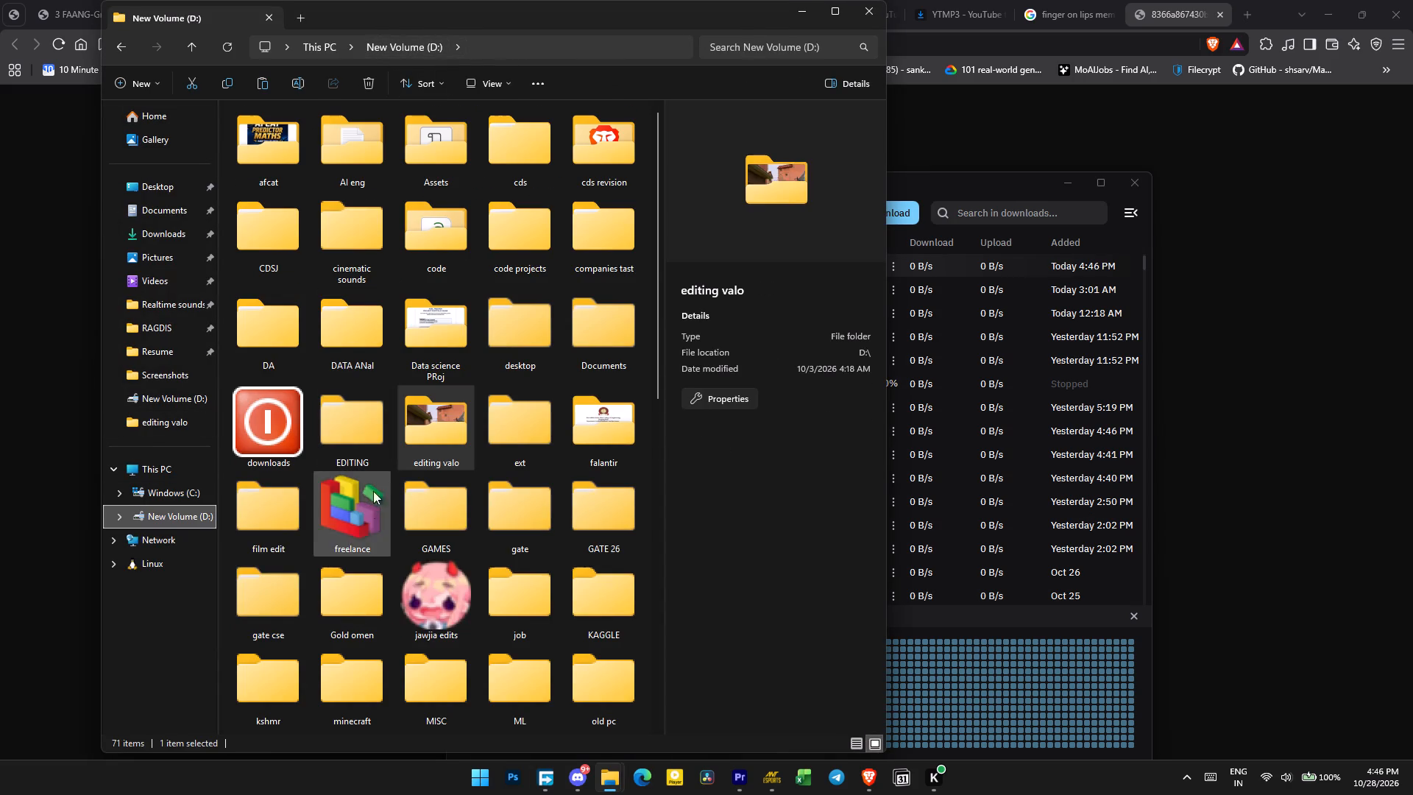
click(435, 588)
right_click(435, 588)
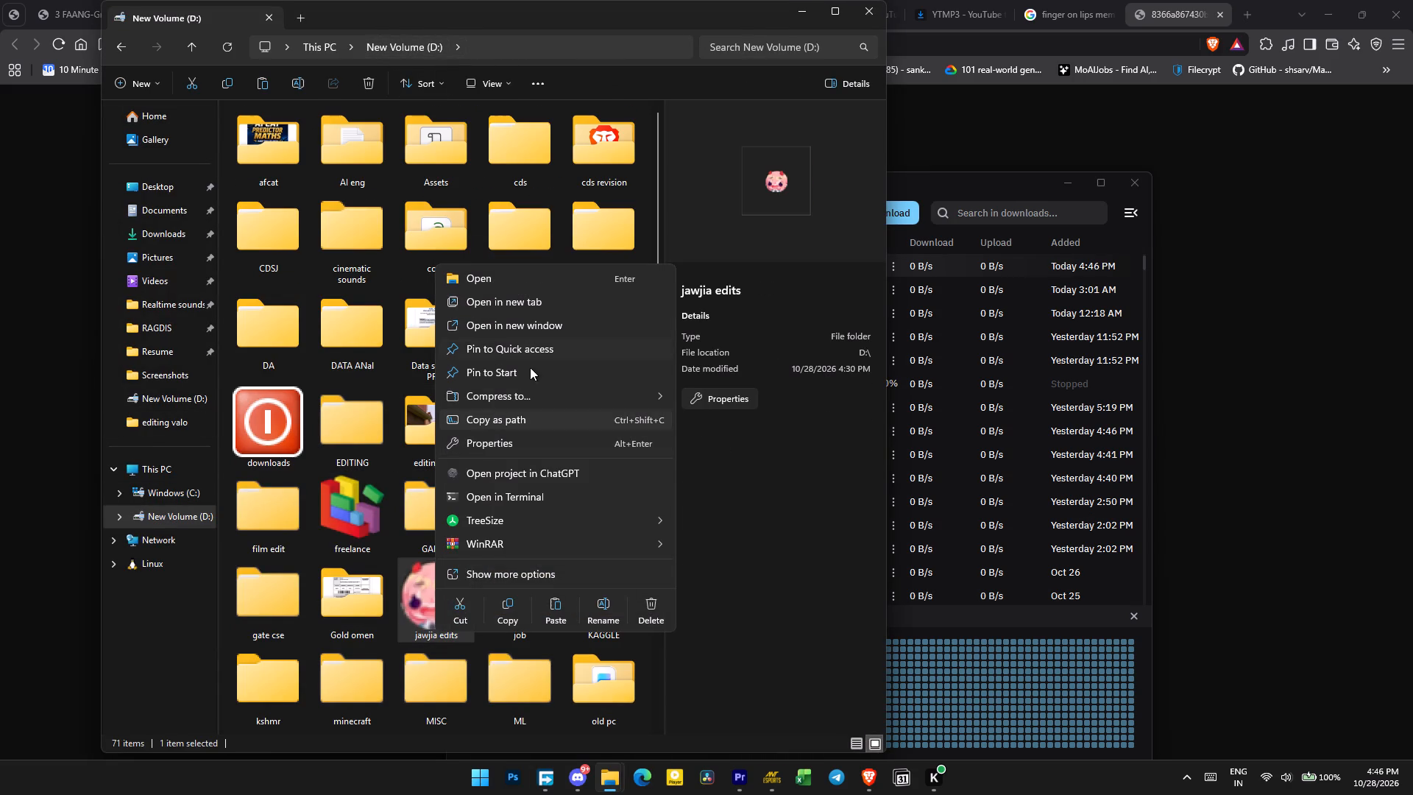
click(539, 347)
click(185, 360)
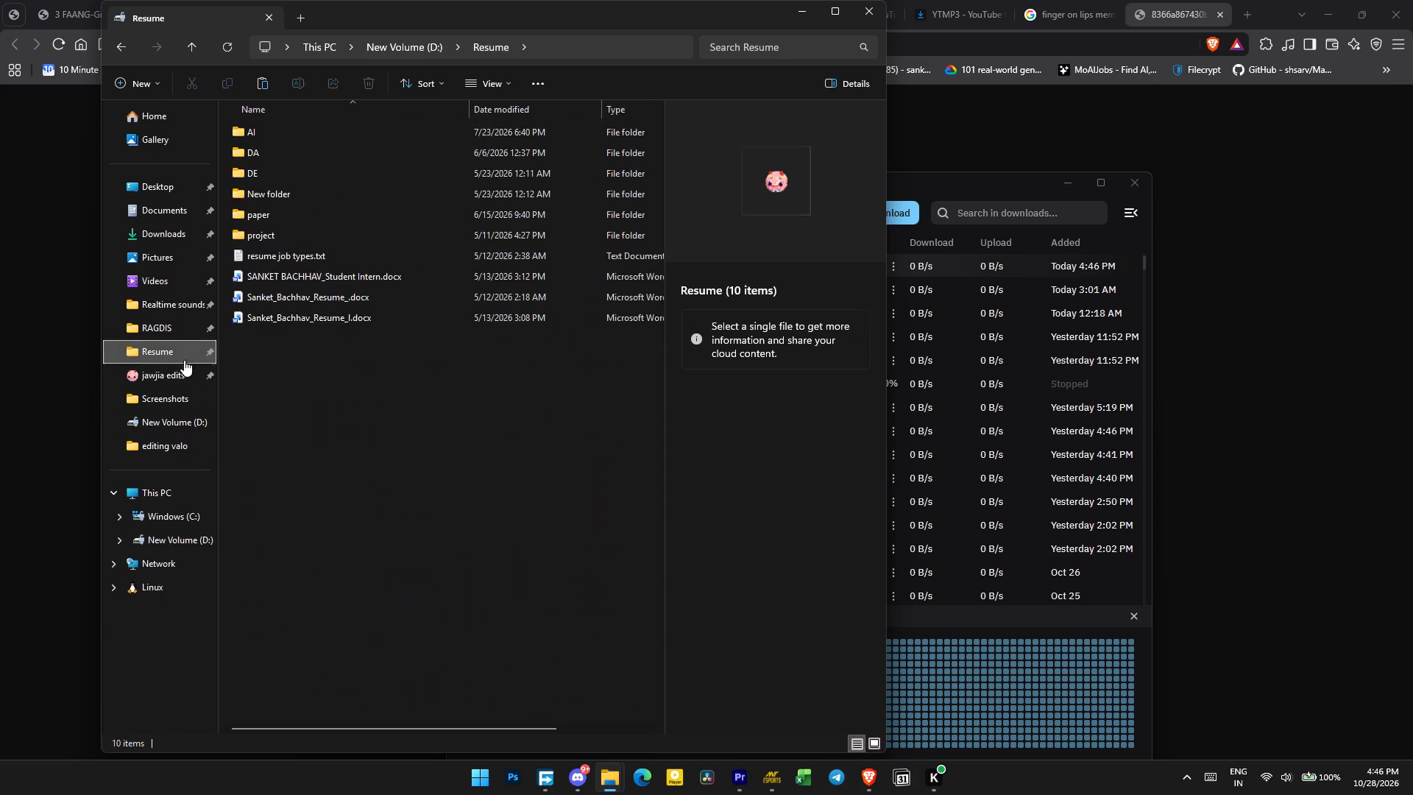
click(179, 367)
click(463, 411)
key(ctrl+v)
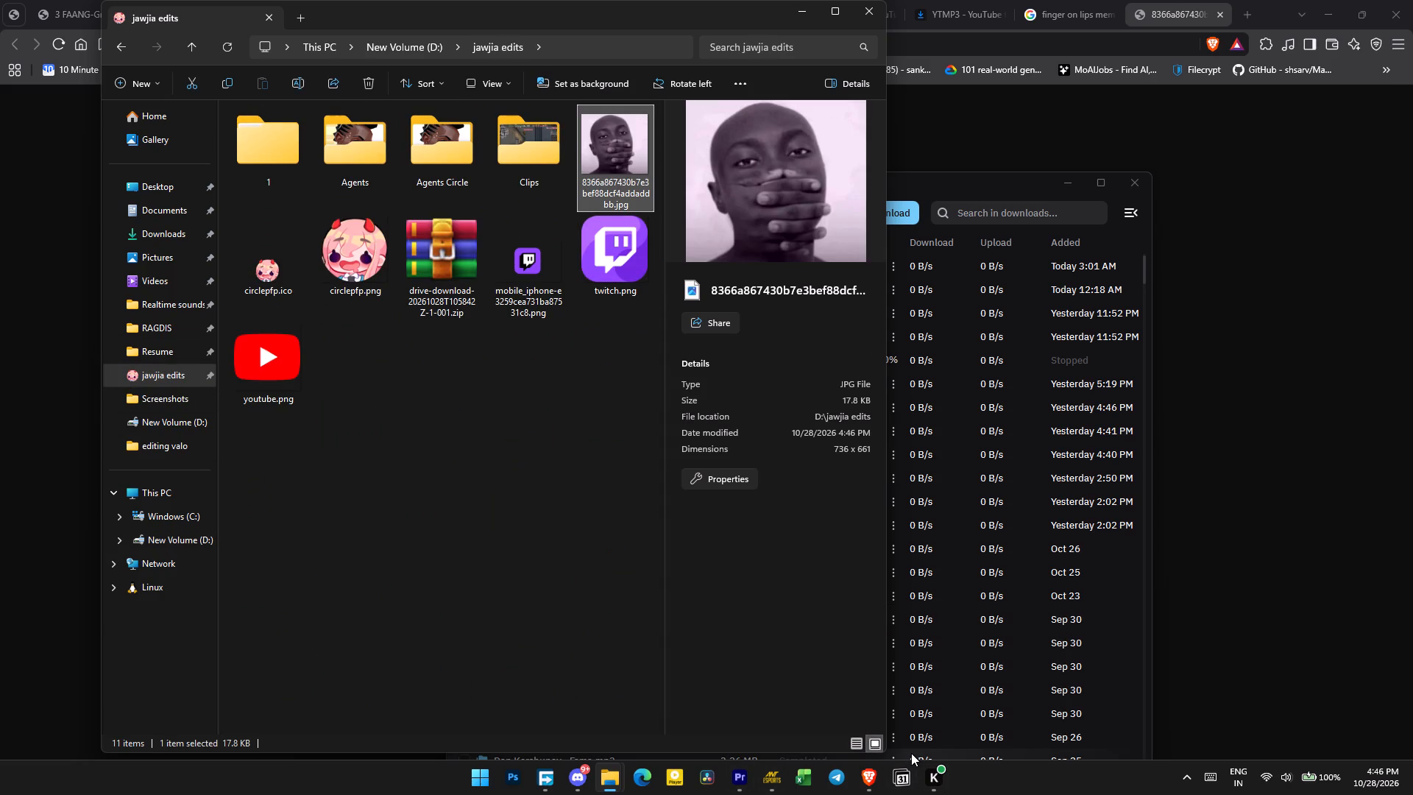
Bring the meme JPG from the jawjia edits folder into Premiere Pro's Sequence 01, placing it on track V4 beyond the last clip.
click(736, 785)
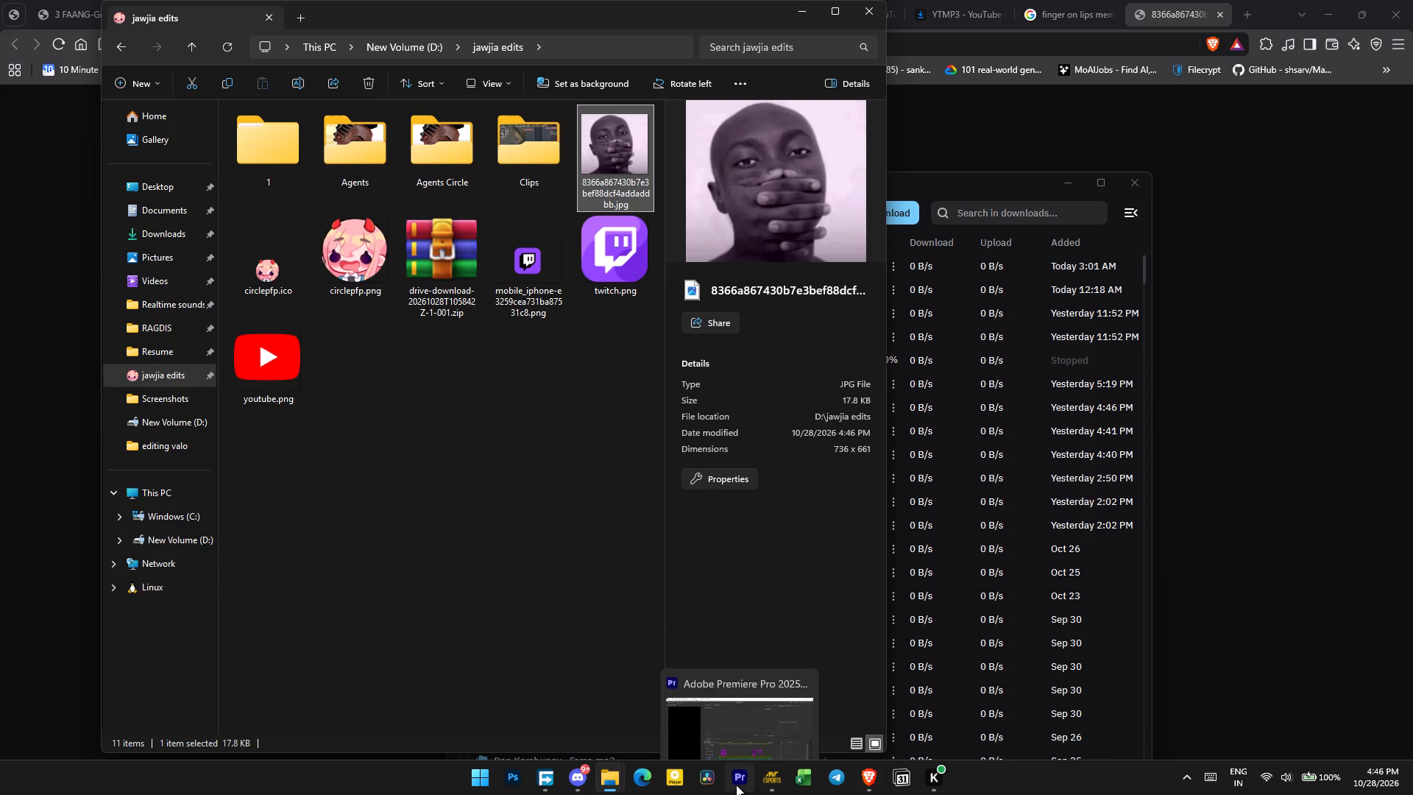
click(602, 778)
click(647, 724)
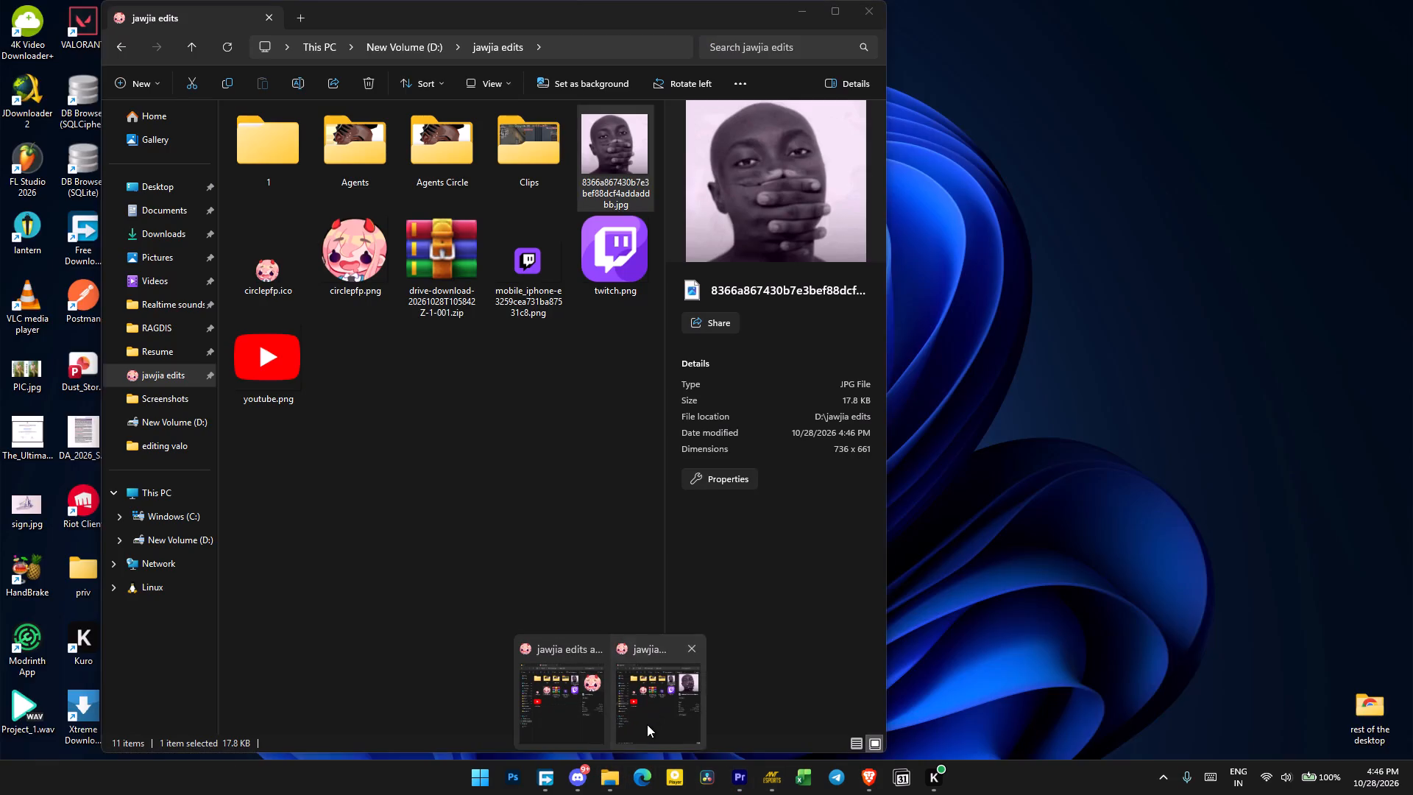
drag(635, 166, 1084, 527)
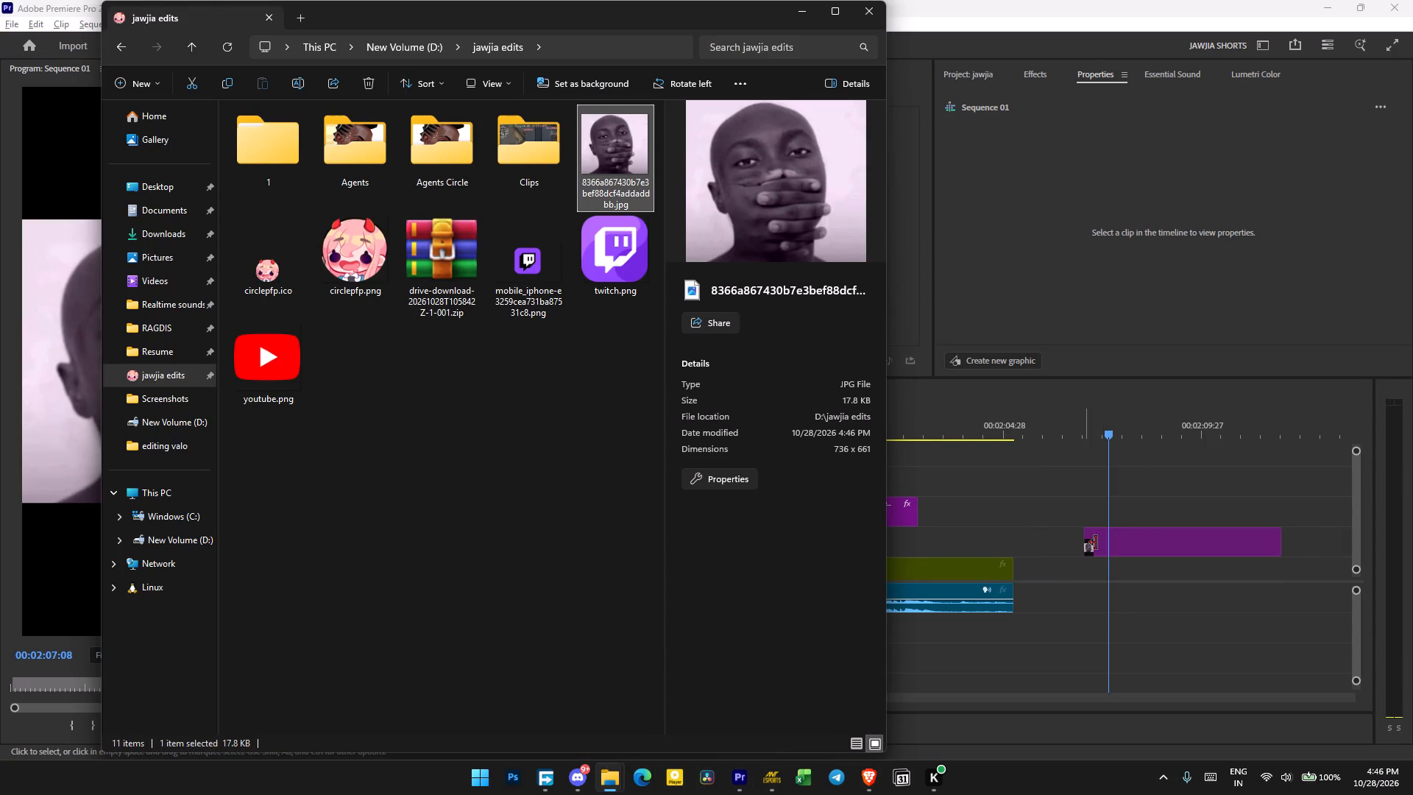
click(801, 7)
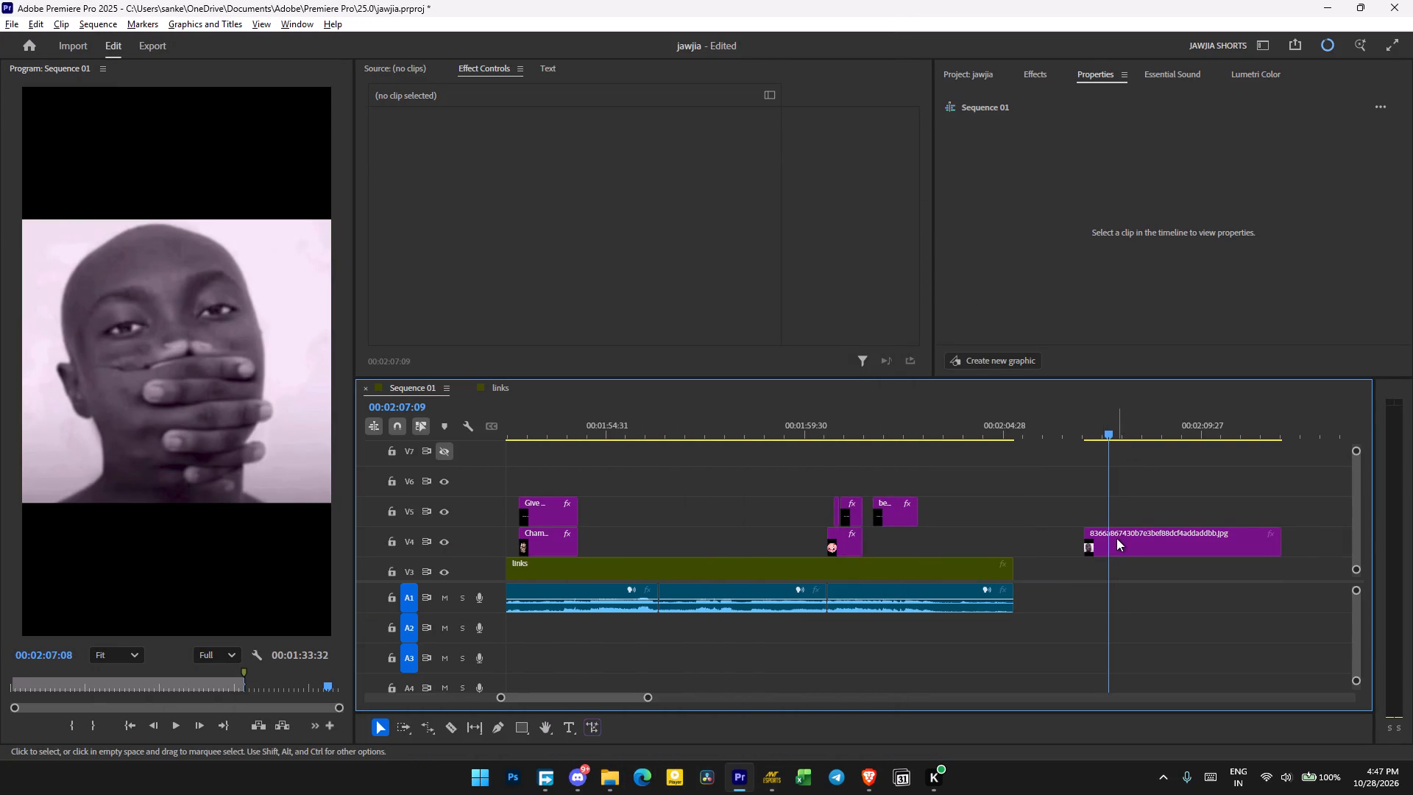
Move the meme clip on V4 and trim it to run from about 00:01:55:57 up to the pink avatar clip.
drag(1116, 544, 643, 531)
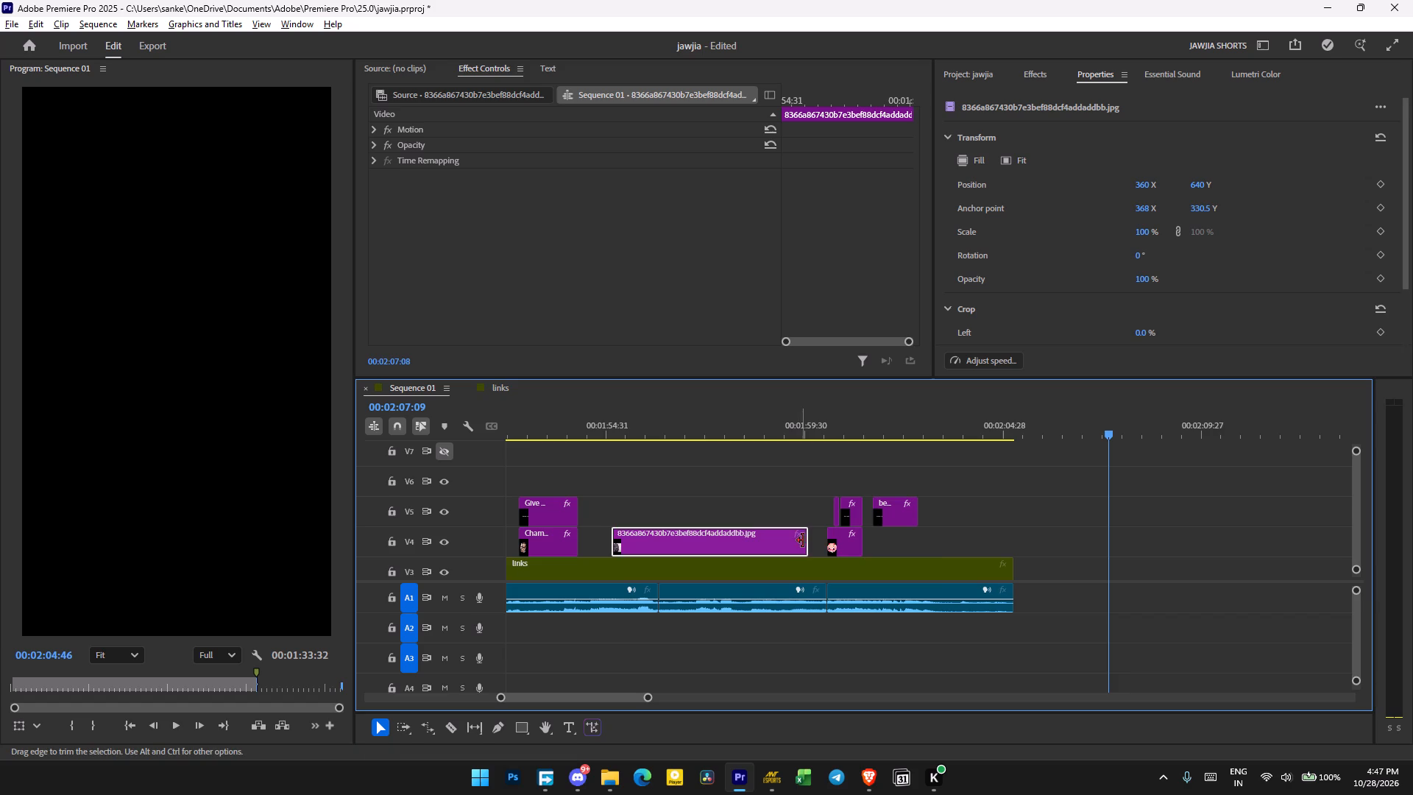
drag(803, 540, 733, 542)
drag(712, 542, 765, 545)
drag(782, 545, 818, 545)
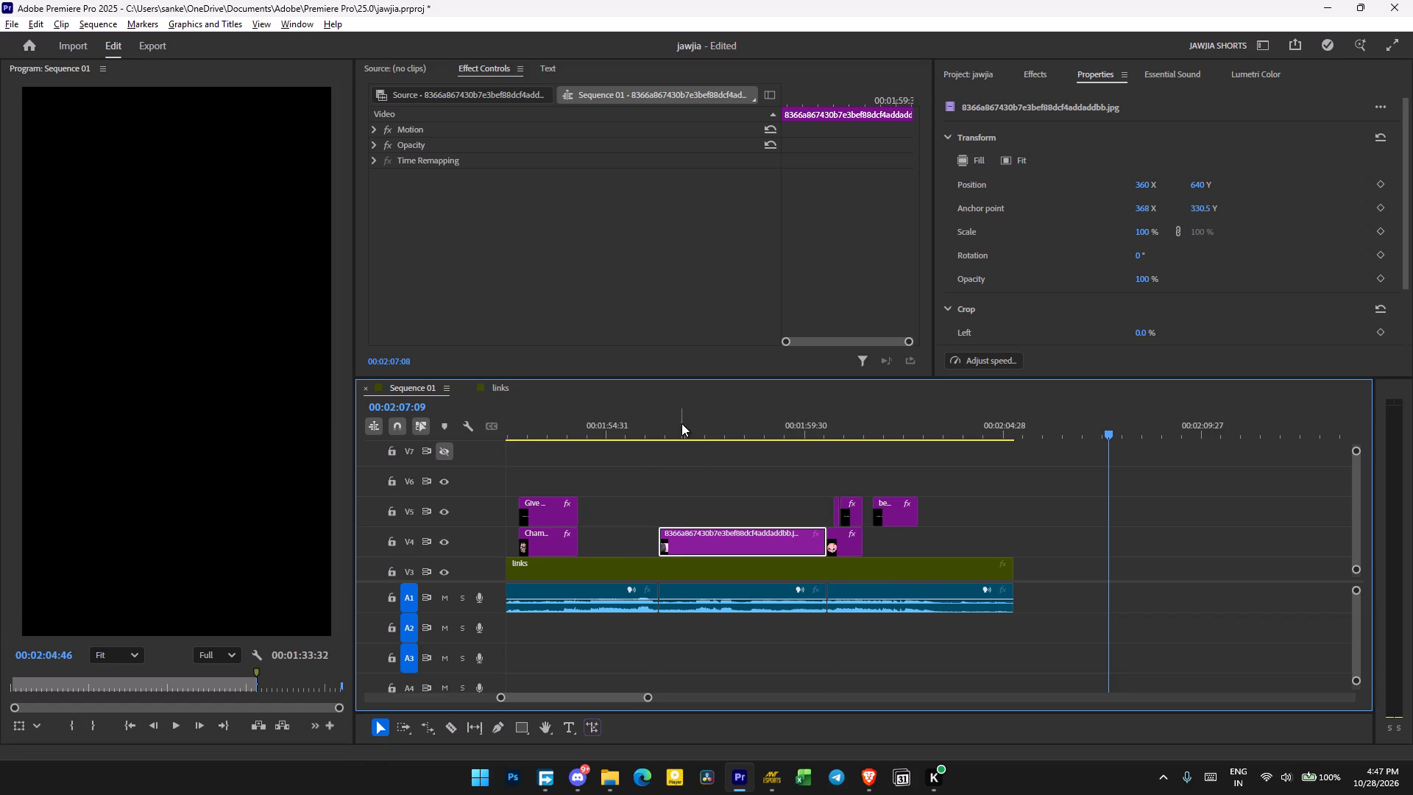
Apply the Transform effect to the meme clip, with its scale set to 62 and its position to 471, 344.5.
click(670, 427)
click(749, 543)
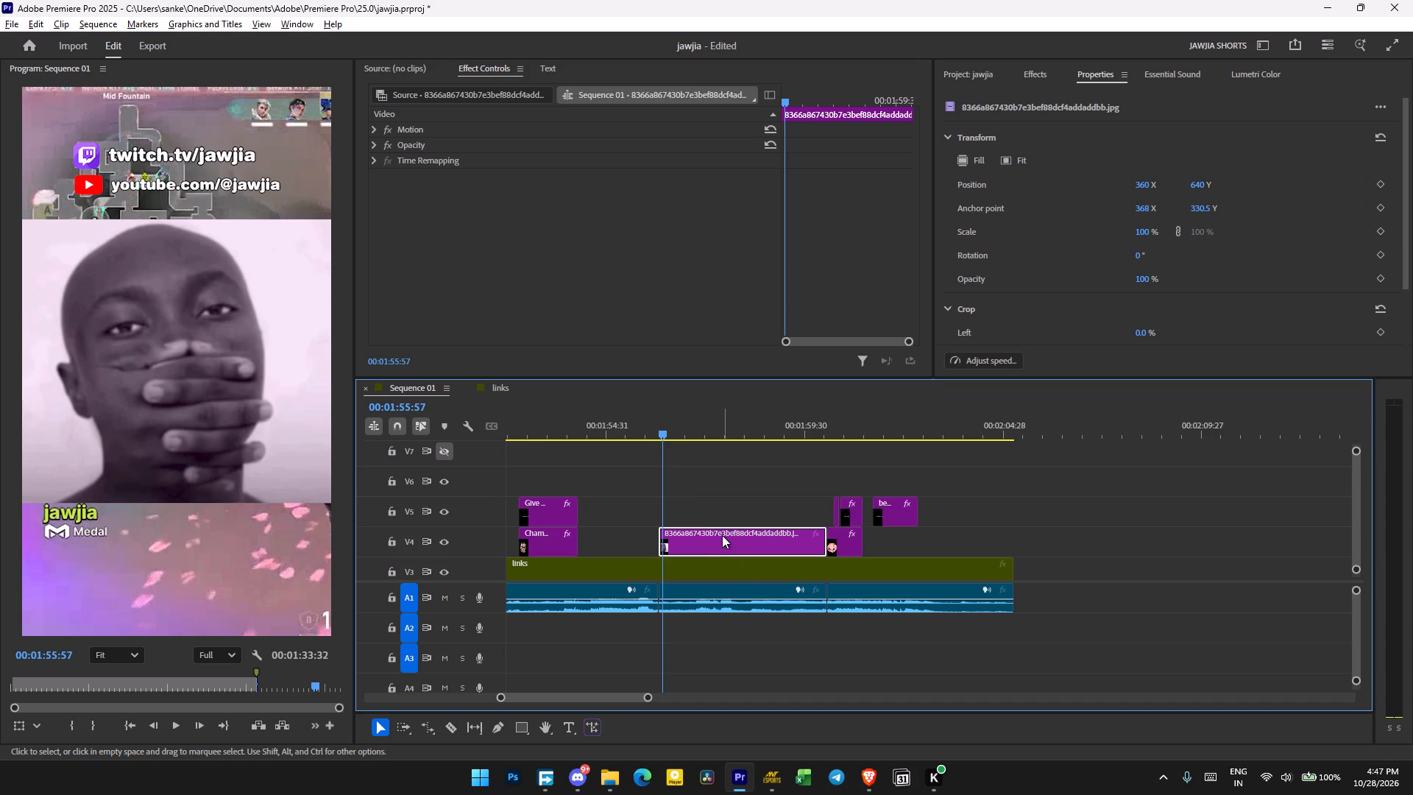
click(1033, 76)
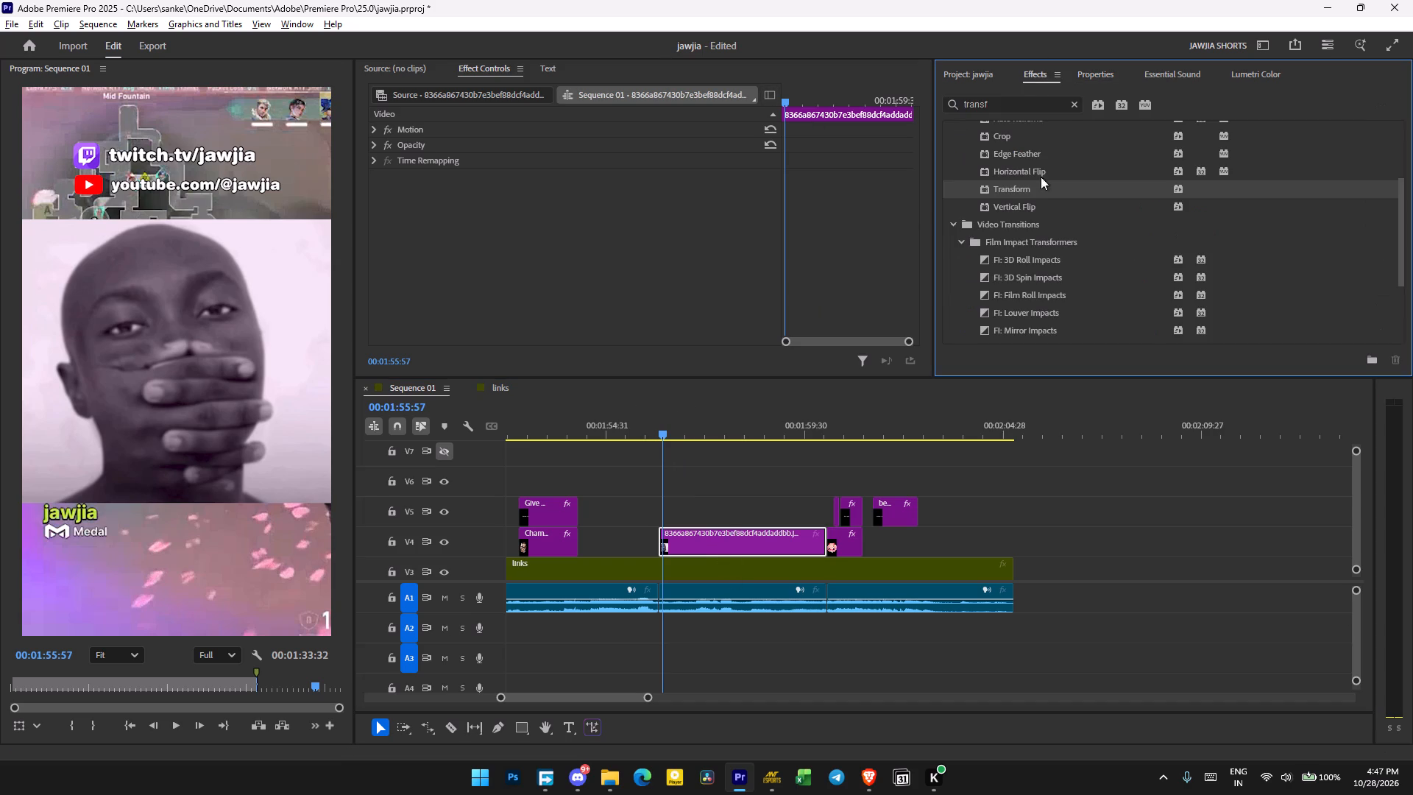
drag(997, 183, 759, 533)
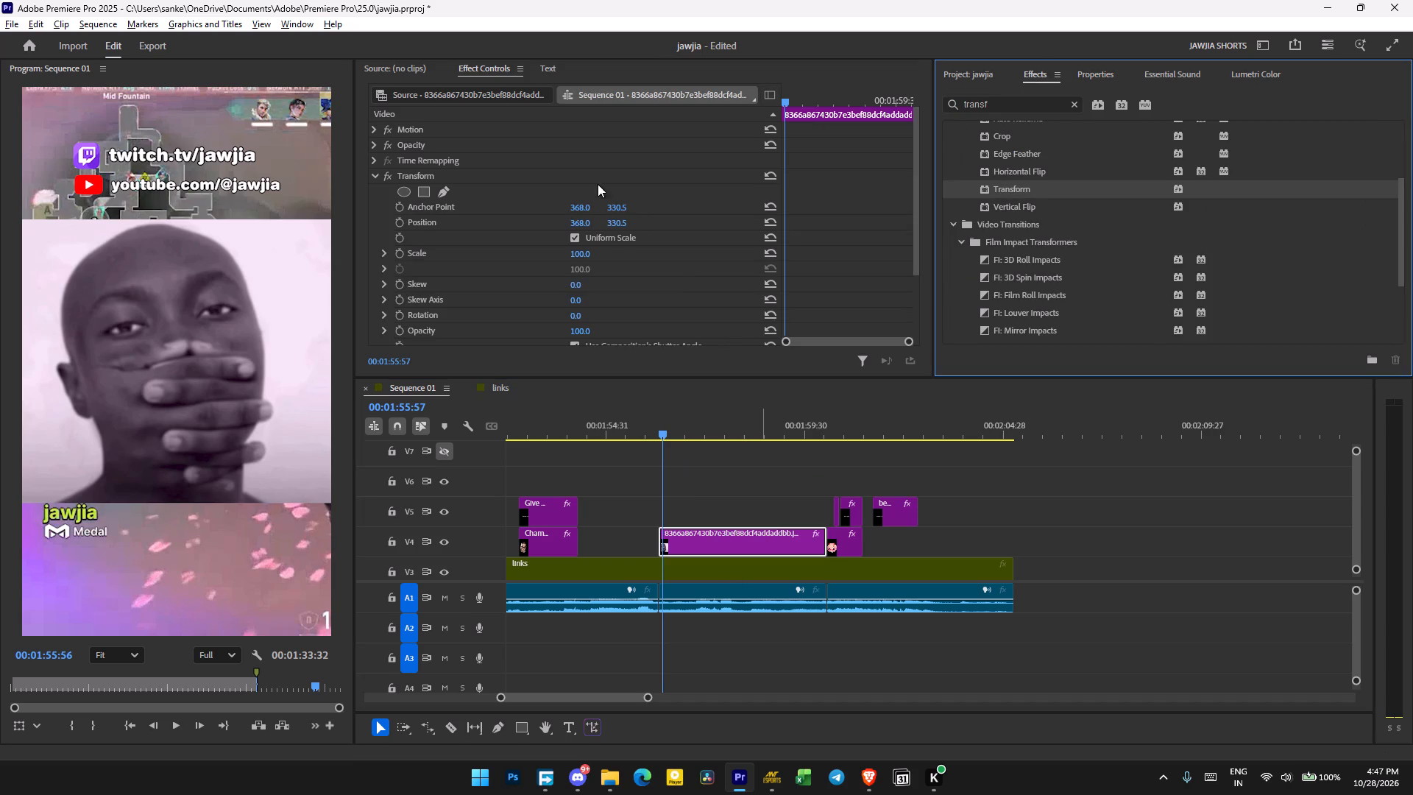
drag(580, 252, 553, 264)
drag(613, 222, 622, 218)
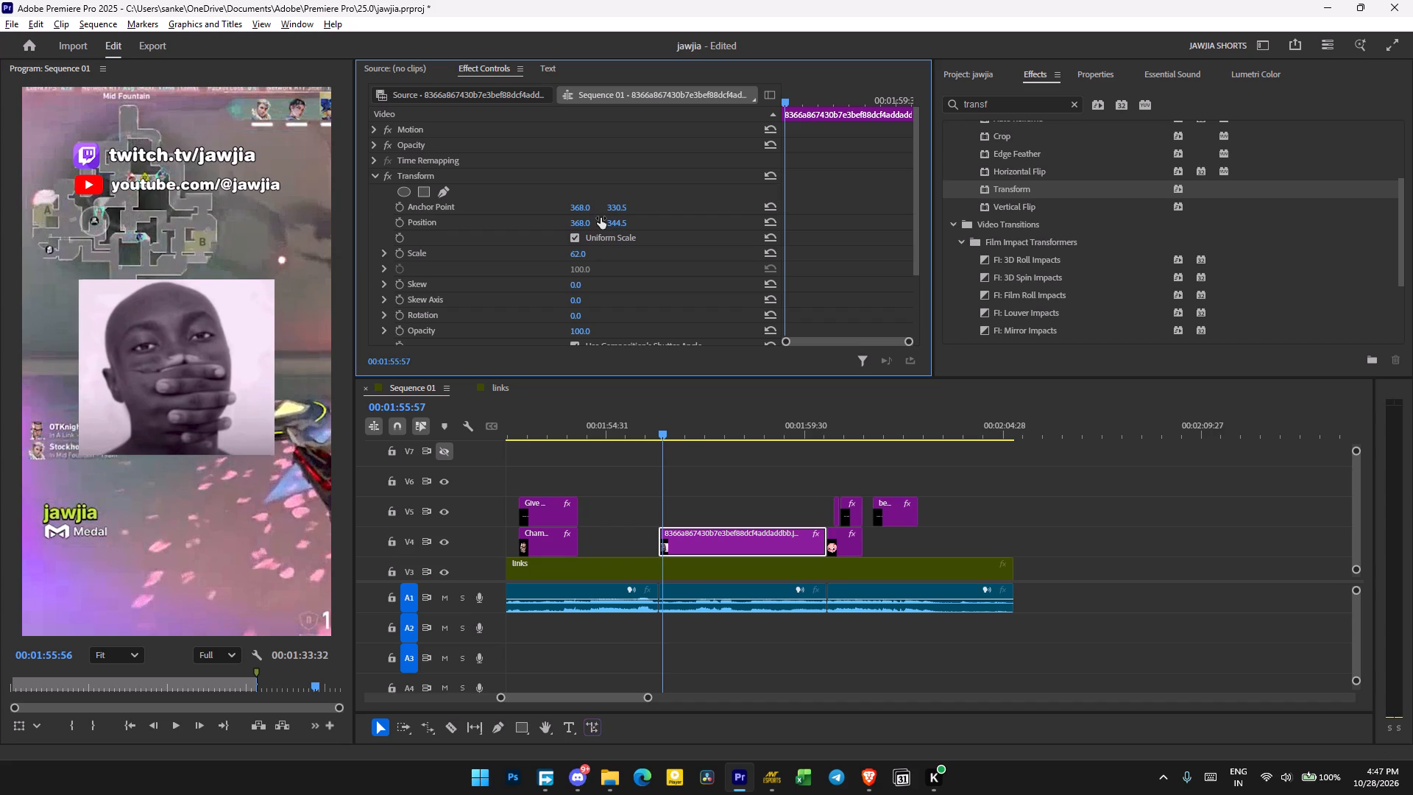
drag(569, 223, 630, 217)
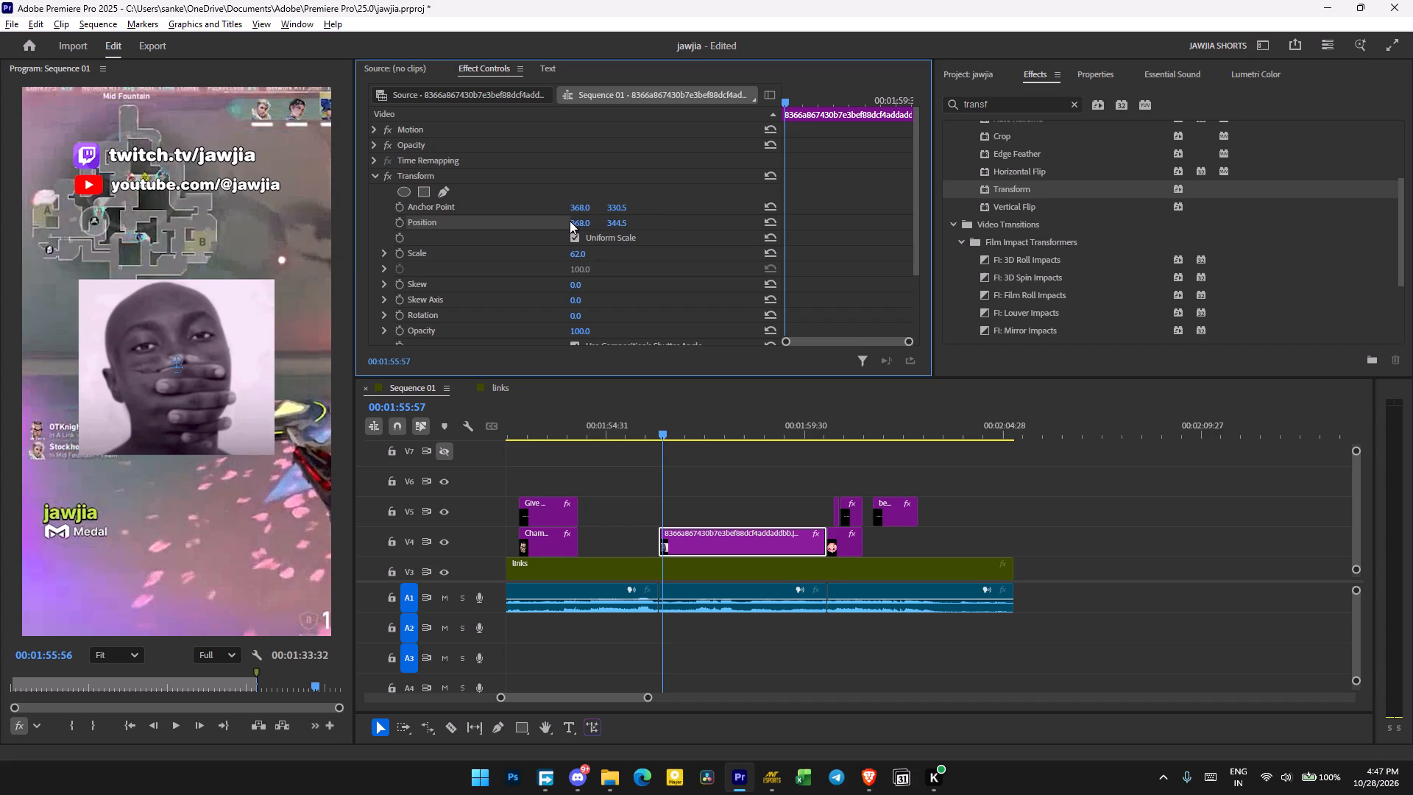
click(570, 221)
drag(587, 220, 665, 225)
click(645, 403)
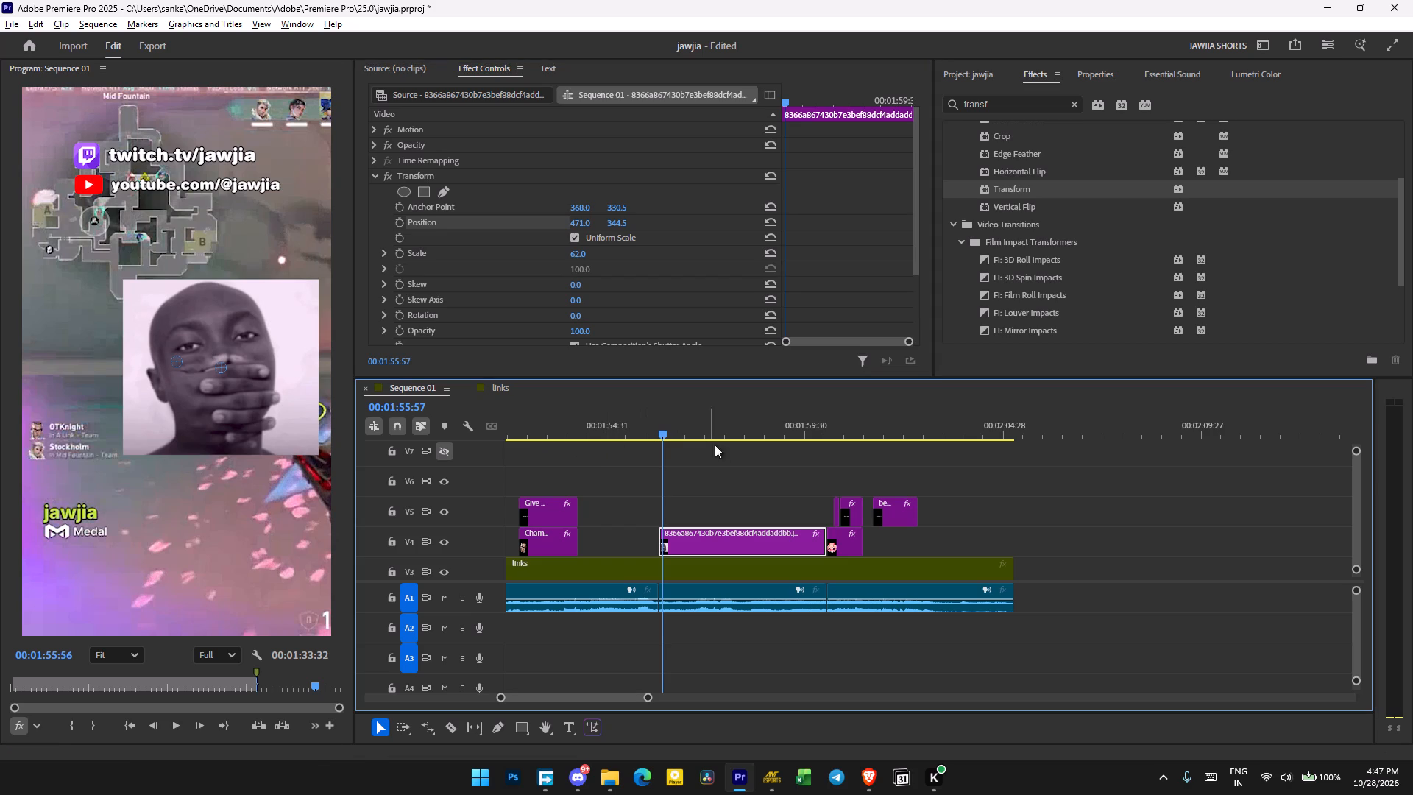
Play back the sequence across the meme clip and into the following captions to check its size and timing.
click(747, 480)
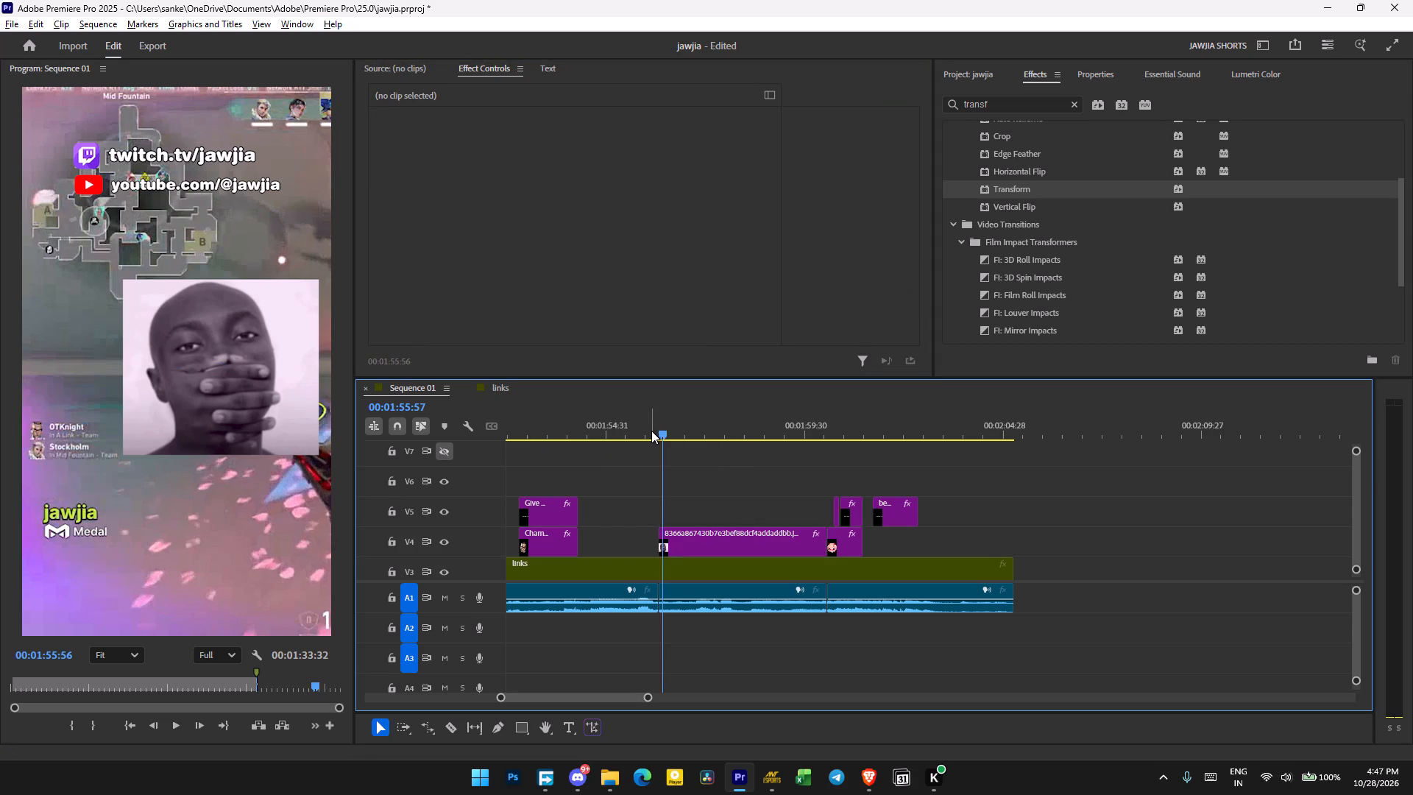
click(651, 431)
key(space)
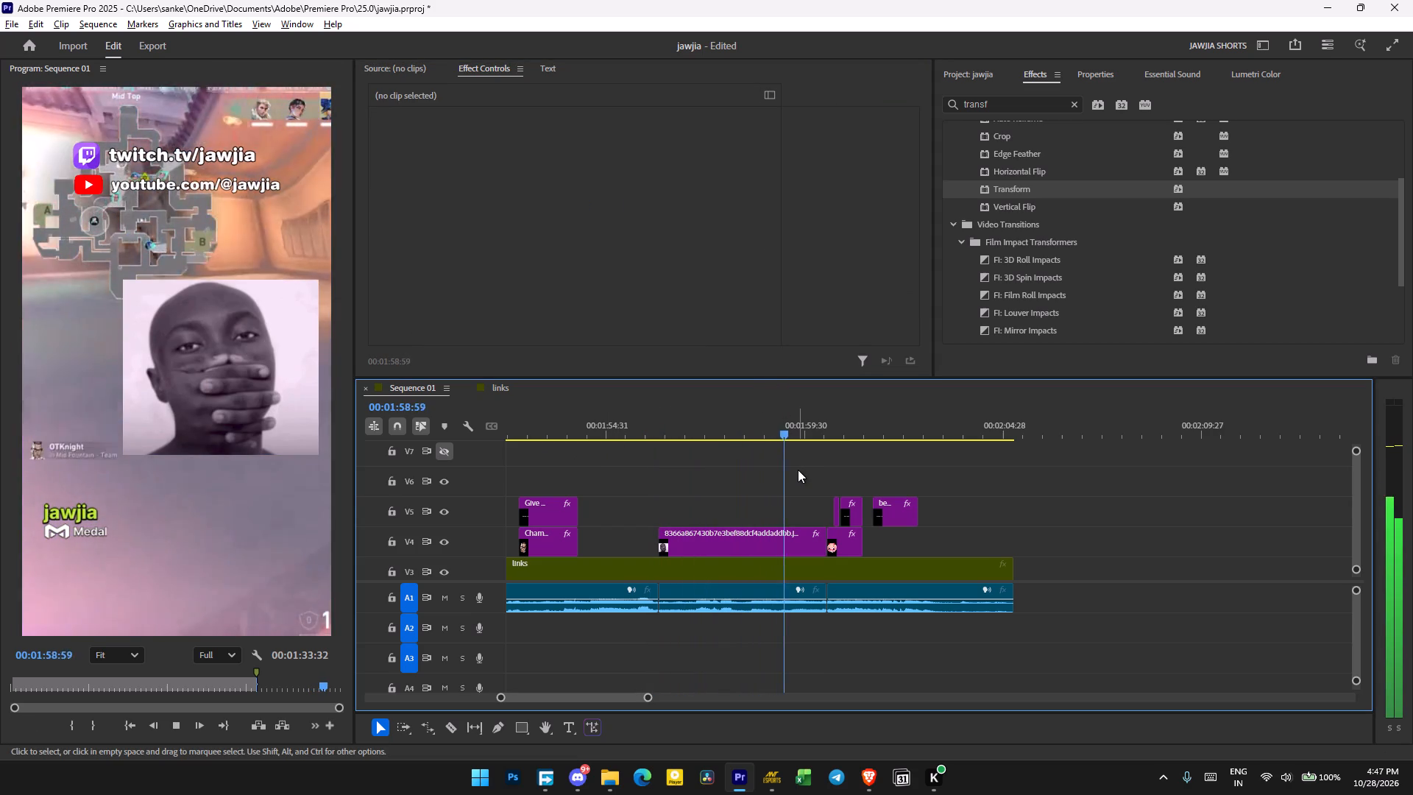
key(space)
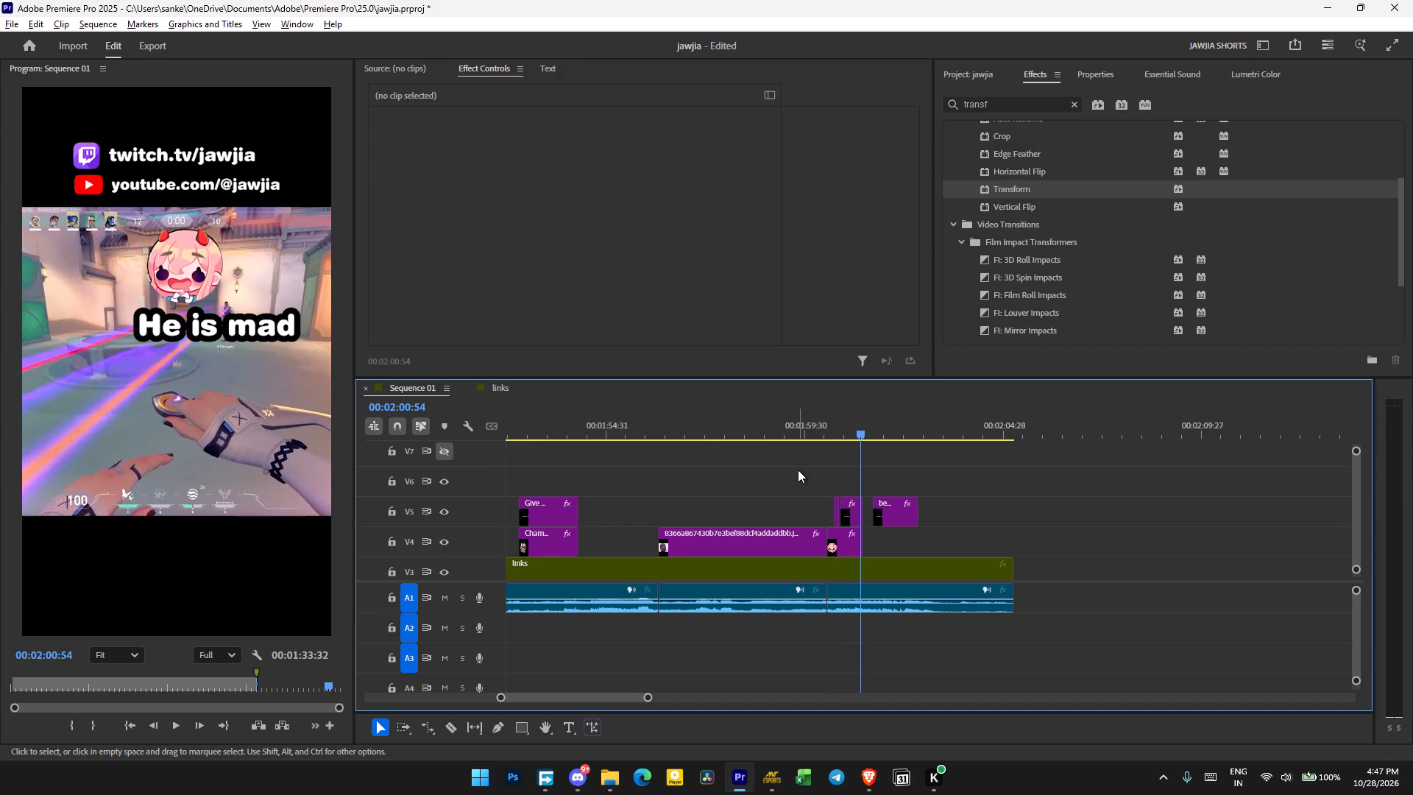
click(757, 430)
key(space)
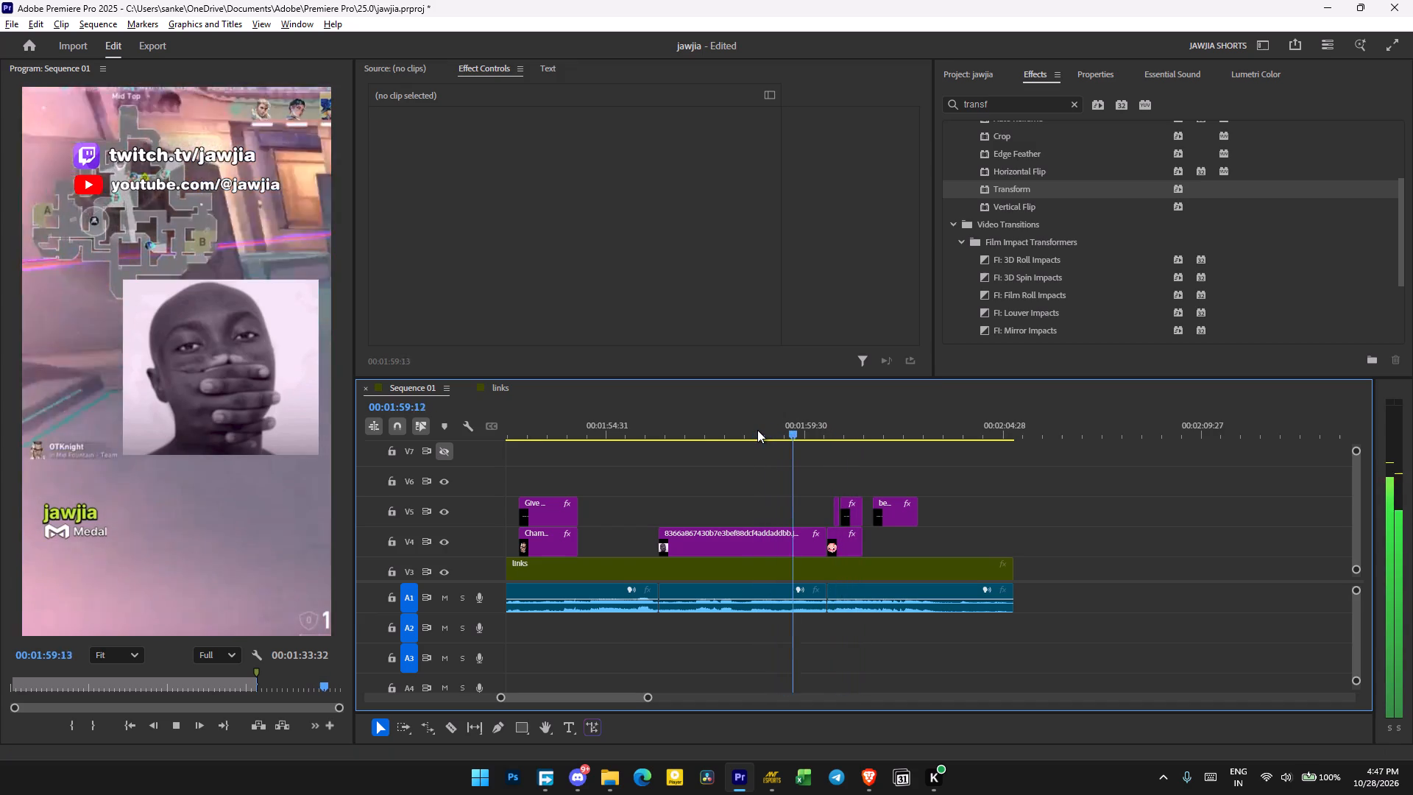
key(space)
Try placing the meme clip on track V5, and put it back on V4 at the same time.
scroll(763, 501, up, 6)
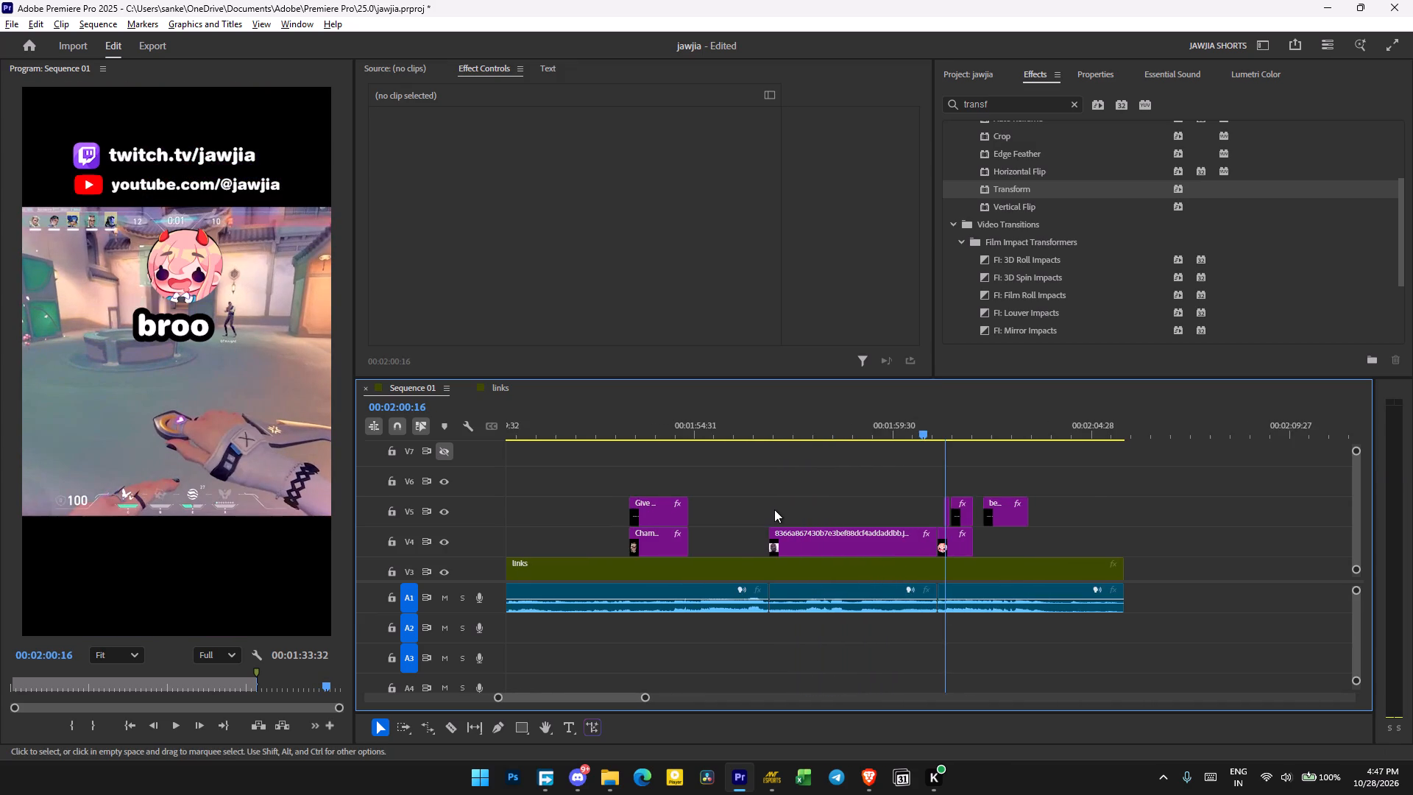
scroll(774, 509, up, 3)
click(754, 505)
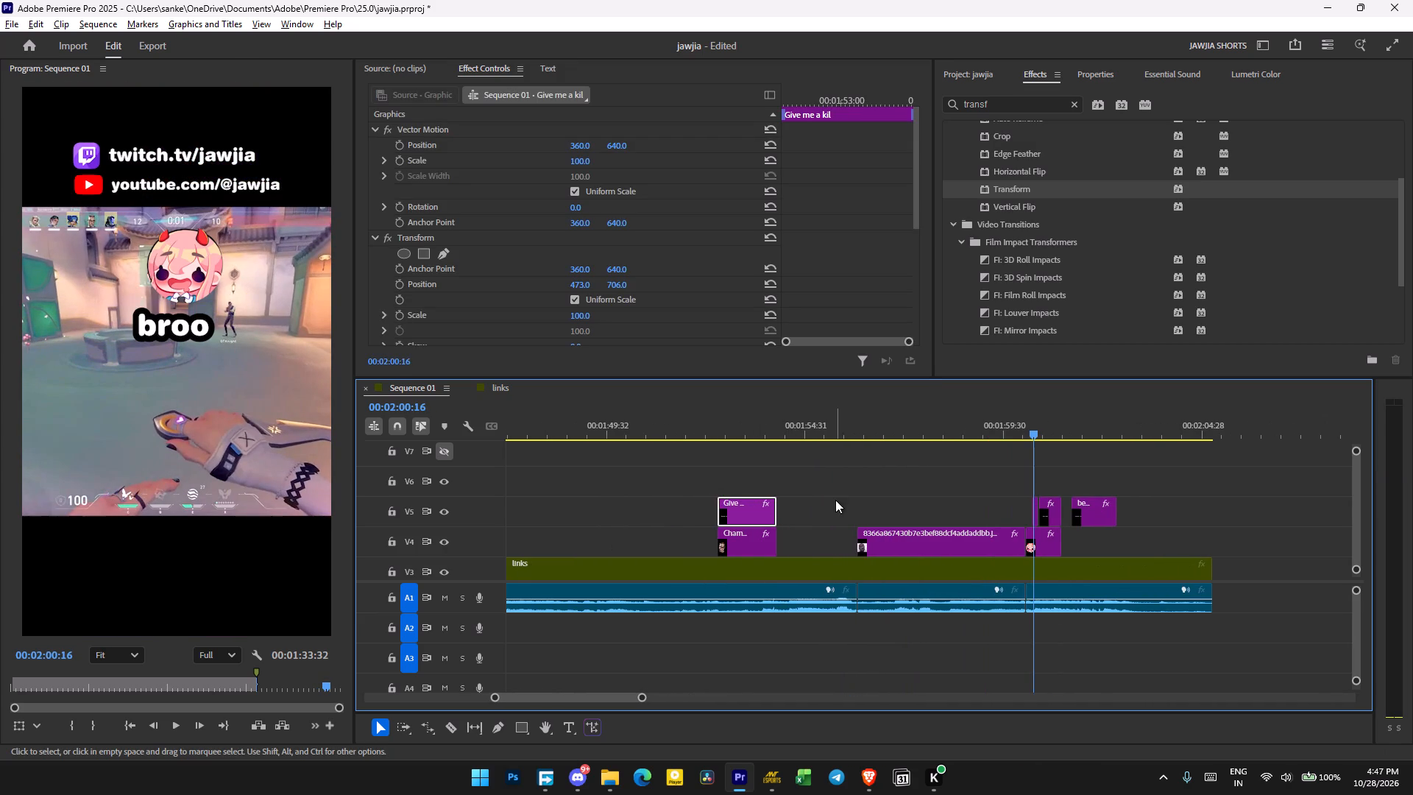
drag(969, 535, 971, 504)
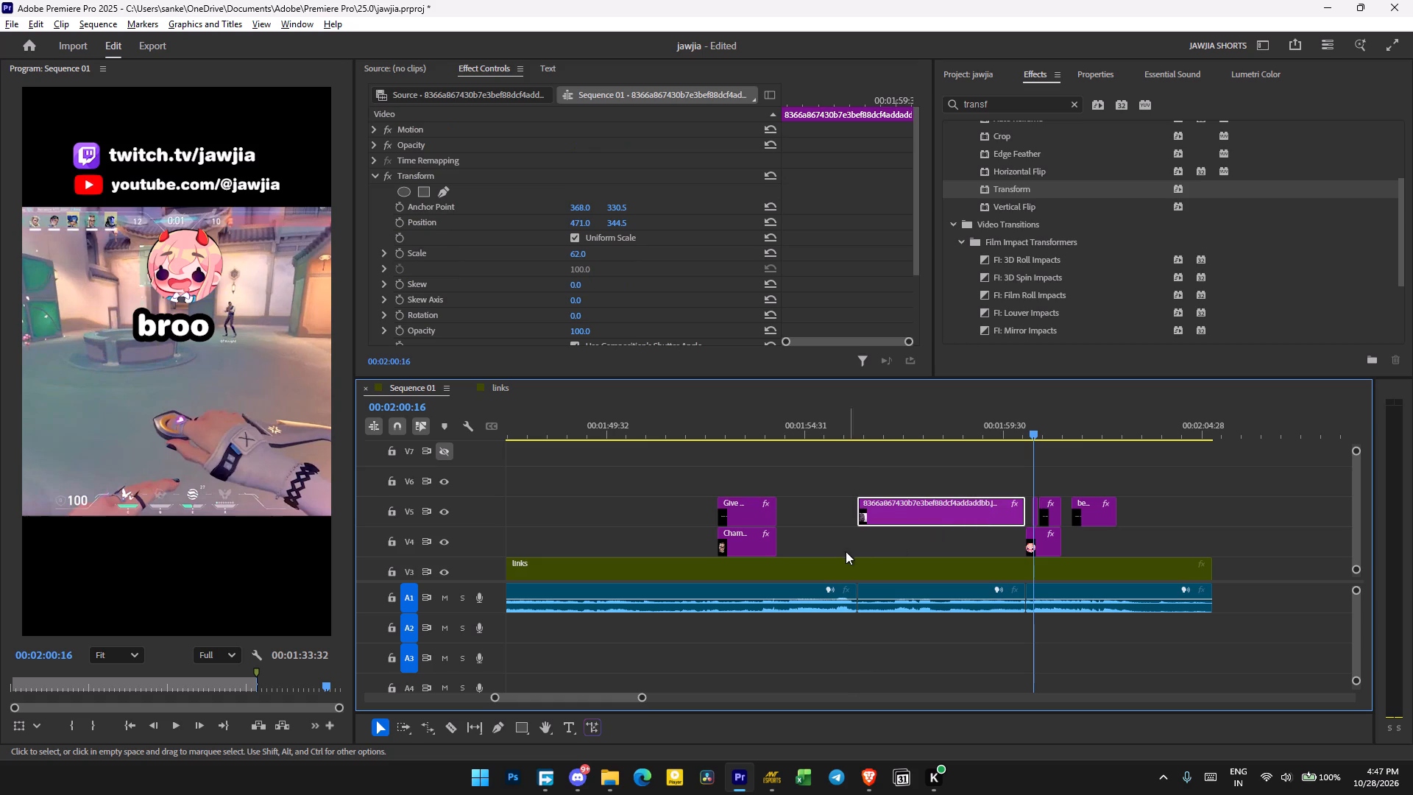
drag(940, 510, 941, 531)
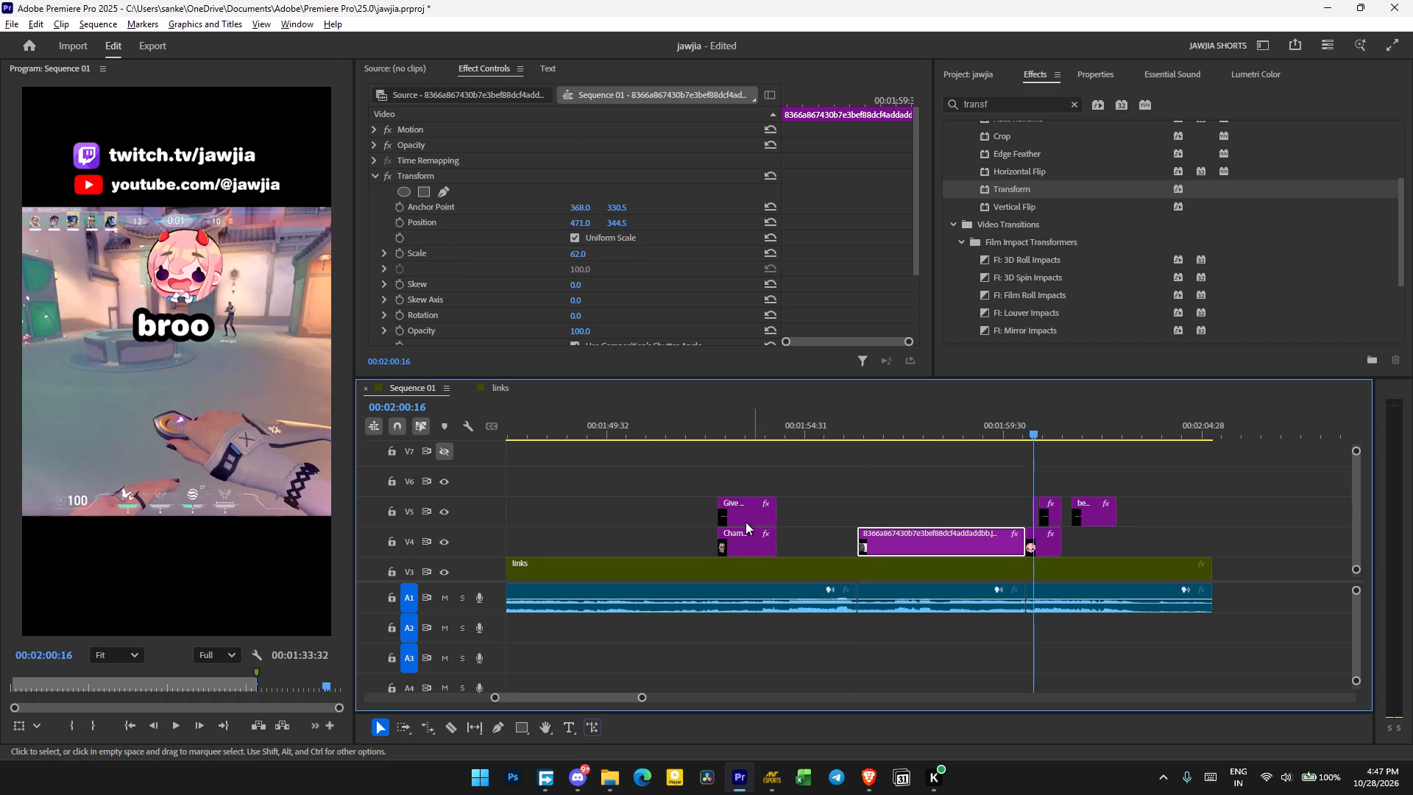
Play back the sequence from the start of the meme clip past the "because I got the kill" caption.
drag(879, 423, 874, 434)
key(space)
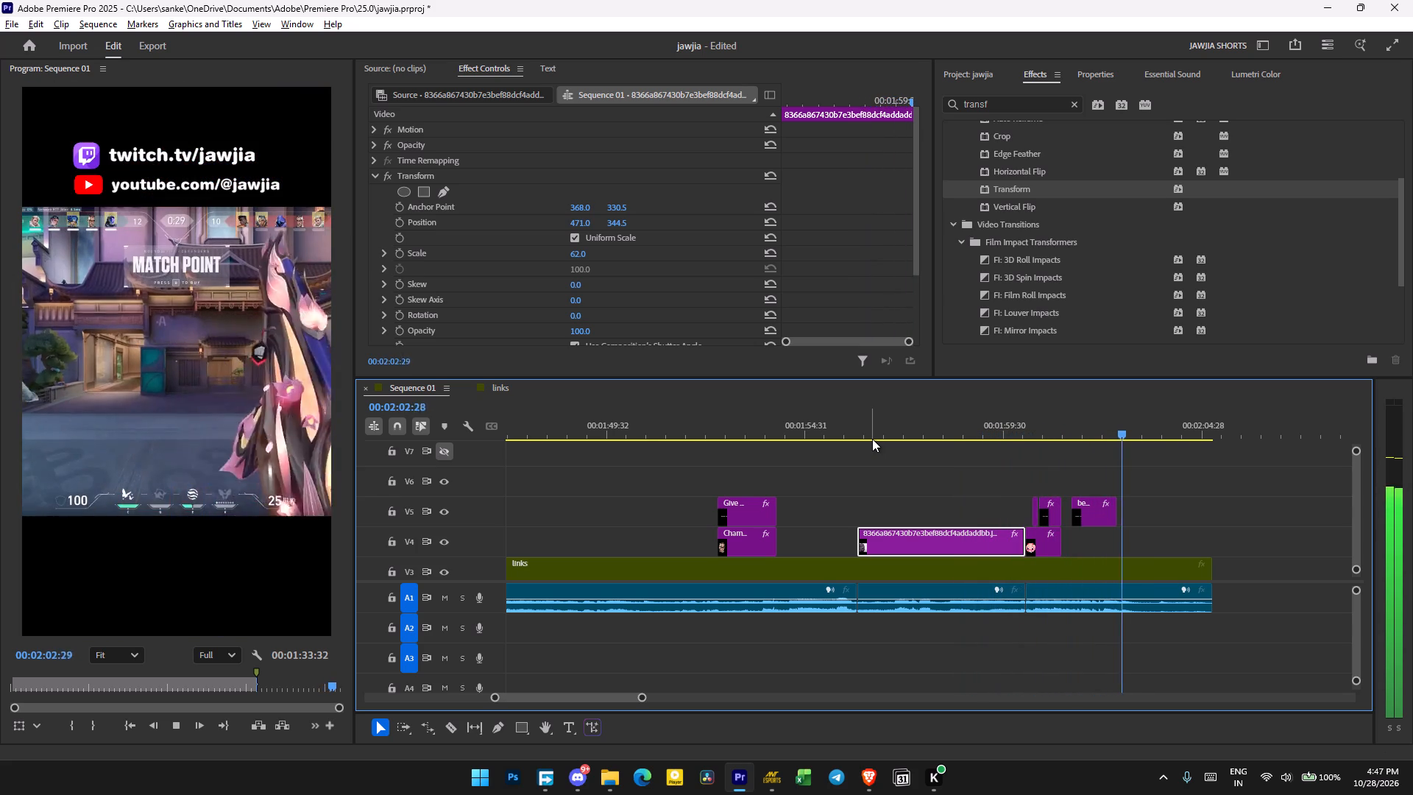
key(space)
Select the "because I got the kill" caption with the playhead at 00:02:01:38, and start switching to another window.
click(1091, 429)
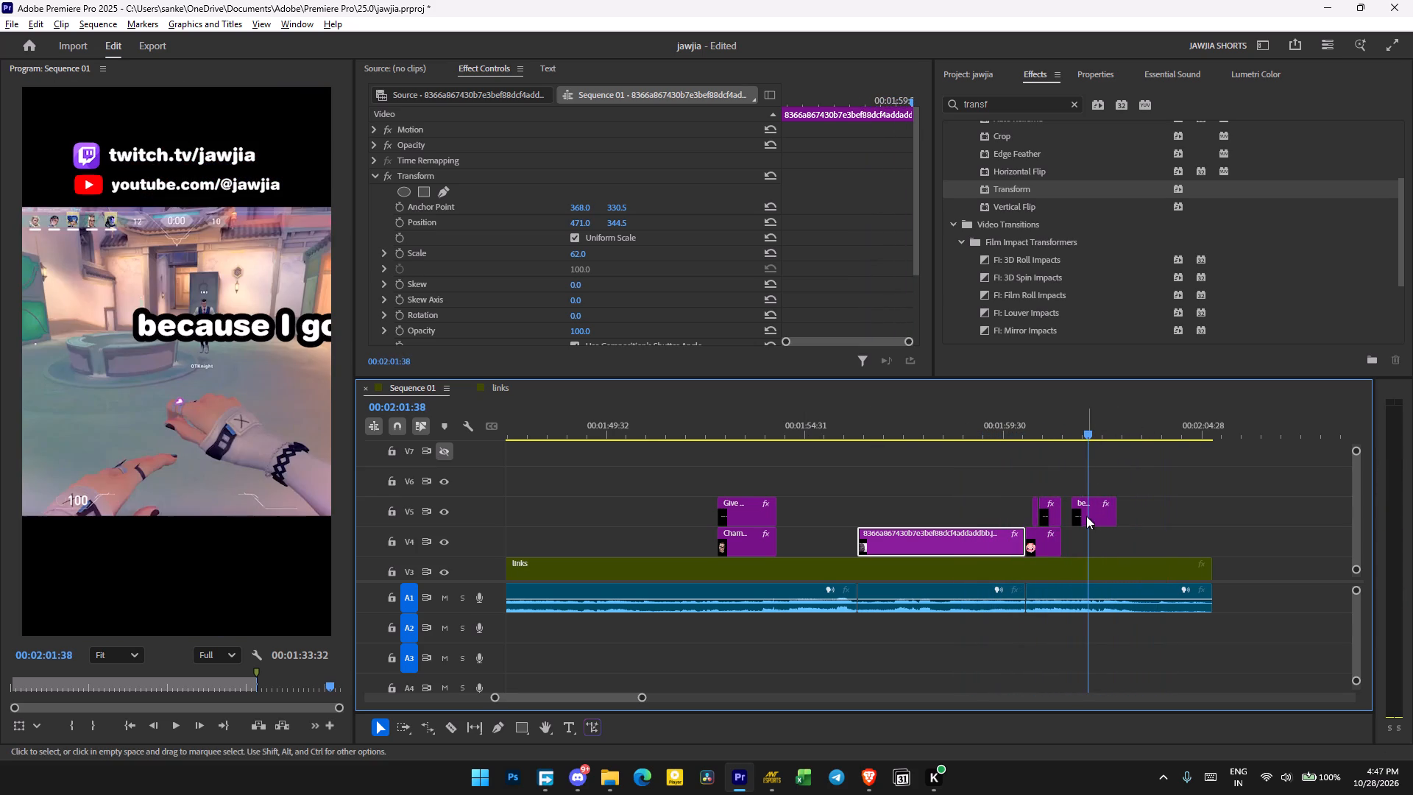
click(1086, 517)
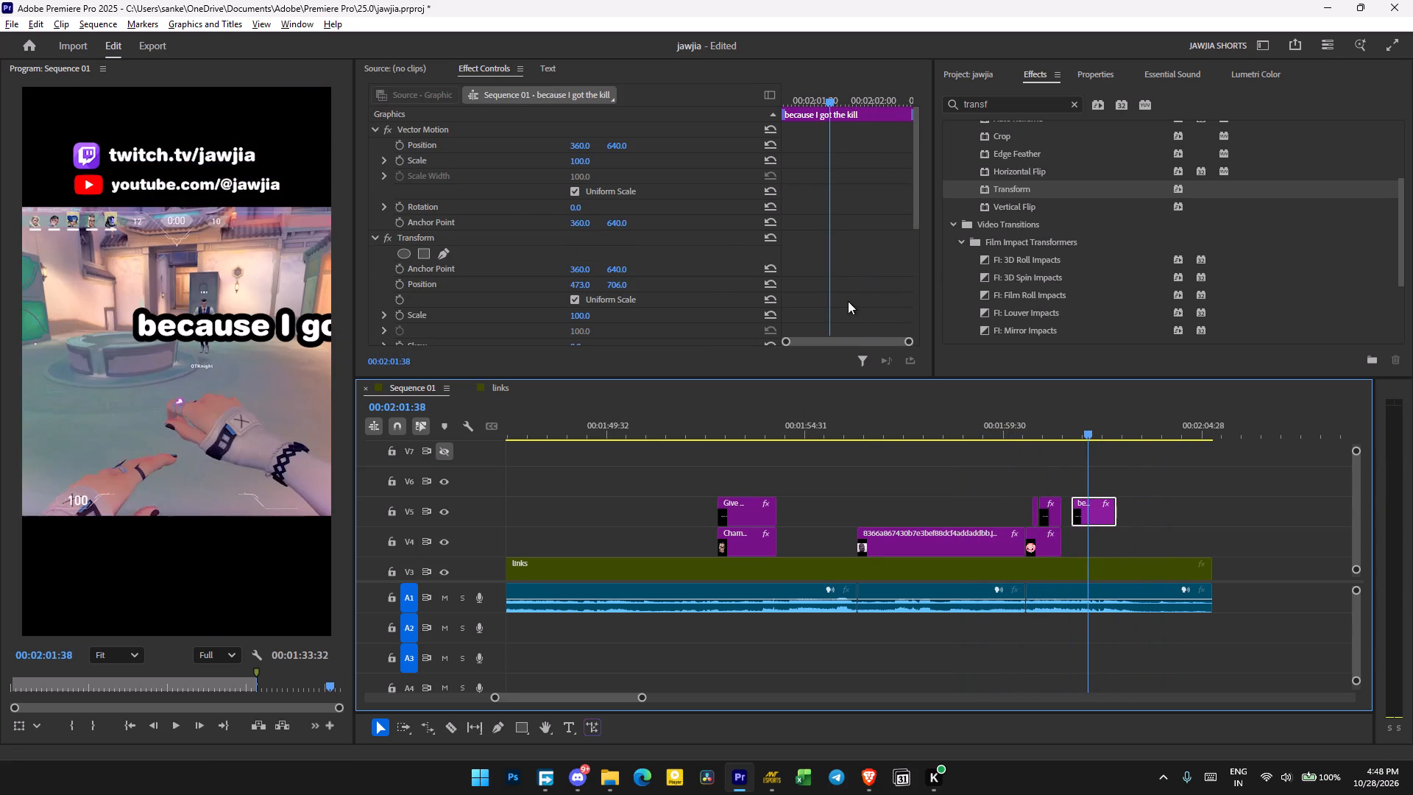
key(alt+Tab)
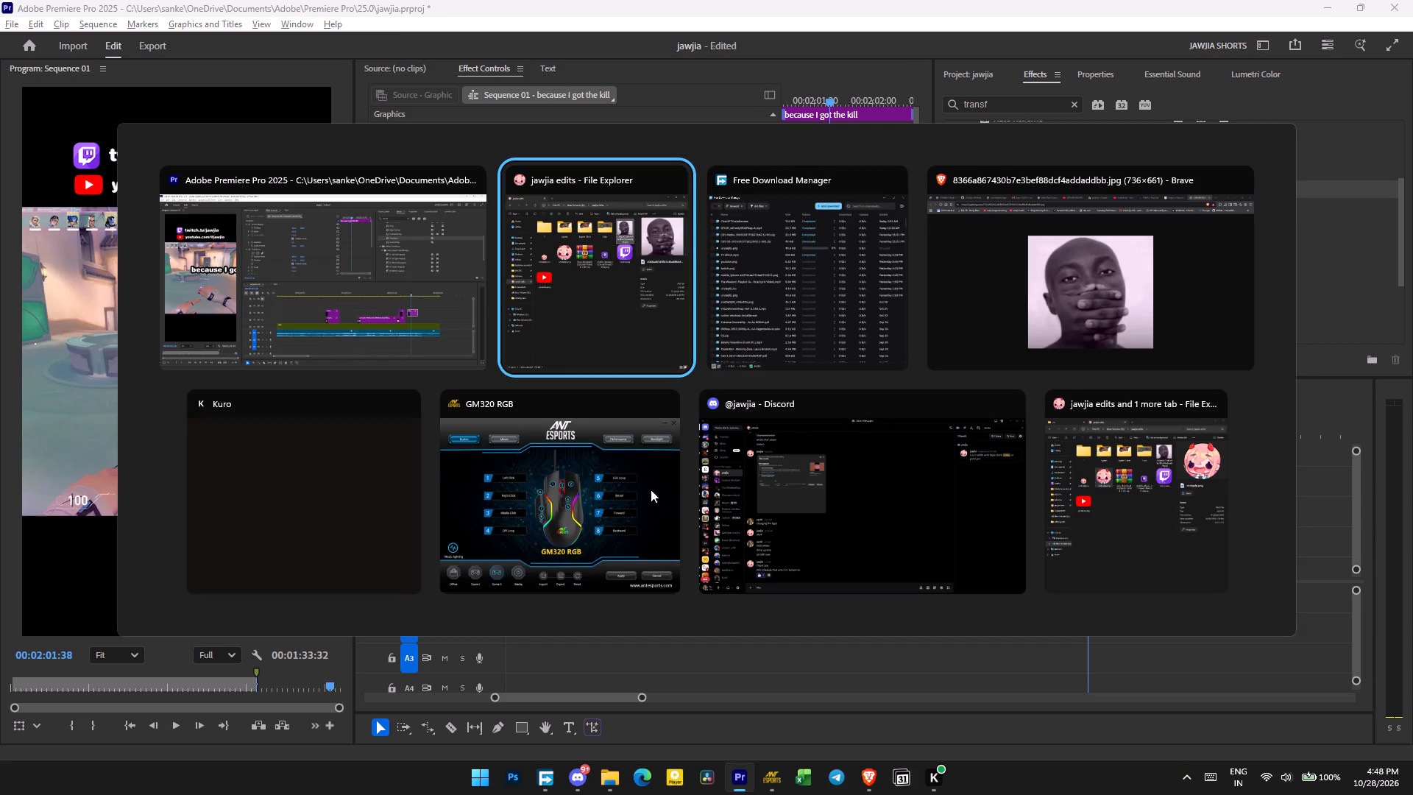
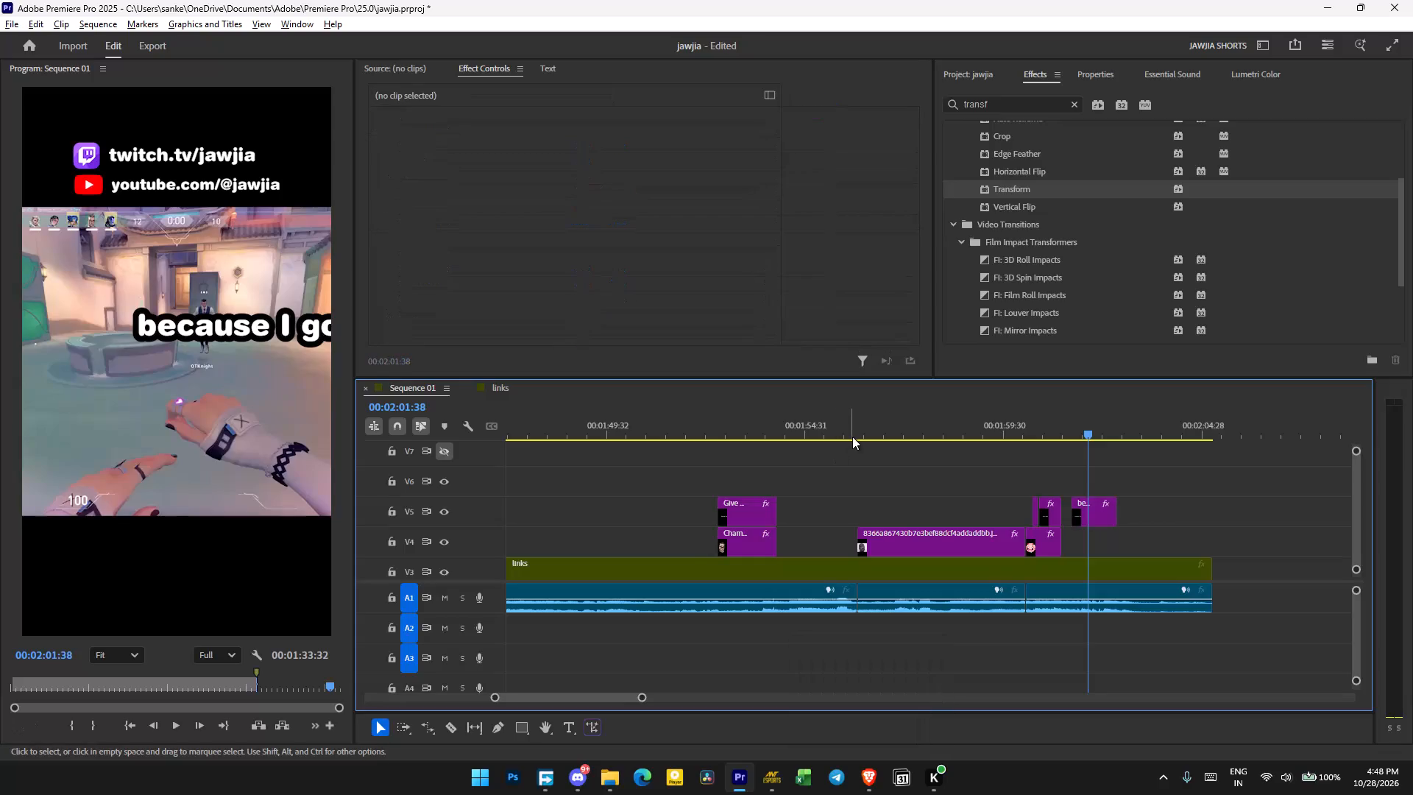
Play back the sequence from the start of the hand-over-mouth meme clip to the following meme image.
alt+click(852, 437)
key(space)
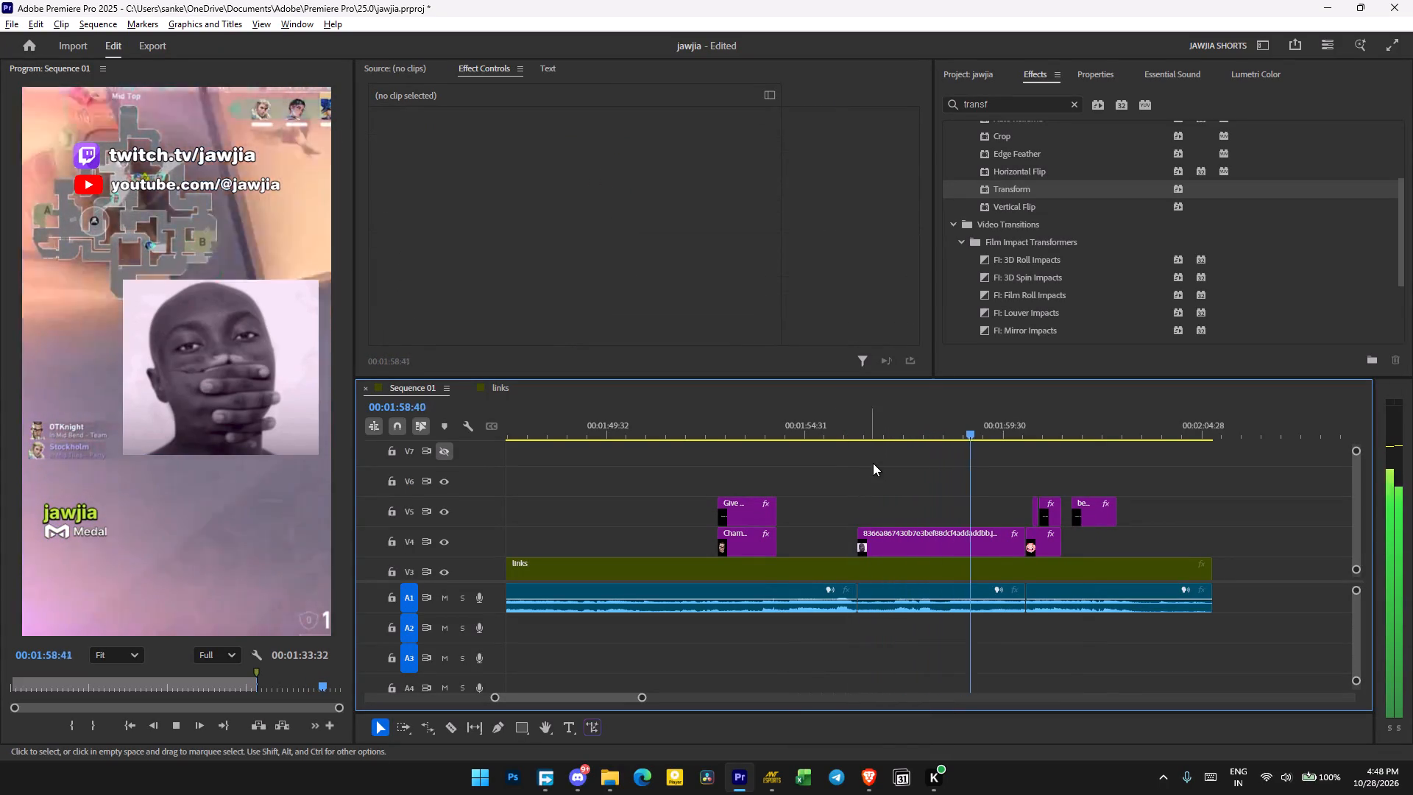
key(space)
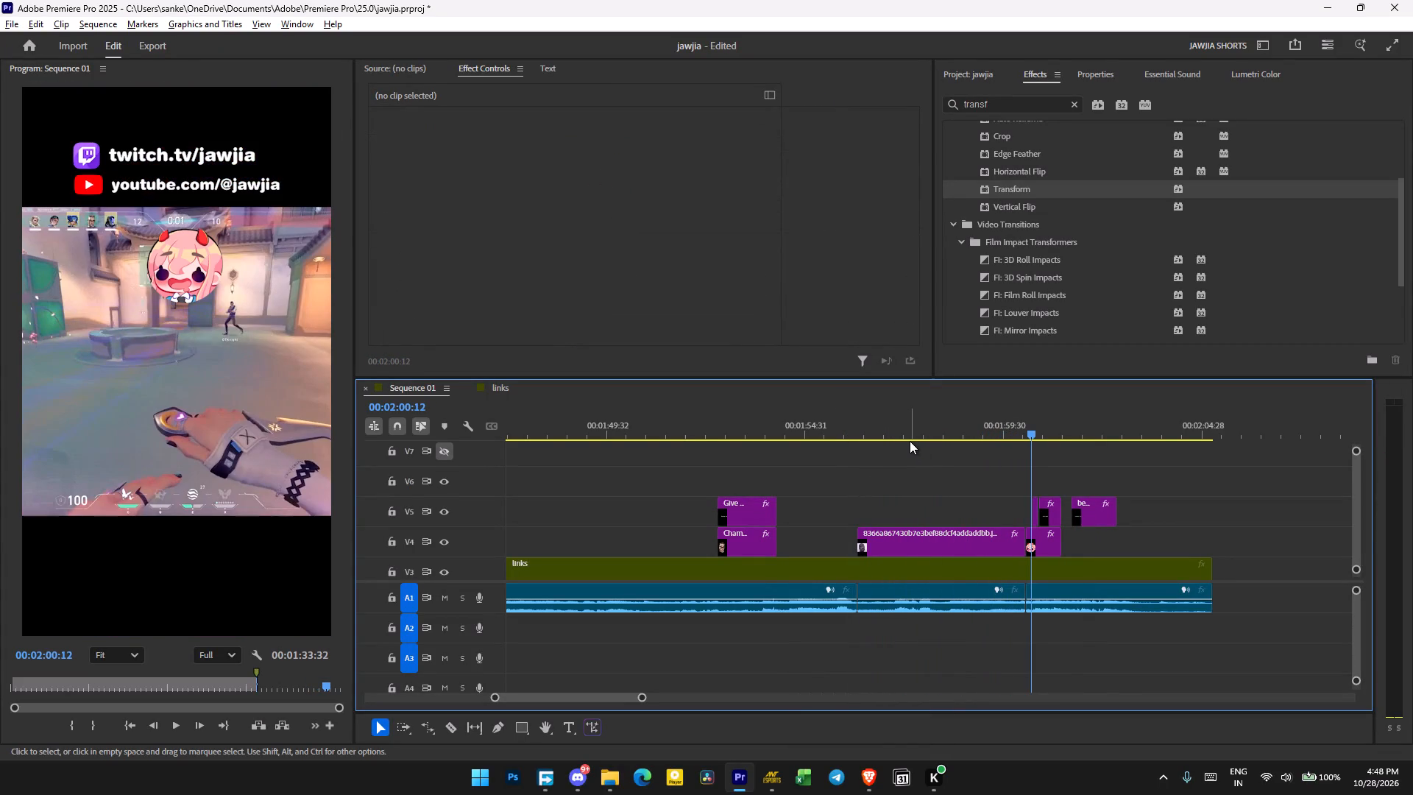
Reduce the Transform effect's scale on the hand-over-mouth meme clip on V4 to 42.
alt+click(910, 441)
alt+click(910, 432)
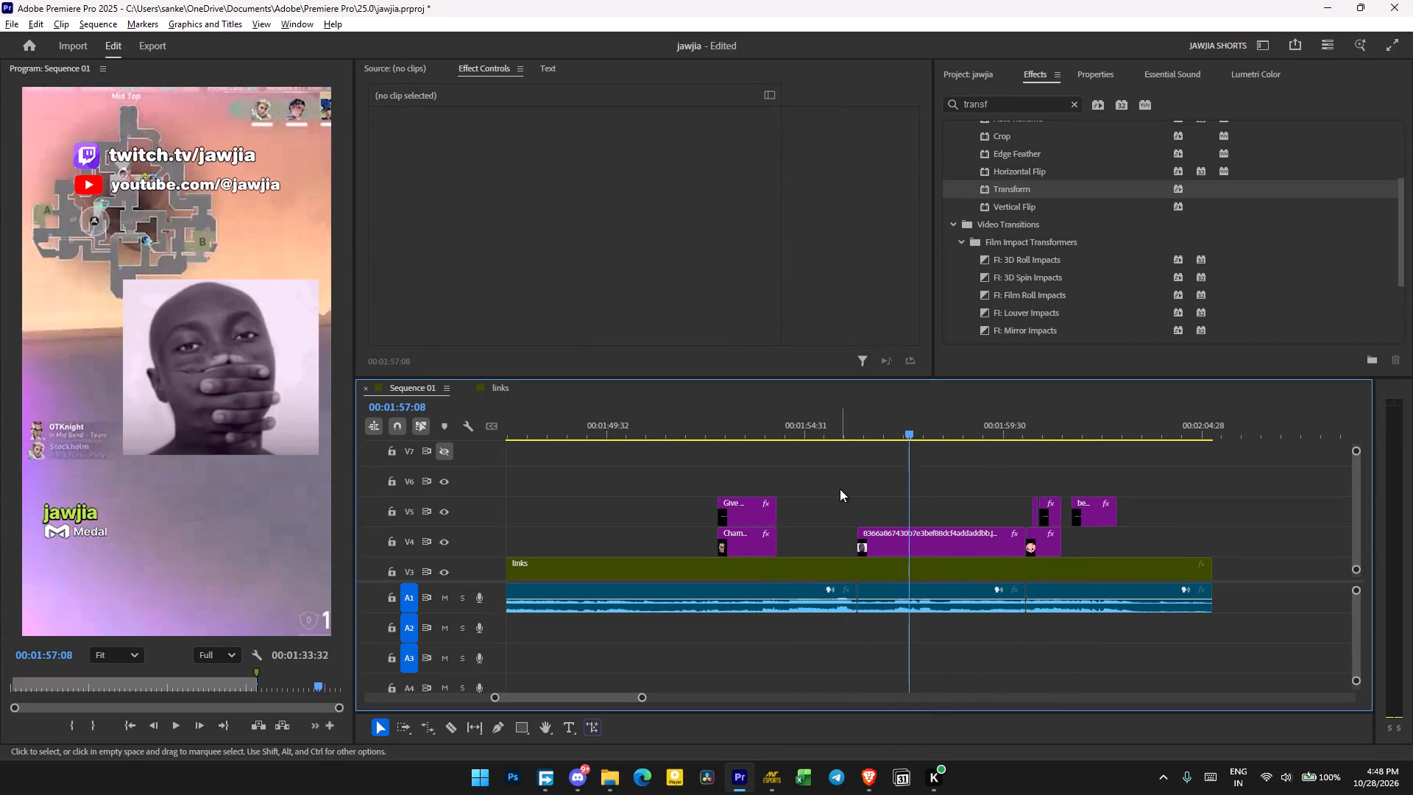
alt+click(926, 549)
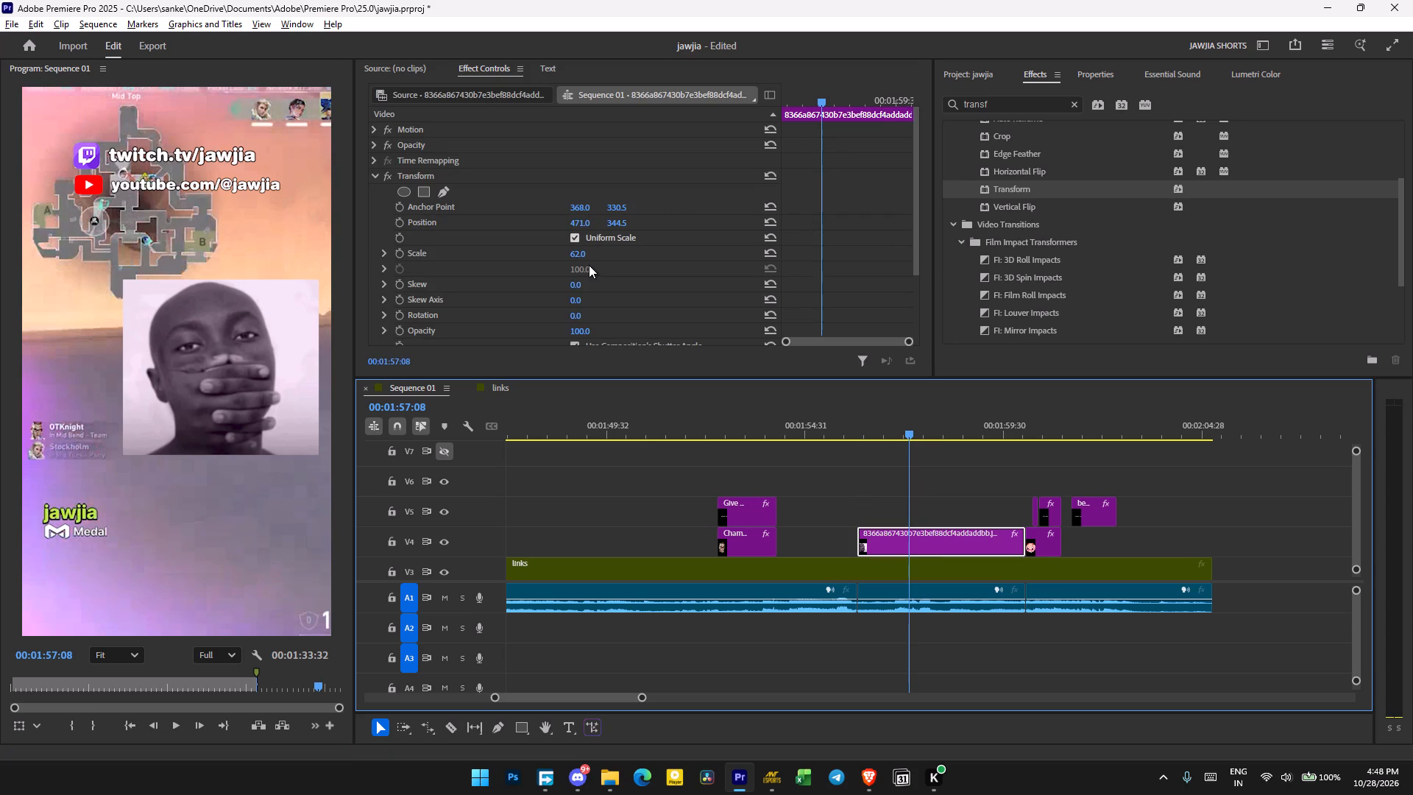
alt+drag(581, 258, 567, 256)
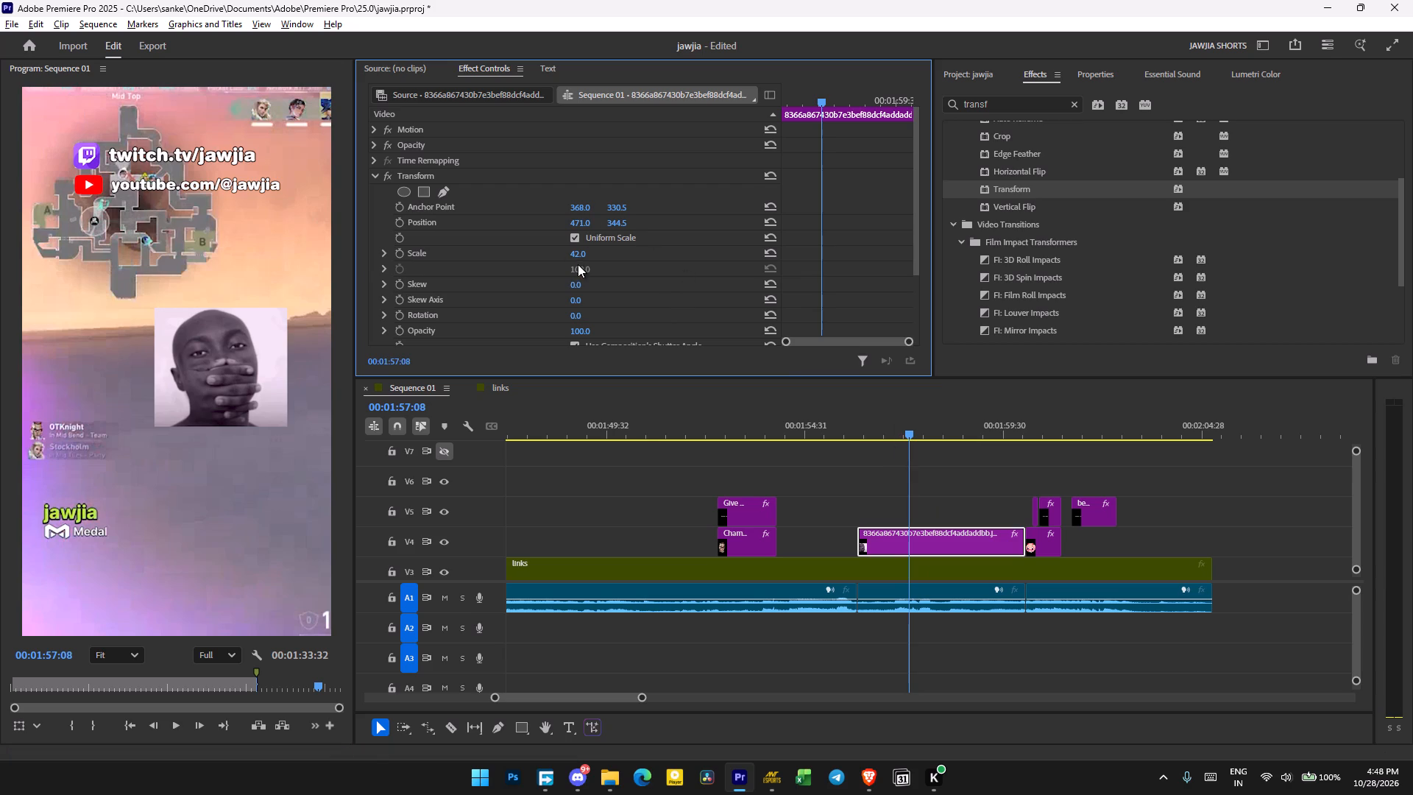
Play back the sequence across the hand-over-mouth meme clip to check its new size.
alt+drag(860, 426, 862, 434)
key(space)
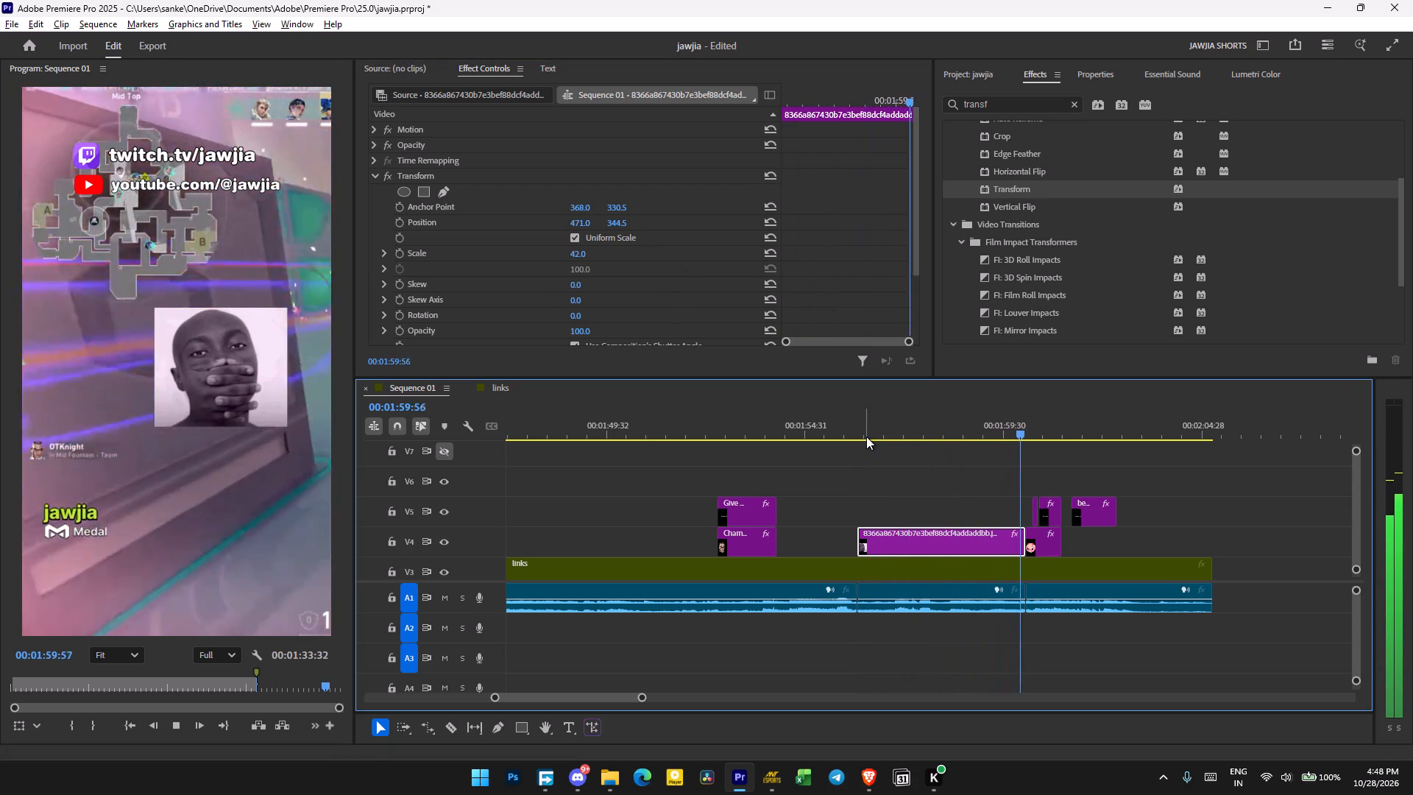
alt+click(866, 437)
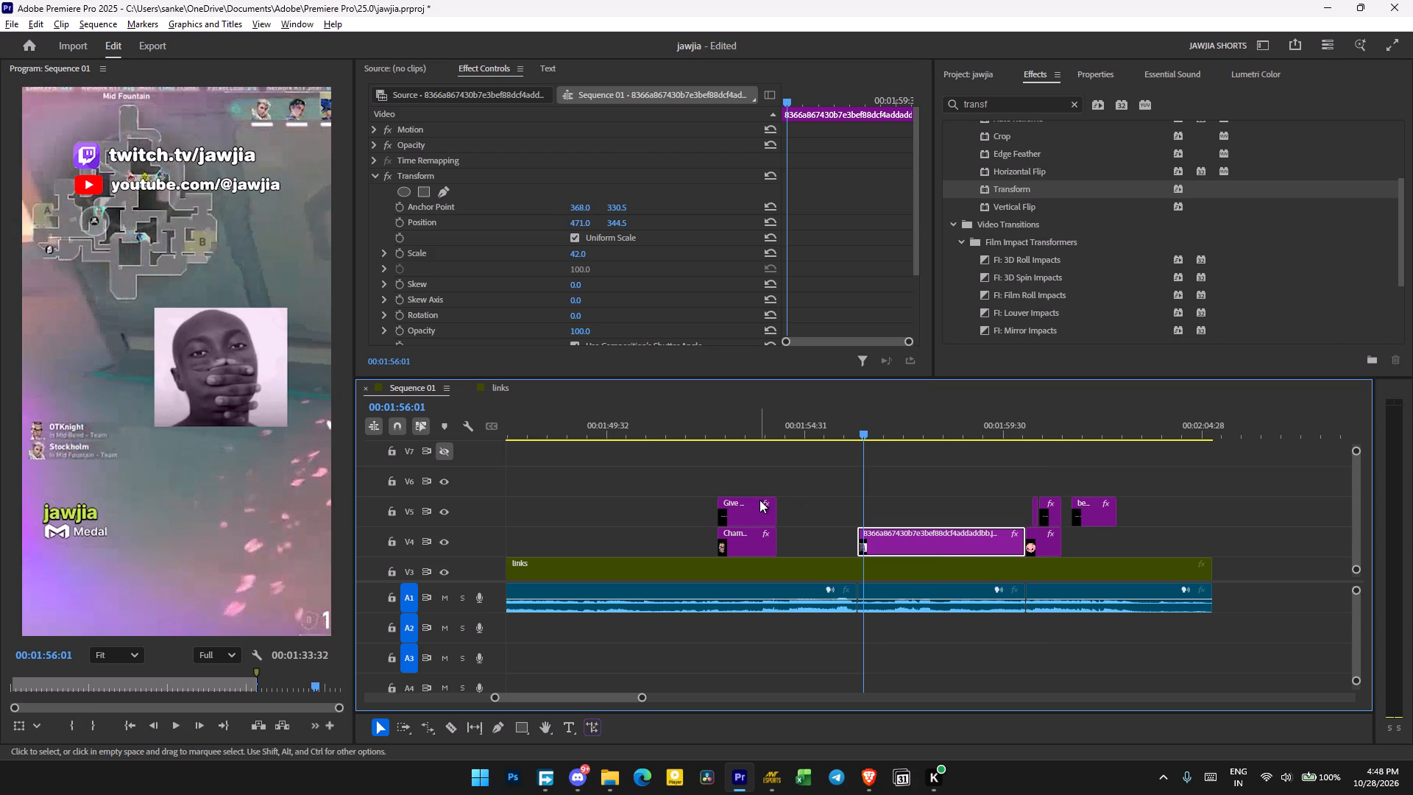
Duplicate the "Give me a kil" caption on V5 and place the copy at 00:01:58:20, above the hand-over-mouth meme clip.
alt+click(759, 500)
key(ctrl+c)
click(899, 429)
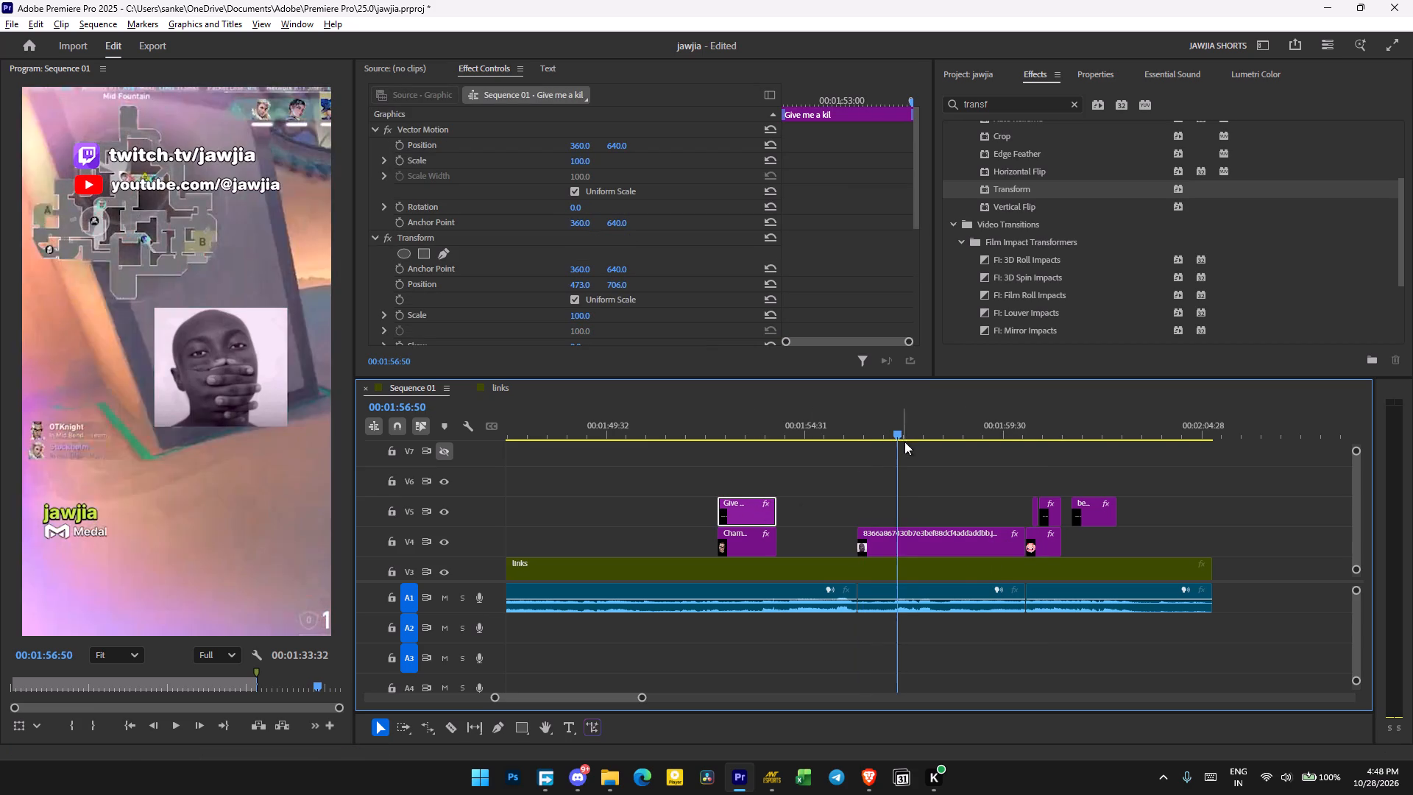
key(ctrl+v)
drag(929, 512, 985, 513)
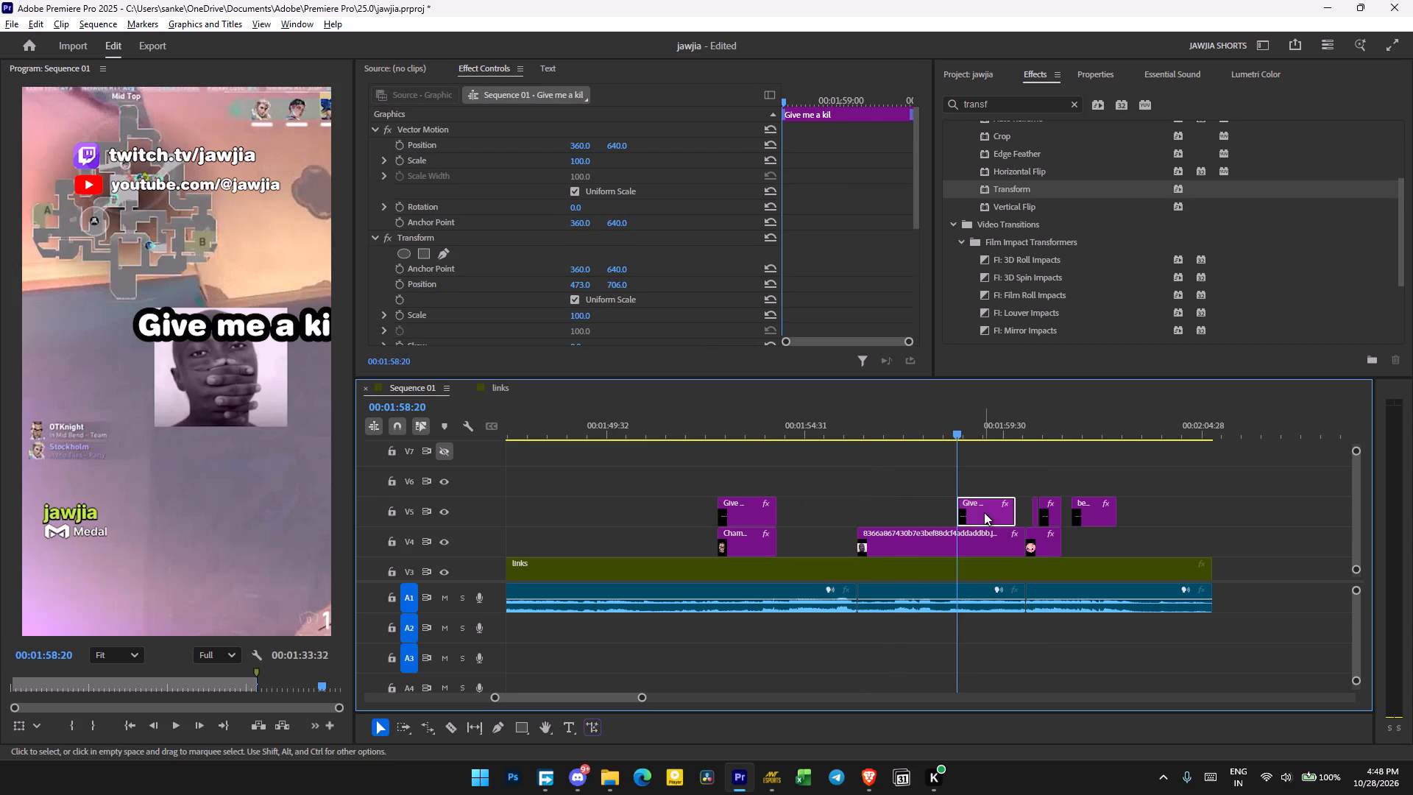
Change the text of the duplicated caption at 00:01:58:20 to "why.. ult.. why".
click(984, 512)
click(273, 329)
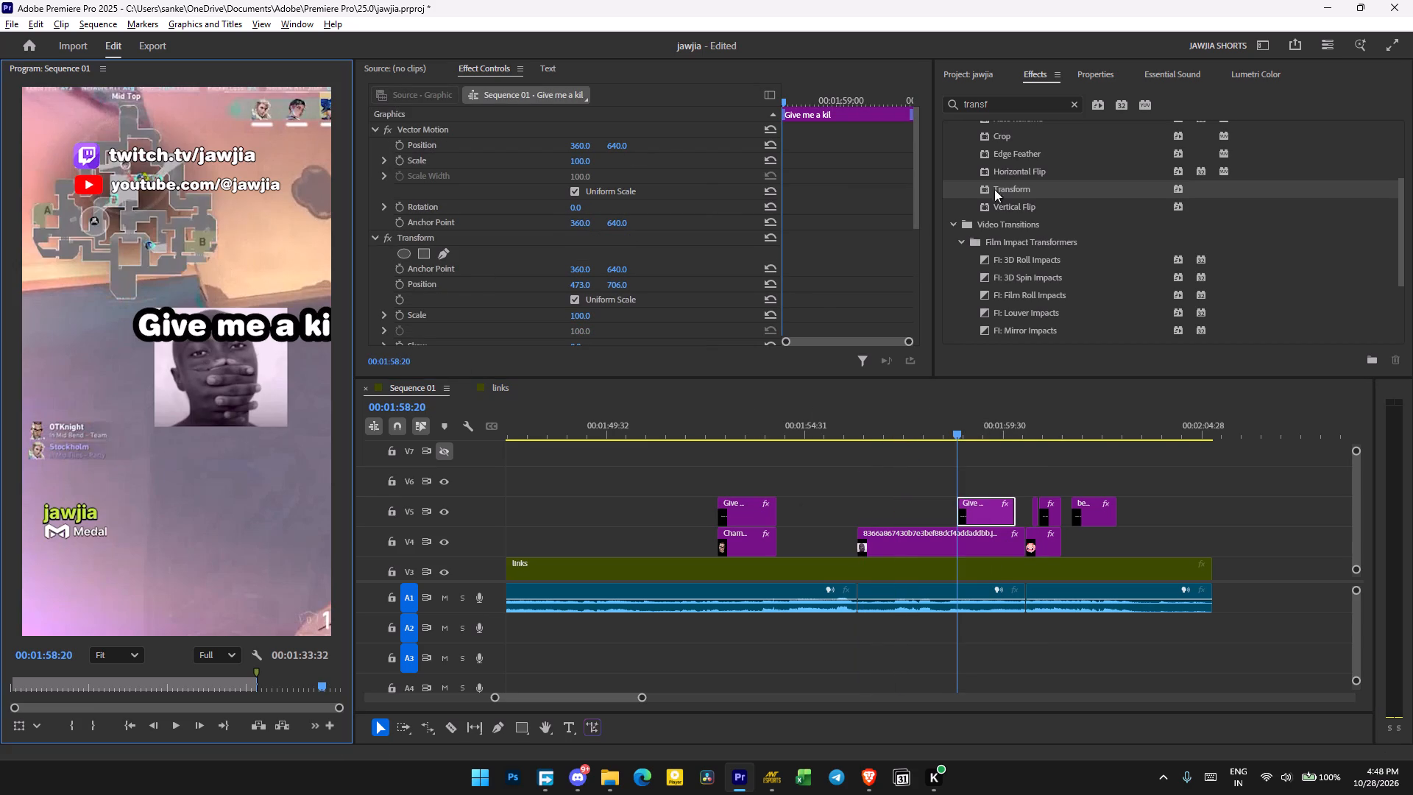
click(573, 60)
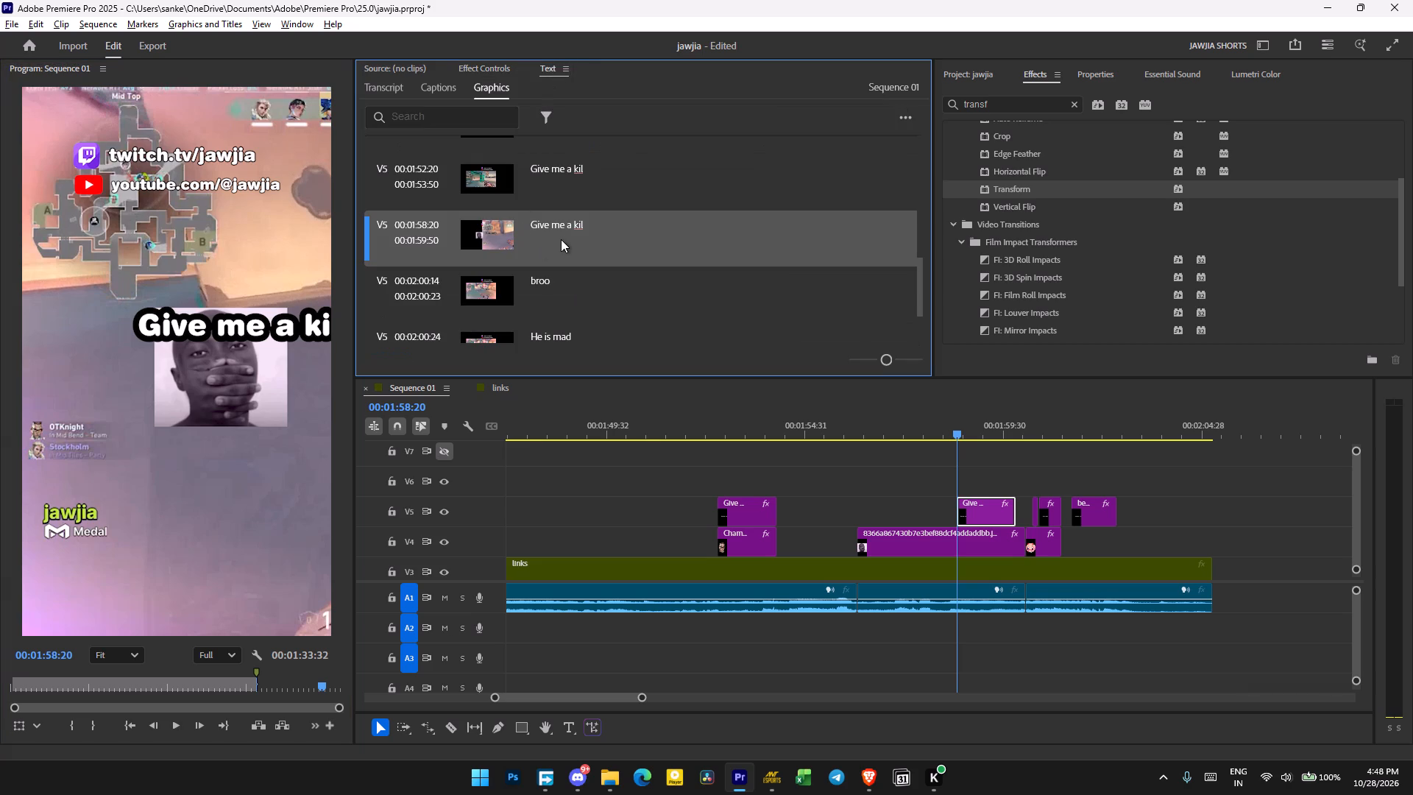
double_click(568, 239)
double_click(578, 228)
triple_click(578, 228)
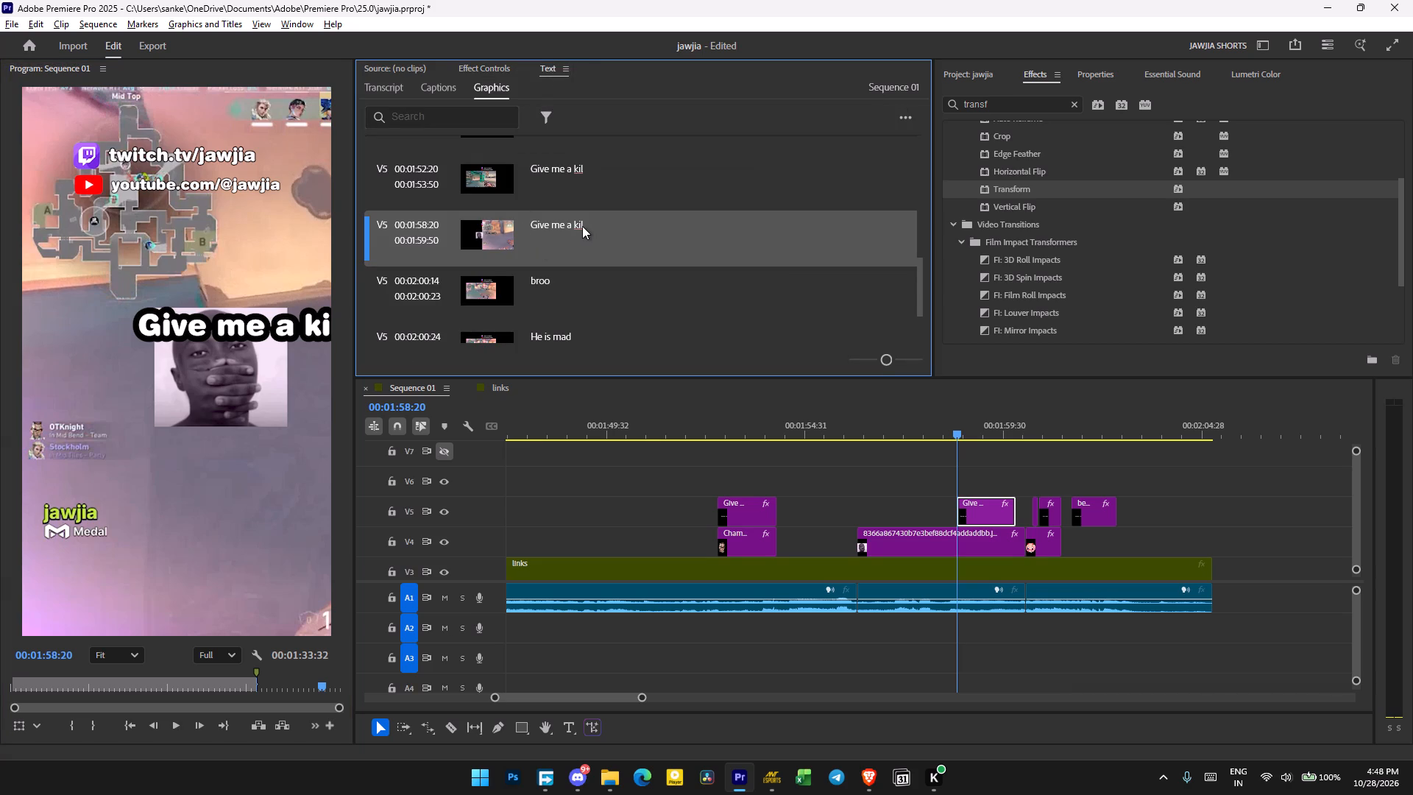
triple_click(582, 226)
key(ctrl+a)
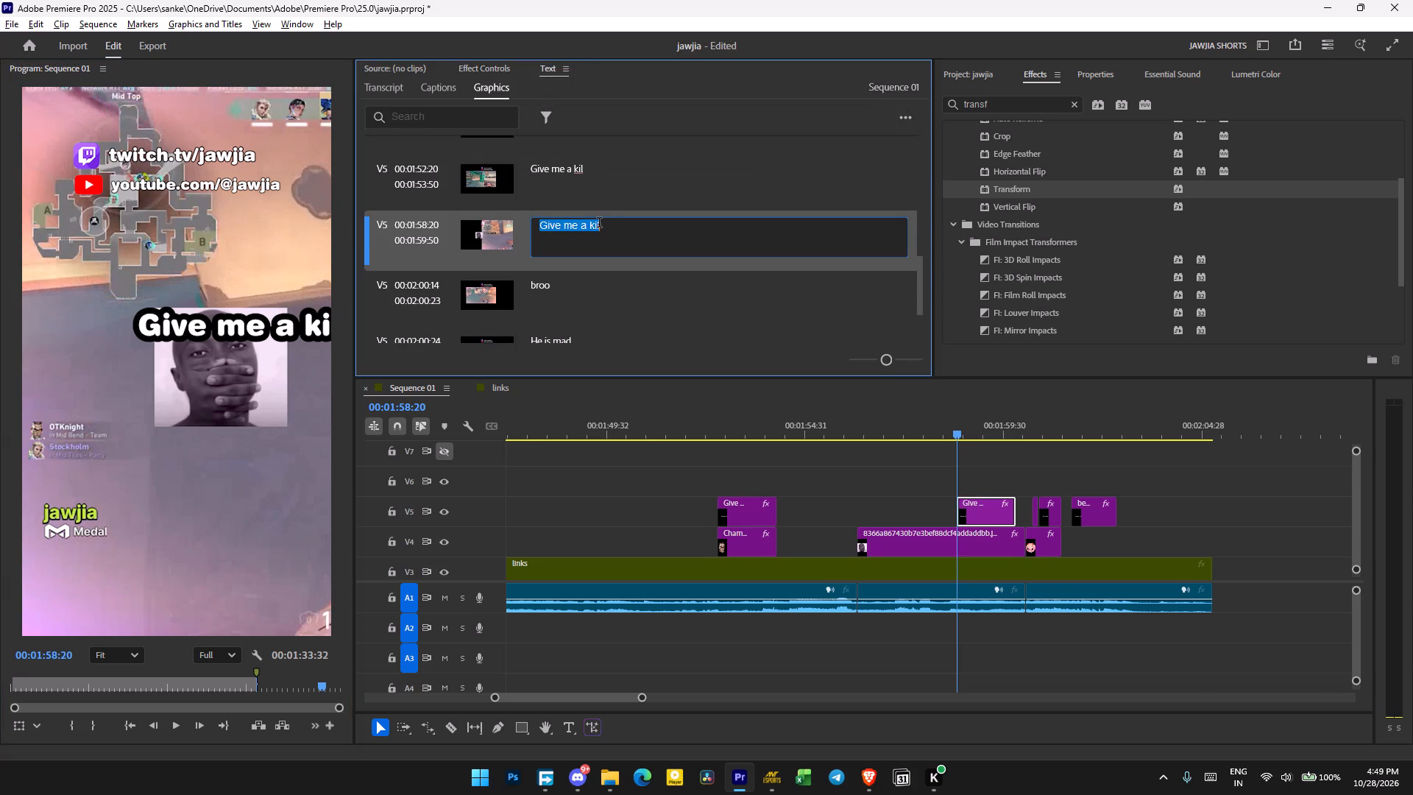
key(w)
text(hy.. ult.. why)
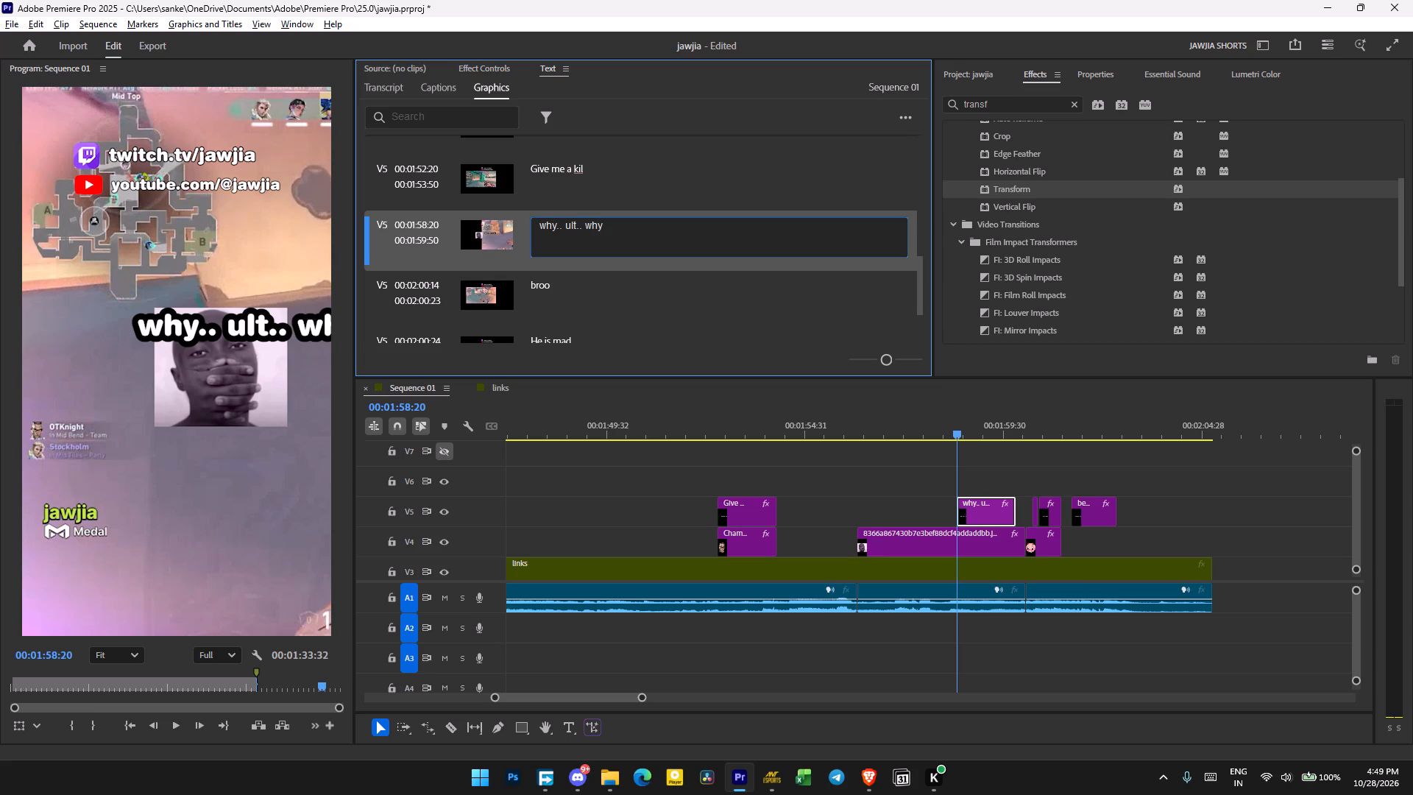
click(994, 509)
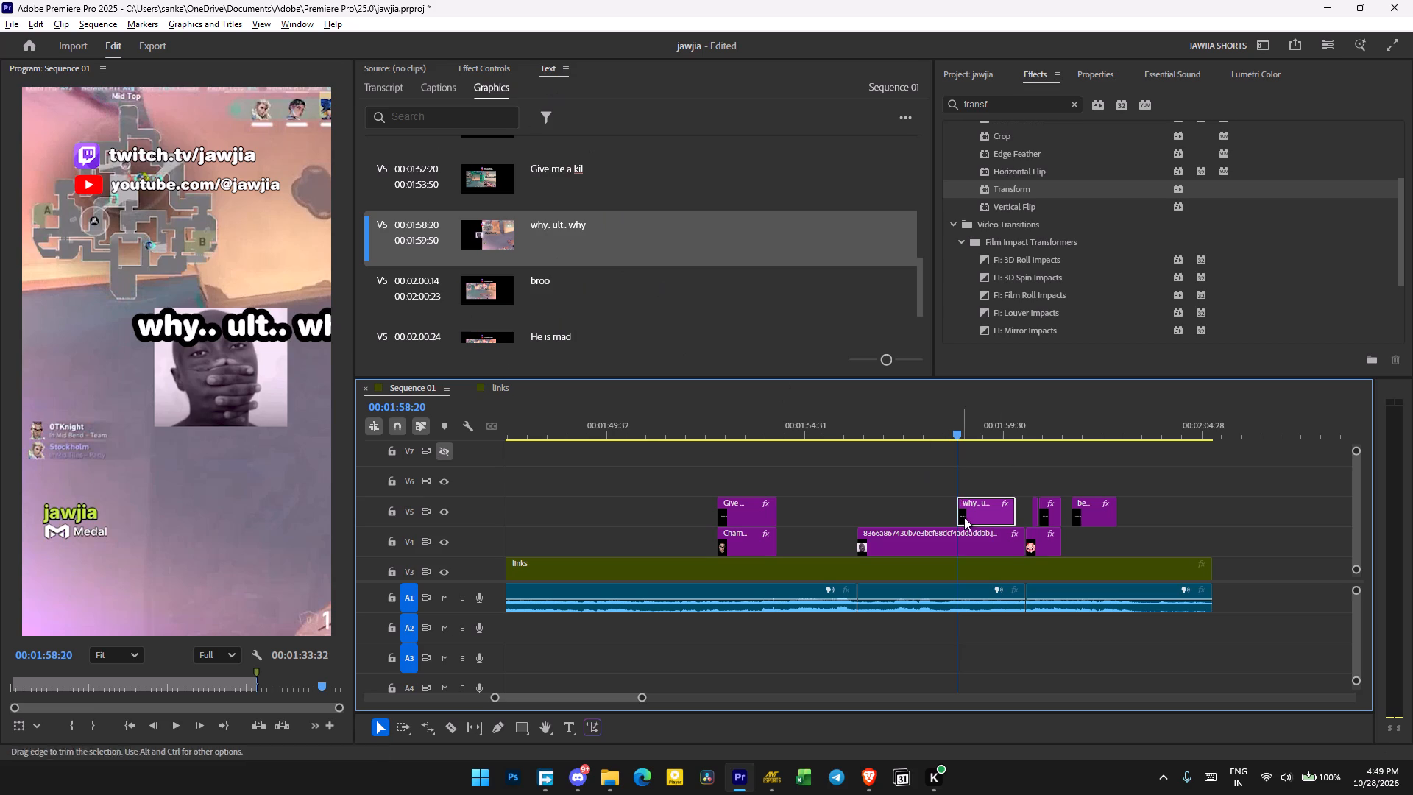
Delete the hand-over-mouth meme clip from track V4.
click(967, 542)
key(Delete)
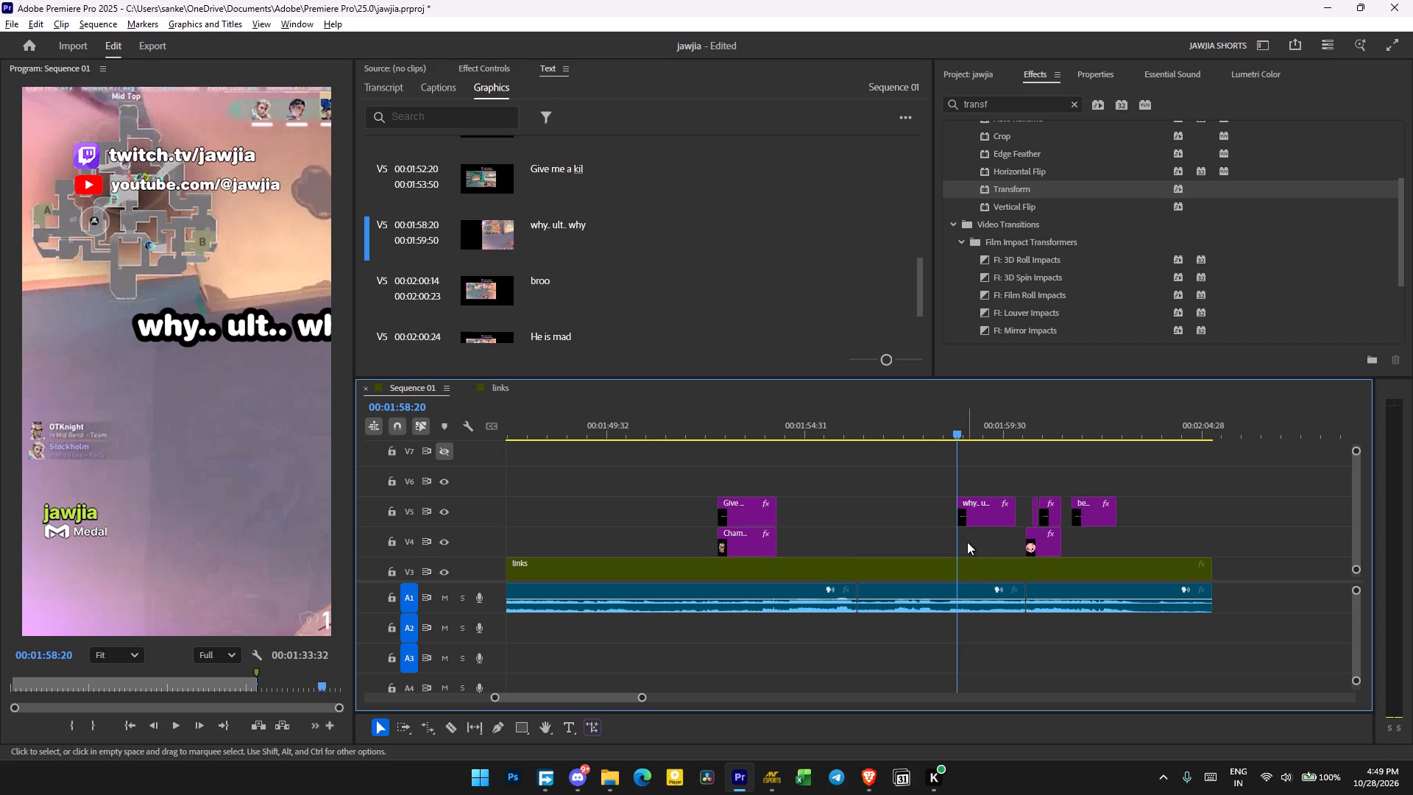
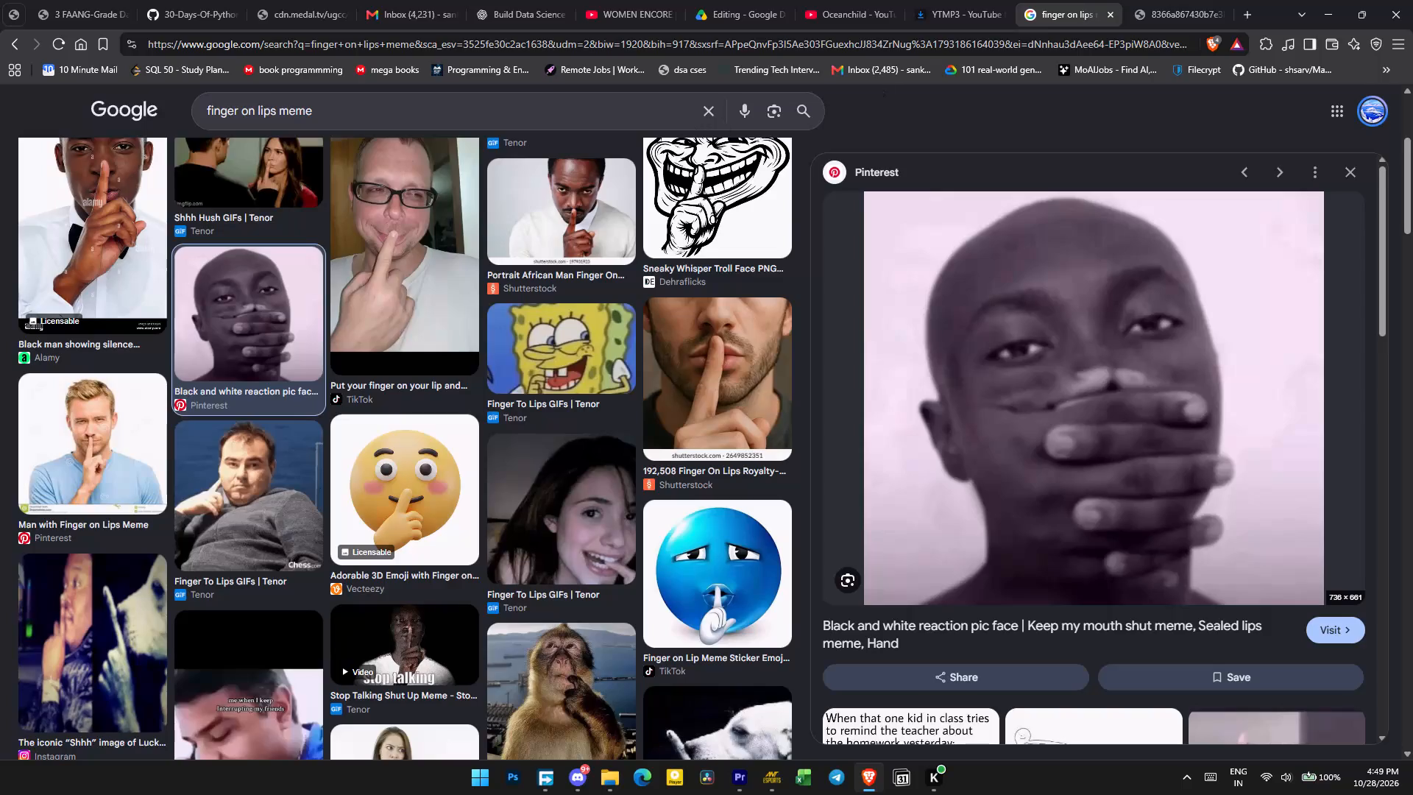
Search images for "begging meme" and look through the results for a suitable reaction picture.
drag(561, 108, 0, 110)
text(begging meme)
key(Return)
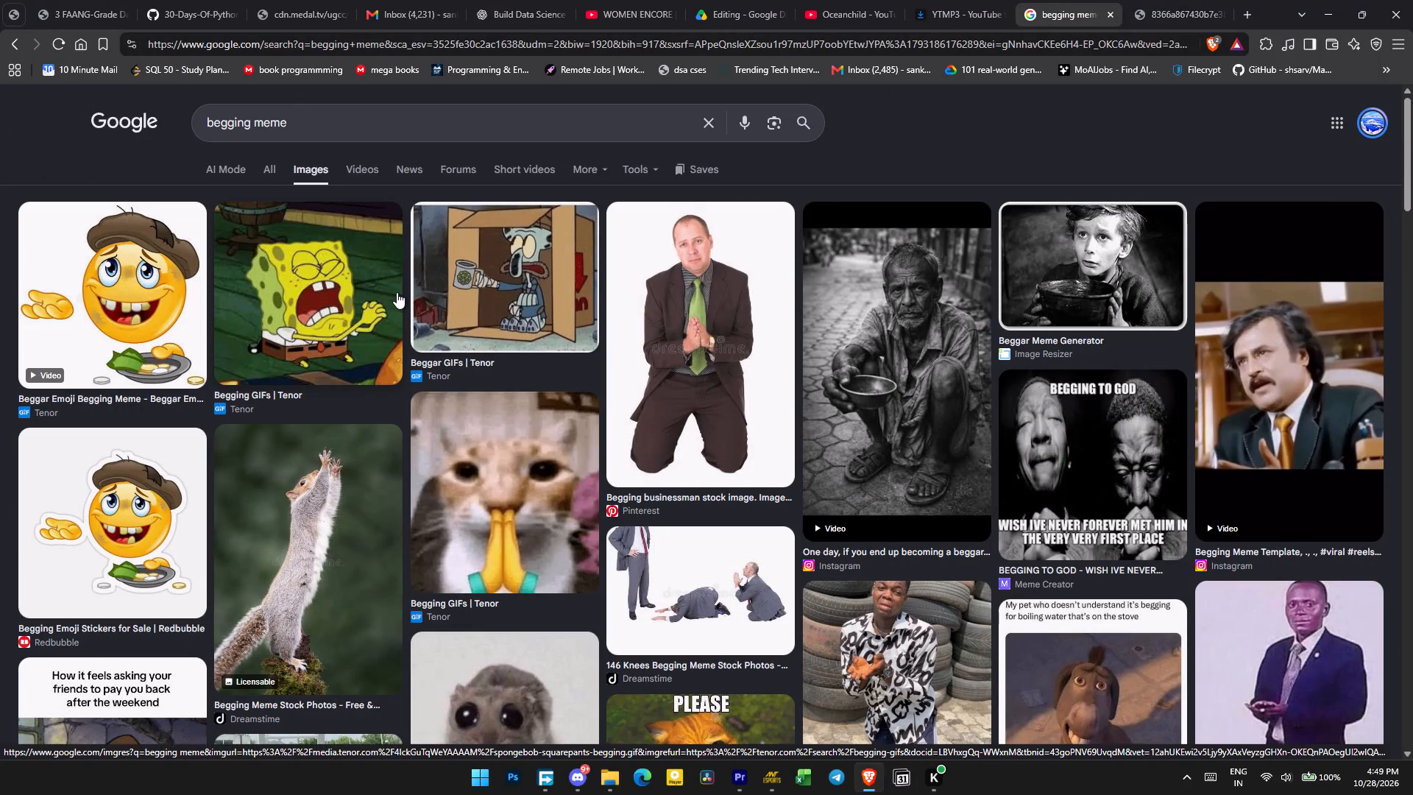
scroll(419, 382, down, 3)
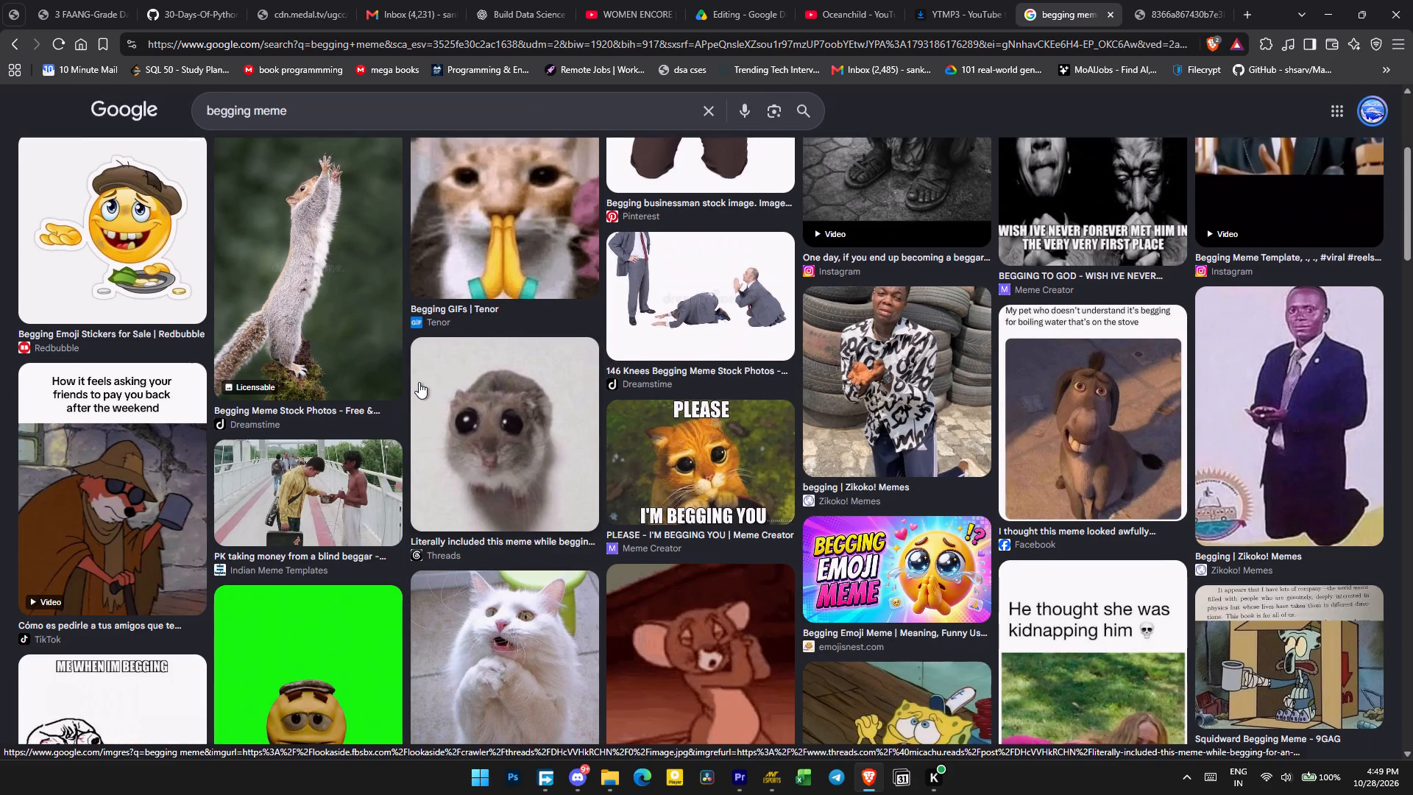
scroll(419, 382, down, 2)
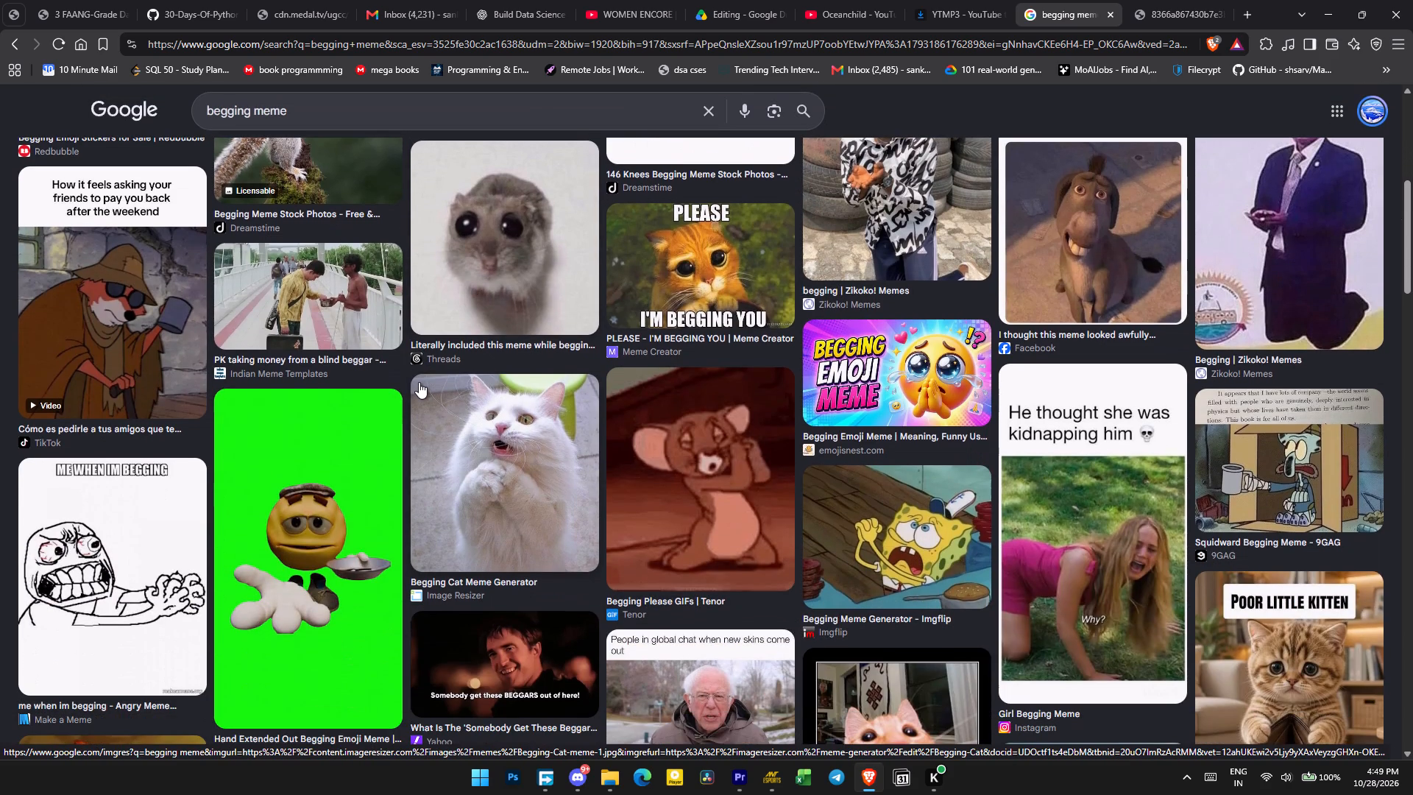
scroll(419, 382, down, 3)
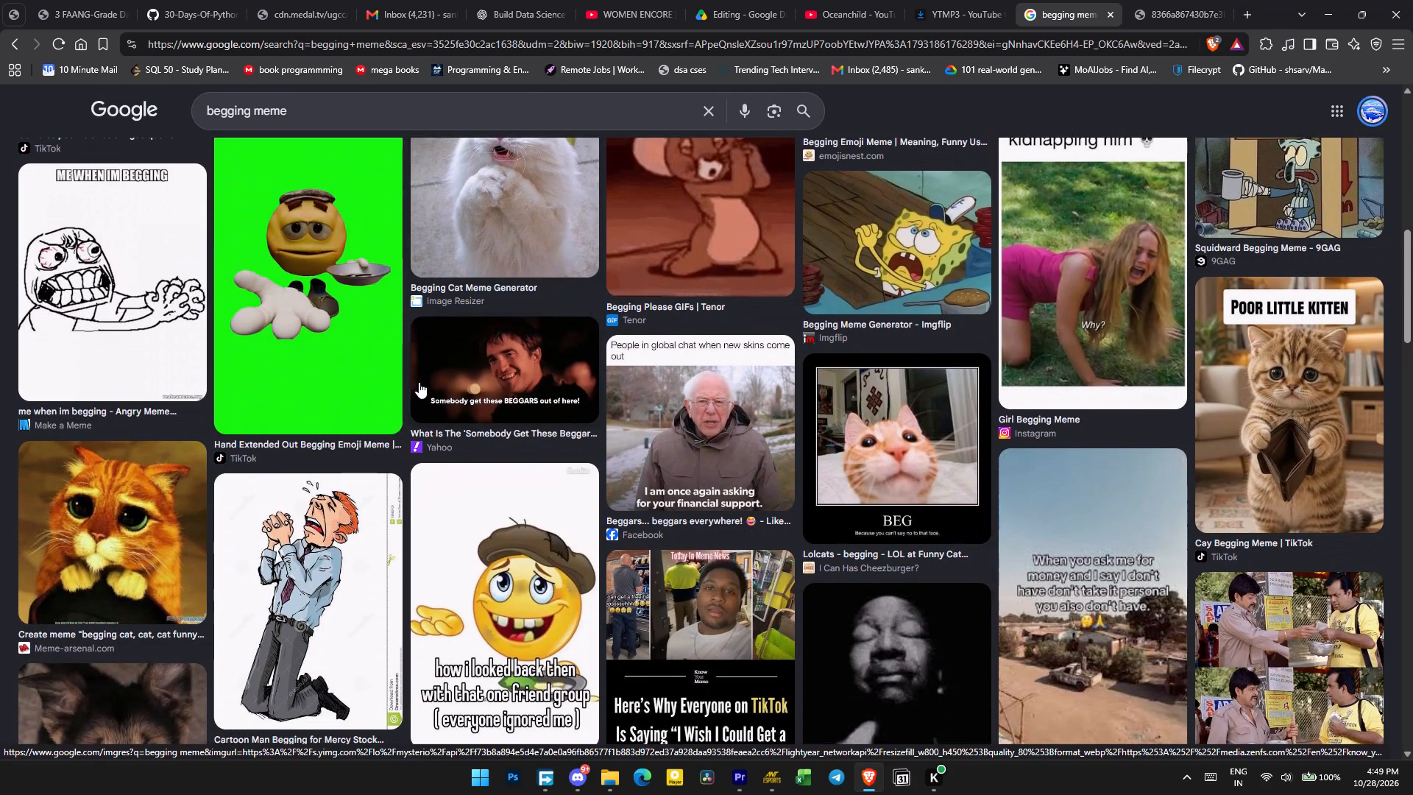
scroll(419, 382, down, 1)
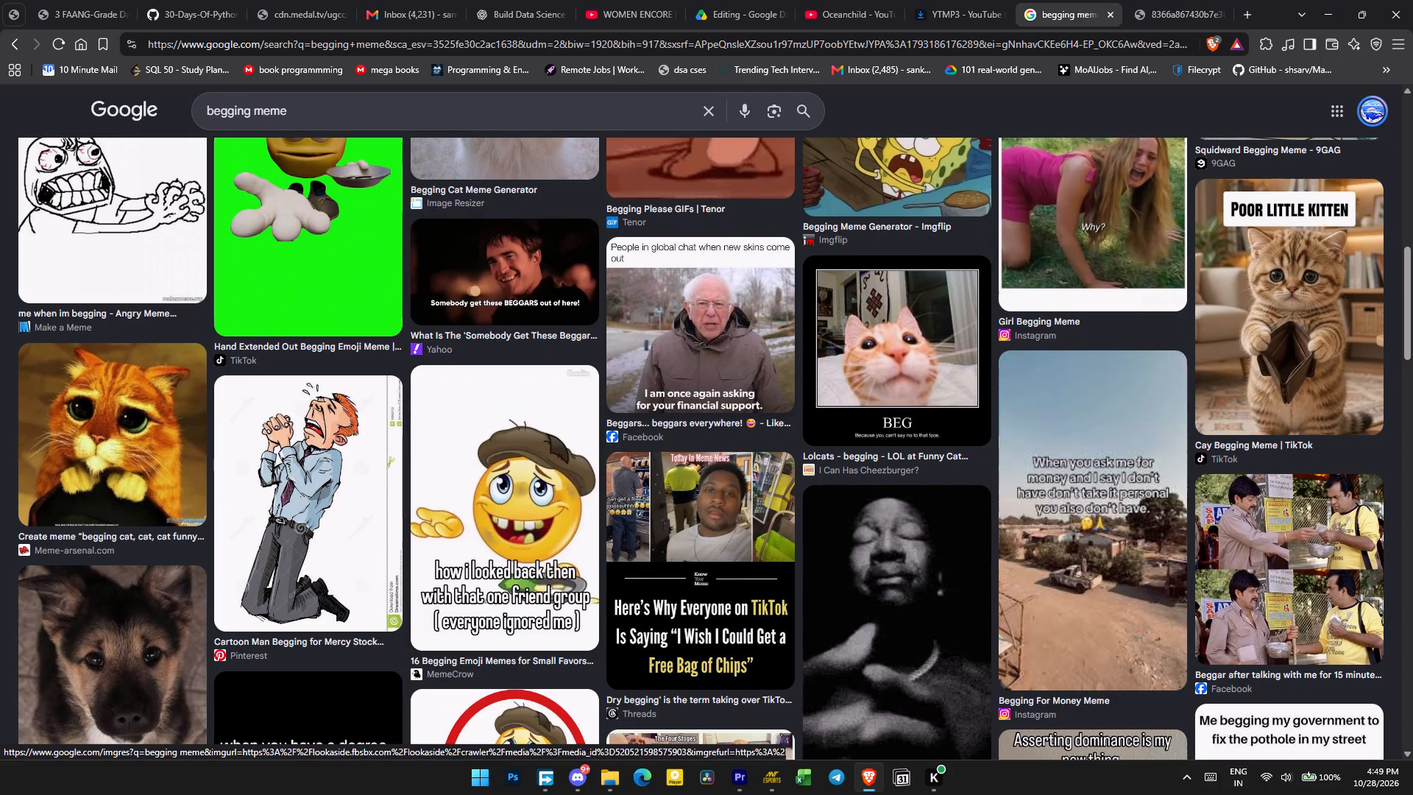
scroll(1037, 358, down, 3)
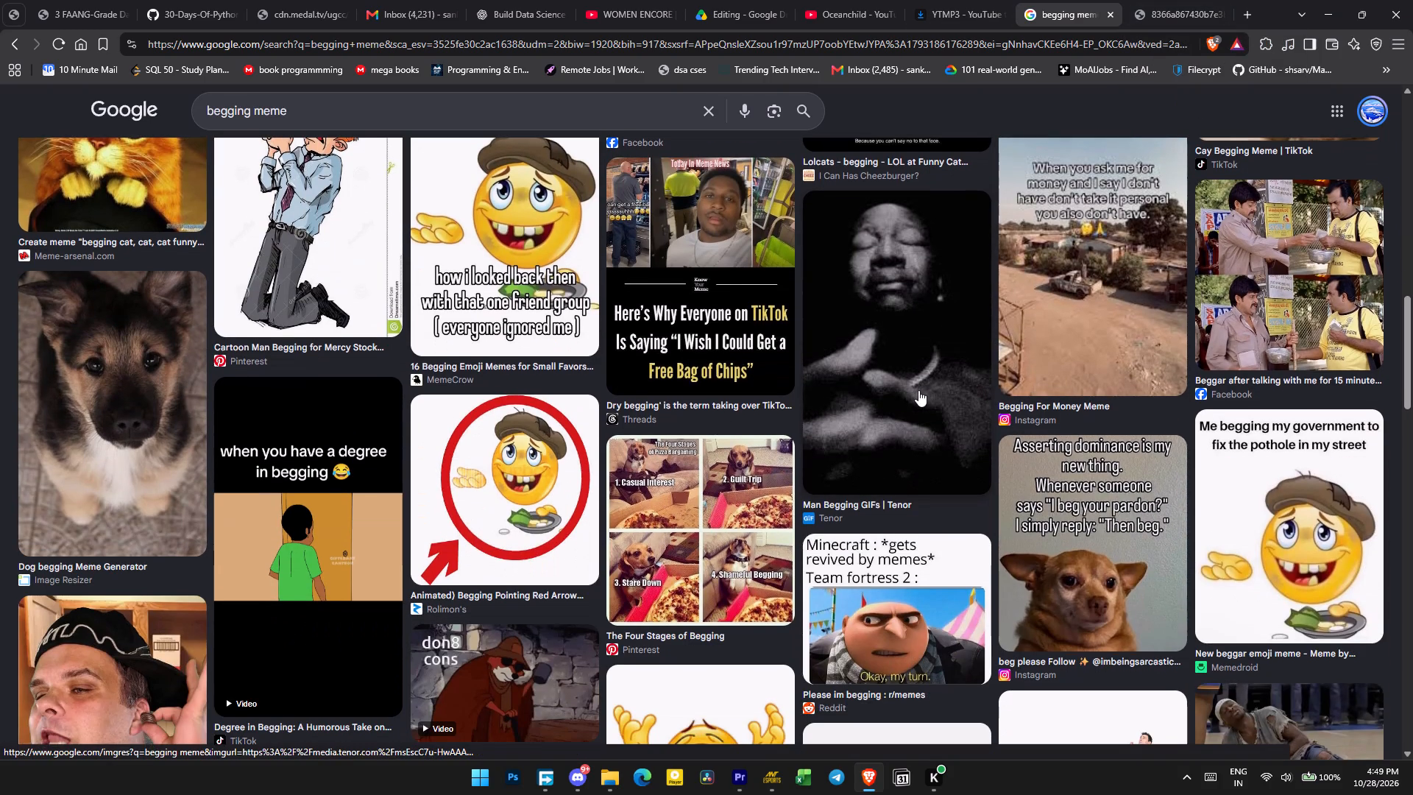
Find the black-and-white "Man praying and crying" picture through the related images of the man begging GIF and download it to D:\.
click(918, 390)
scroll(1220, 482, down, 2)
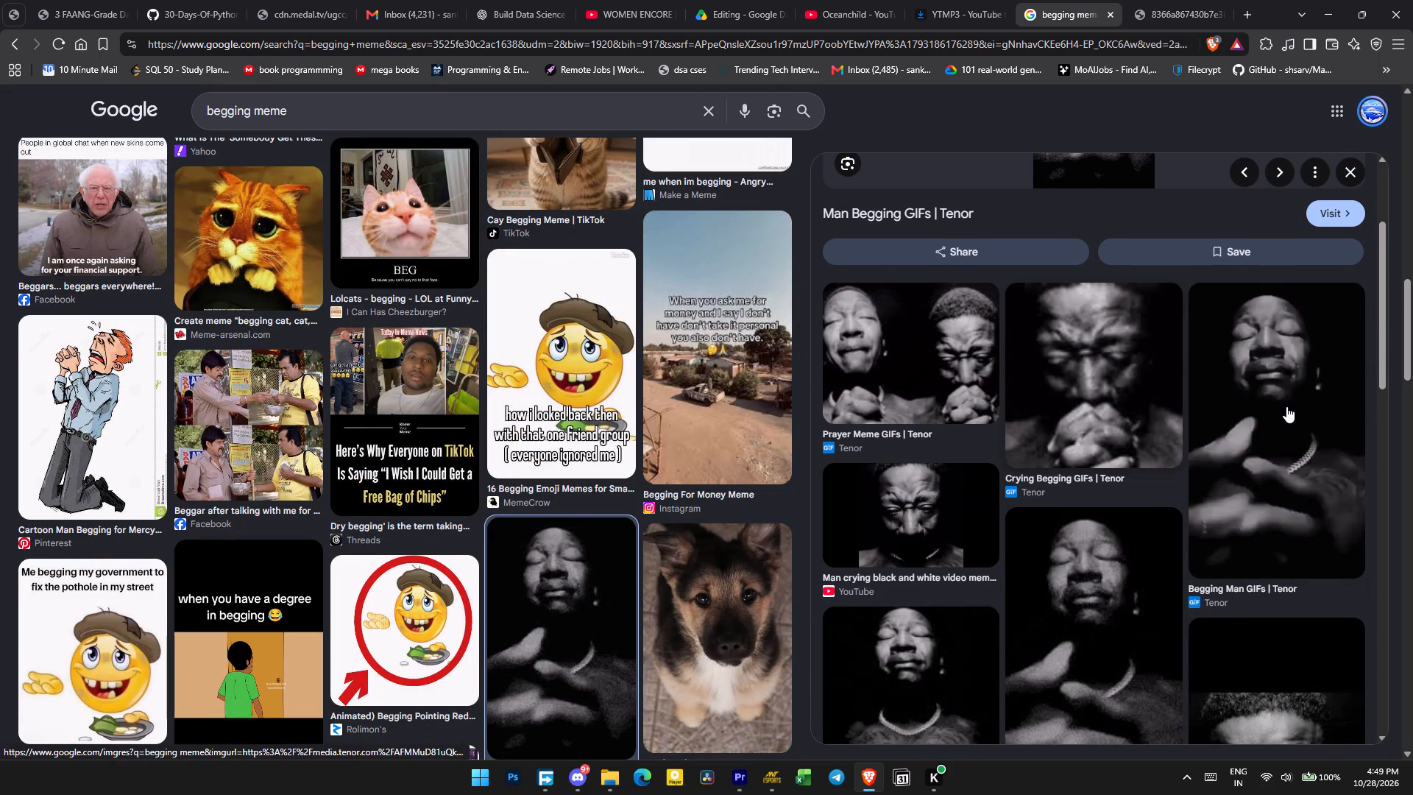
scroll(953, 404, down, 5)
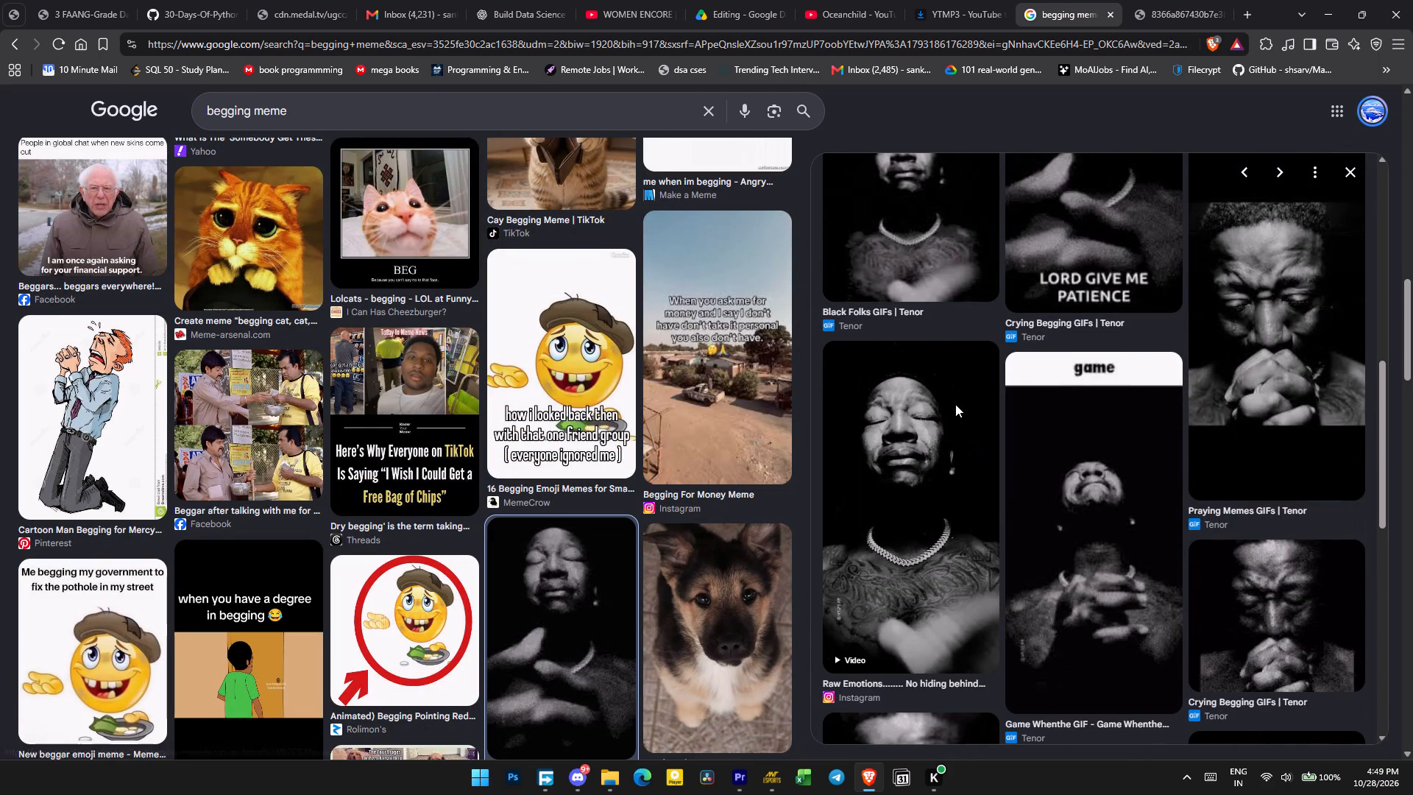
click(1273, 384)
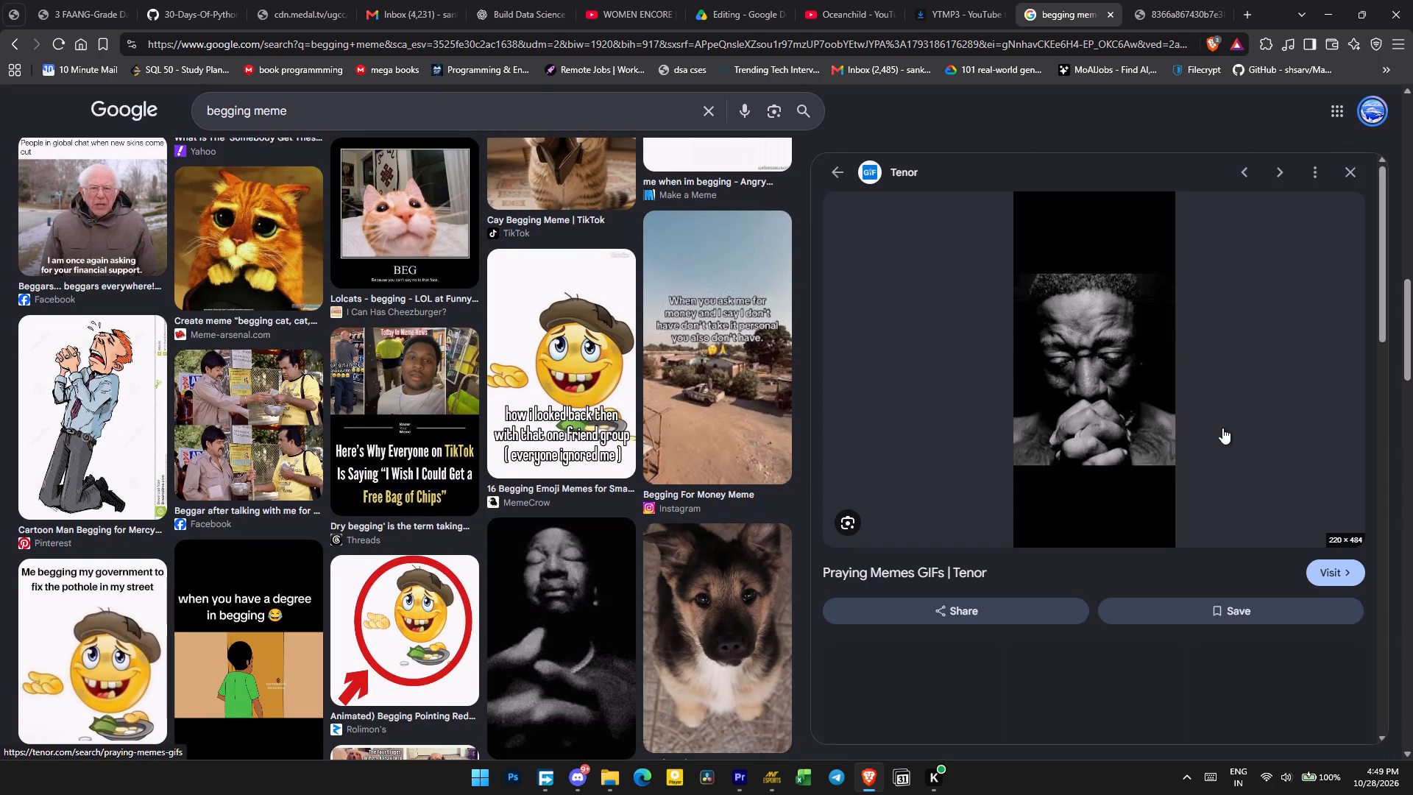
scroll(1100, 467, down, 5)
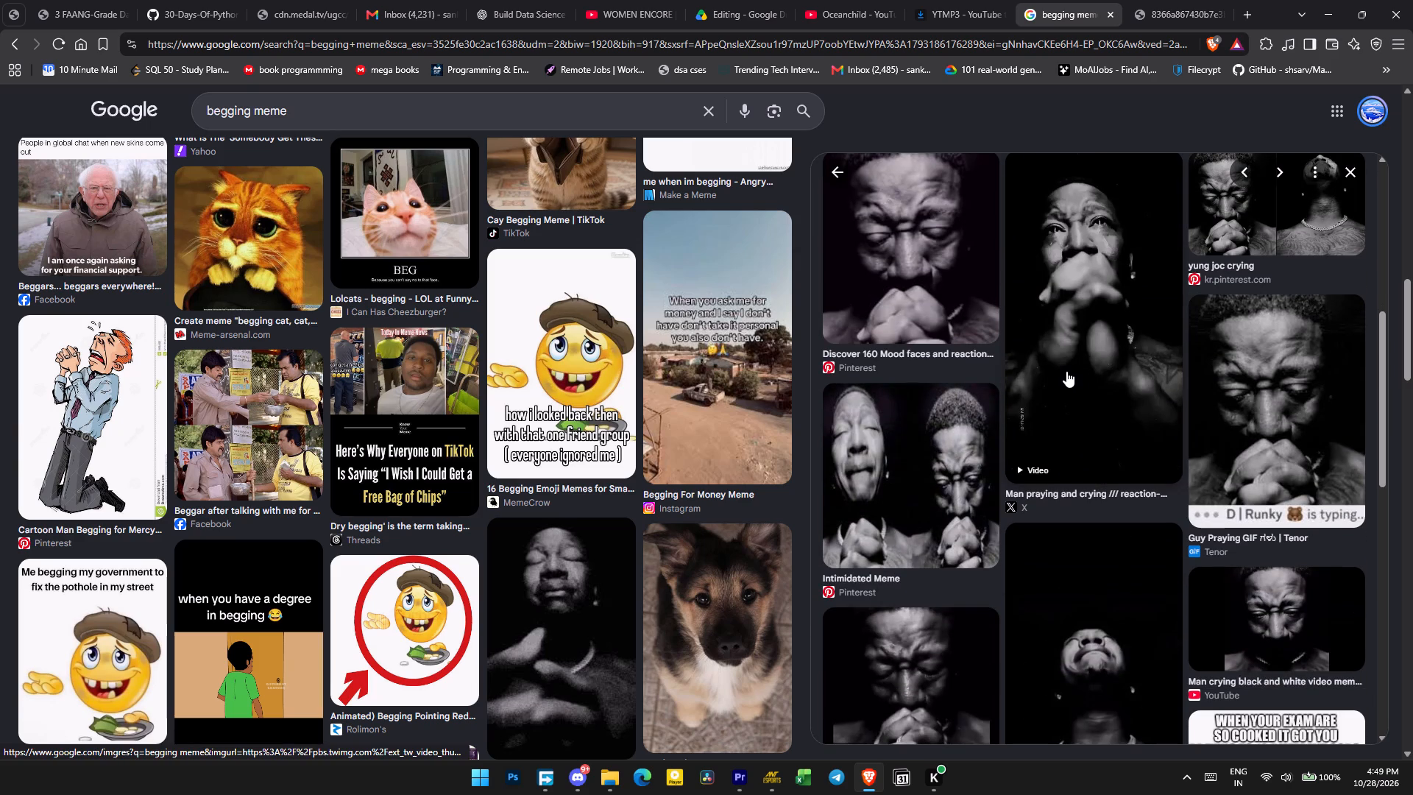
click(1069, 329)
right_click(1070, 402)
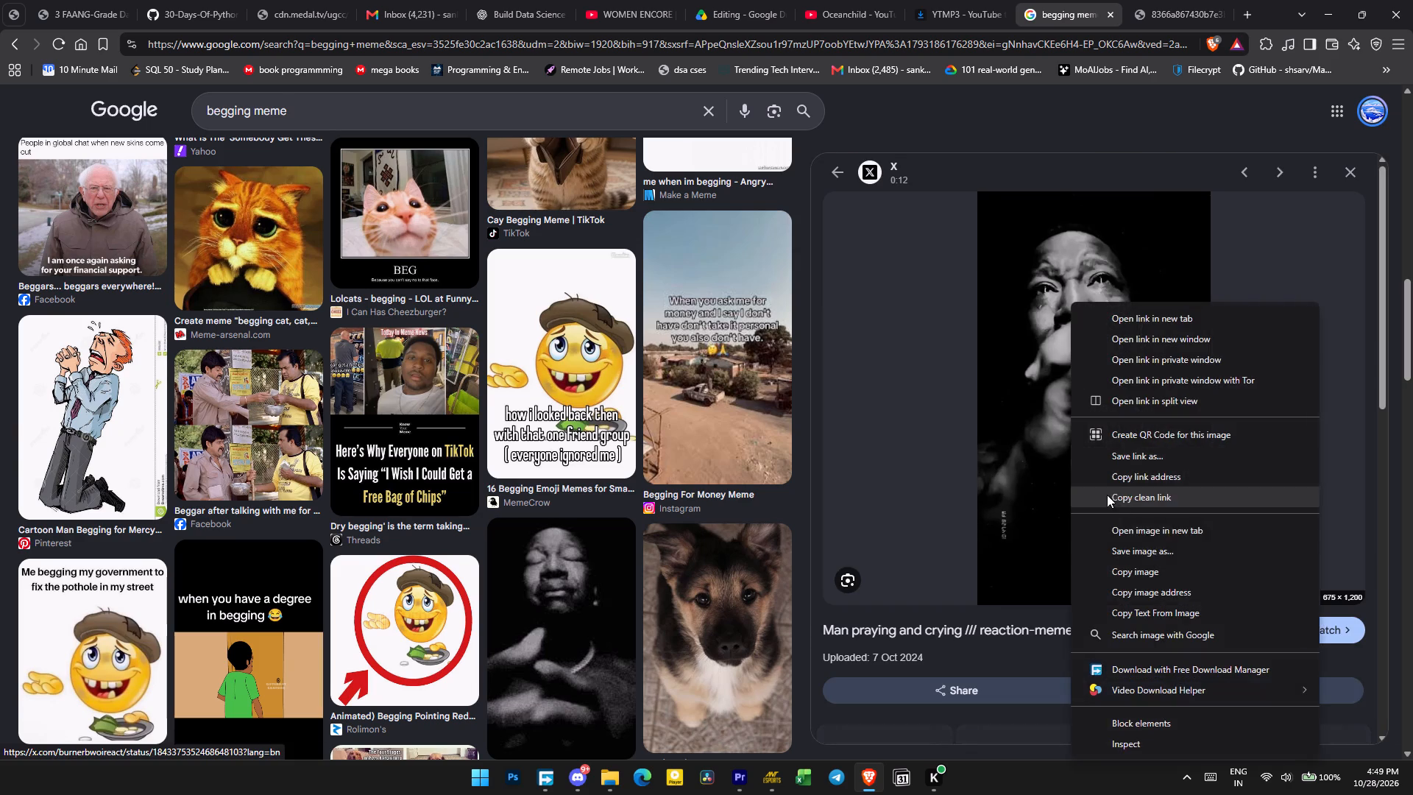
click(1154, 553)
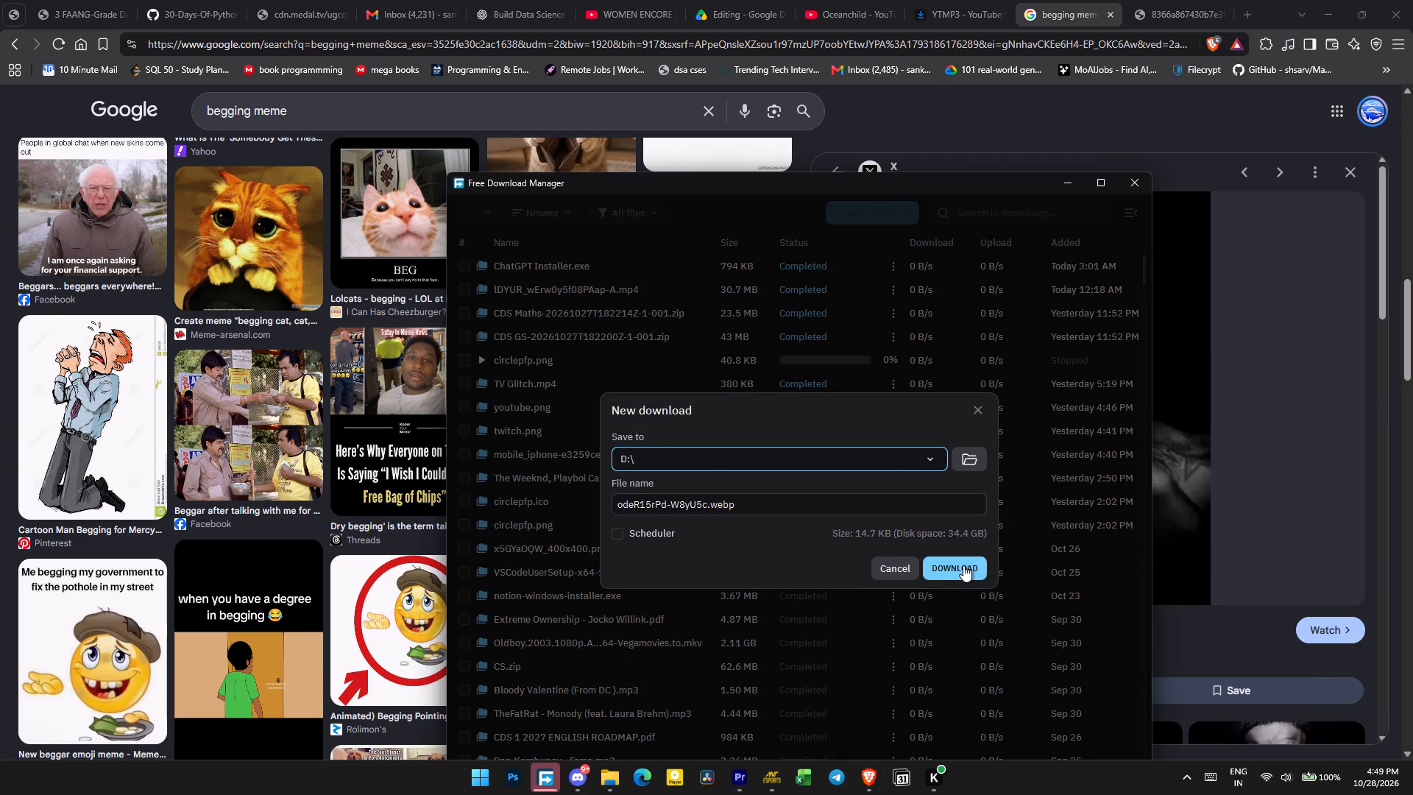
click(963, 565)
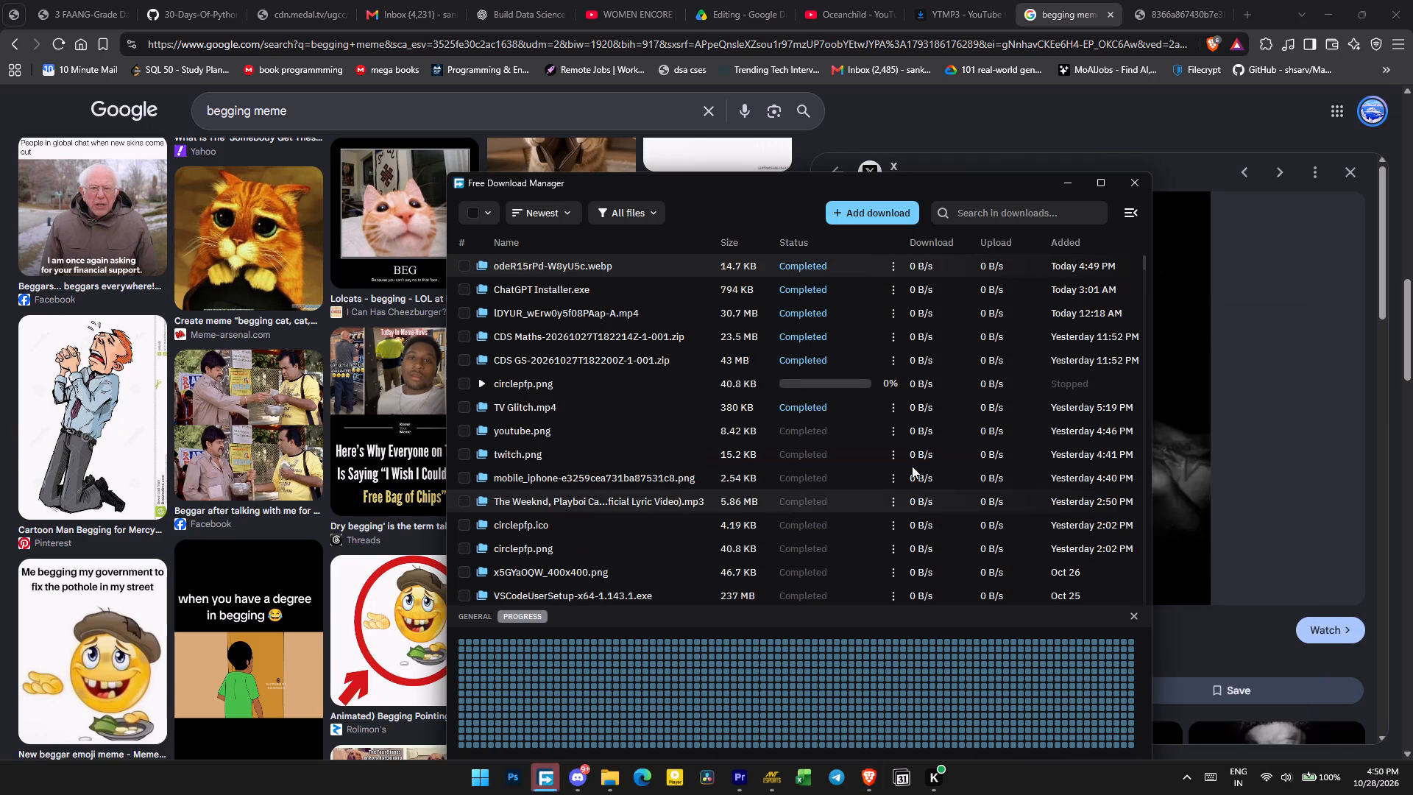
Bring the downloaded praying-man image from the D: folder into the Premiere Pro sequence on V5, after the last caption.
click(479, 266)
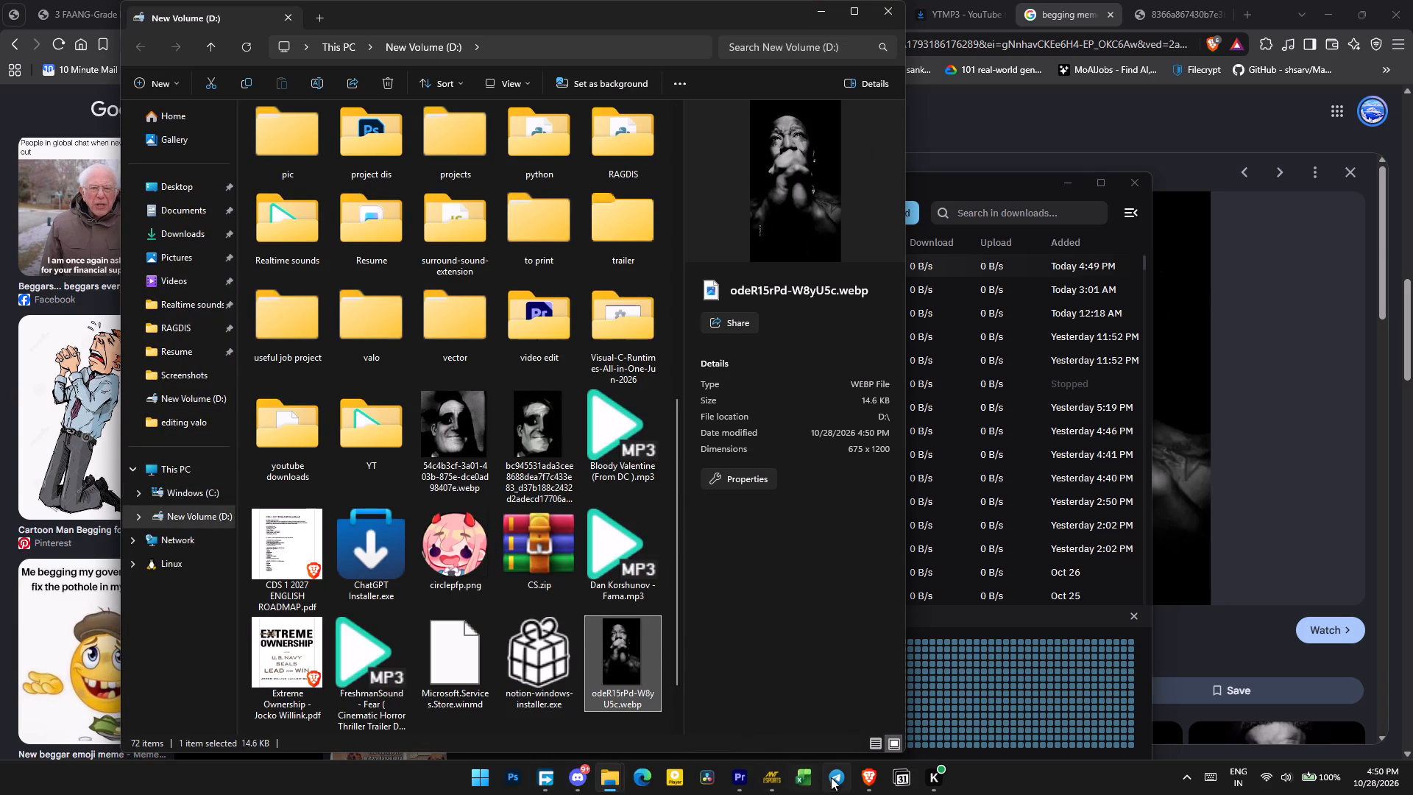
click(745, 776)
click(598, 784)
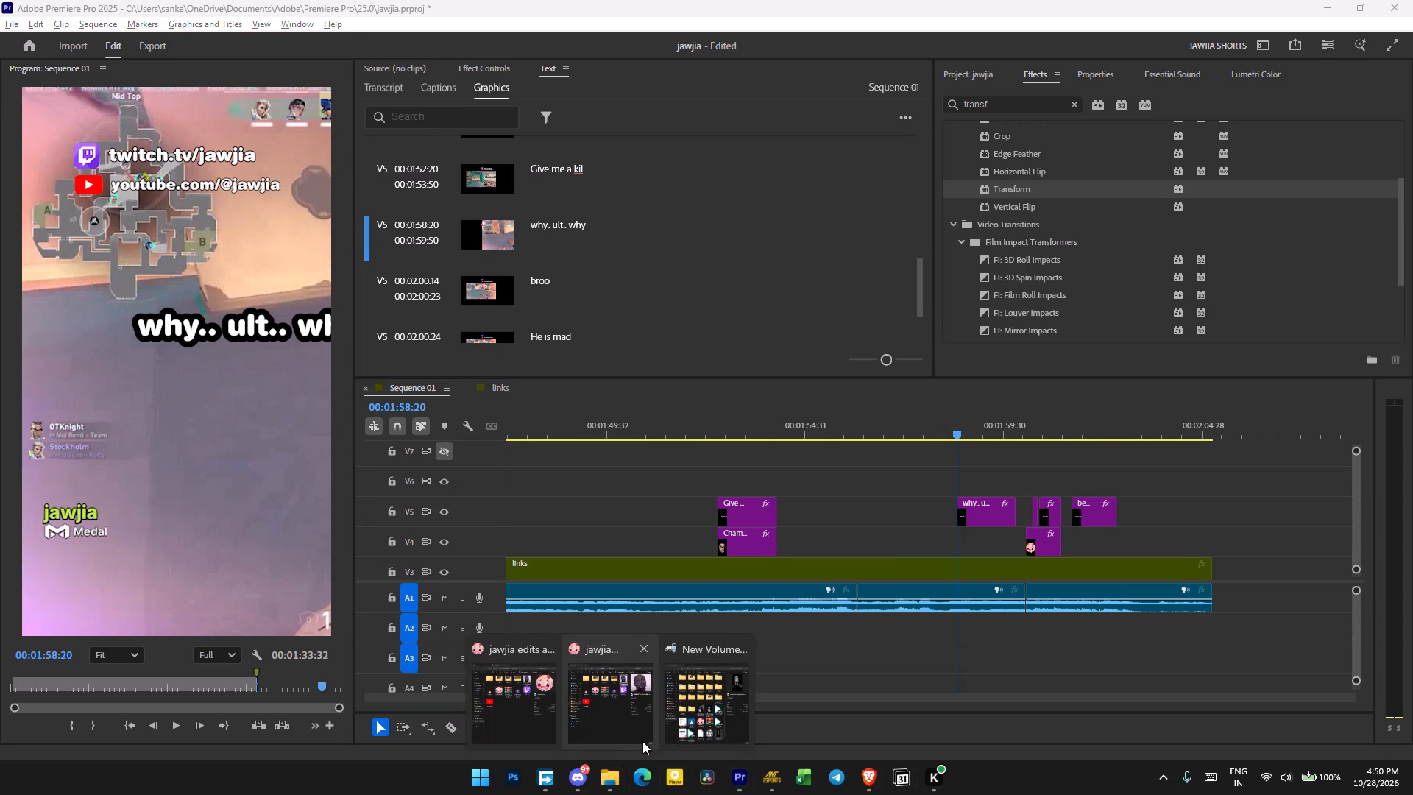
click(695, 712)
drag(626, 652, 1150, 514)
click(818, 13)
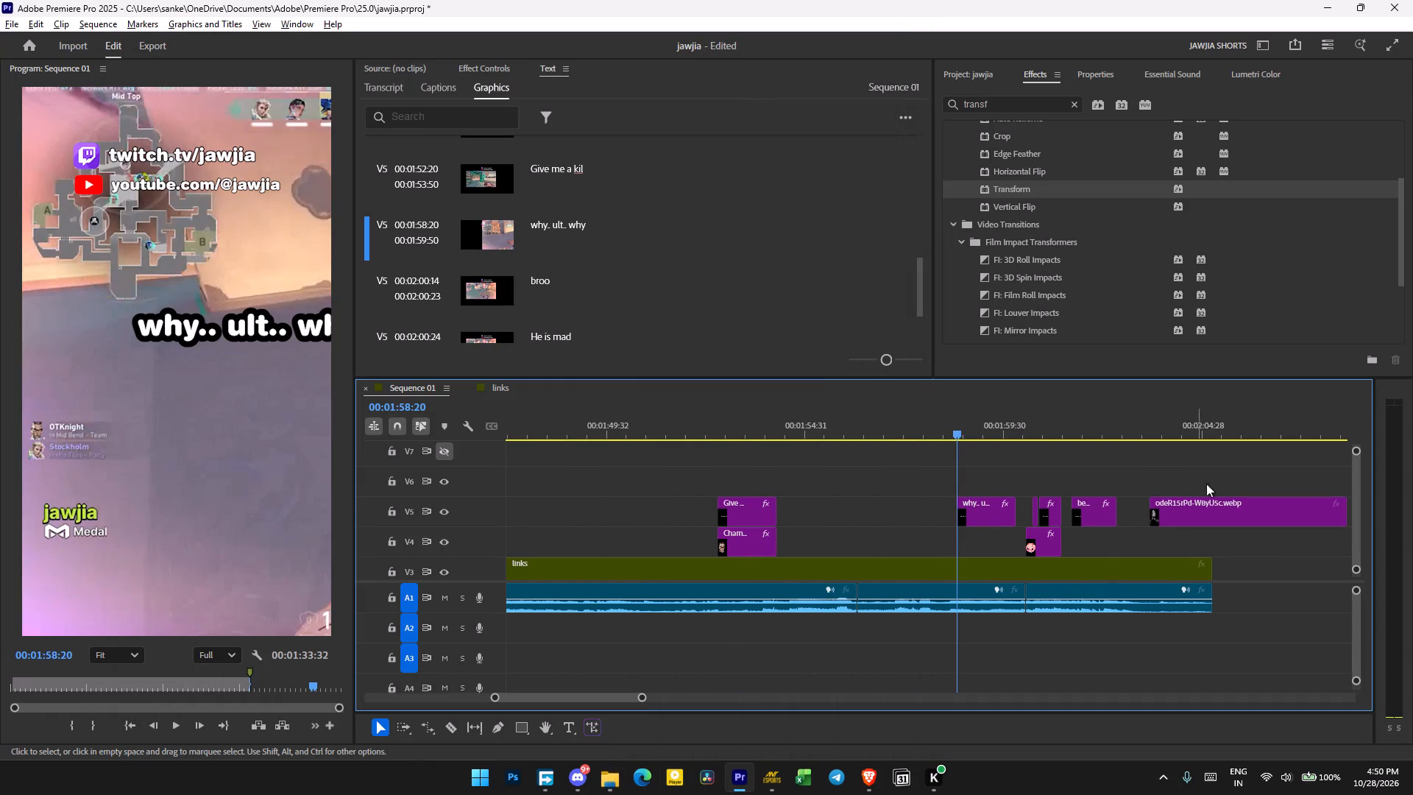
Move the praying-man image clip to V4, starting at about 00:01:54:31 and running beneath the start of the "why.. ult.. why" caption.
click(1215, 514)
drag(1197, 512, 865, 523)
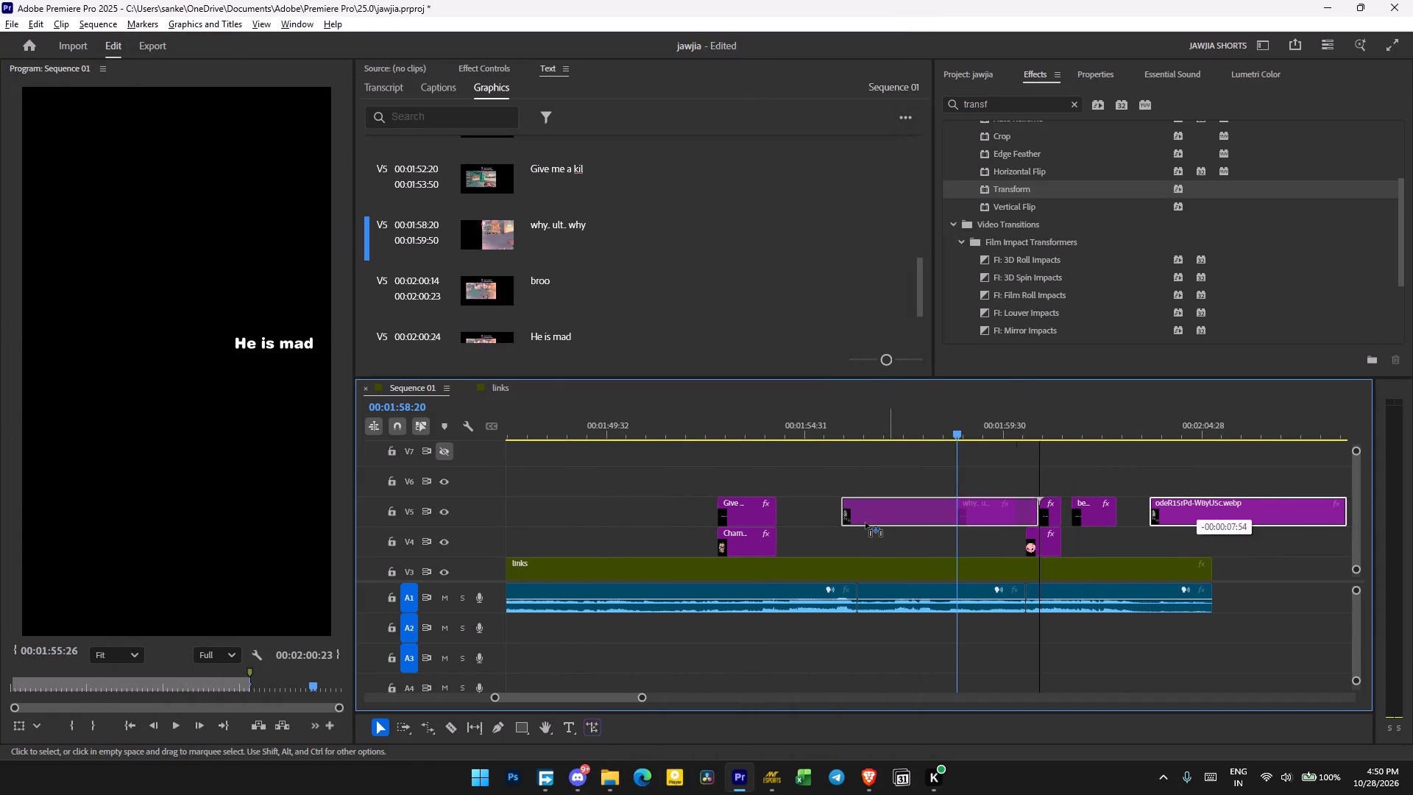
drag(865, 523, 853, 540)
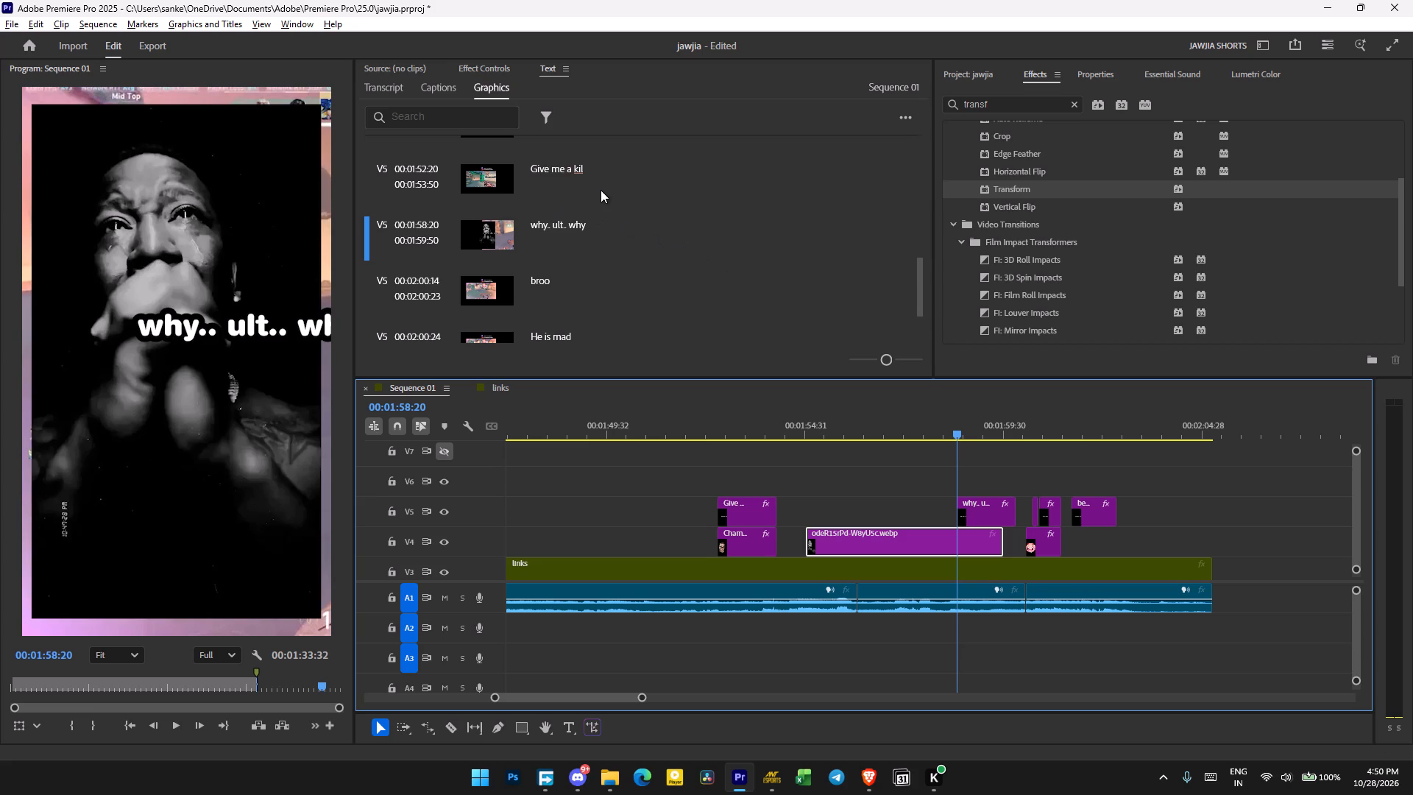
Search the web in the browser for "chmaber begging valorant" and view the image results.
click(886, 770)
click(882, 768)
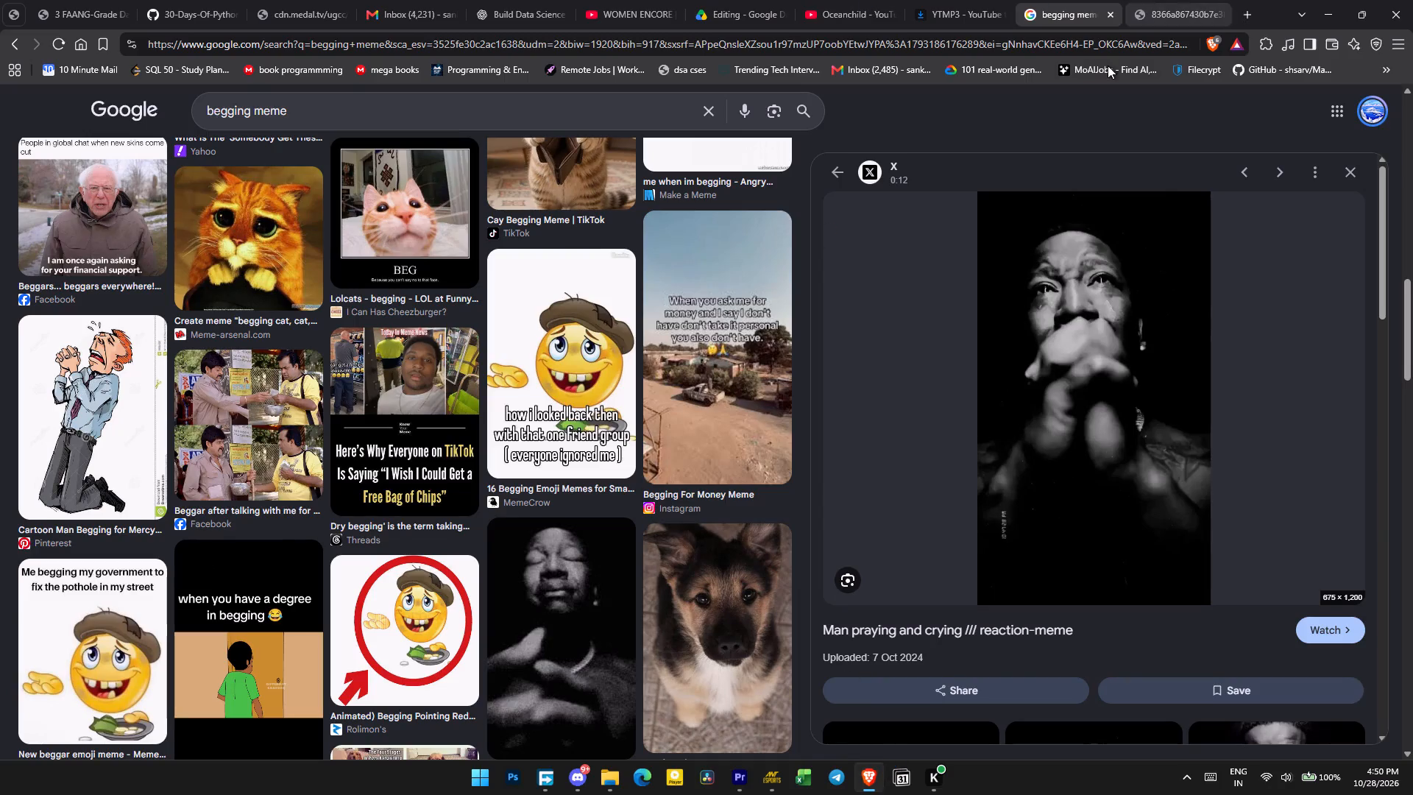
click(1109, 52)
text(chmaber begging valorant)
key(Return)
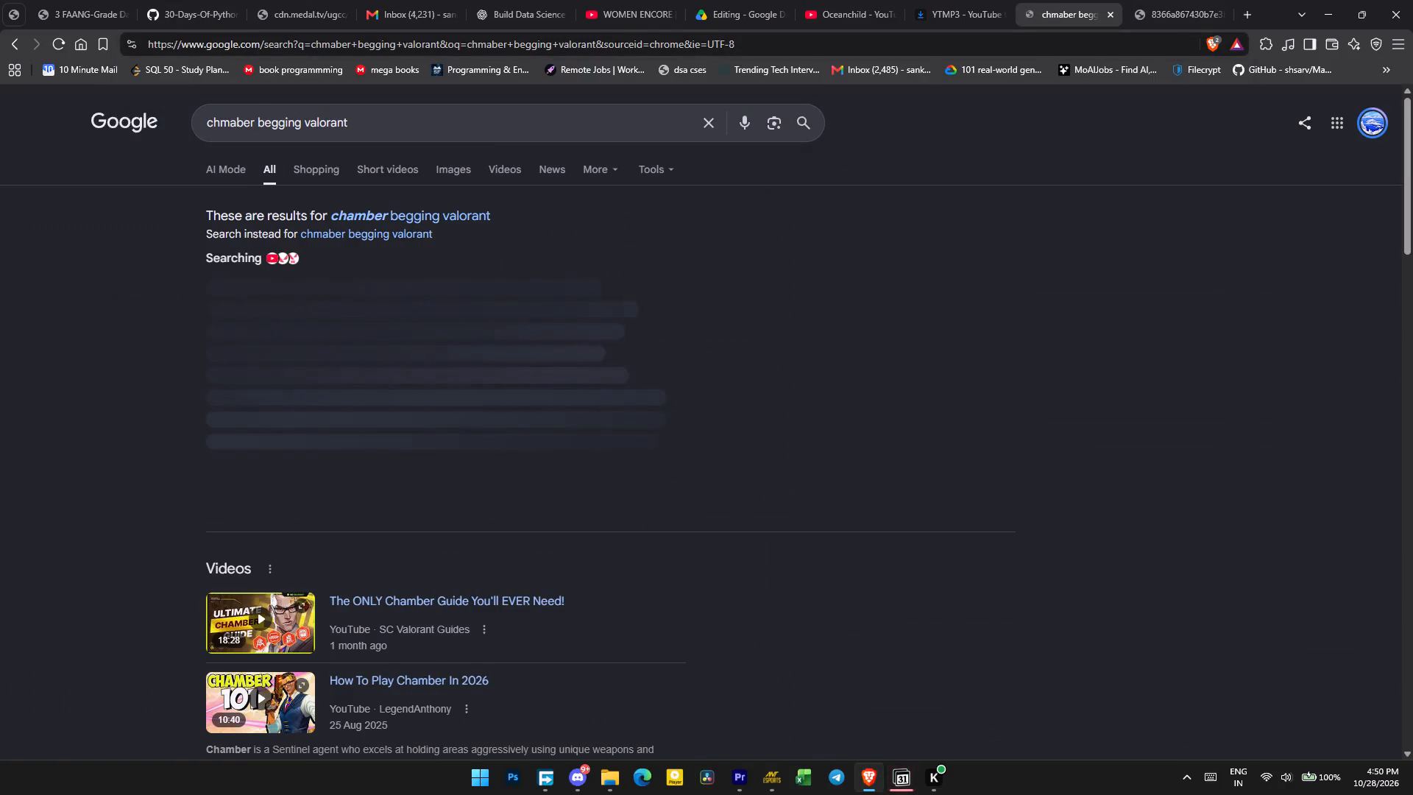
click(391, 171)
click(447, 171)
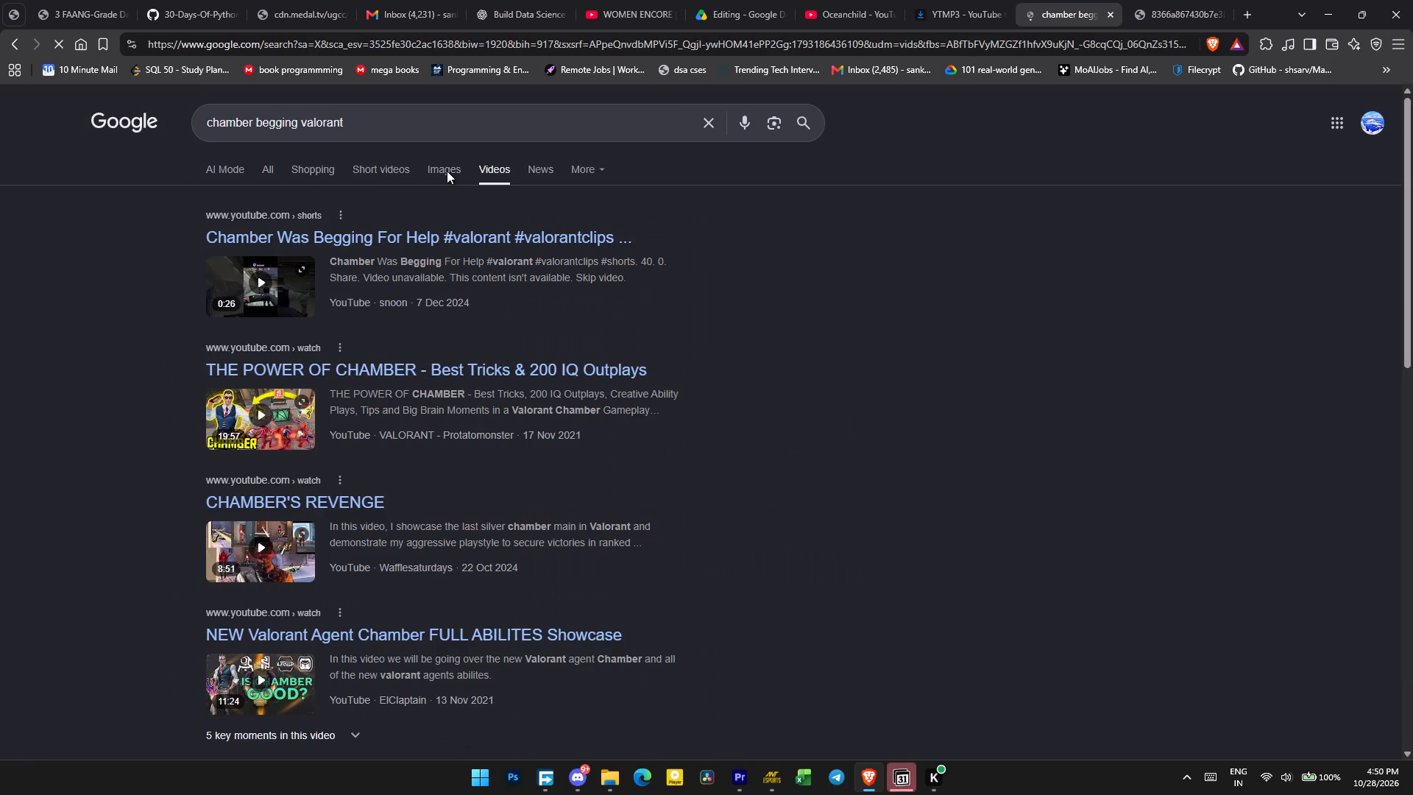
click(447, 171)
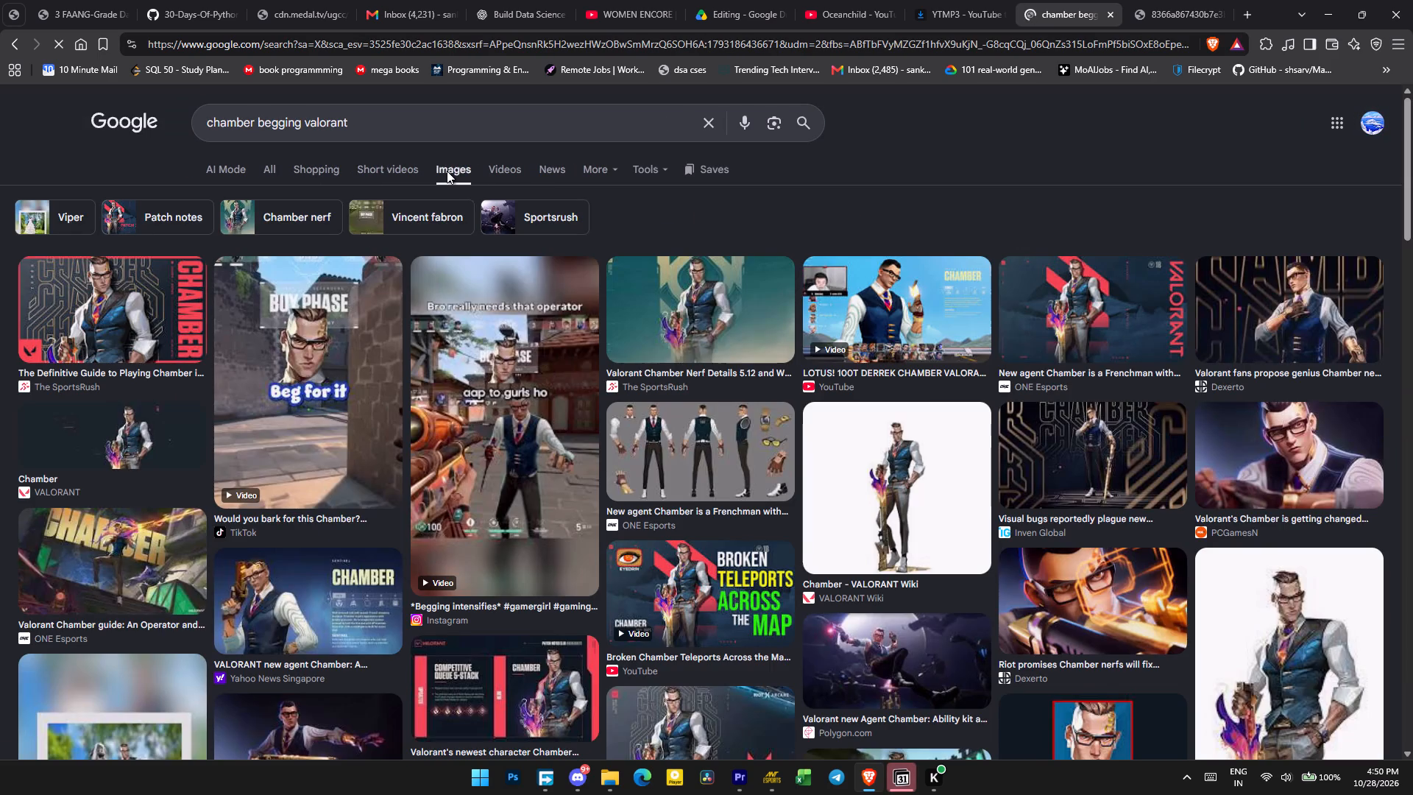
Close the image search, hand-over-mouth picture, YTMP3 and Oceanchild YouTube browser tabs.
key(ctrl+w)
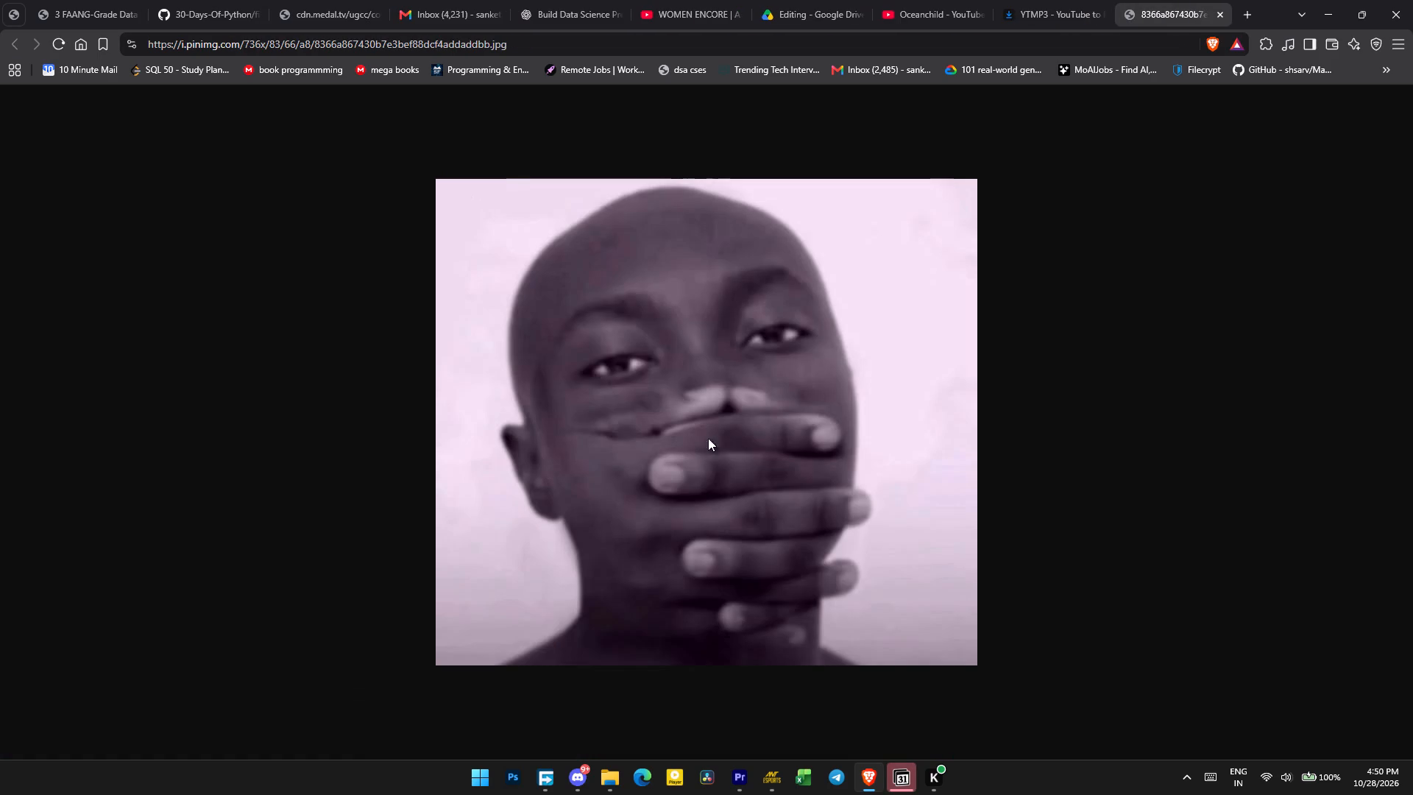
key(ctrl+w)
key(ctrl+w)
key(ctrl+w)
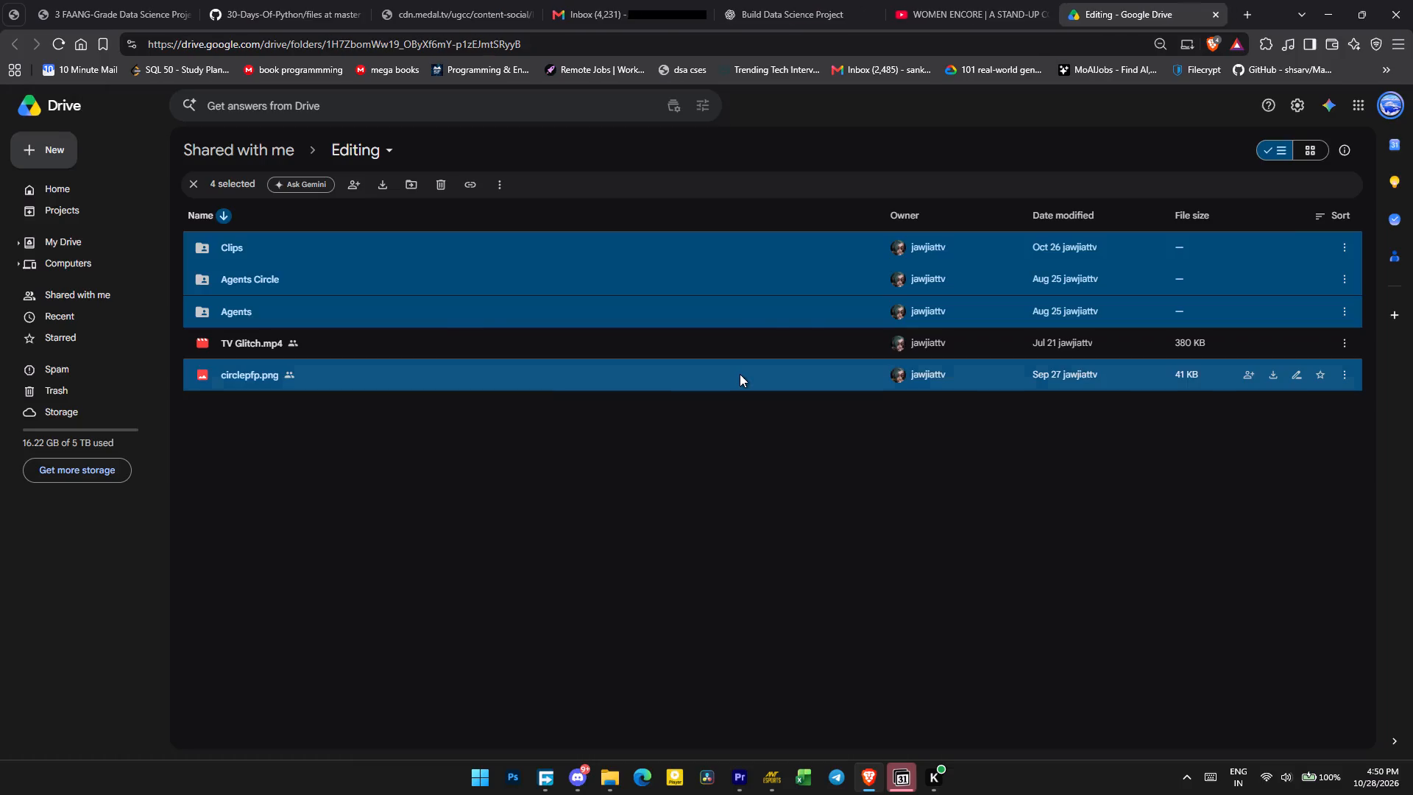
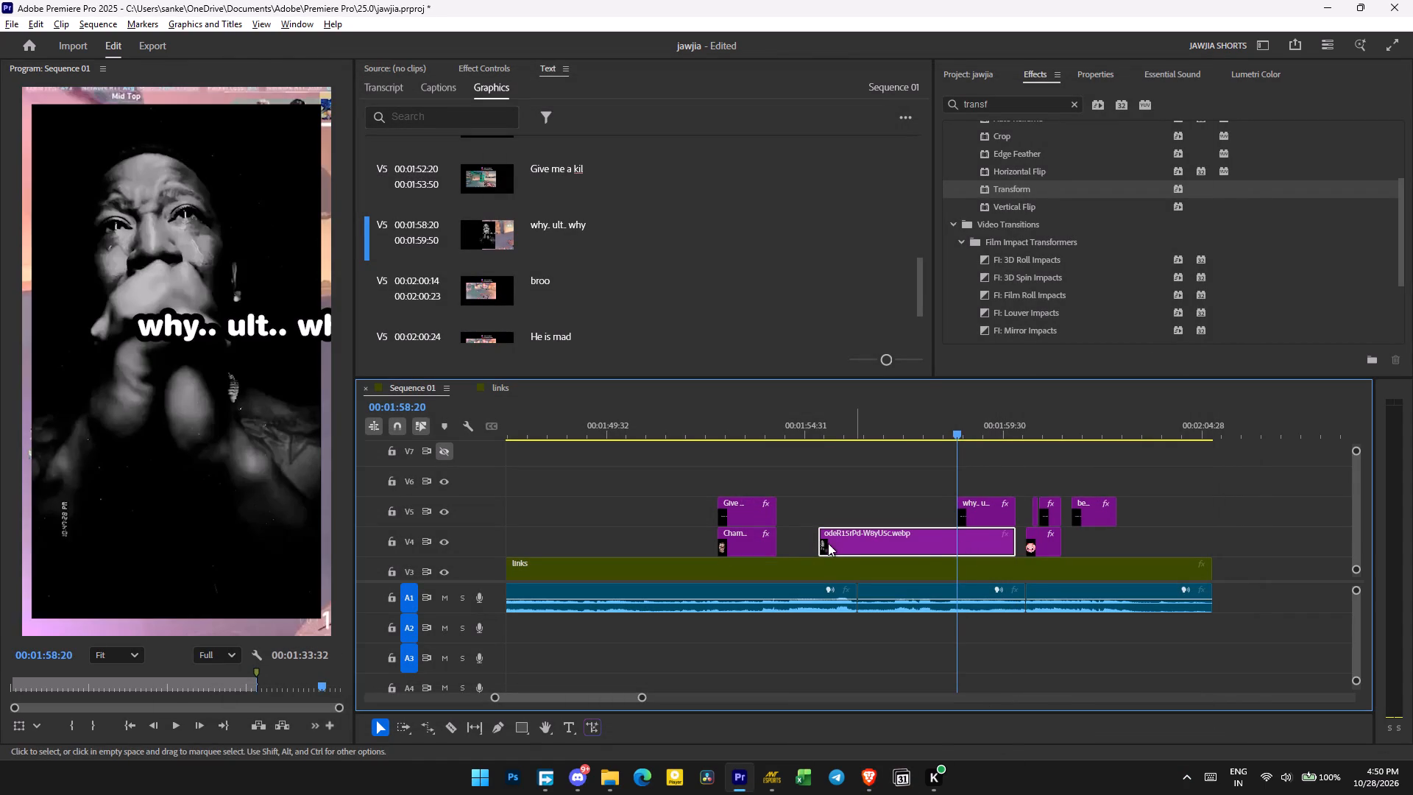
Trim the start of the praying-man image clip on V4 to 00:01:58:20, matching the start of the "why.. ult.. why" caption.
drag(821, 543, 963, 541)
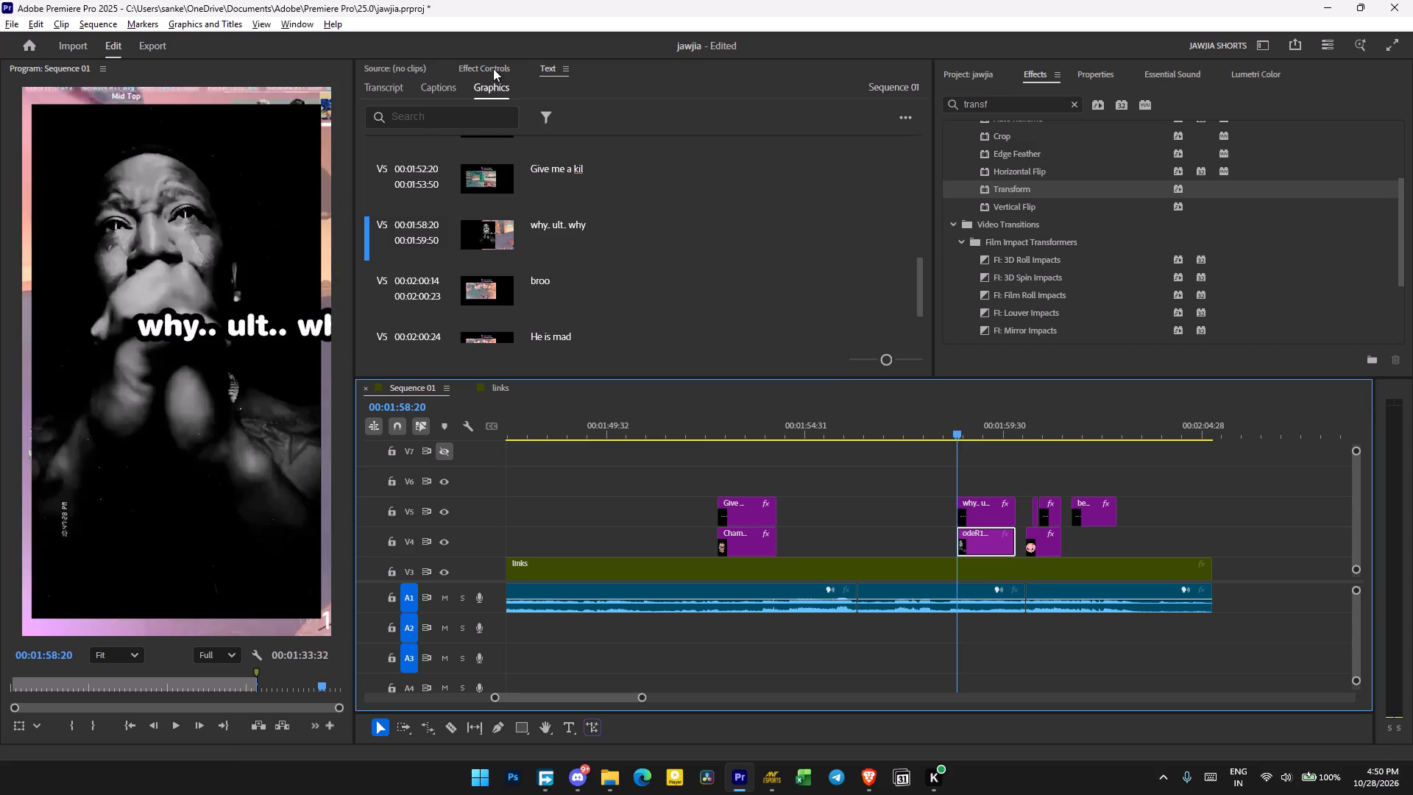
Apply the Transform effect to the praying-man image and set its Scale to 43 and Position to 417.5, 844.
click(460, 66)
click(392, 65)
click(467, 63)
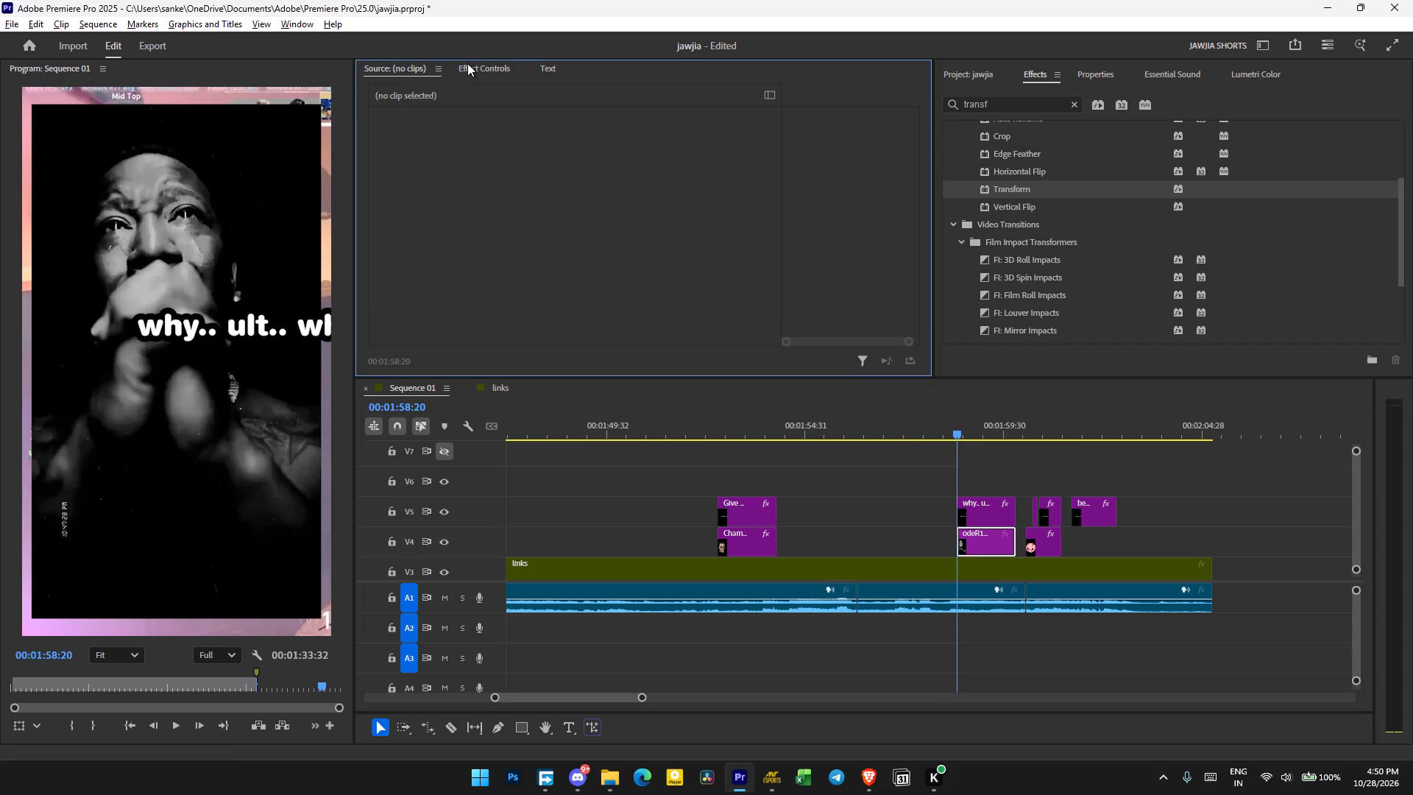
drag(1023, 188, 969, 551)
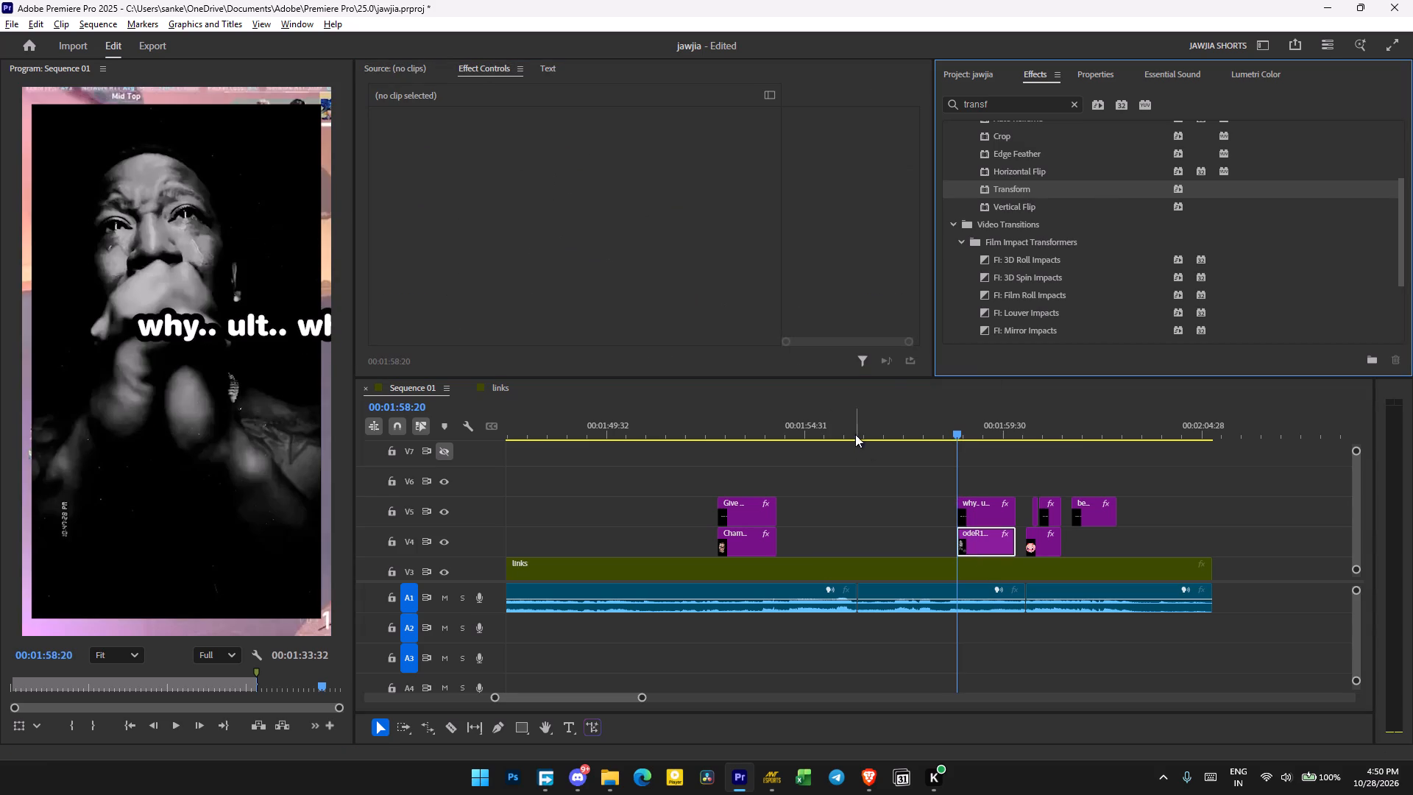
click(966, 433)
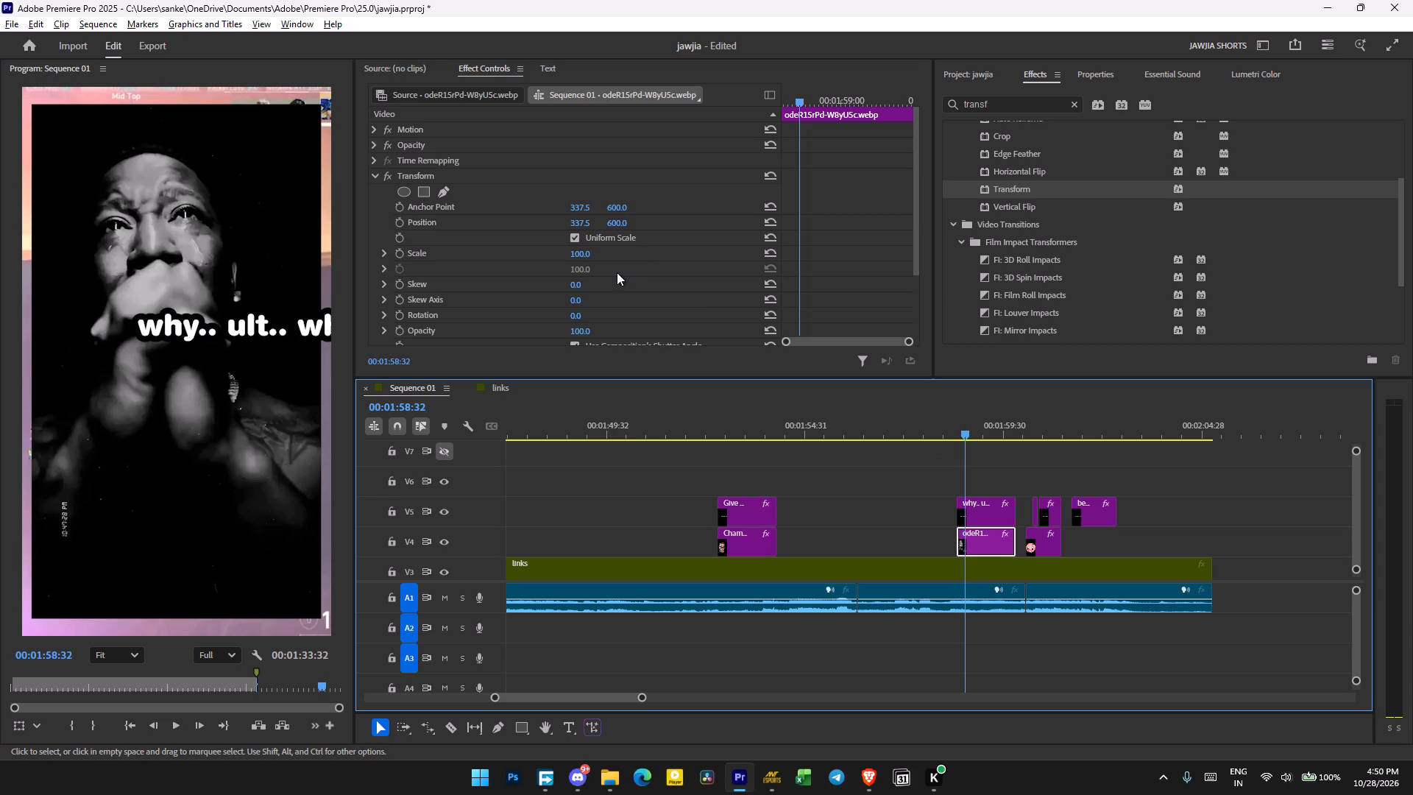
drag(585, 257, 534, 272)
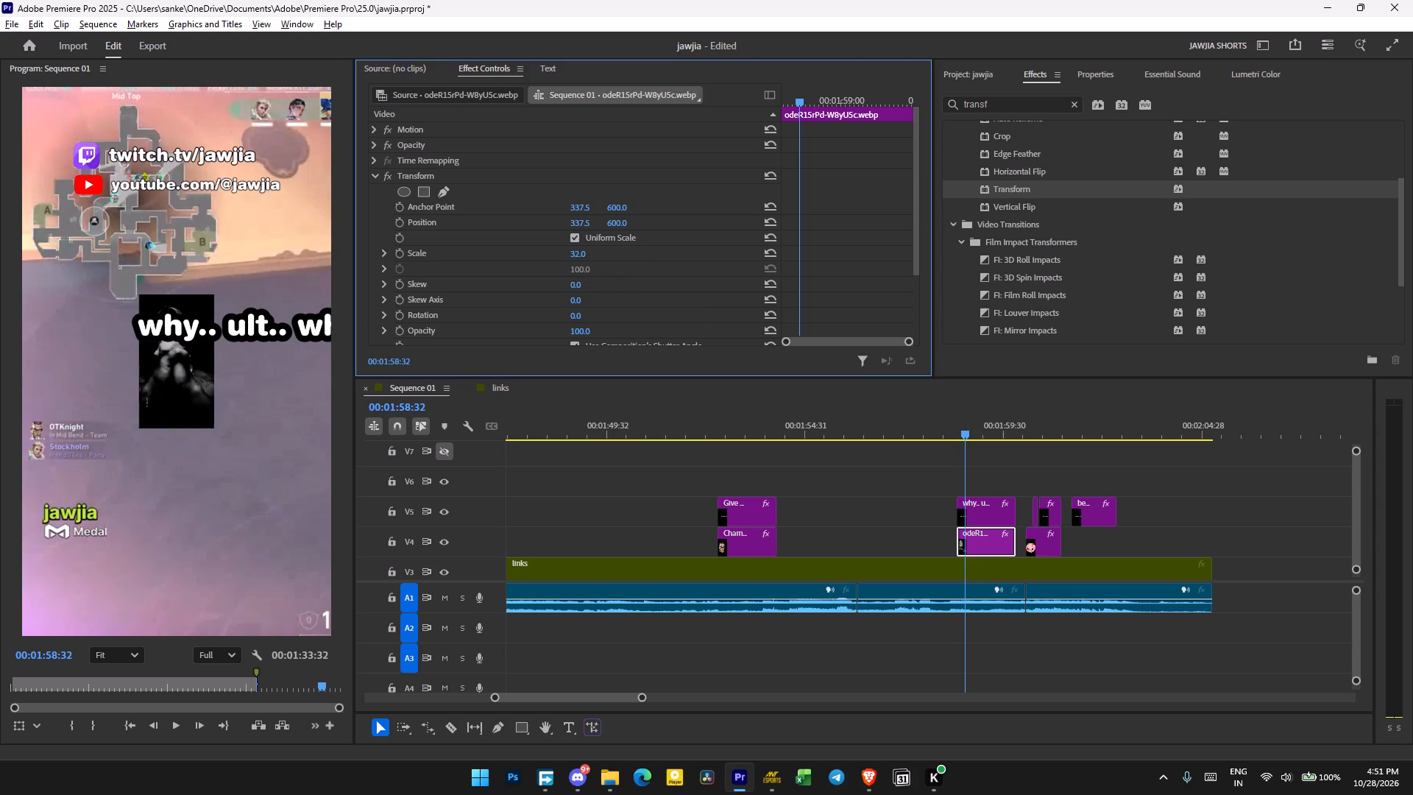
drag(534, 272, 536, 271)
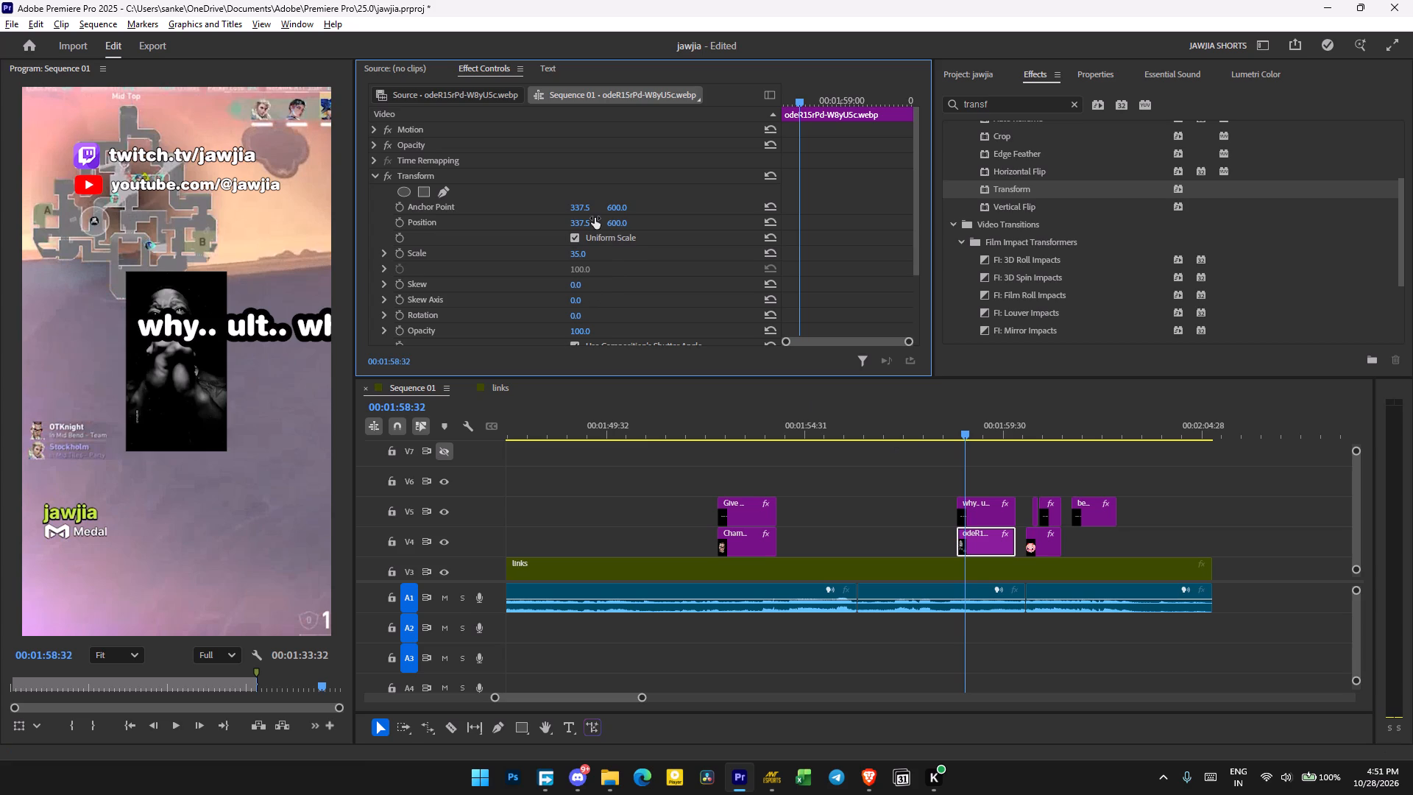
drag(621, 225, 802, 220)
drag(576, 222, 636, 224)
drag(580, 252, 582, 254)
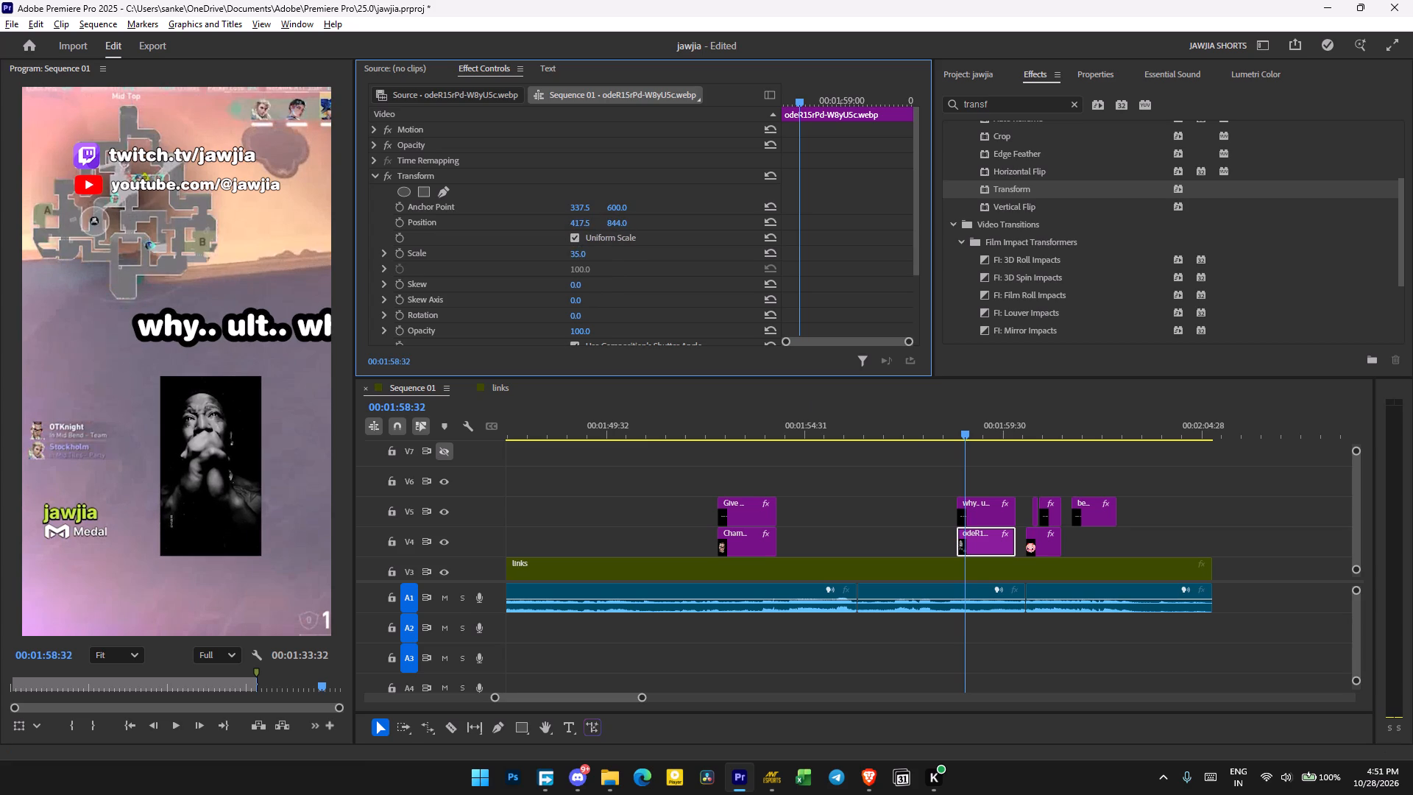
drag(582, 254, 594, 258)
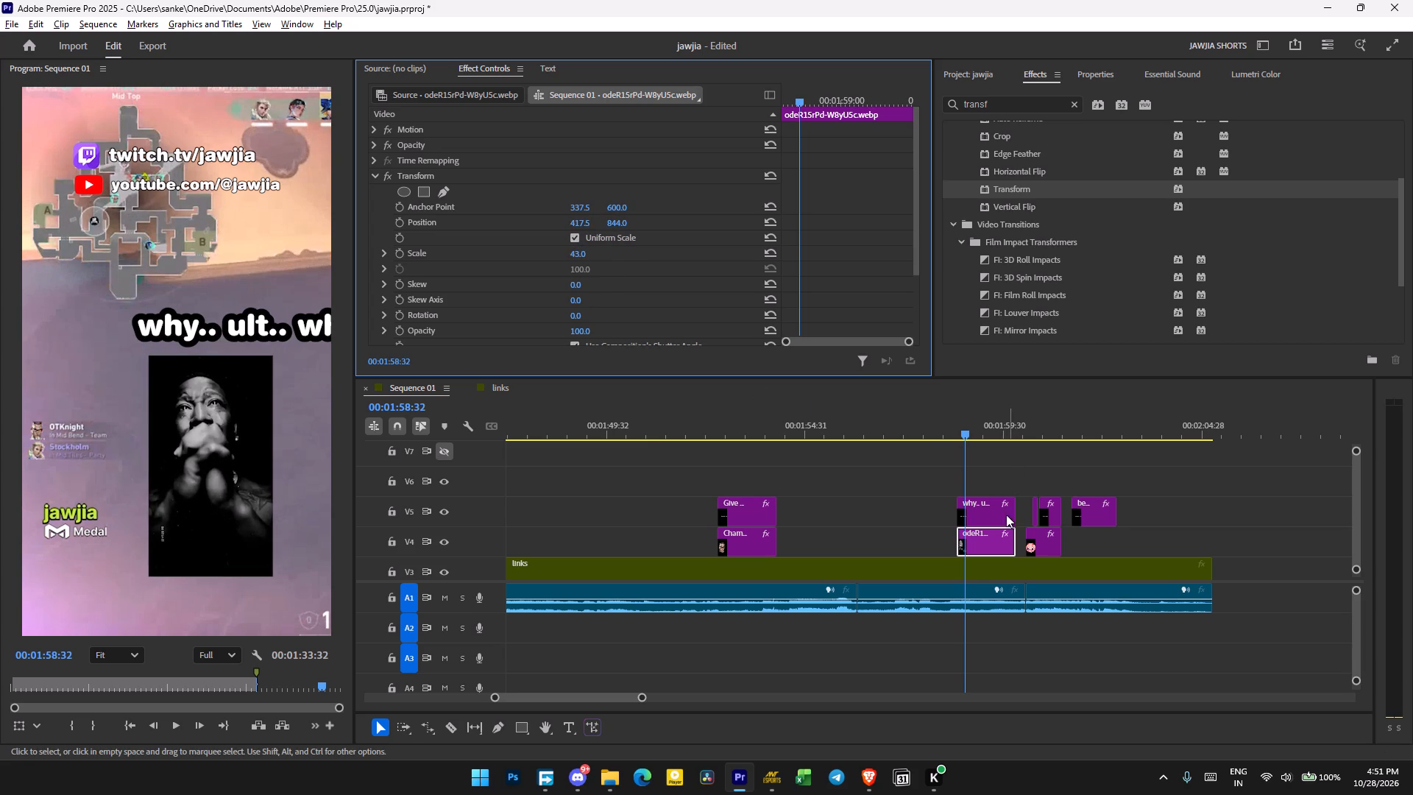
Centre the "why.. ult.. why" caption by setting its Vector Motion Anchor Point to 504, 637 and Transform Position Y to 701.
click(993, 501)
click(938, 439)
key(space)
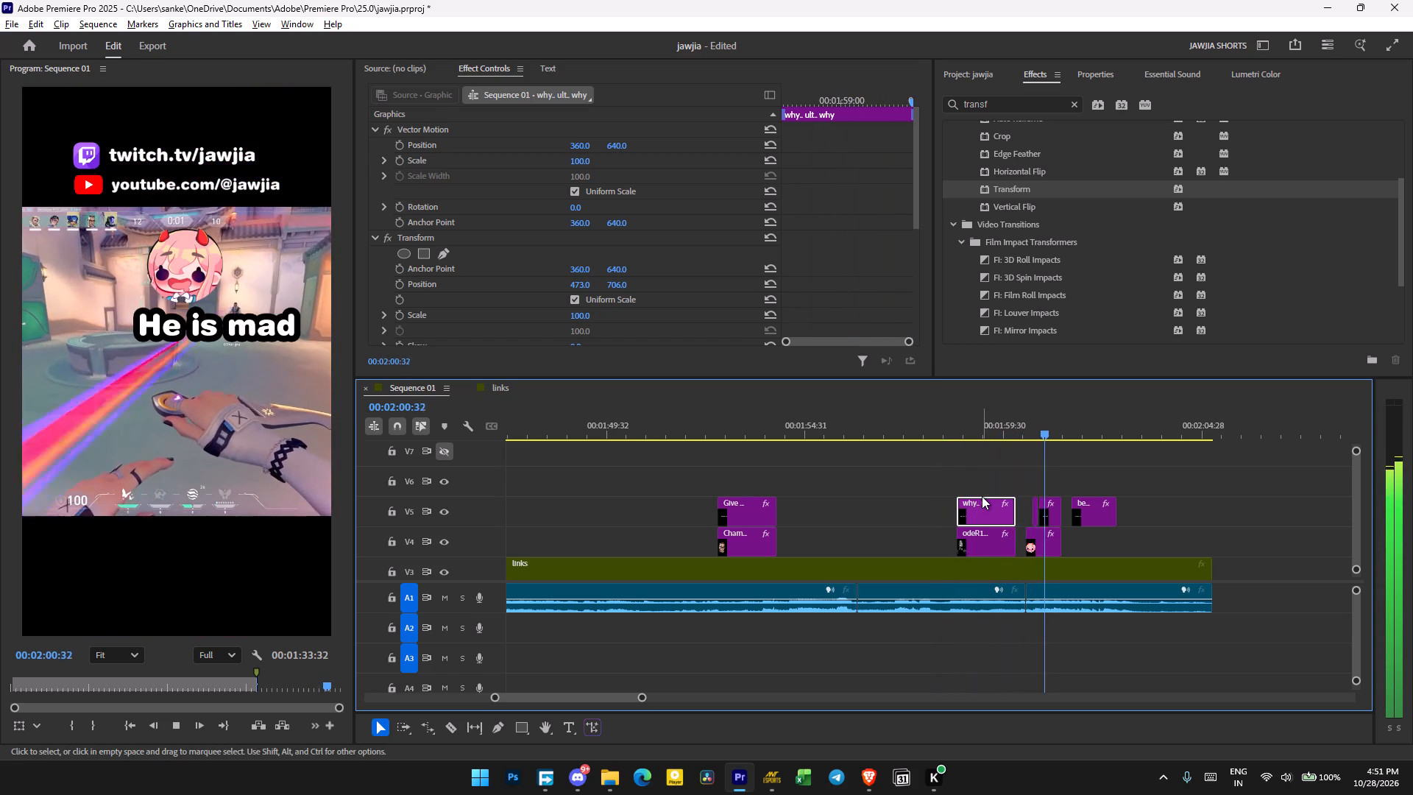
key(space)
click(963, 451)
click(970, 496)
click(974, 507)
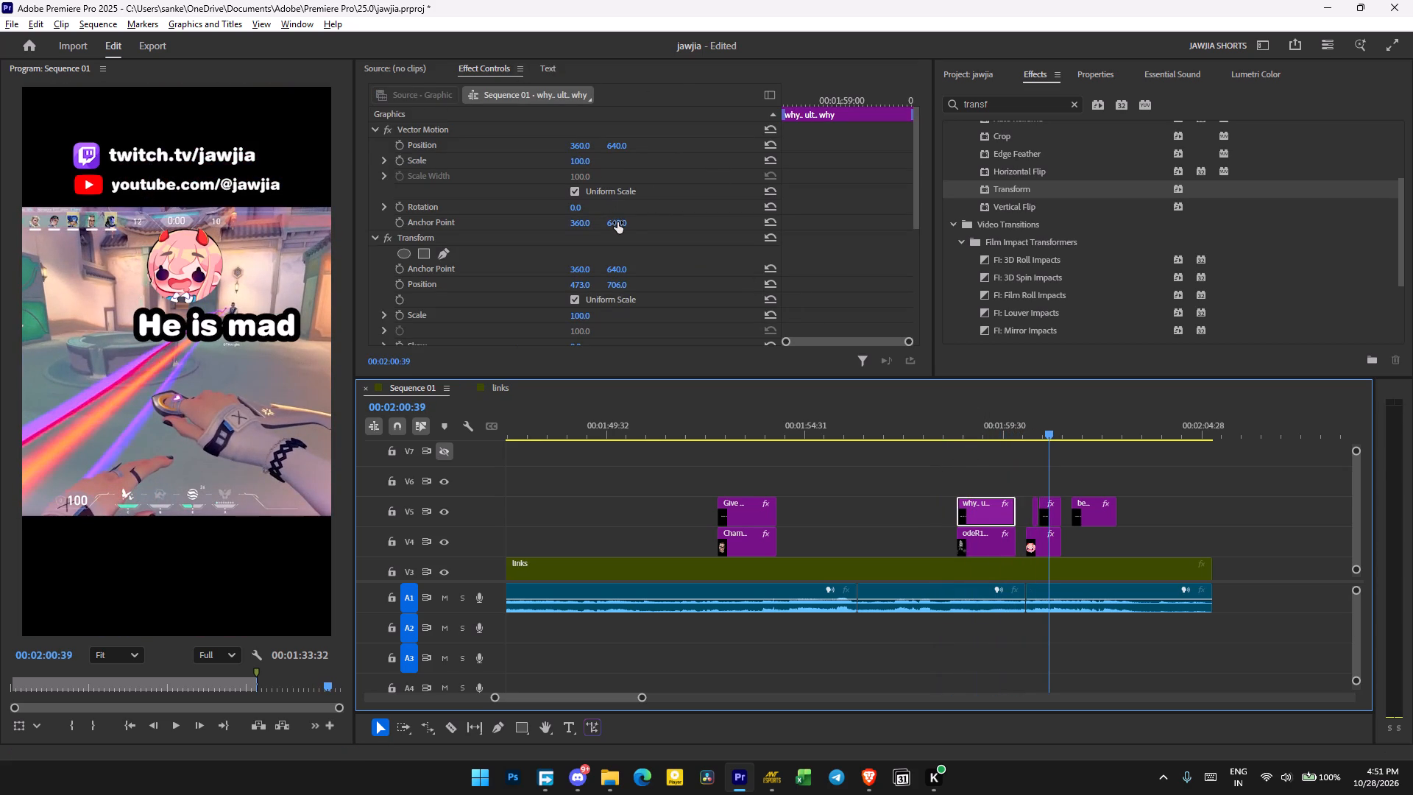
click(623, 286)
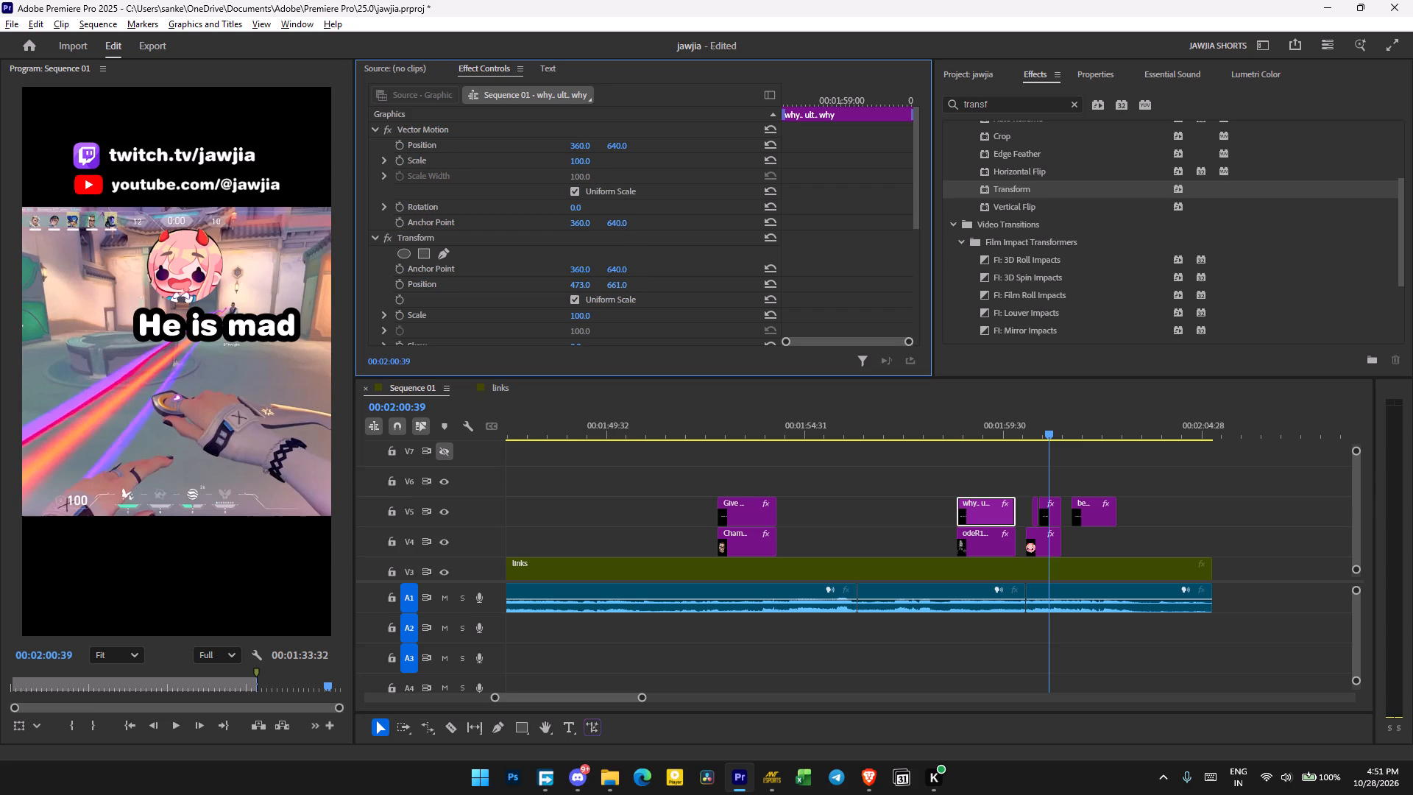
click(976, 424)
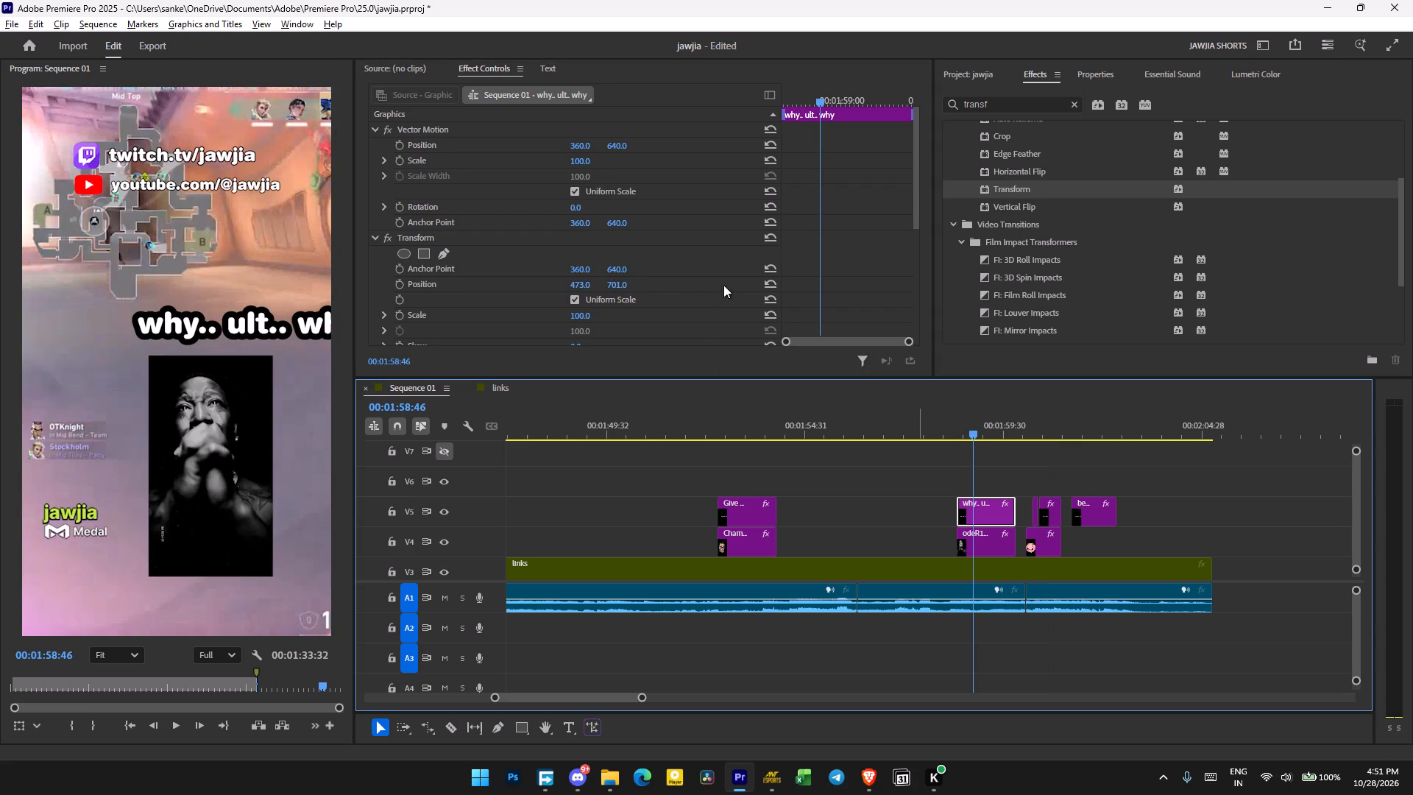
drag(614, 222, 623, 220)
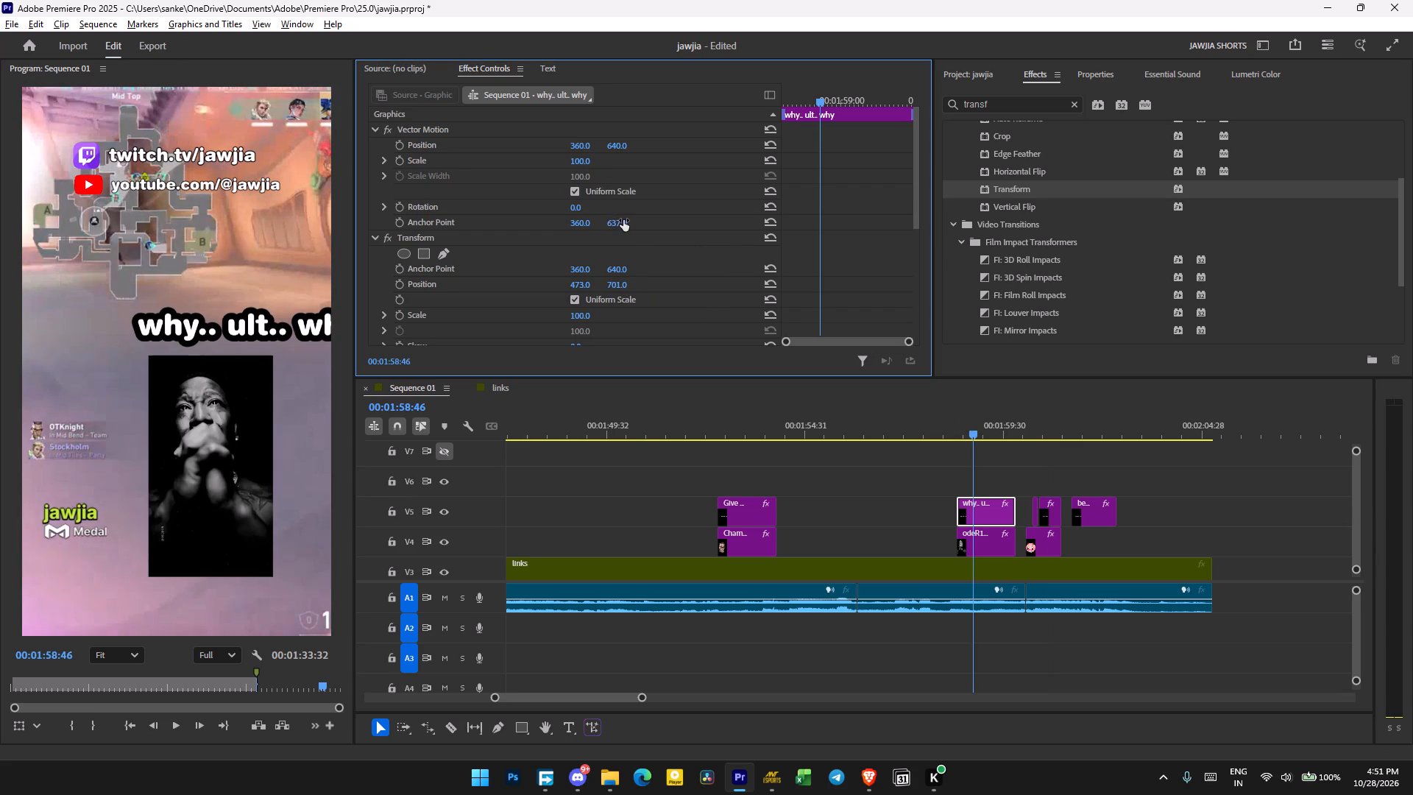
drag(623, 220, 612, 213)
drag(576, 222, 667, 229)
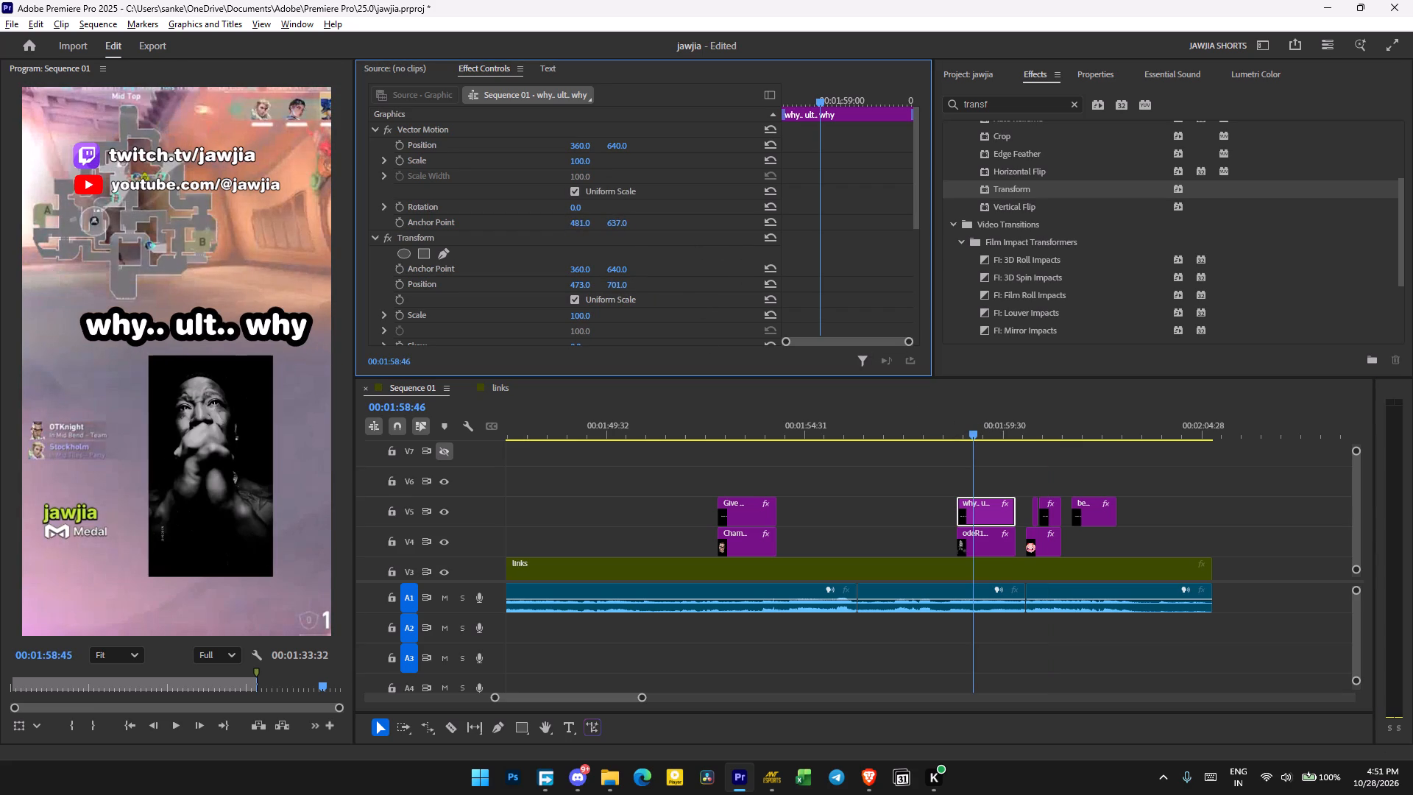
drag(667, 229, 684, 229)
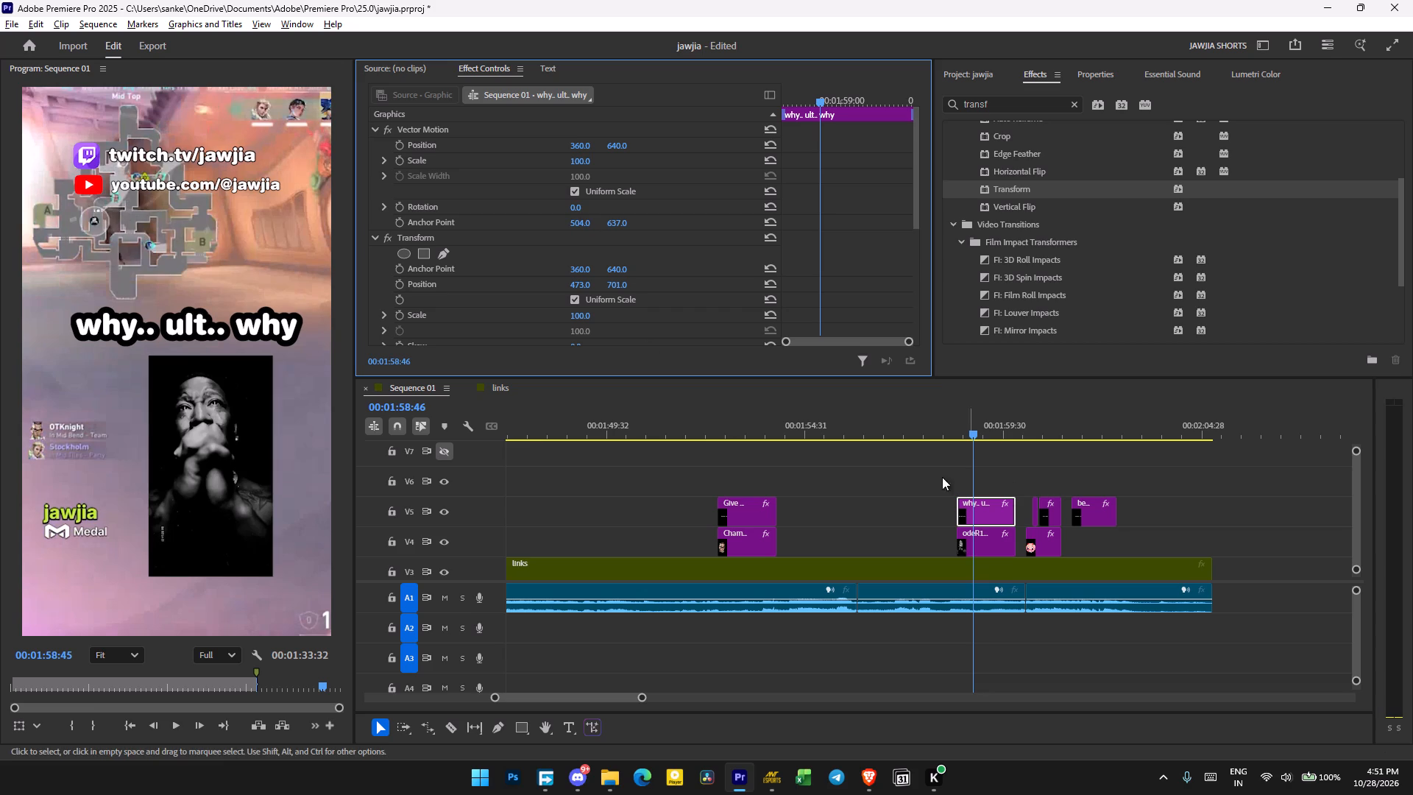
Play through the "why.. ult.. why" caption and split it at 00:01:59:01.
click(951, 431)
key(space)
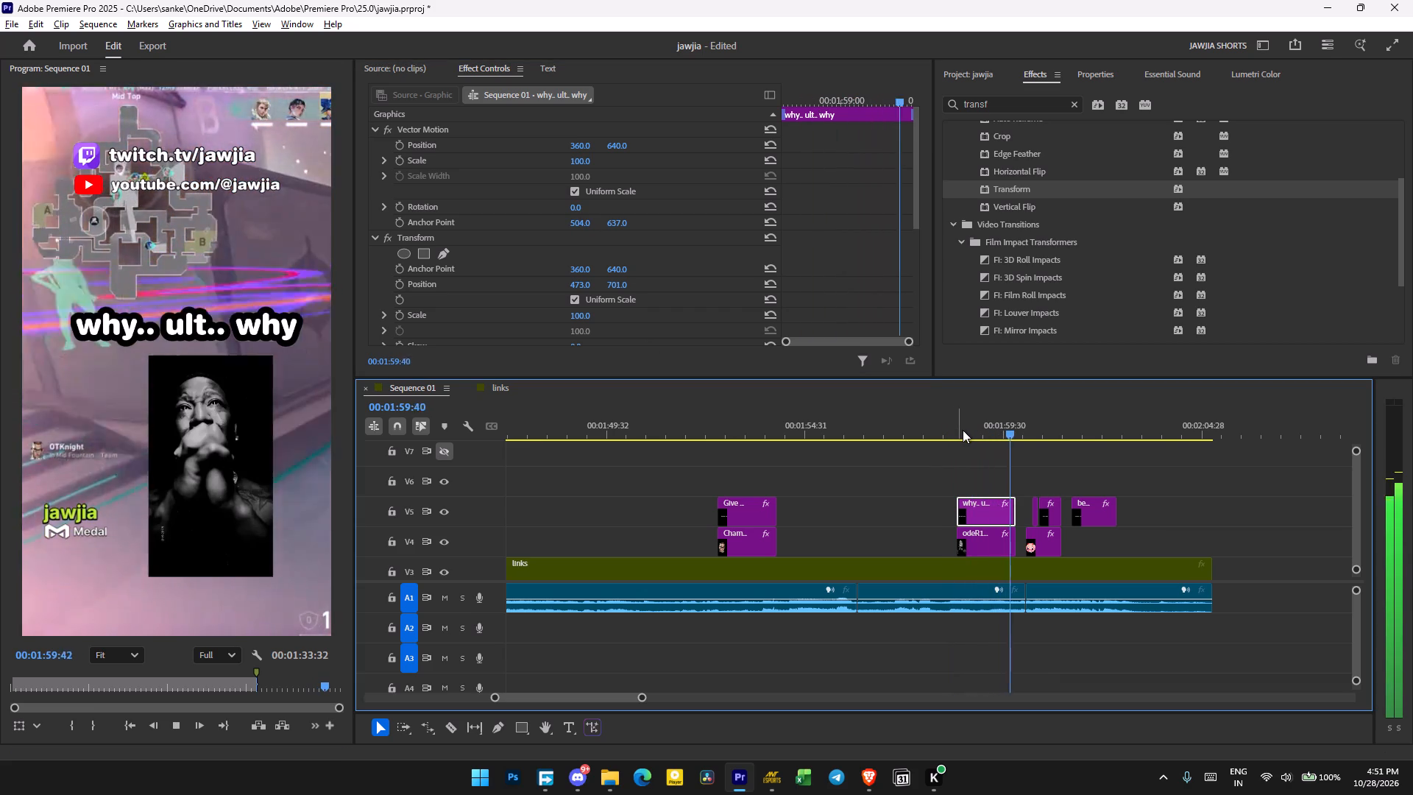
key(space)
click(985, 435)
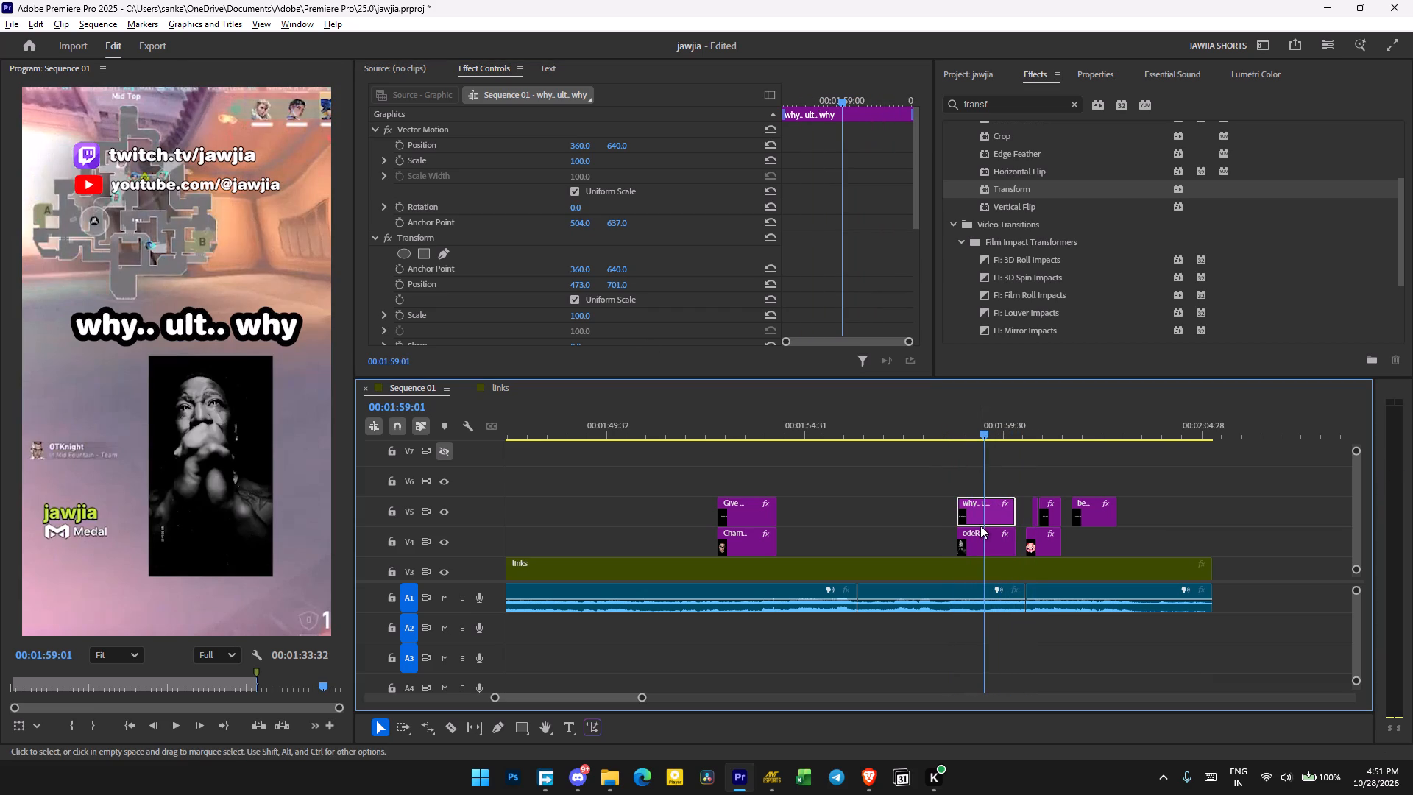
key(v)
key(c)
click(988, 508)
key(v)
click(1001, 505)
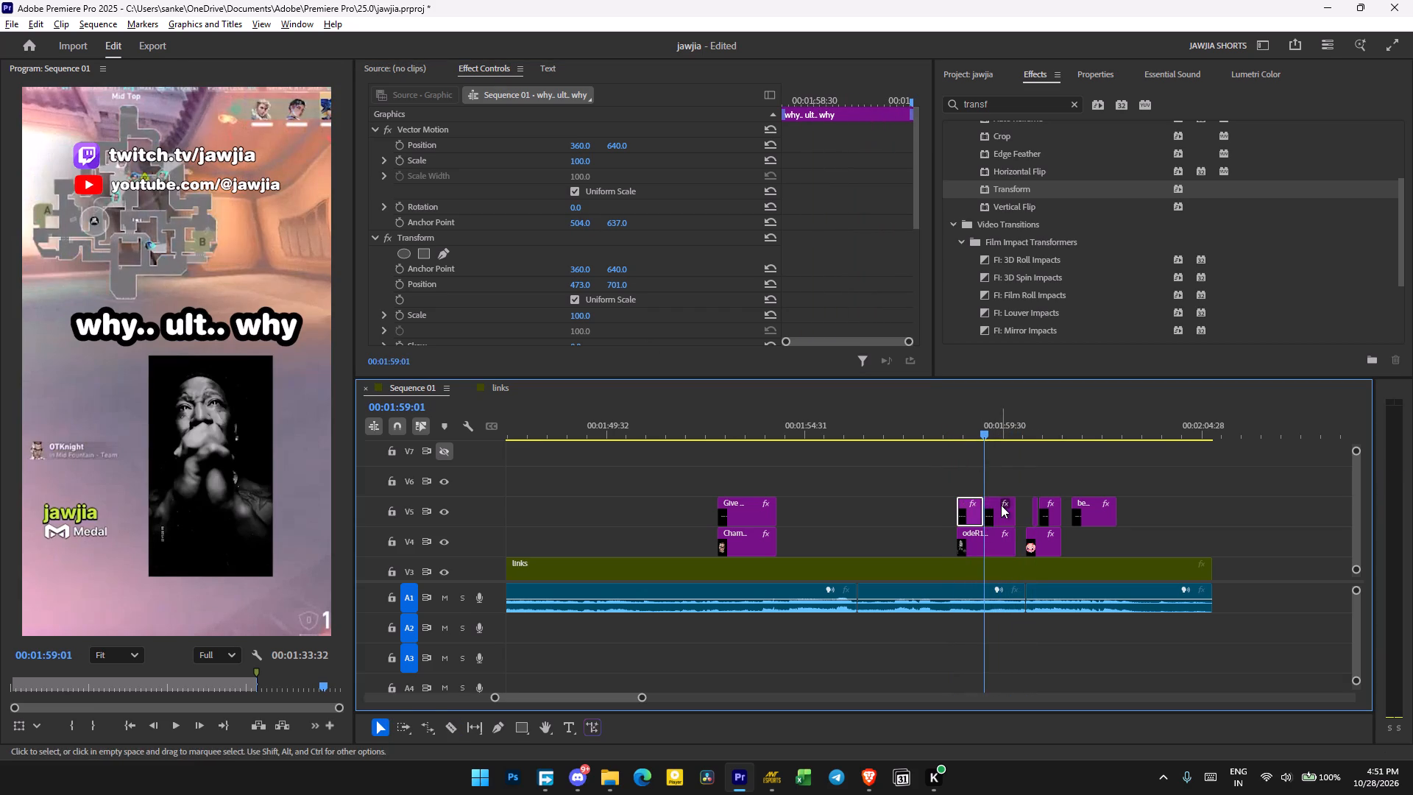
Move the caption's second piece to start at 00:01:59:15 and extend the first piece to meet it.
click(952, 426)
key(space)
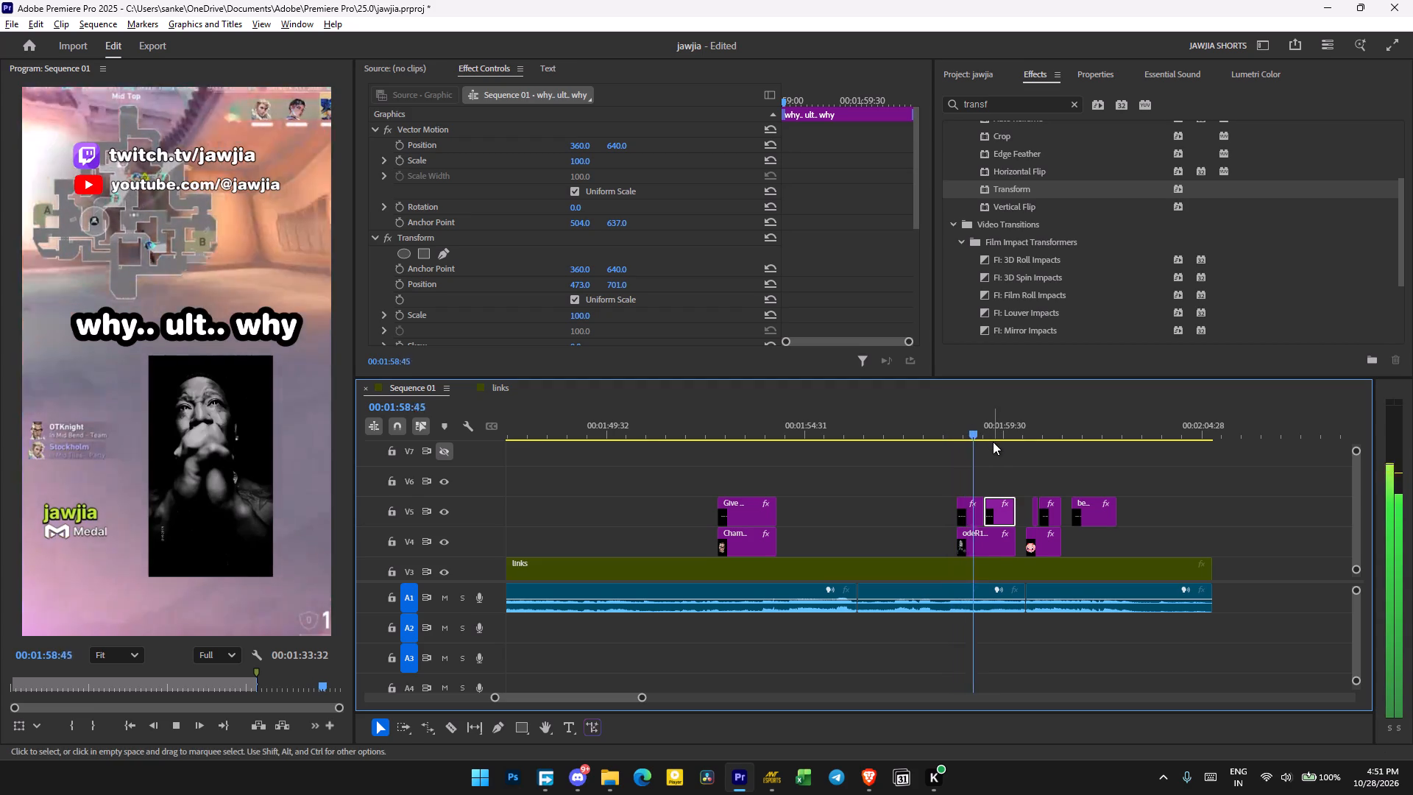
key(space)
drag(1000, 512, 1007, 512)
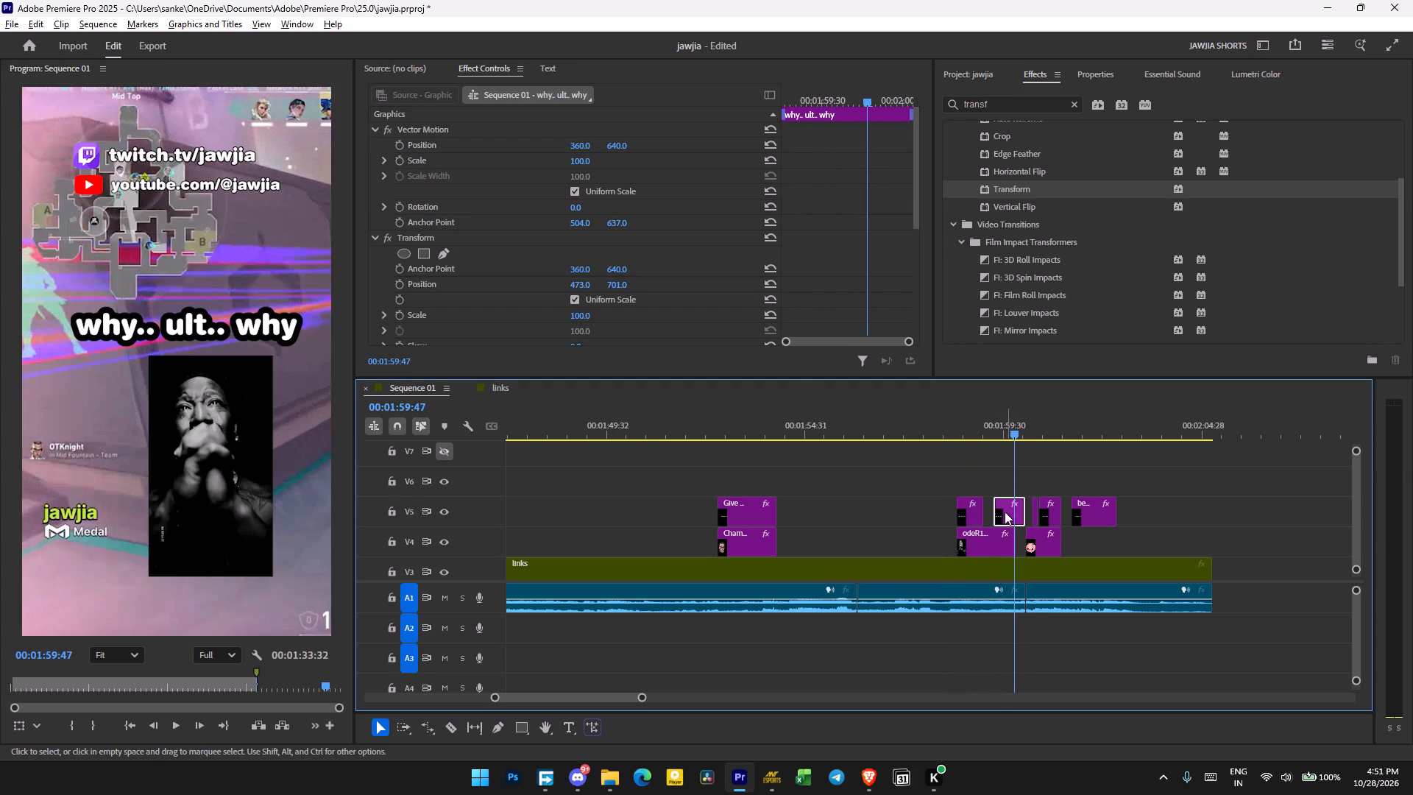
drag(985, 506, 994, 506)
click(1009, 509)
Replace the second caption piece's text with "Y....".
click(537, 68)
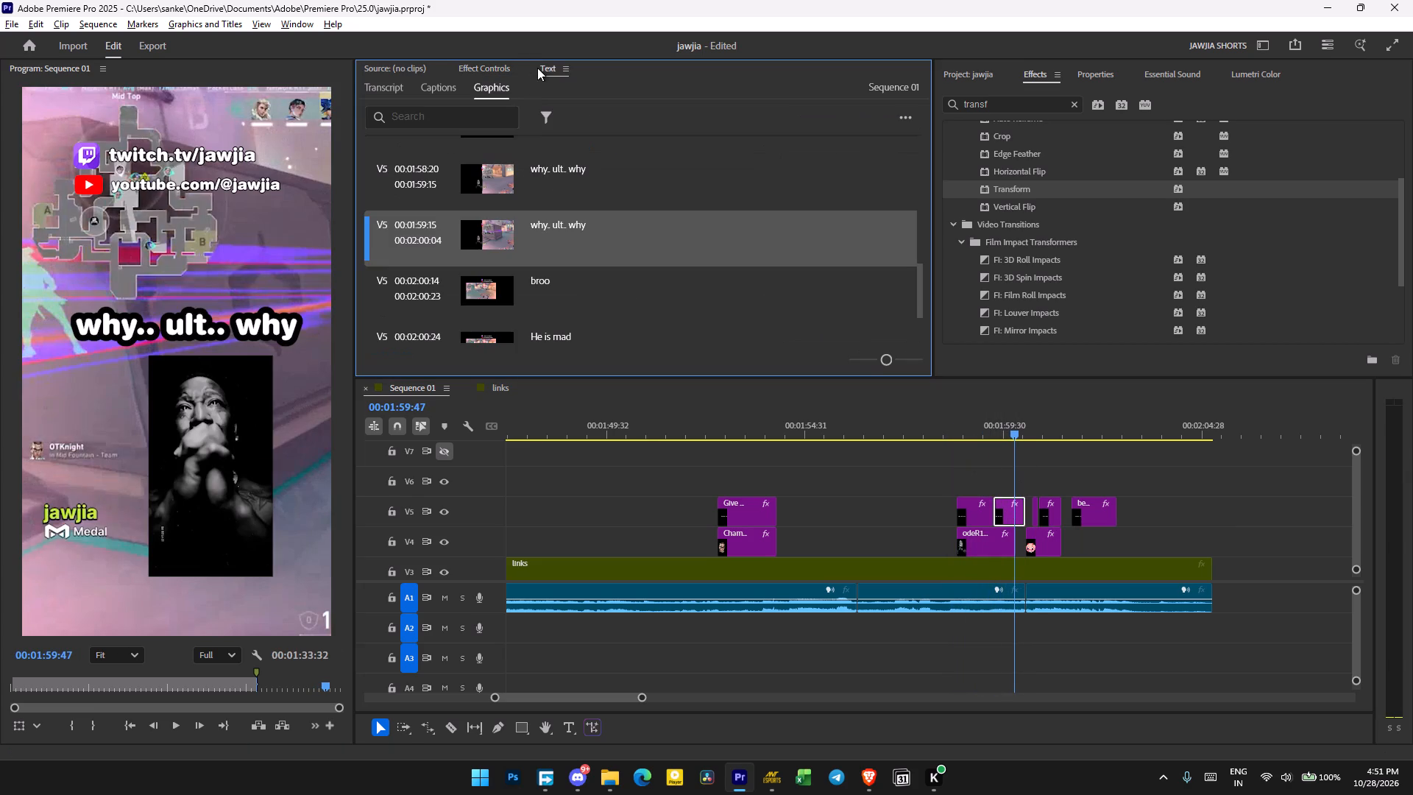
triple_click(545, 222)
key(ctrl+a)
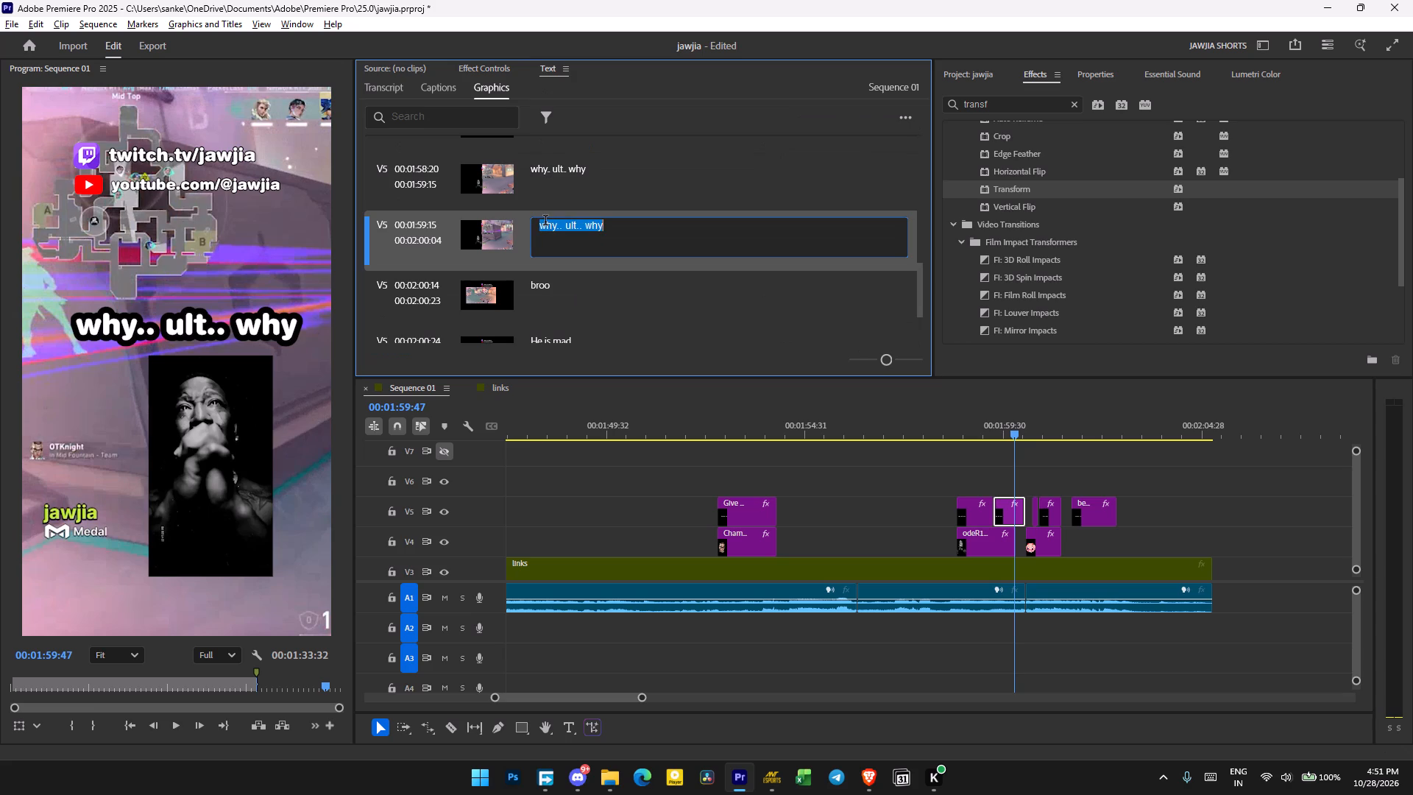
text(TTT)
drag(574, 230, 415, 219)
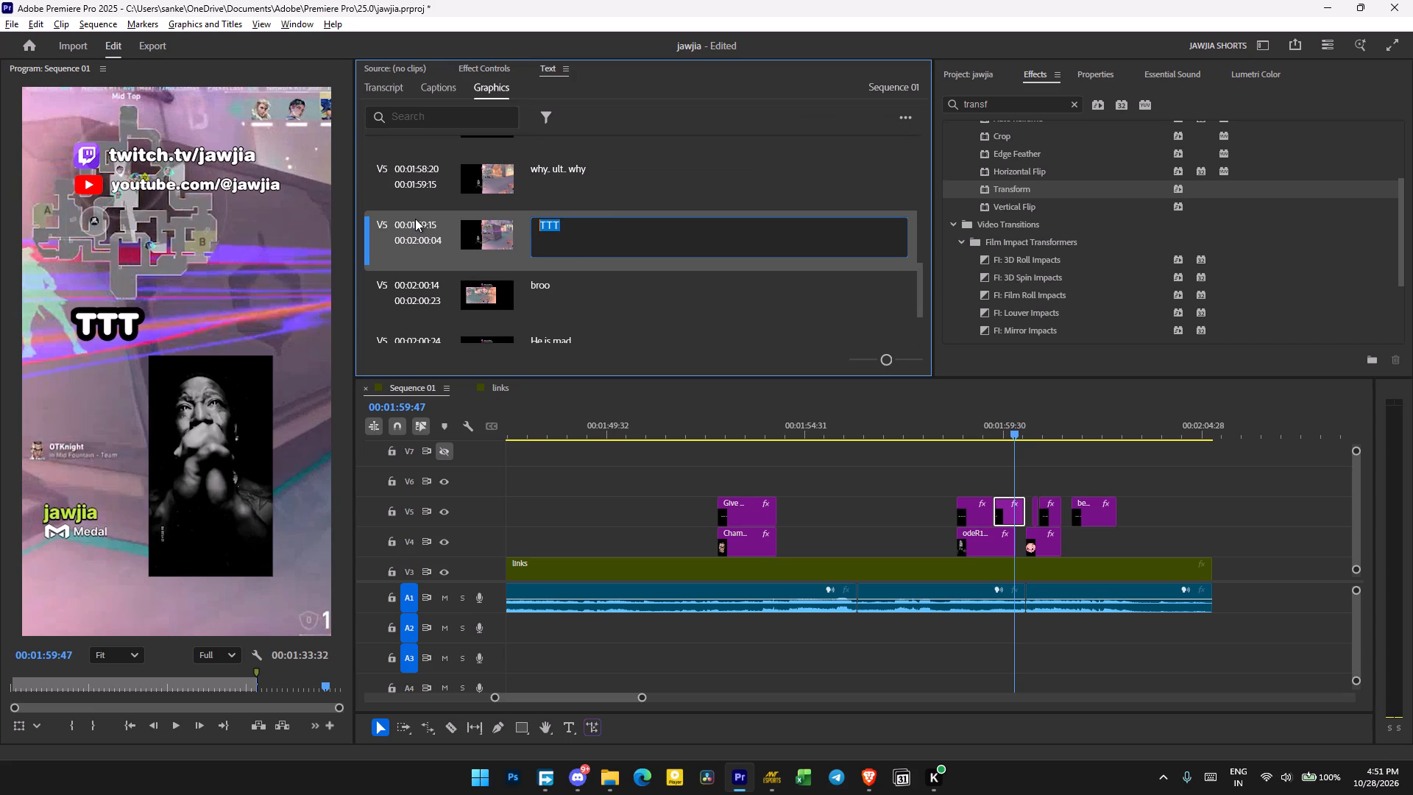
text(YY)
key(shift+y)
key(shift+y)
key(shift+y)
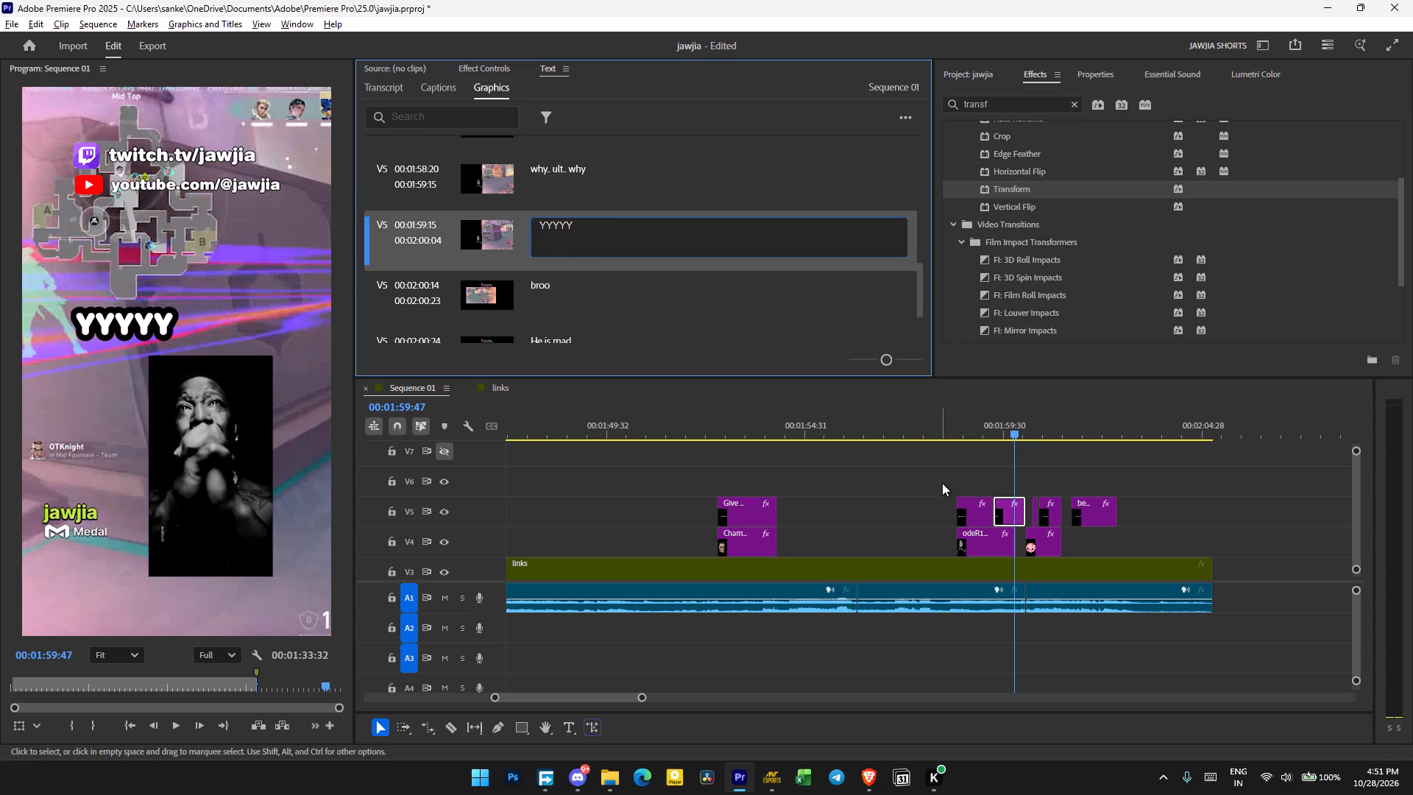
key(BackSpace)
key(BackSpace)
key(BackSpace)
key(BackSpace)
key(period)
text(...)
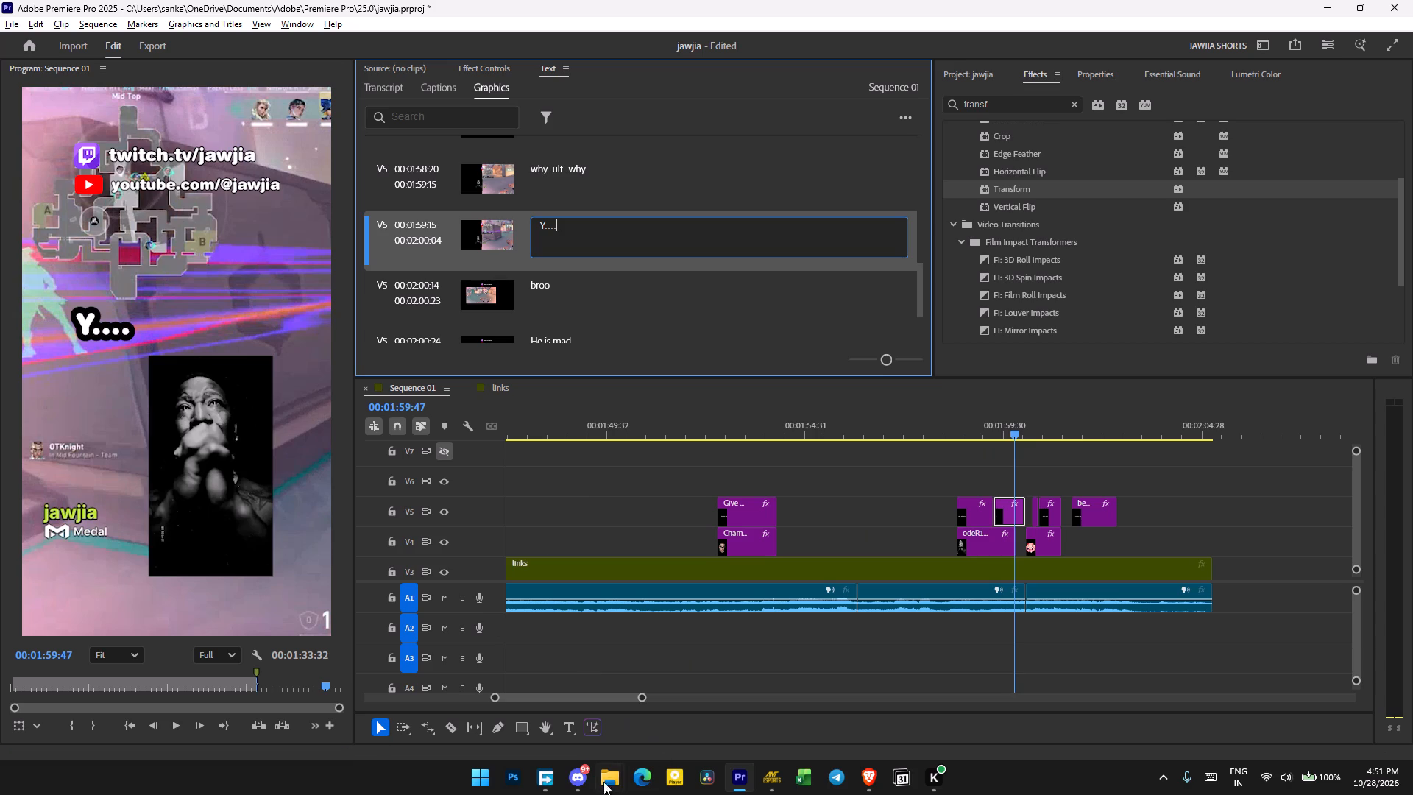
click(693, 182)
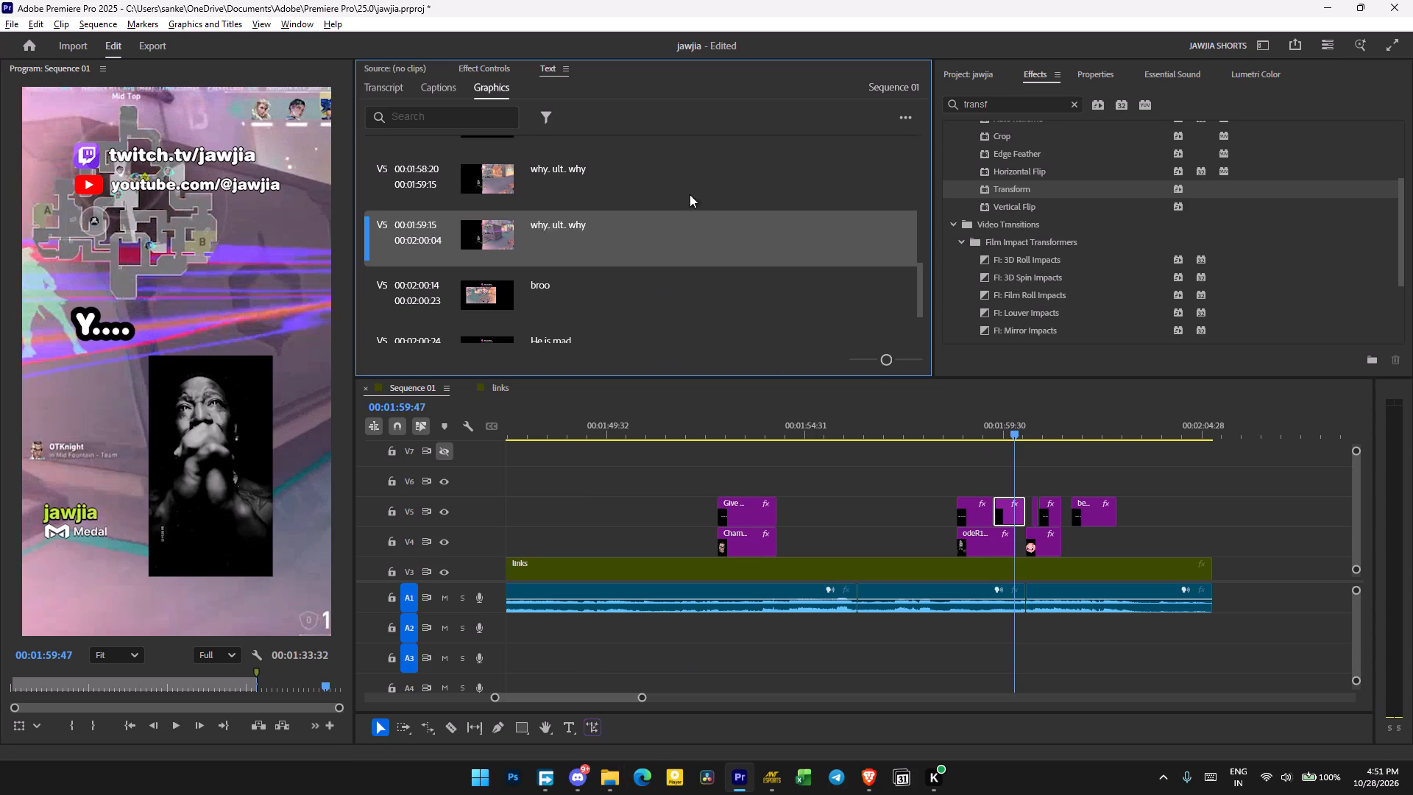
click(670, 238)
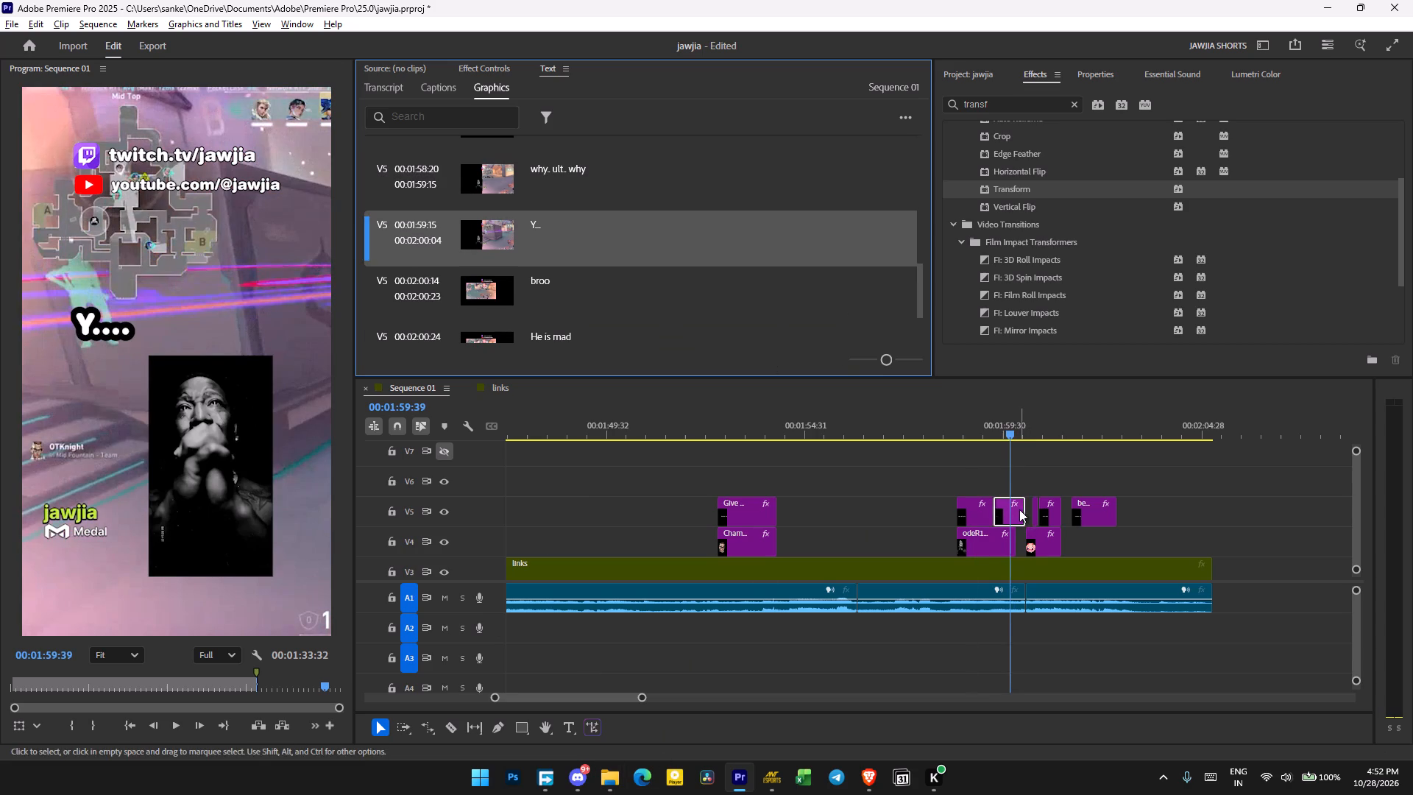
Trim the end of the "Y...." caption to 00:01:59:50, in line with the end of the praying-man image.
drag(1021, 509, 1013, 511)
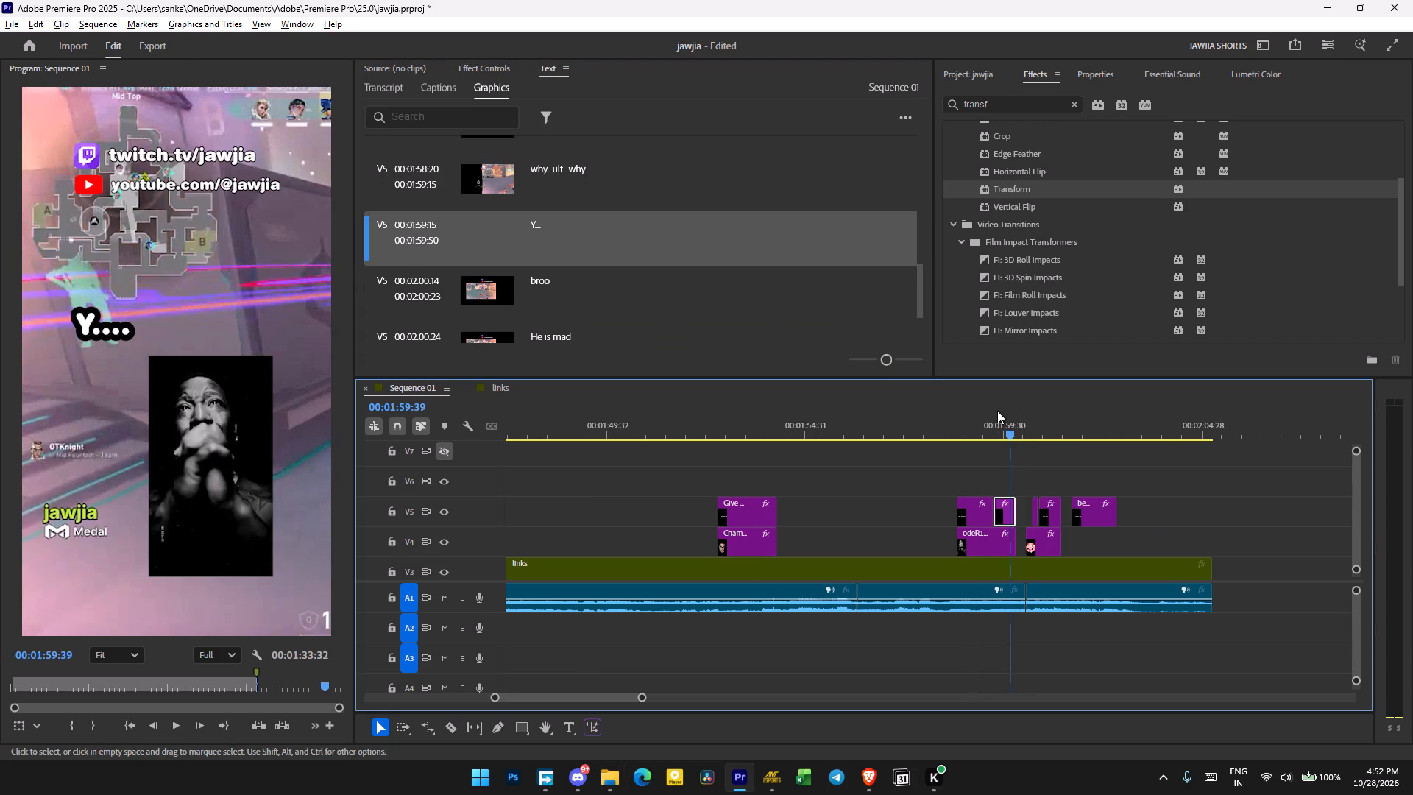
Extend the start of the "broo" caption back to 00:02:00:04, matching the pink-haired reaction image, and play the section back.
key(space)
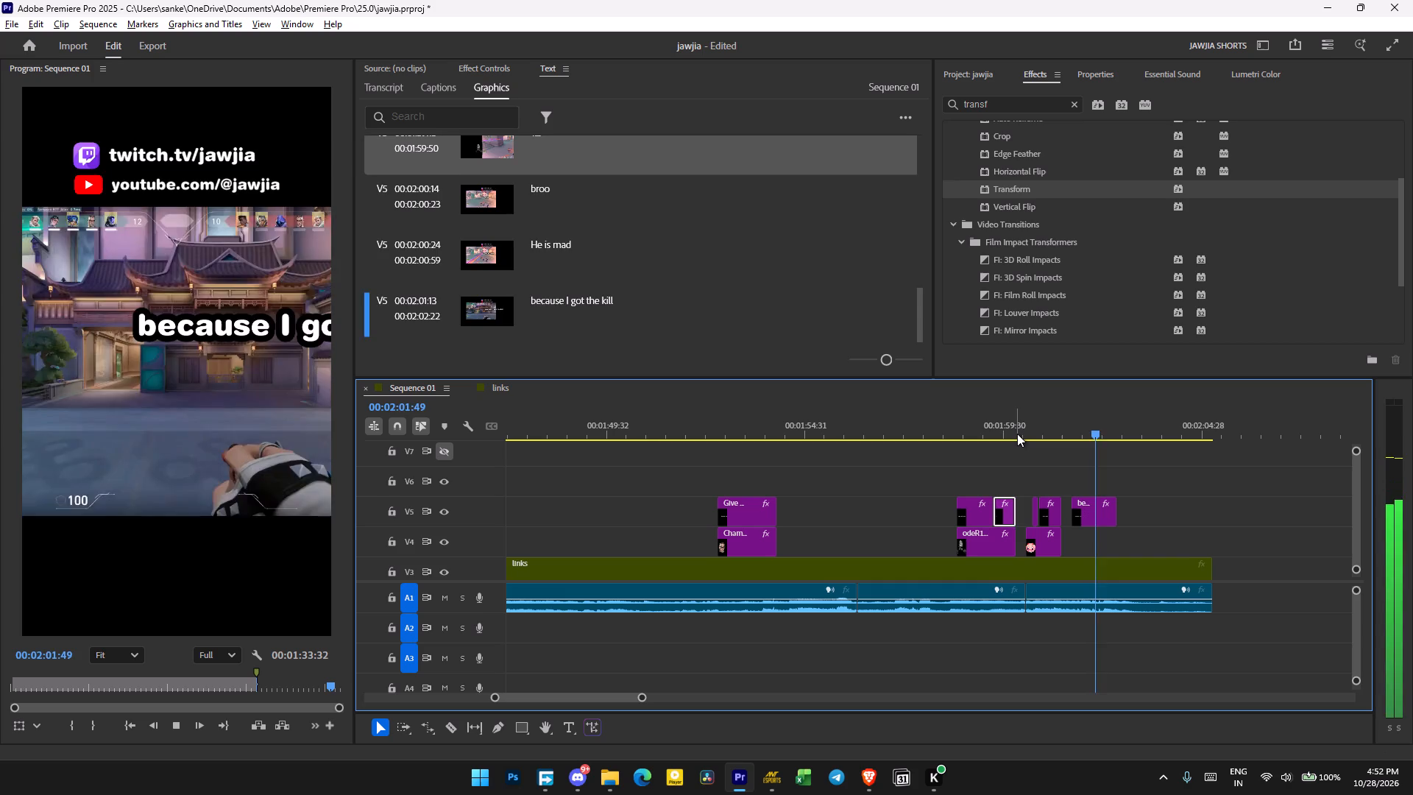
click(1017, 434)
key(space)
key(space)
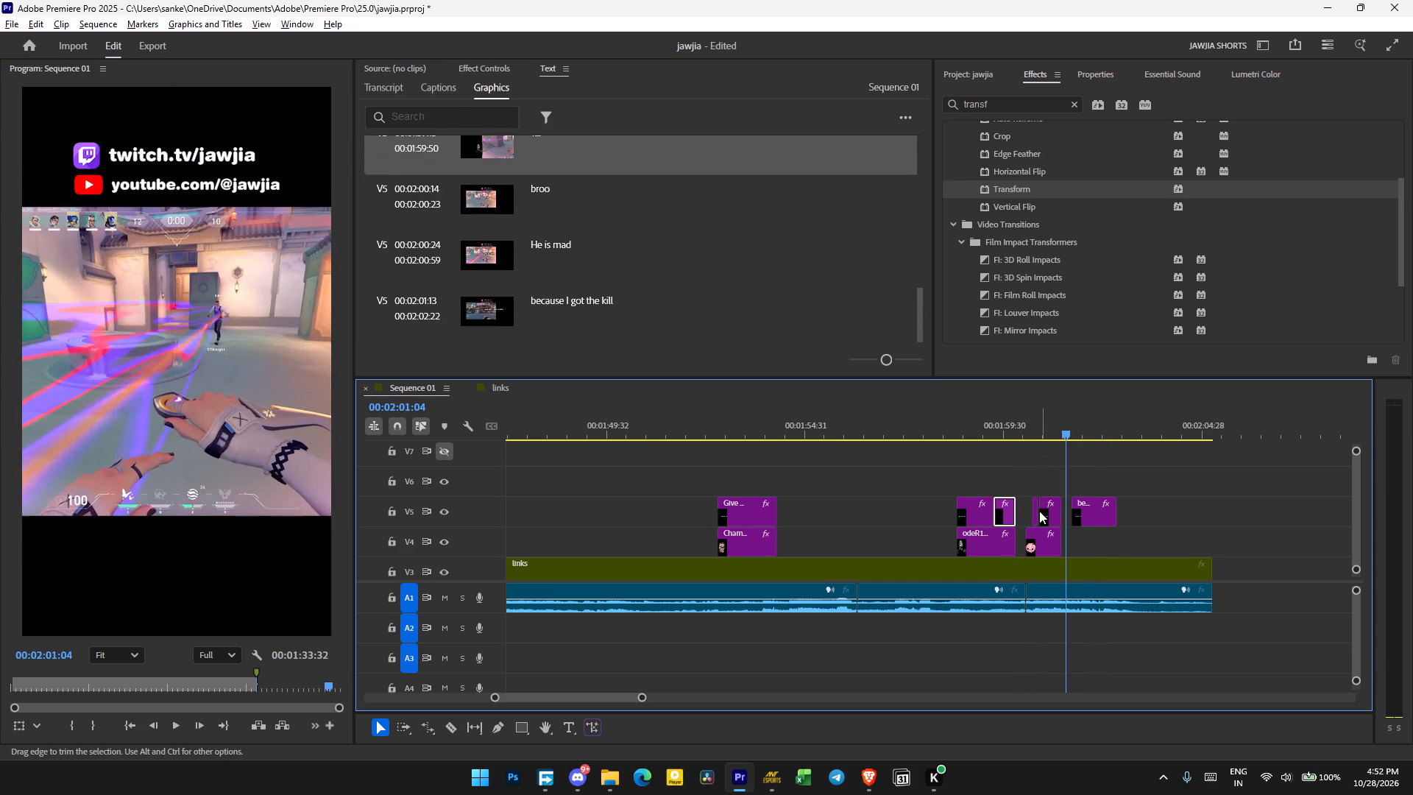
click(1033, 511)
click(1033, 508)
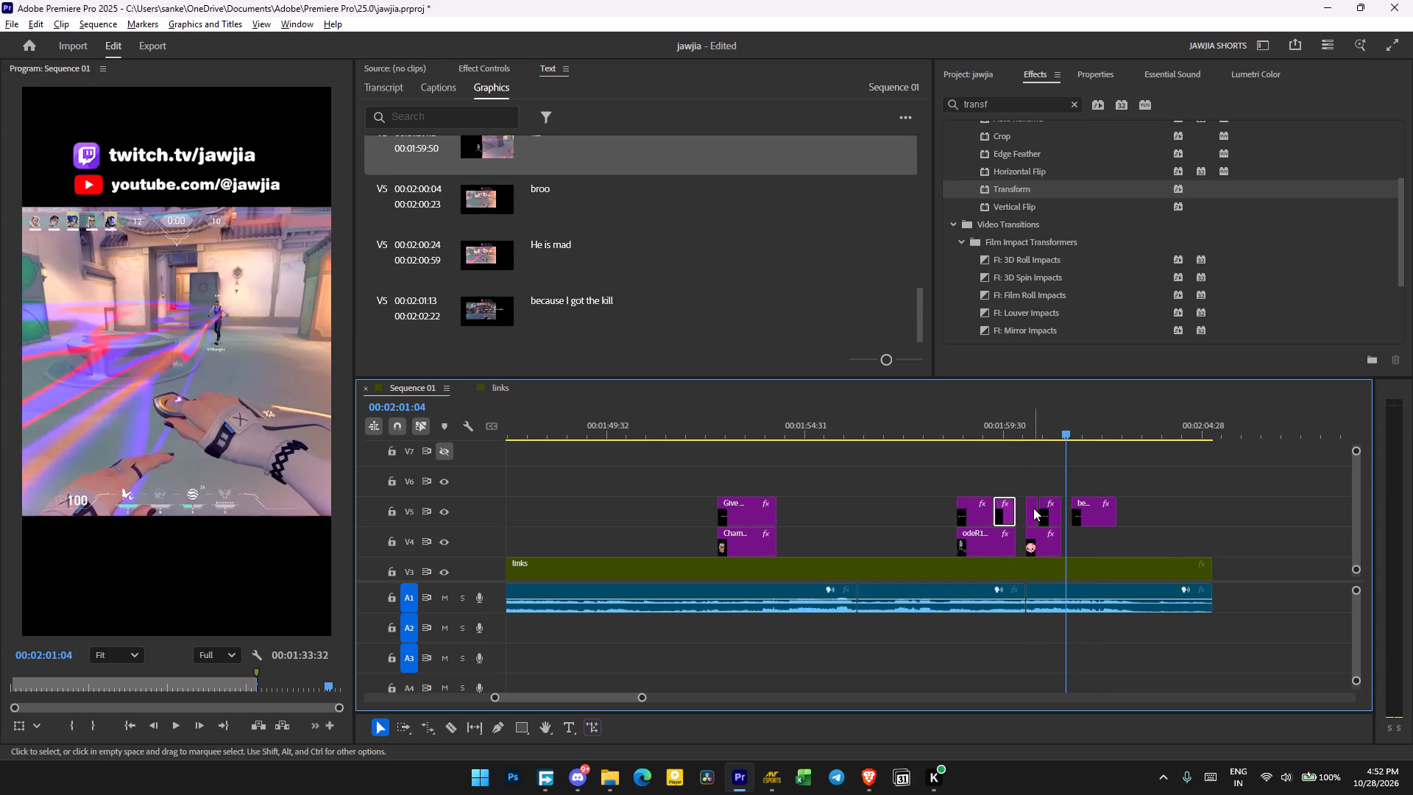
click(1032, 443)
click(1031, 435)
click(1034, 434)
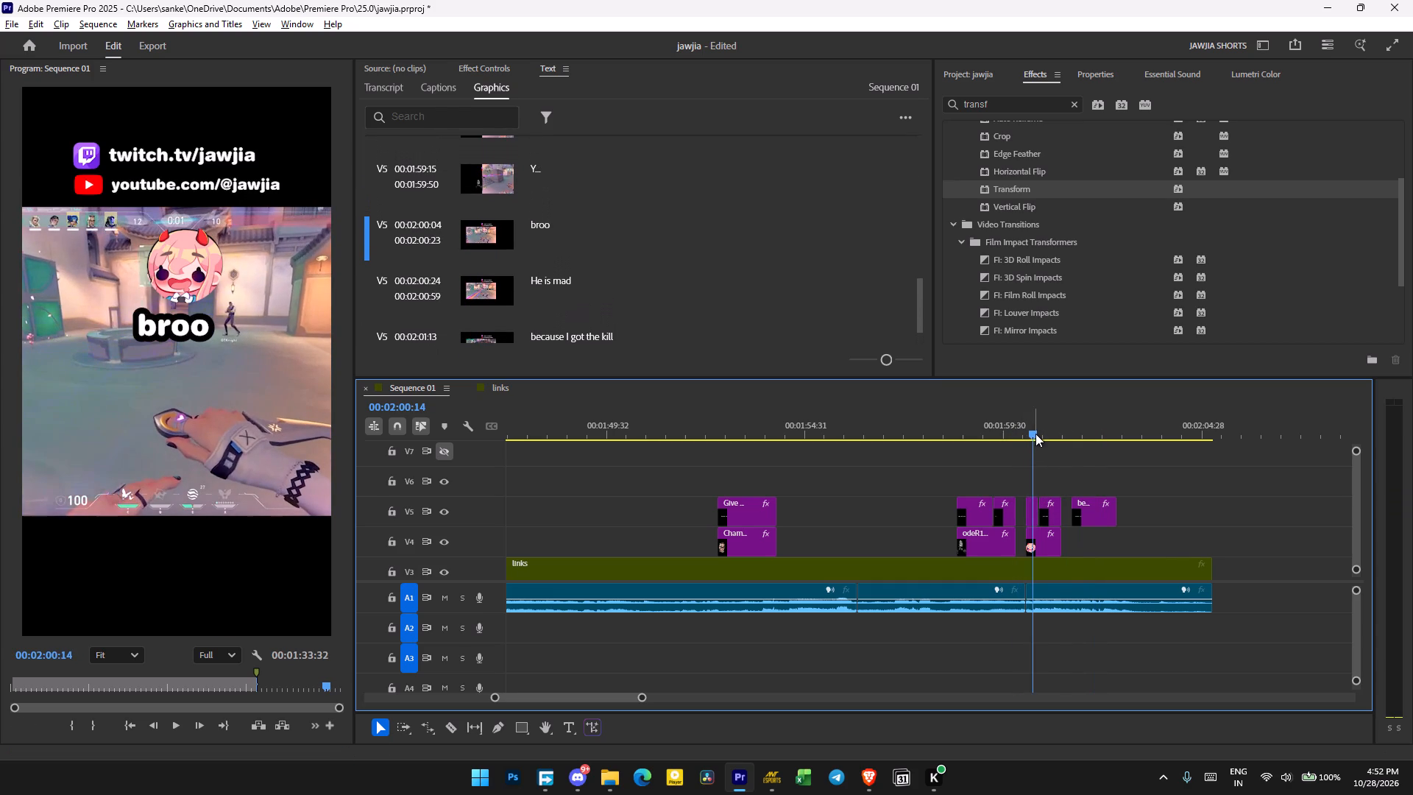
key(space)
key(space)
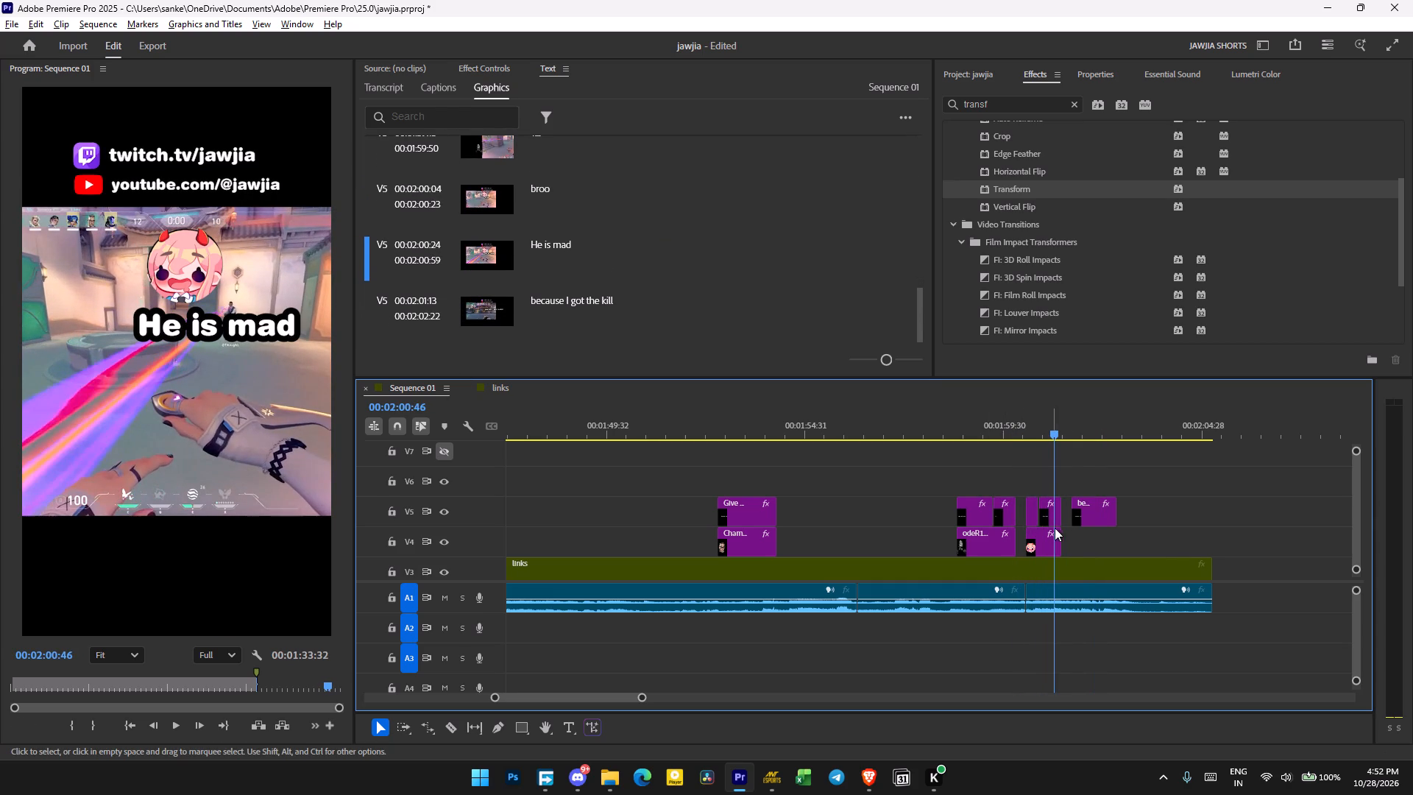
Centre the "He is mad" caption by setting its Transform position X to 399.
click(1050, 513)
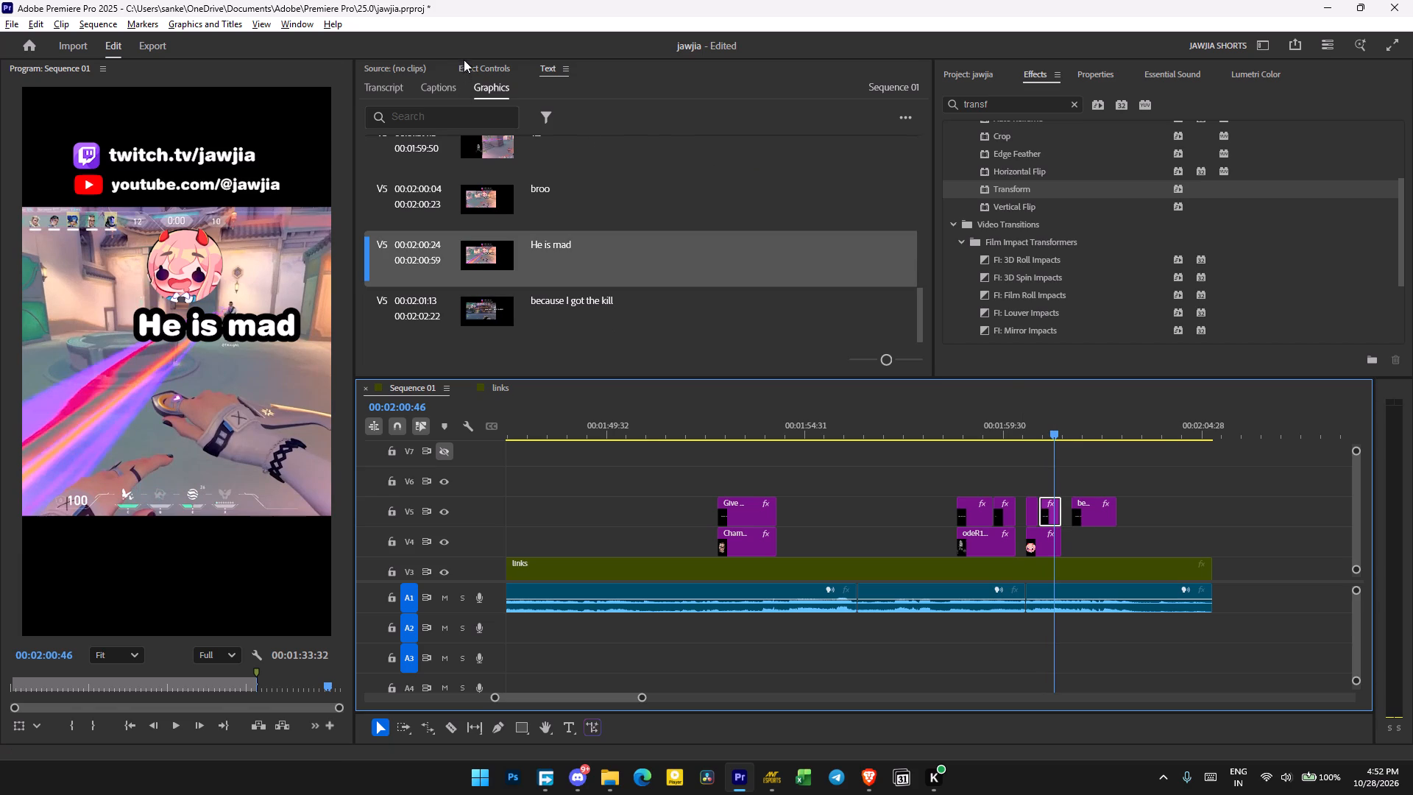
click(464, 57)
click(467, 61)
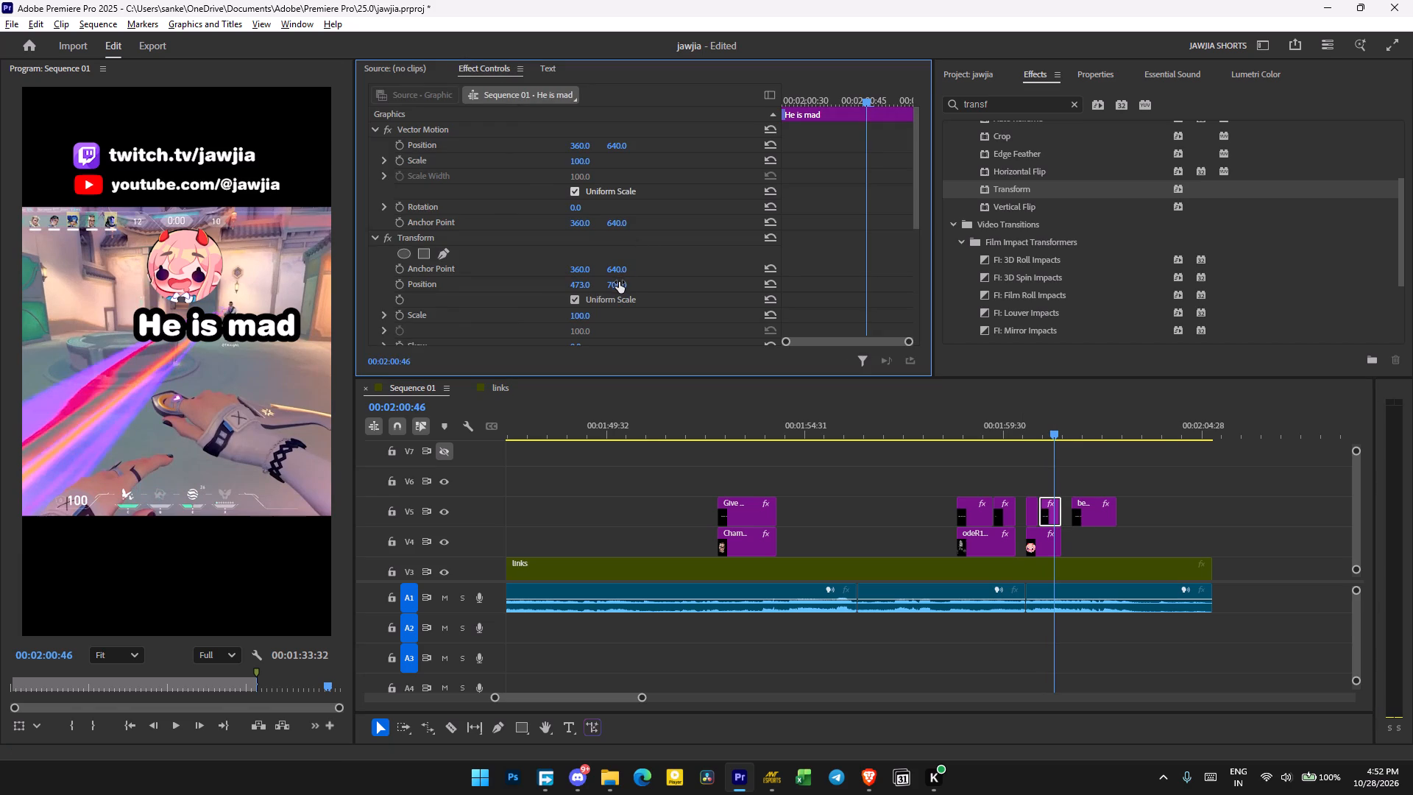
drag(584, 284, 531, 289)
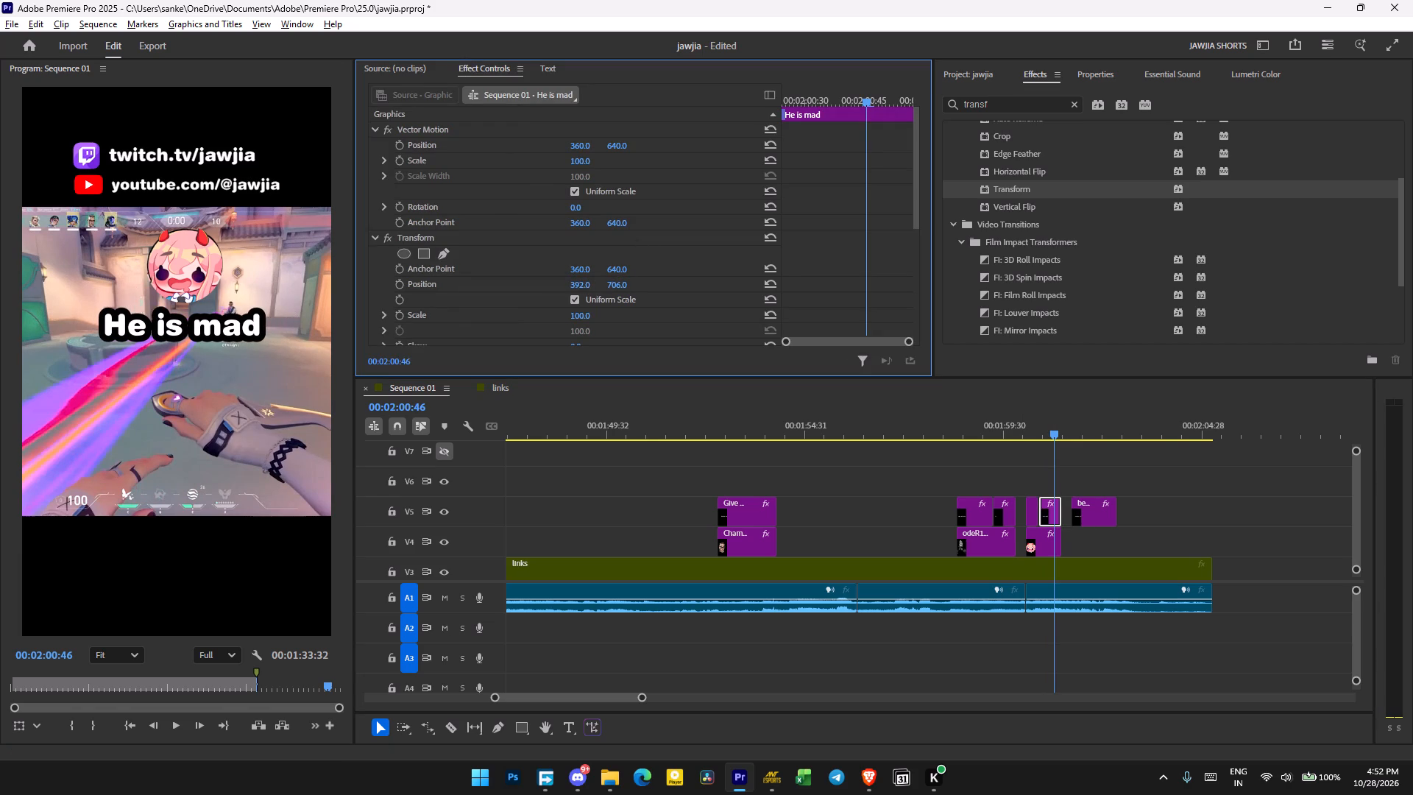
drag(531, 289, 536, 289)
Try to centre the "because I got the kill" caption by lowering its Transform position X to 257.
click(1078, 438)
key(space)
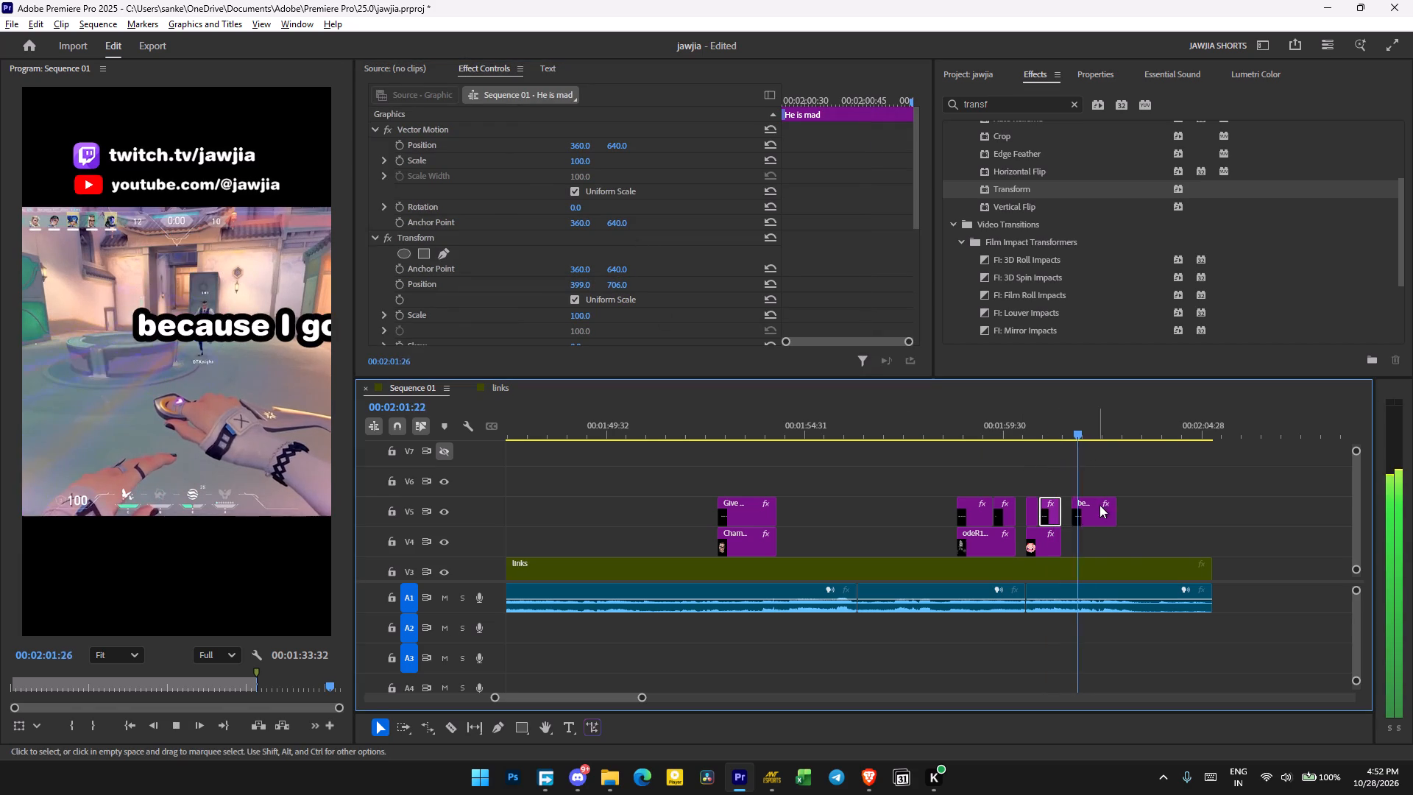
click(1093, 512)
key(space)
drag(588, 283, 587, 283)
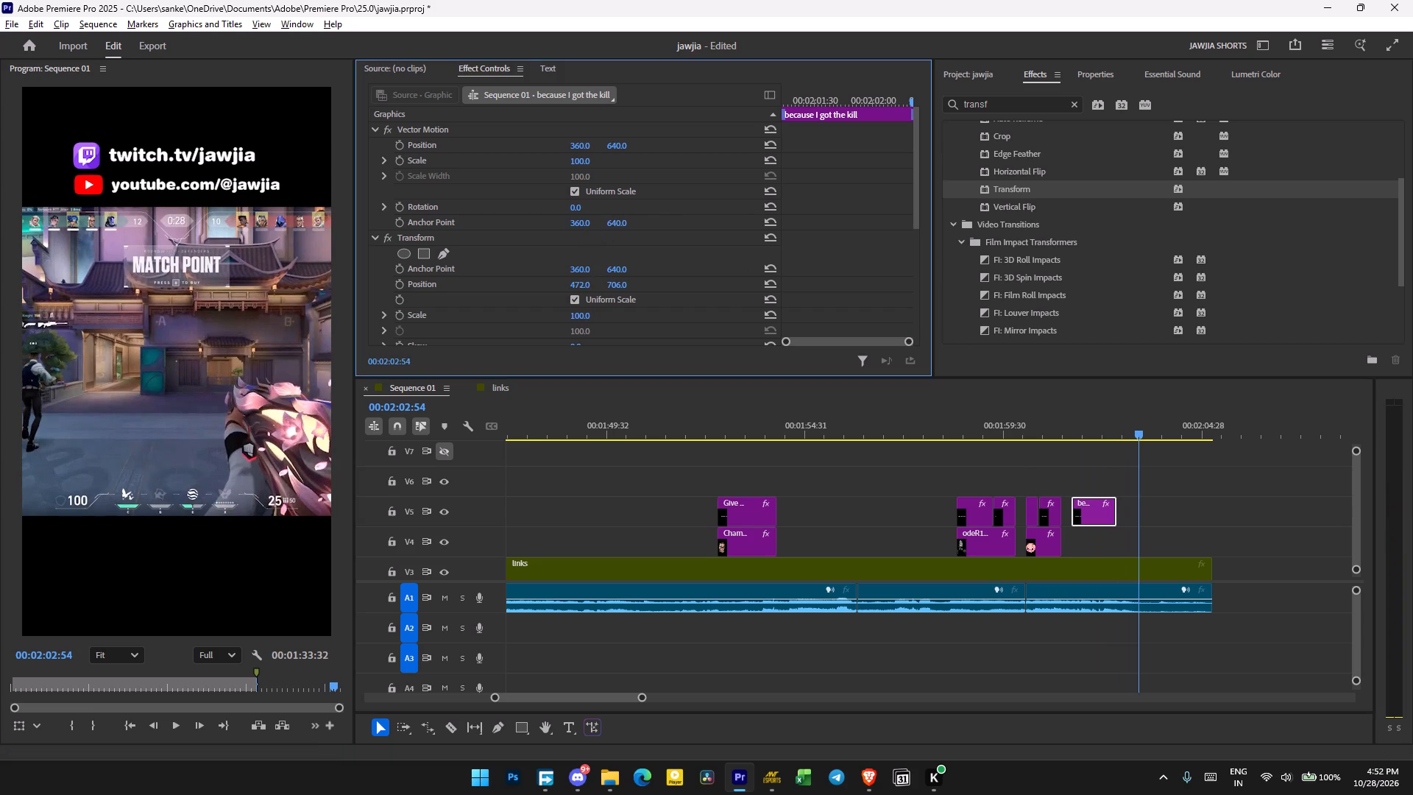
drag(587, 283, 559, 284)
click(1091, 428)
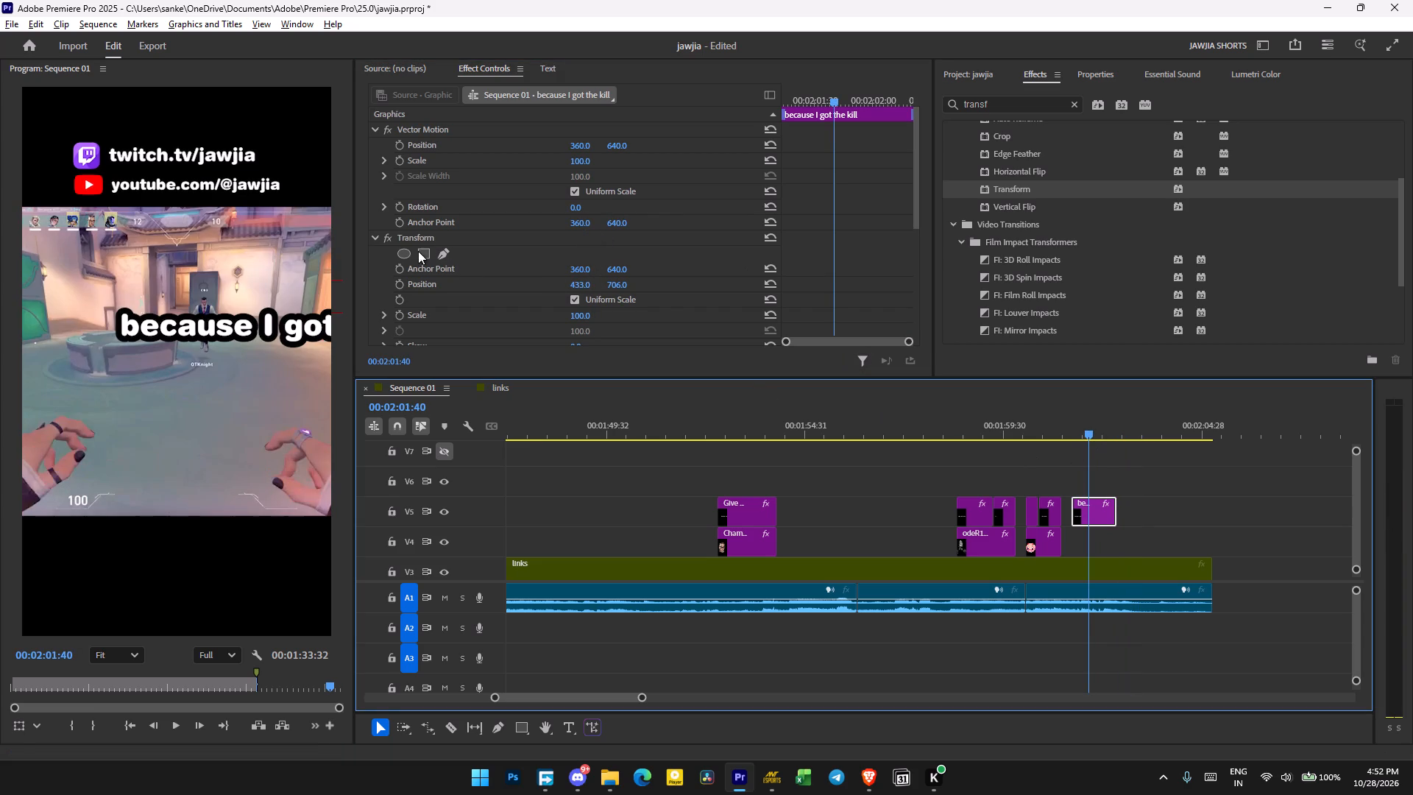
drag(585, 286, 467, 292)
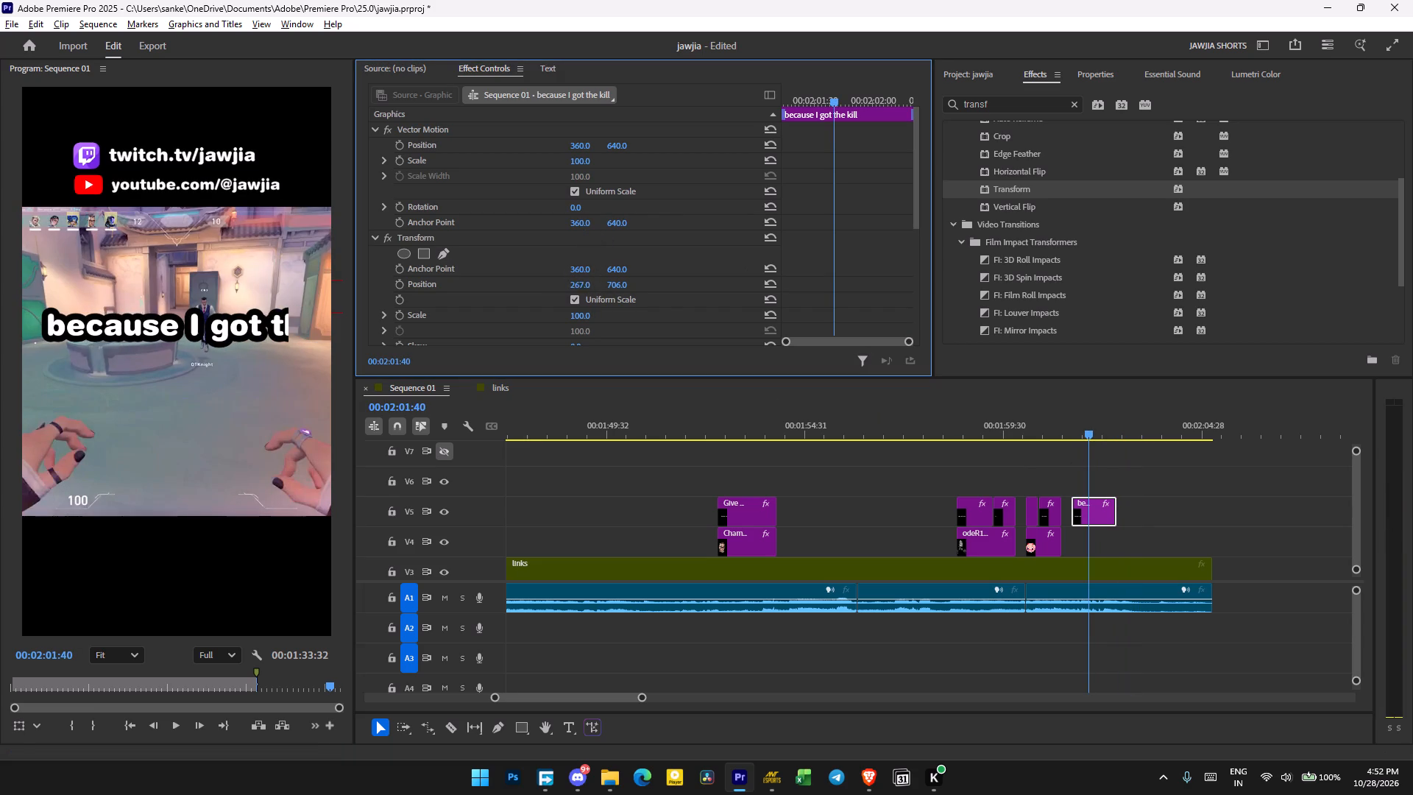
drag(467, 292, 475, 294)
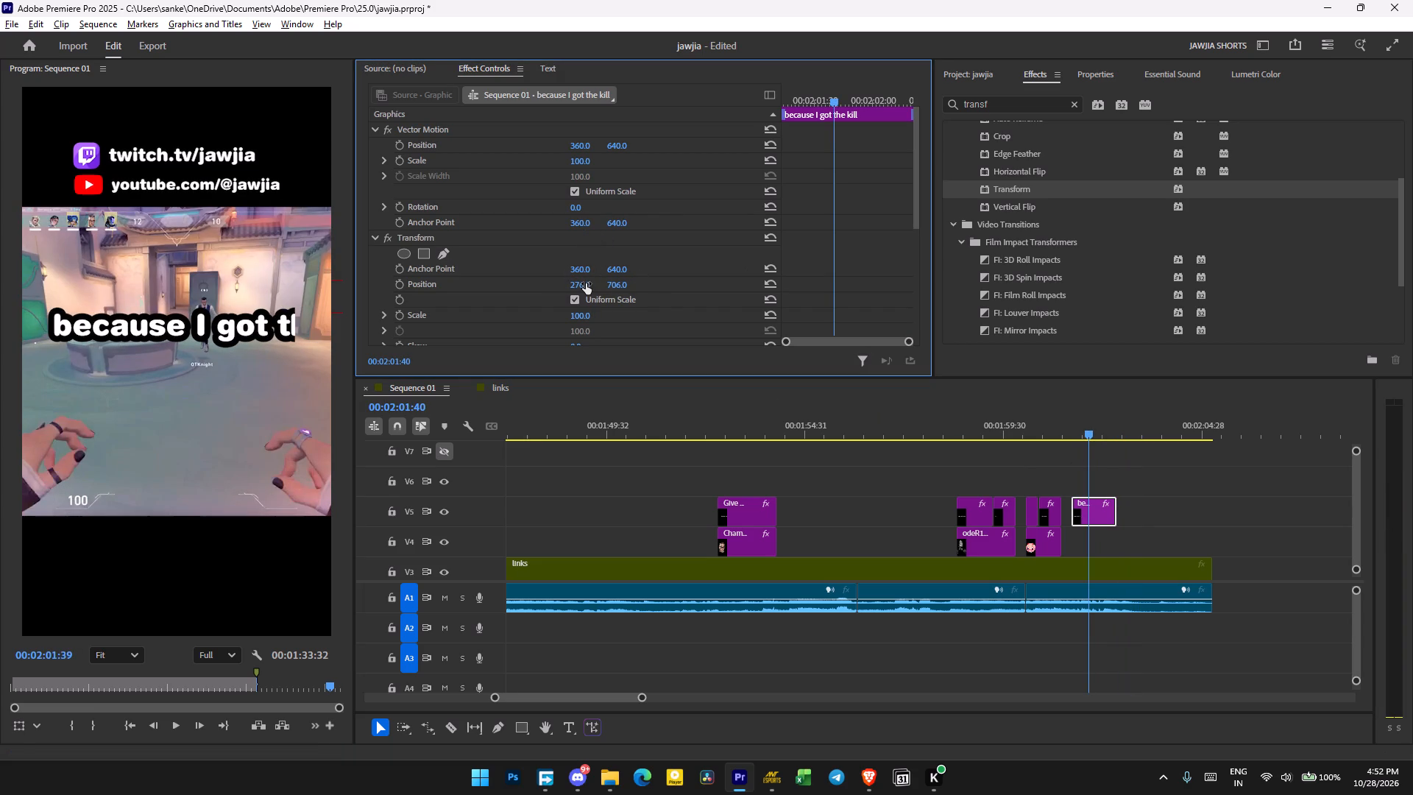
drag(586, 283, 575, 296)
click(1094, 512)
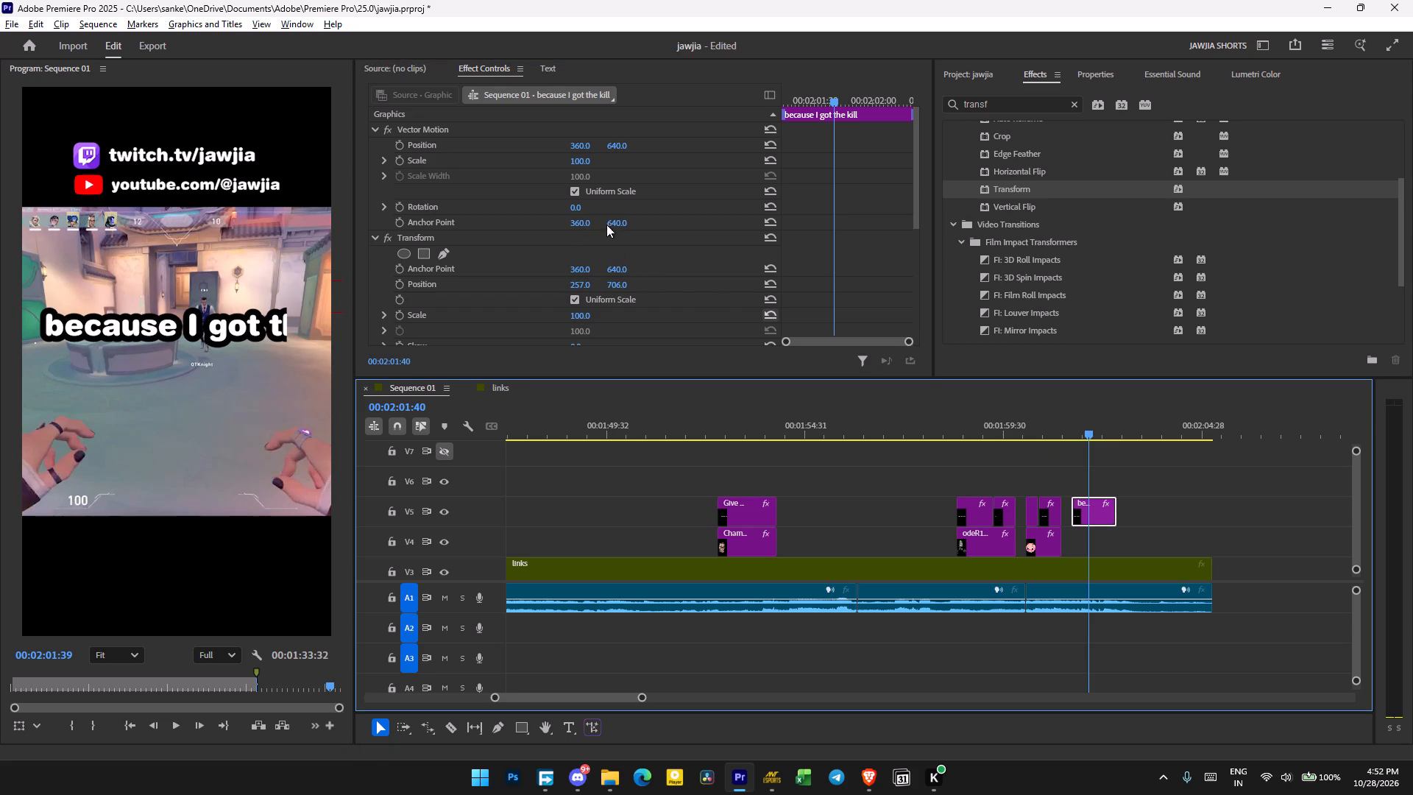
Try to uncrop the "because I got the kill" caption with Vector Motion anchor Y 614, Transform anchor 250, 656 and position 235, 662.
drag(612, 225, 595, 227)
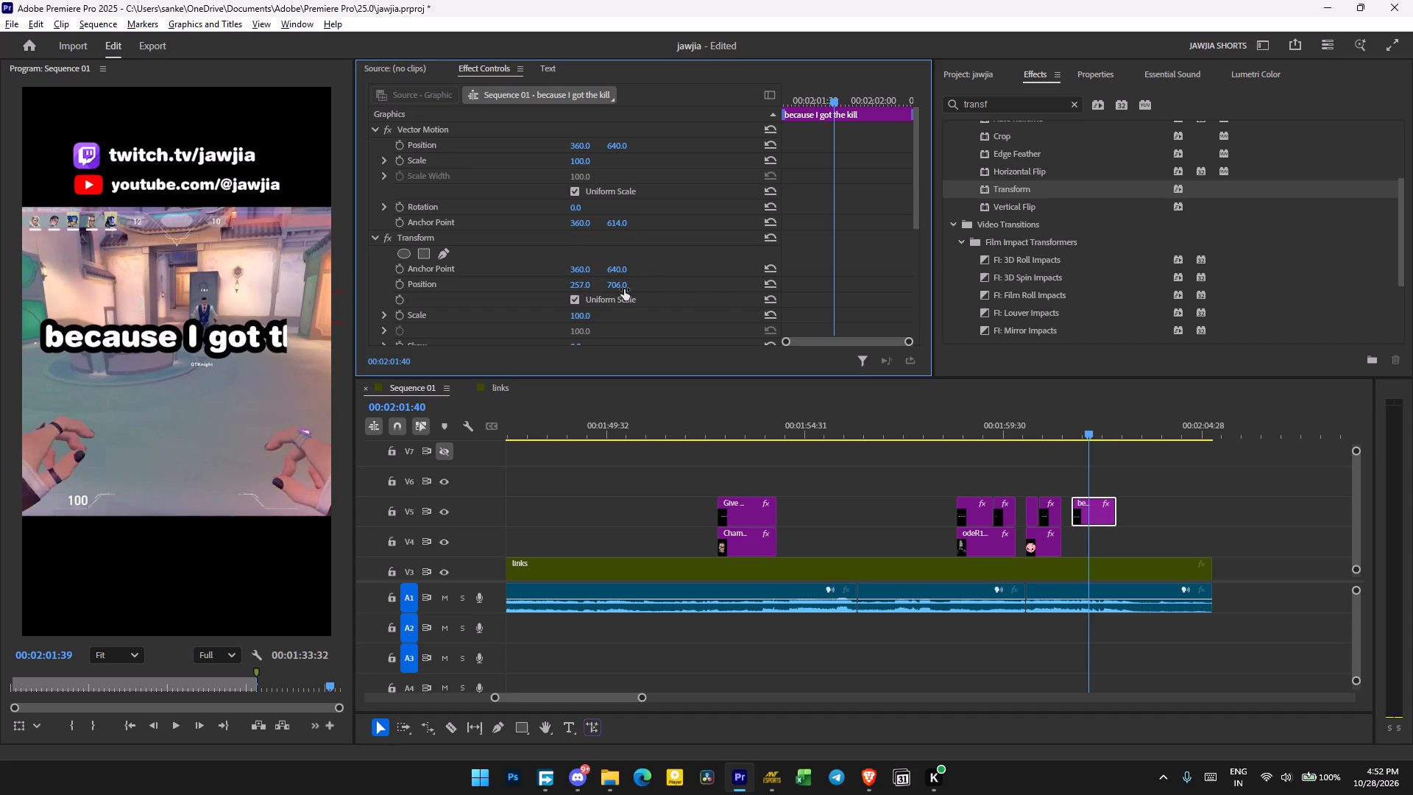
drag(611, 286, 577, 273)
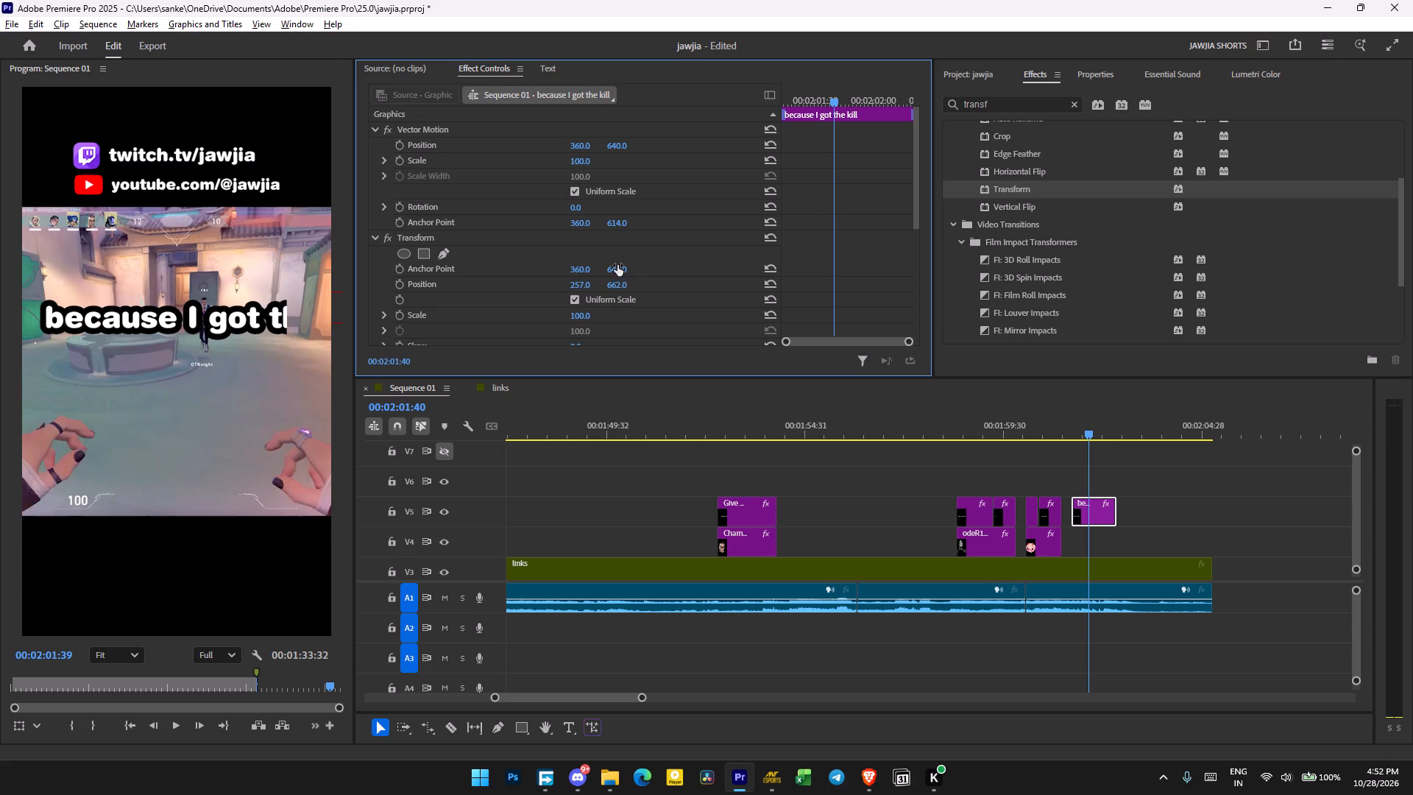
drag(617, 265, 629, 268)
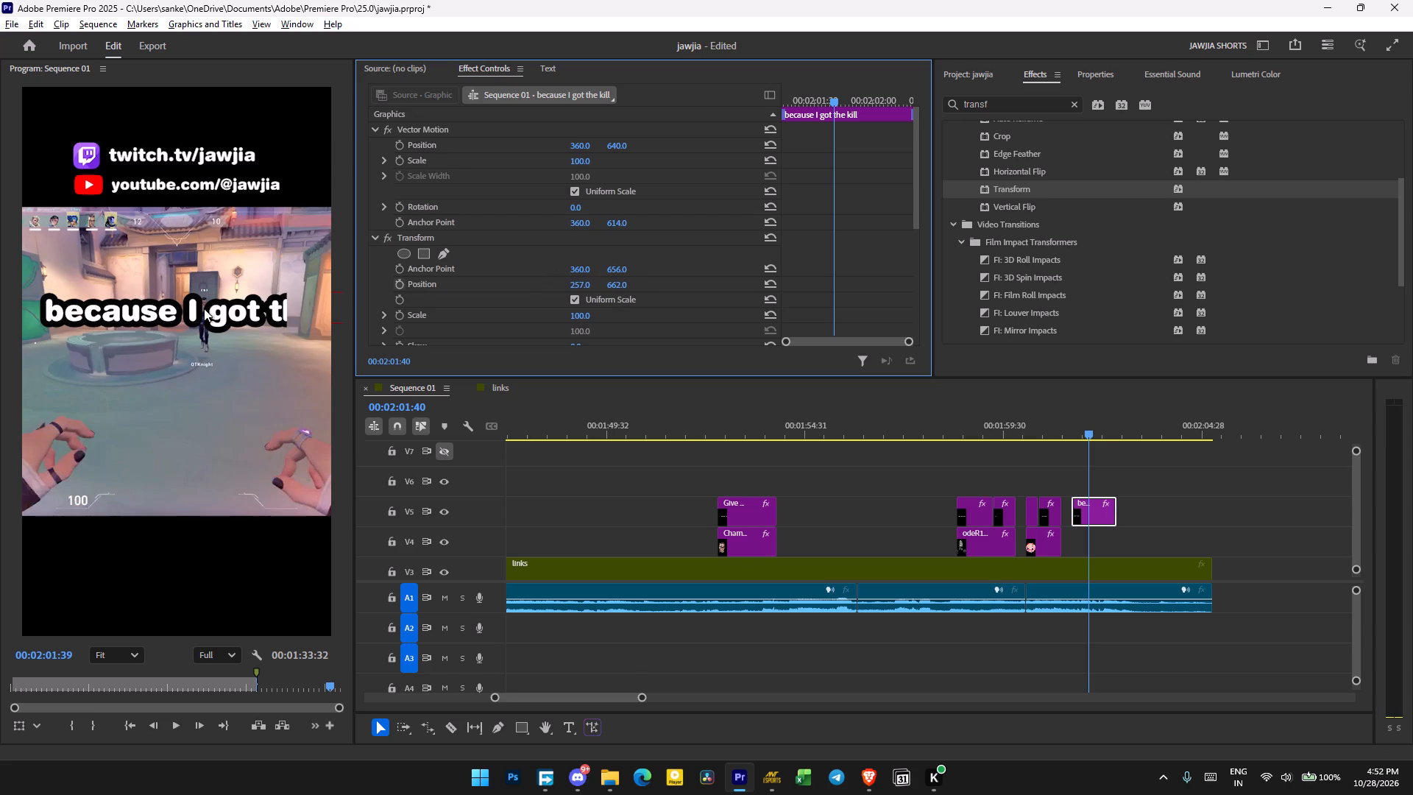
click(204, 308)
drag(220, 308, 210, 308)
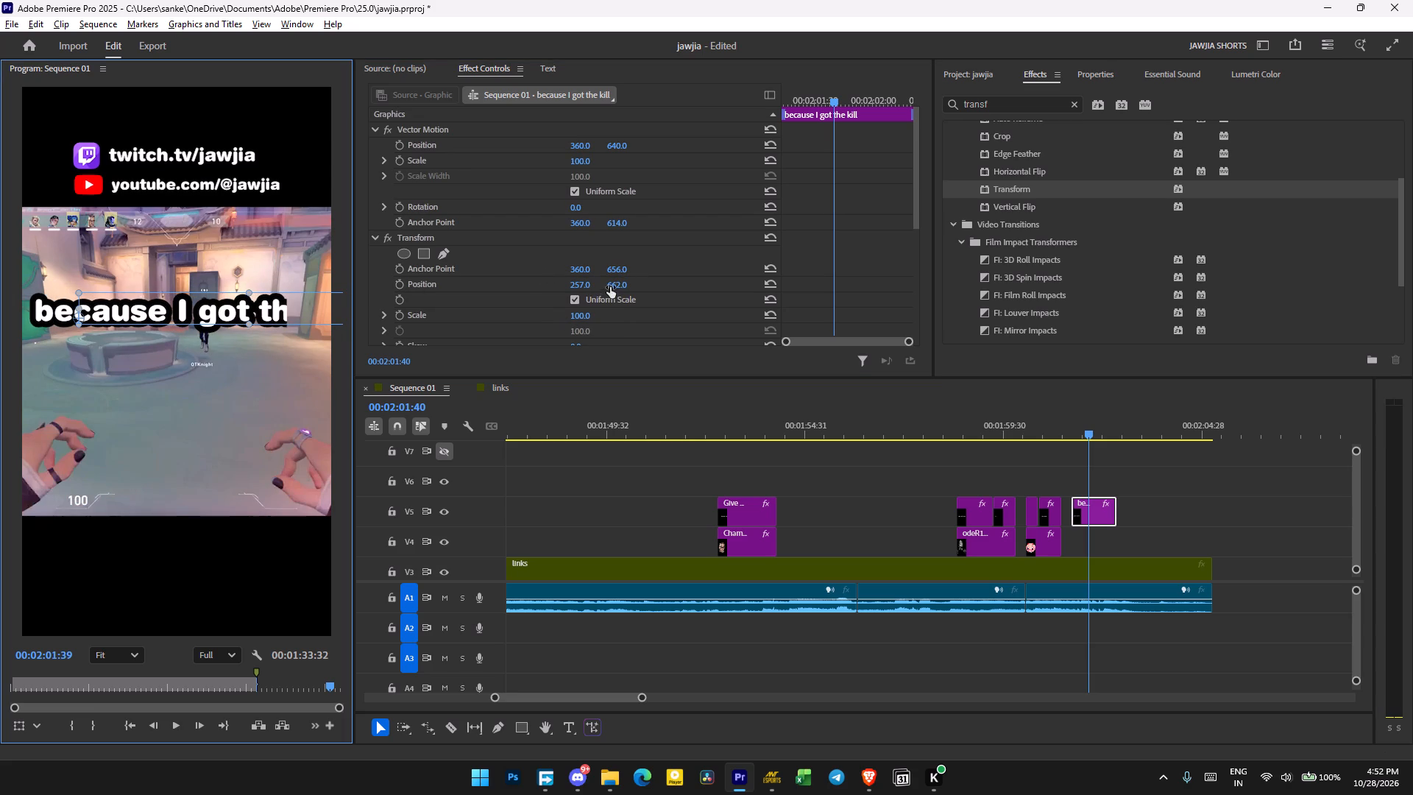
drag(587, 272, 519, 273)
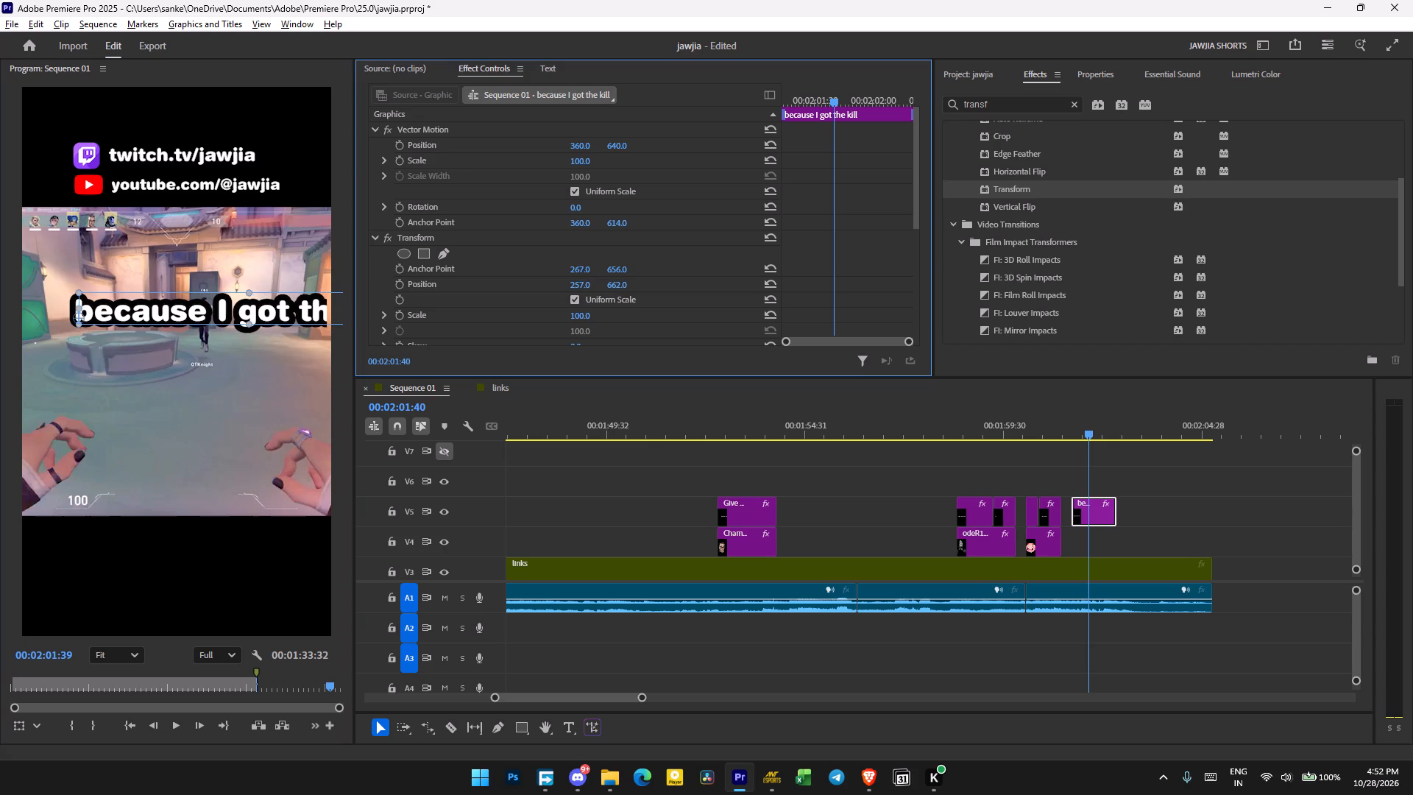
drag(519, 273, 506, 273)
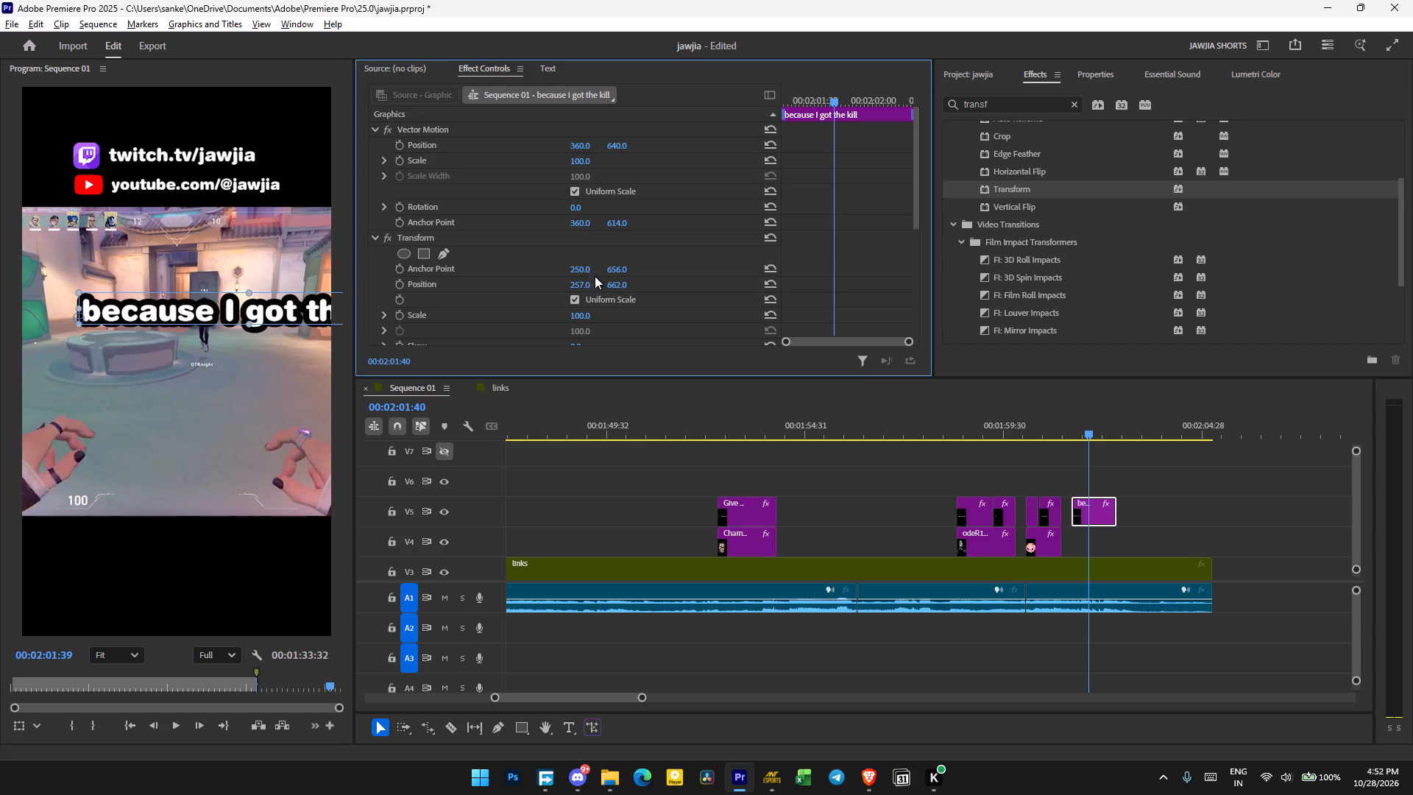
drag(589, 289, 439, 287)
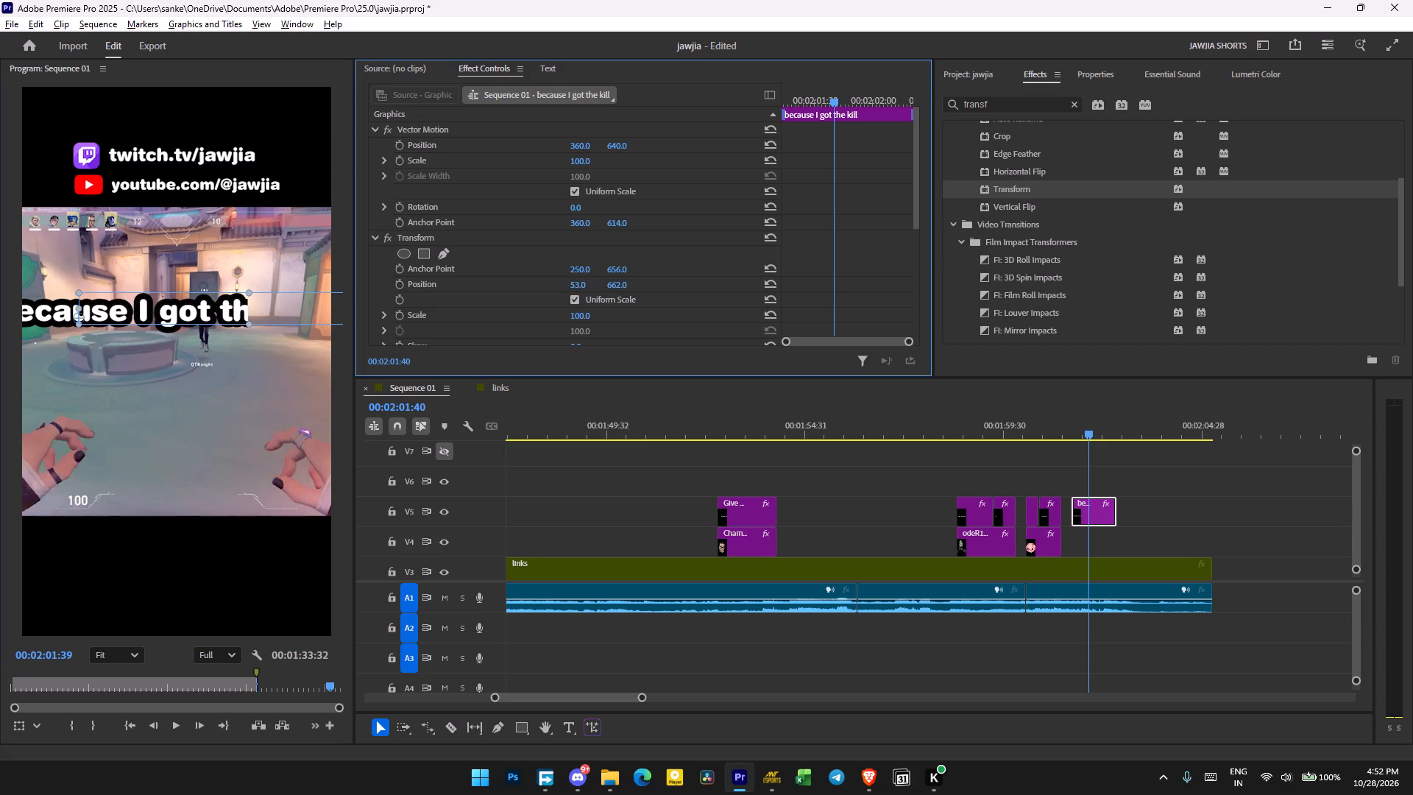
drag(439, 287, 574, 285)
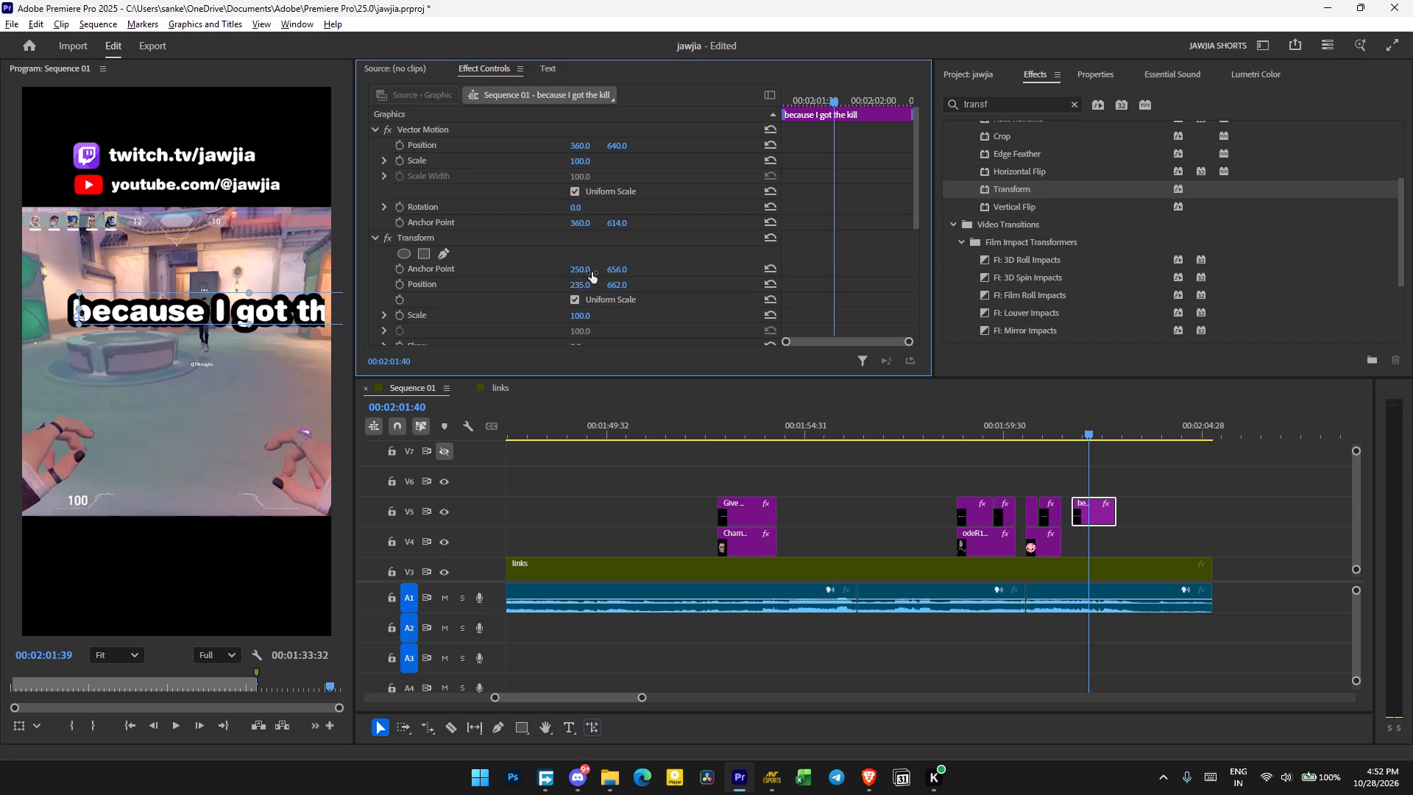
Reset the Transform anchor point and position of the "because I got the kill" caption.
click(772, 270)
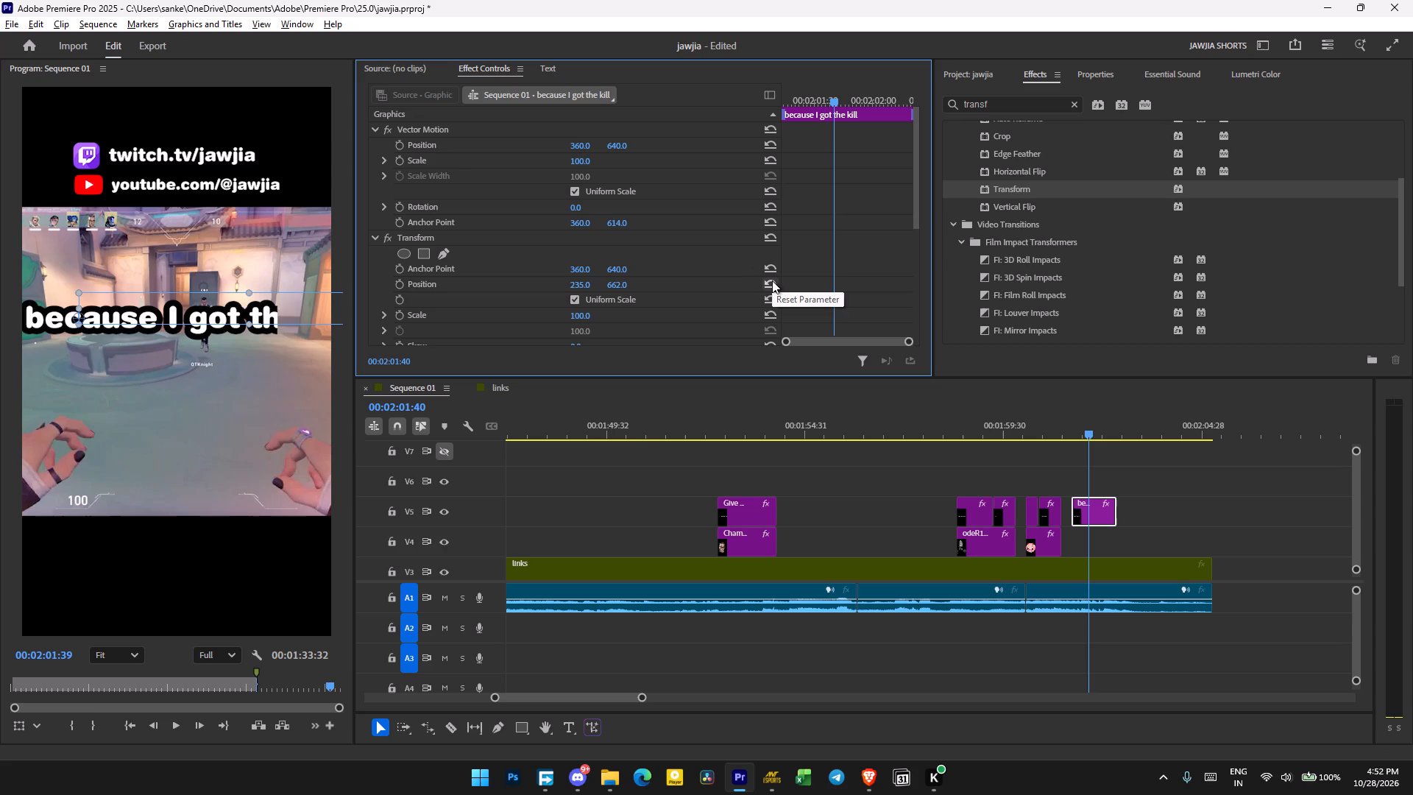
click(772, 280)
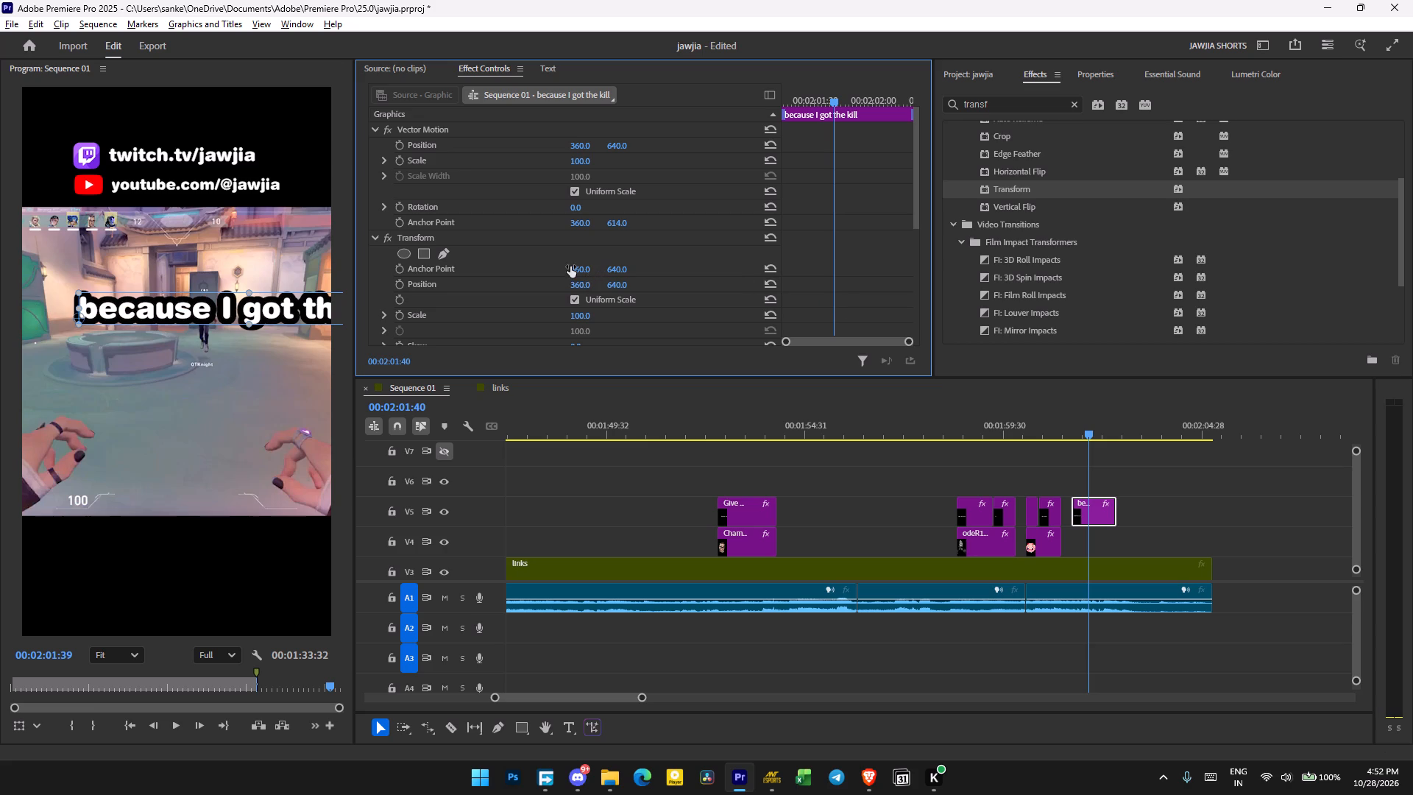
Delete the "because I got the kill" caption clip from track V5.
click(1109, 520)
key(Delete)
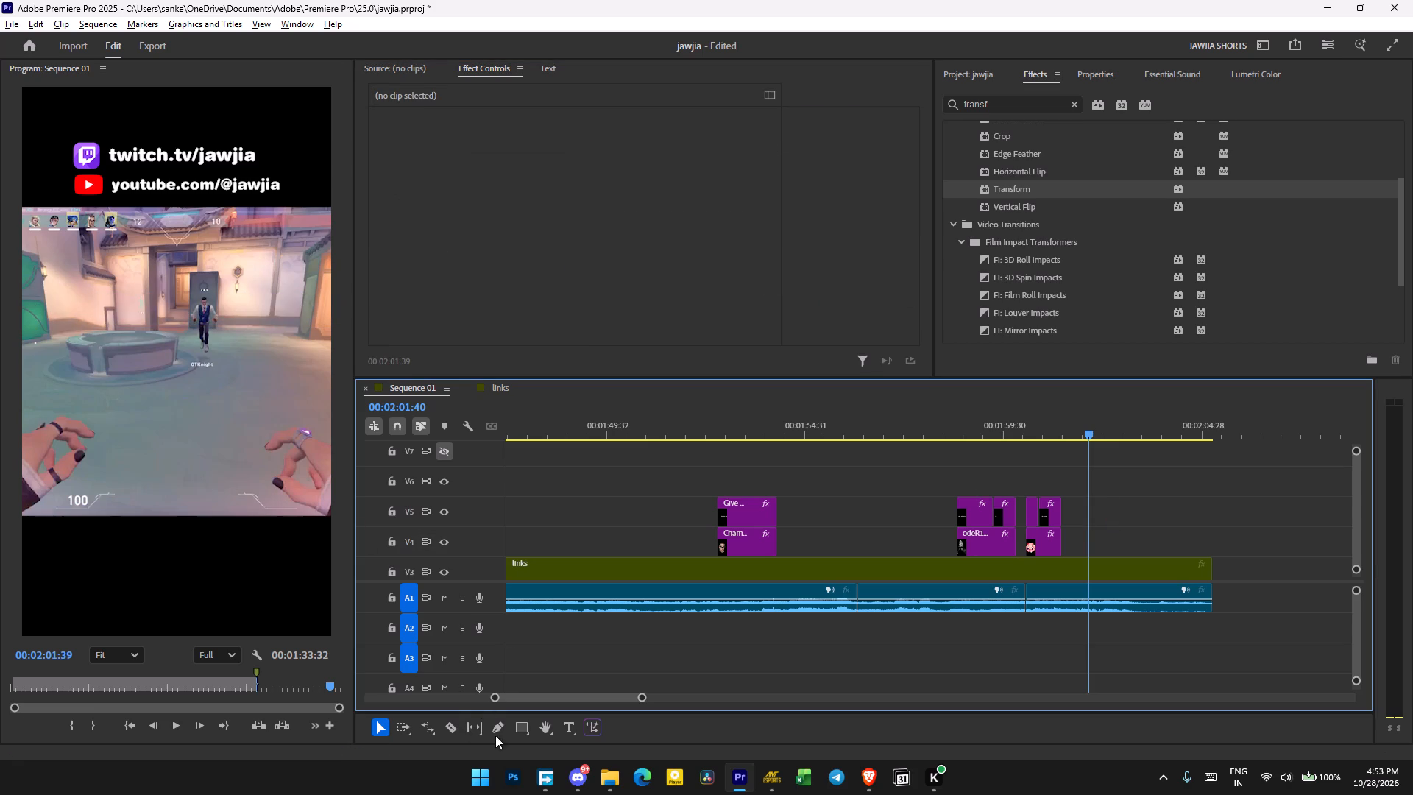
Add a new text caption reading "Coz I got the killl" over the gameplay at 00:02:02:32.
click(564, 721)
click(1043, 422)
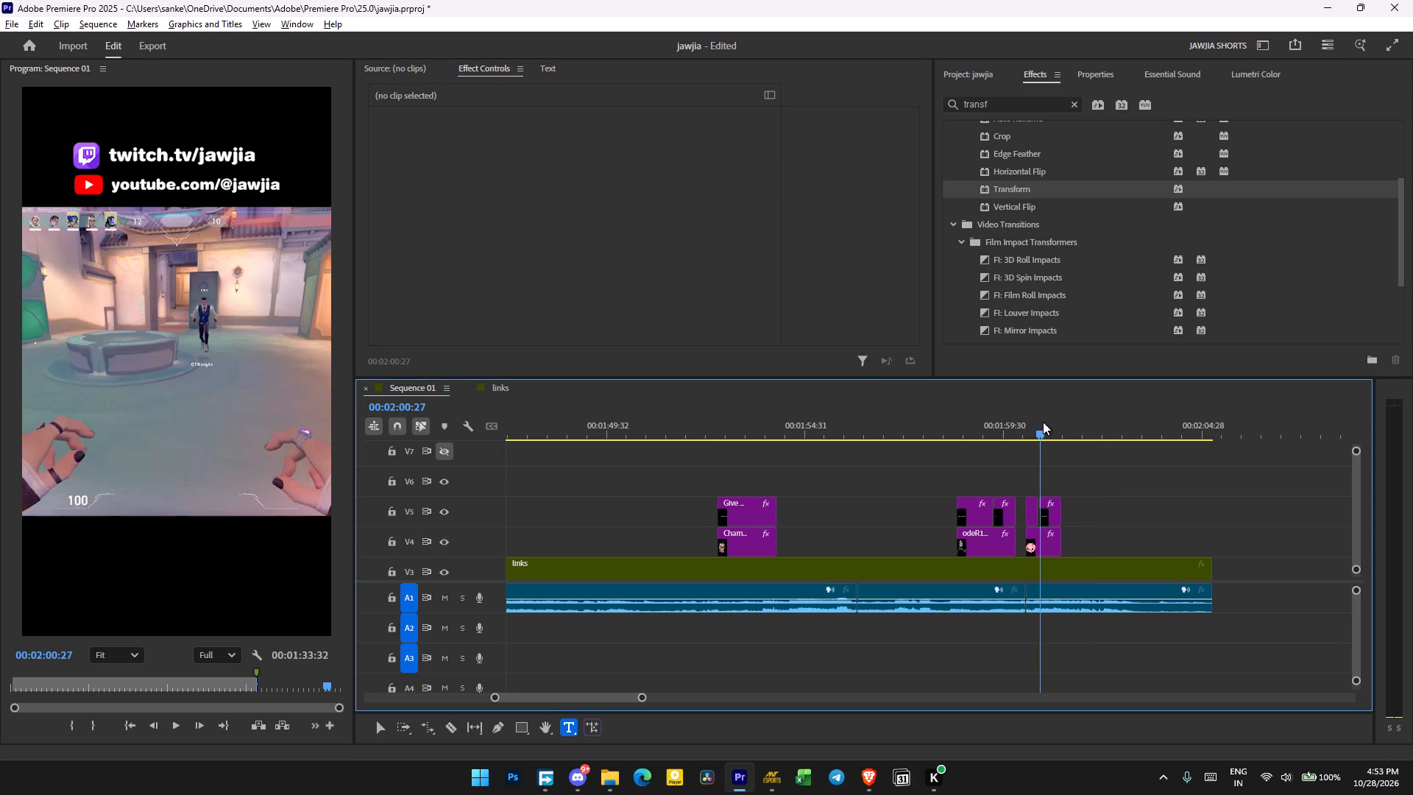
key(space)
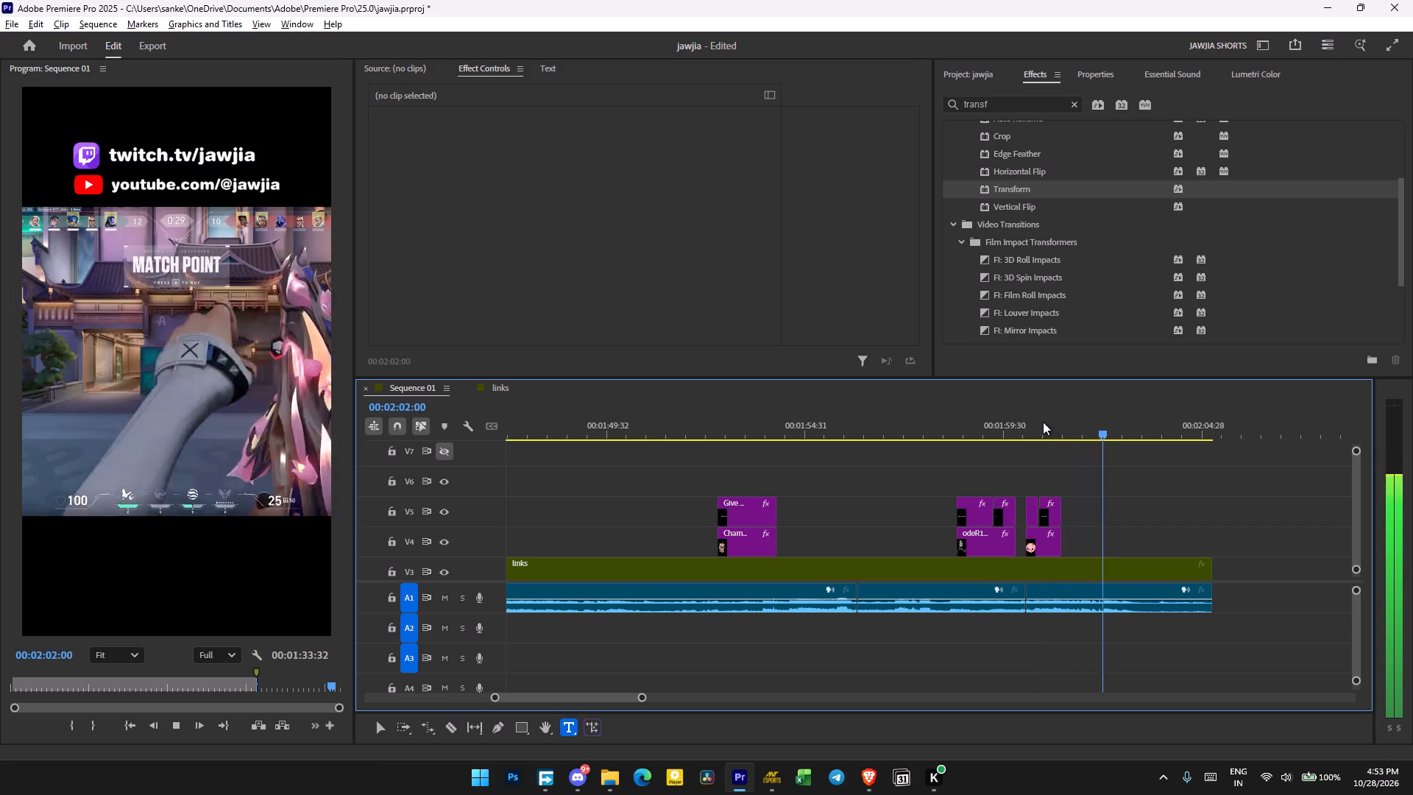
key(space)
click(49, 291)
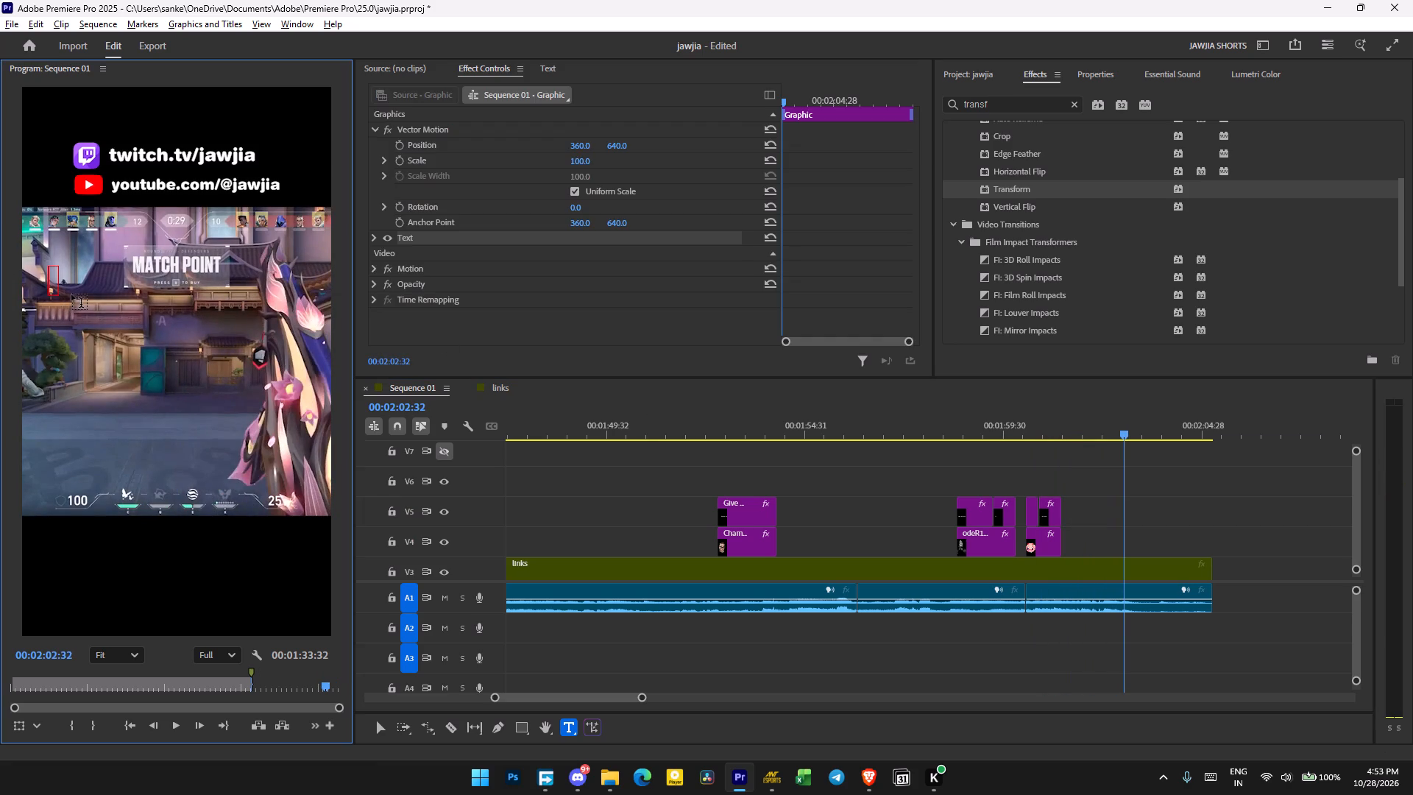
text(Coz I)
key(space)
text(got the killl)
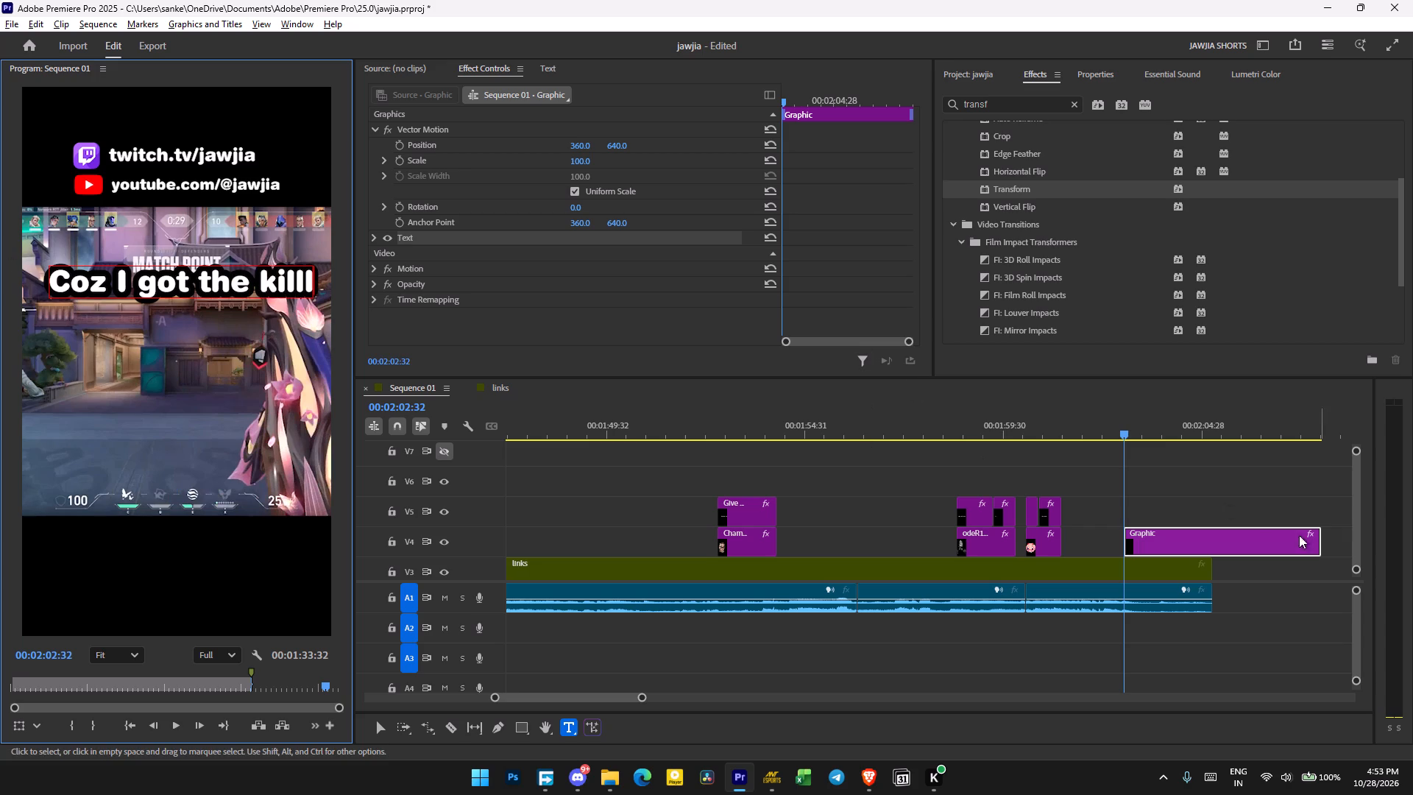
Move the "Coz I got the killl" caption to track V5, starting at 00:02:01:13.
drag(1220, 539, 1168, 511)
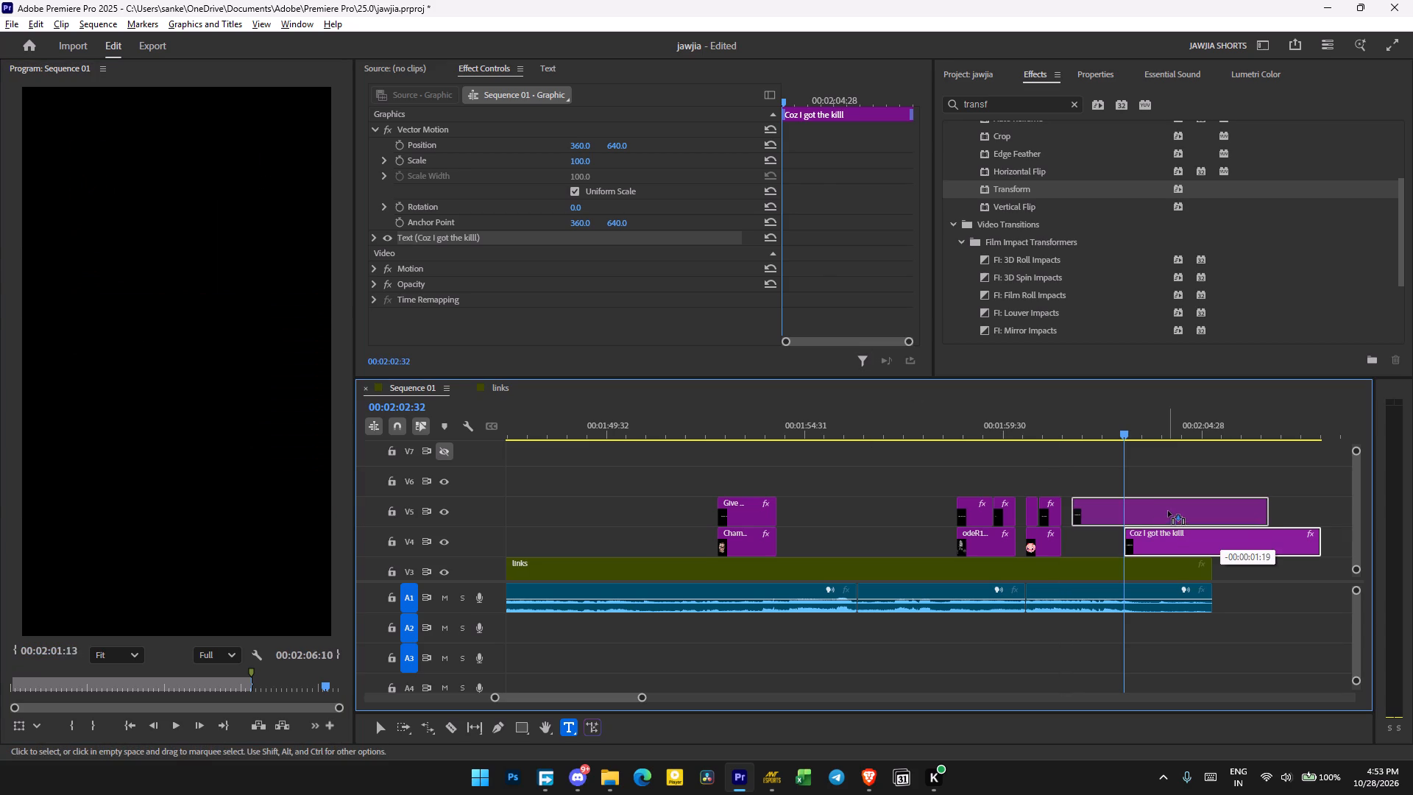
drag(1168, 511, 1168, 512)
Duplicate the pink-haired reaction image on V4 beneath the start of the "Coz I got the killl" caption and extend its end.
click(1030, 547)
click(1041, 547)
alt+drag(1041, 547, 1139, 553)
drag(1135, 544, 1084, 540)
drag(1100, 541, 1108, 541)
drag(1108, 541, 1154, 541)
Trim the end of the "Coz I got the killl" caption to just before the copied reaction image's end and play it back.
click(1231, 520)
drag(1269, 507, 1200, 507)
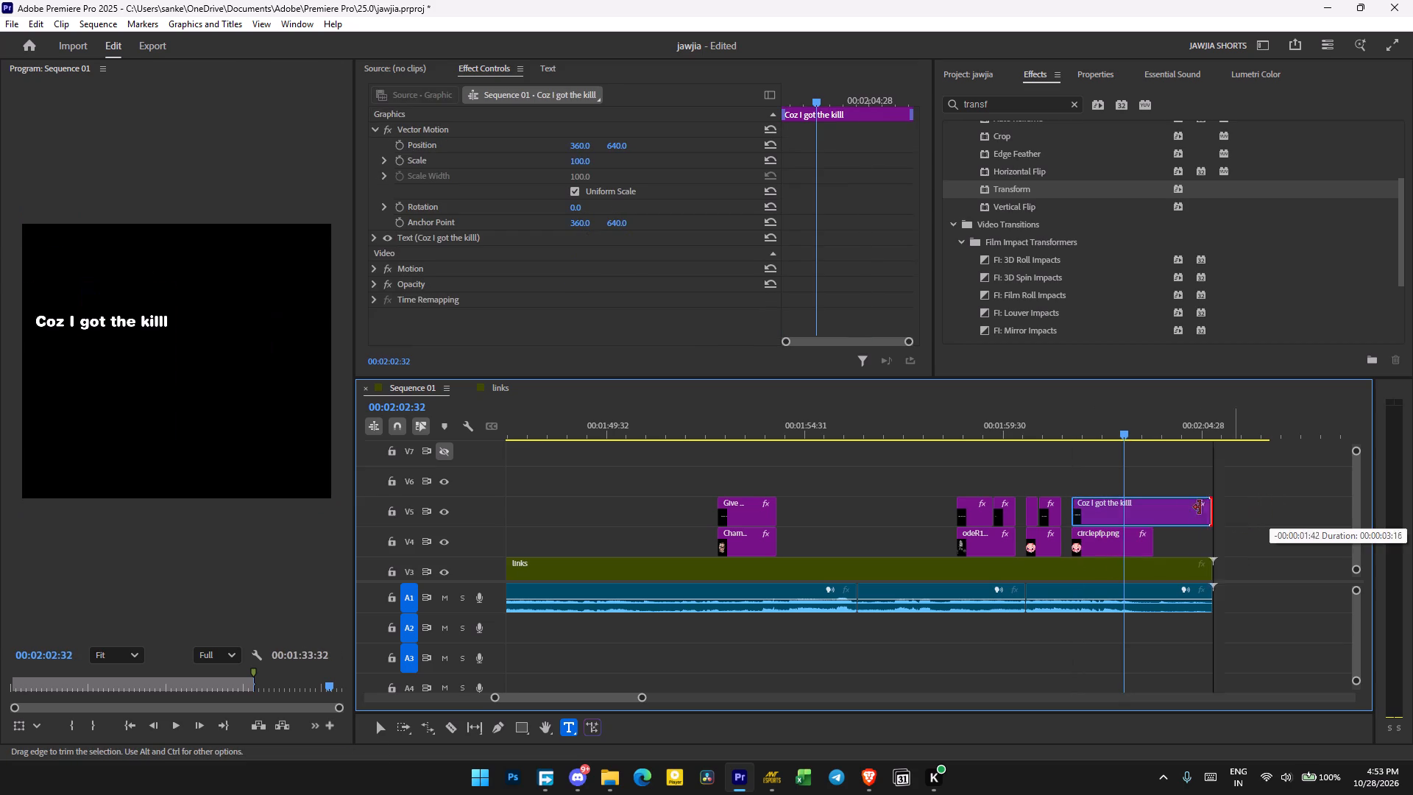
drag(1200, 507, 1147, 510)
click(1054, 428)
key(space)
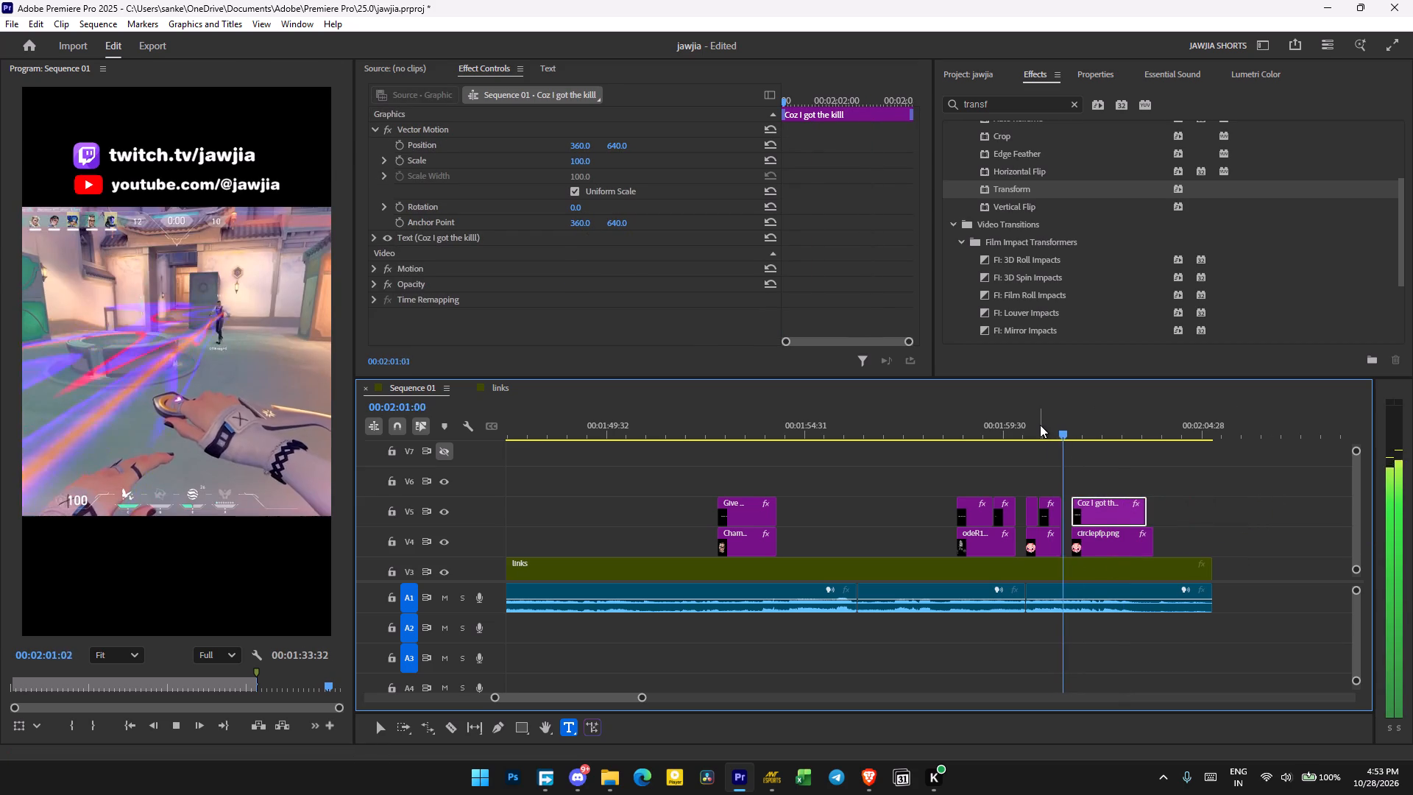
key(space)
Apply the Transform effect to the "Coz I got the killl" caption, set its position Y to 742, and play the section back.
click(1125, 537)
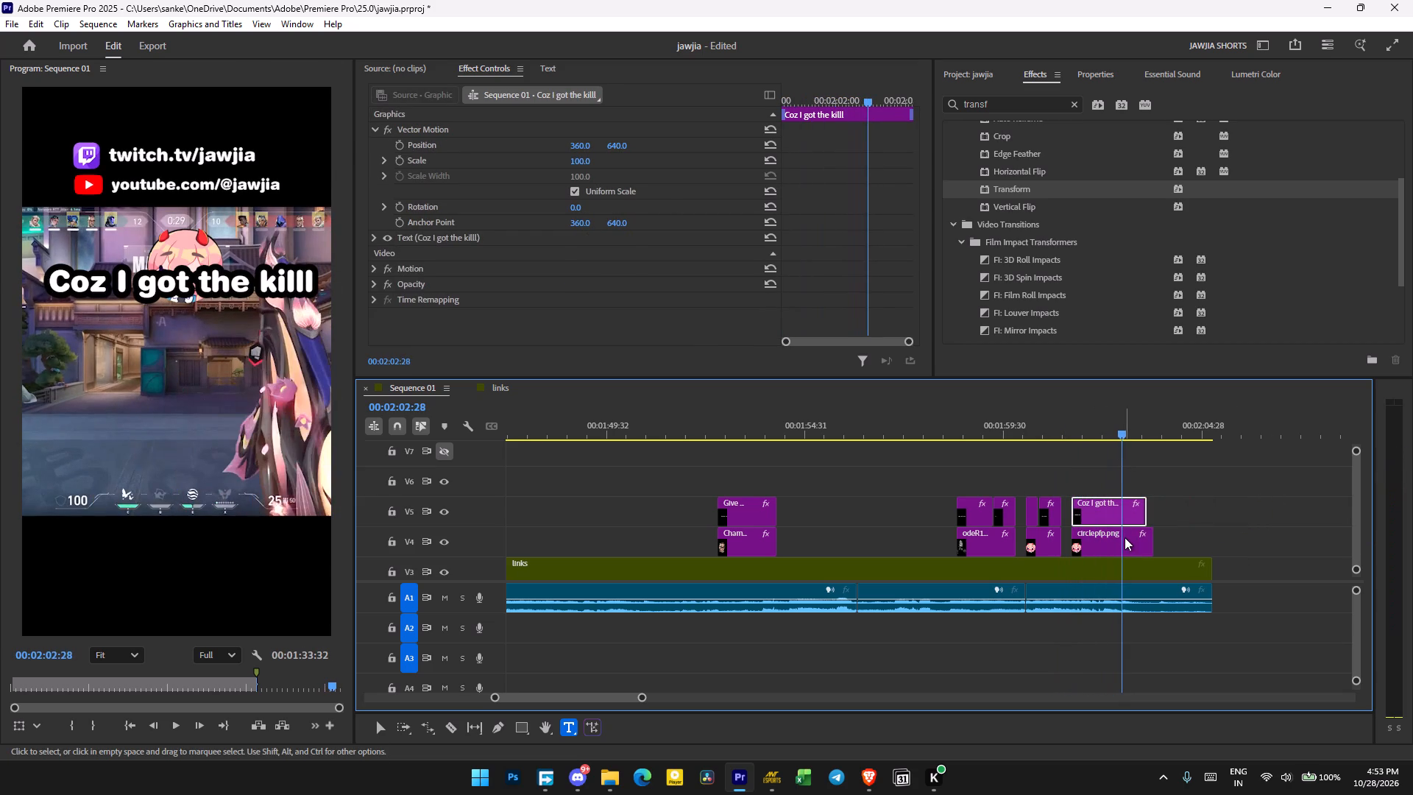
click(1126, 516)
drag(1013, 188, 1097, 374)
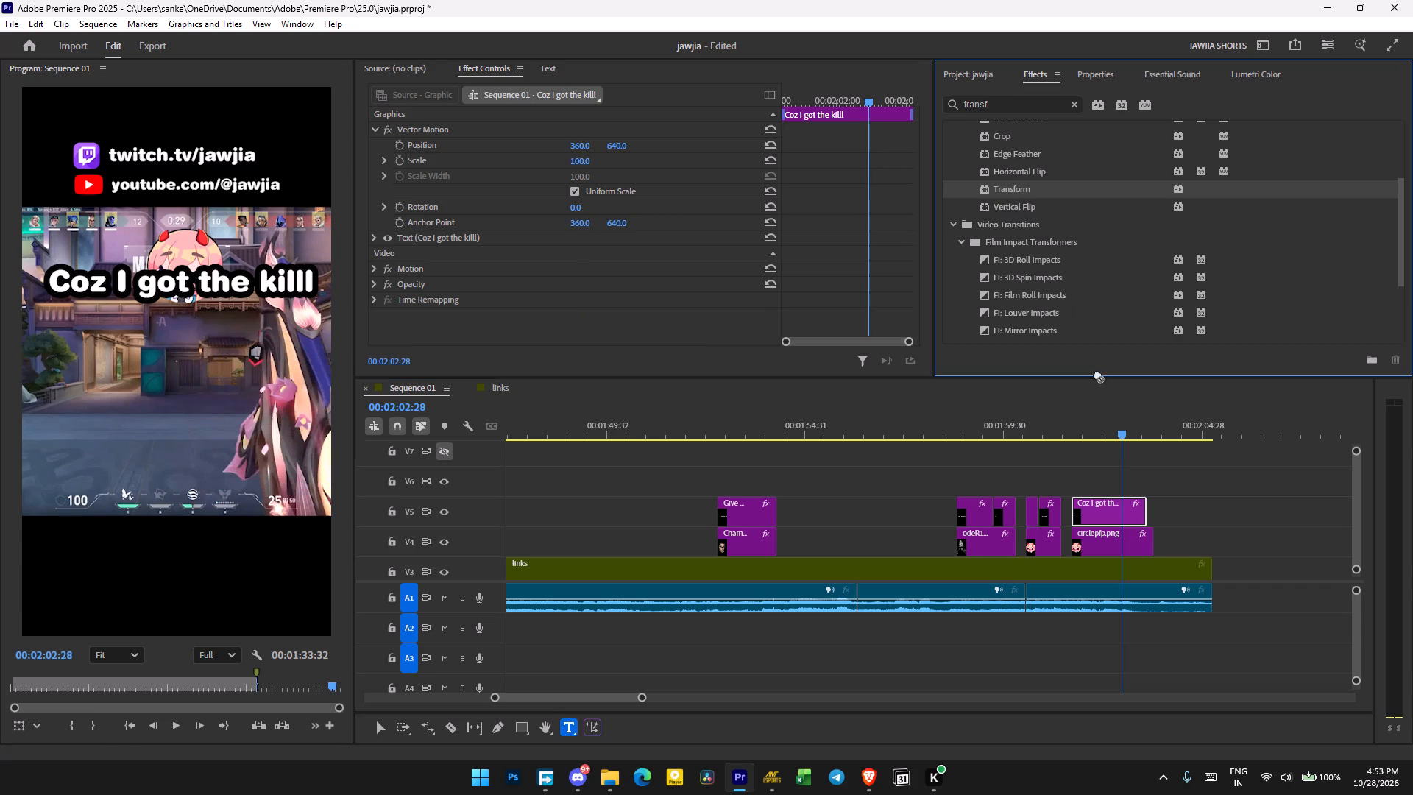
drag(1097, 374, 1110, 502)
drag(610, 287, 603, 291)
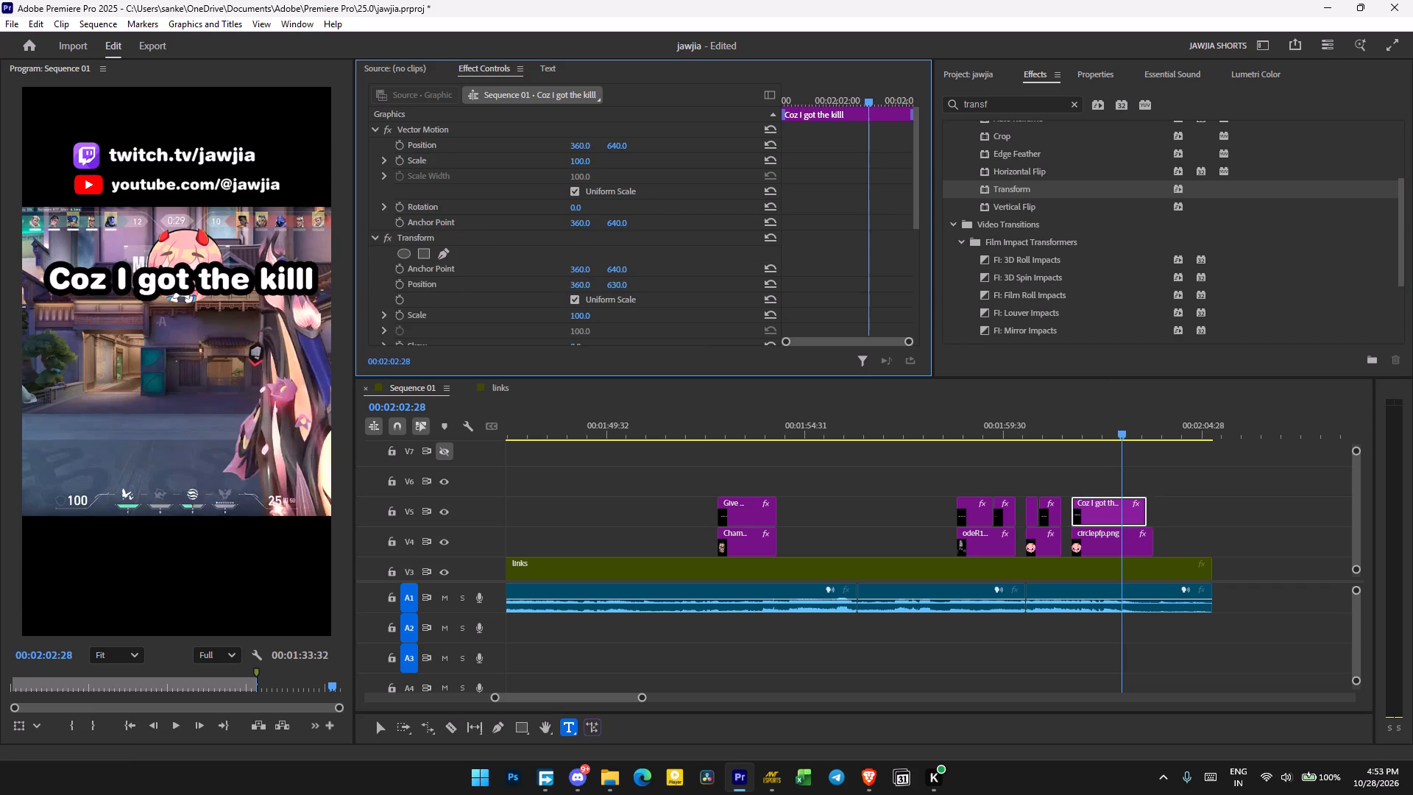
drag(603, 291, 687, 271)
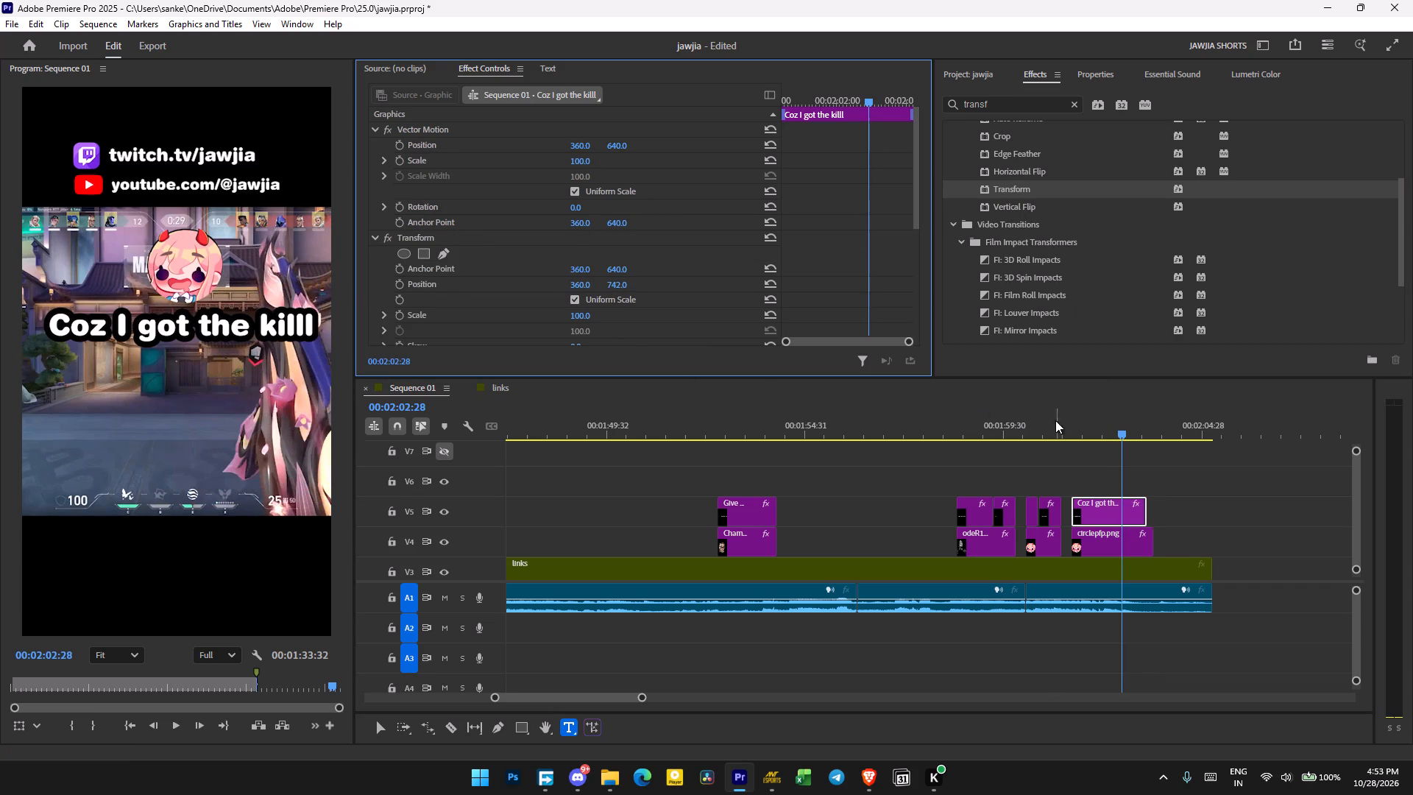
click(1055, 421)
key(space)
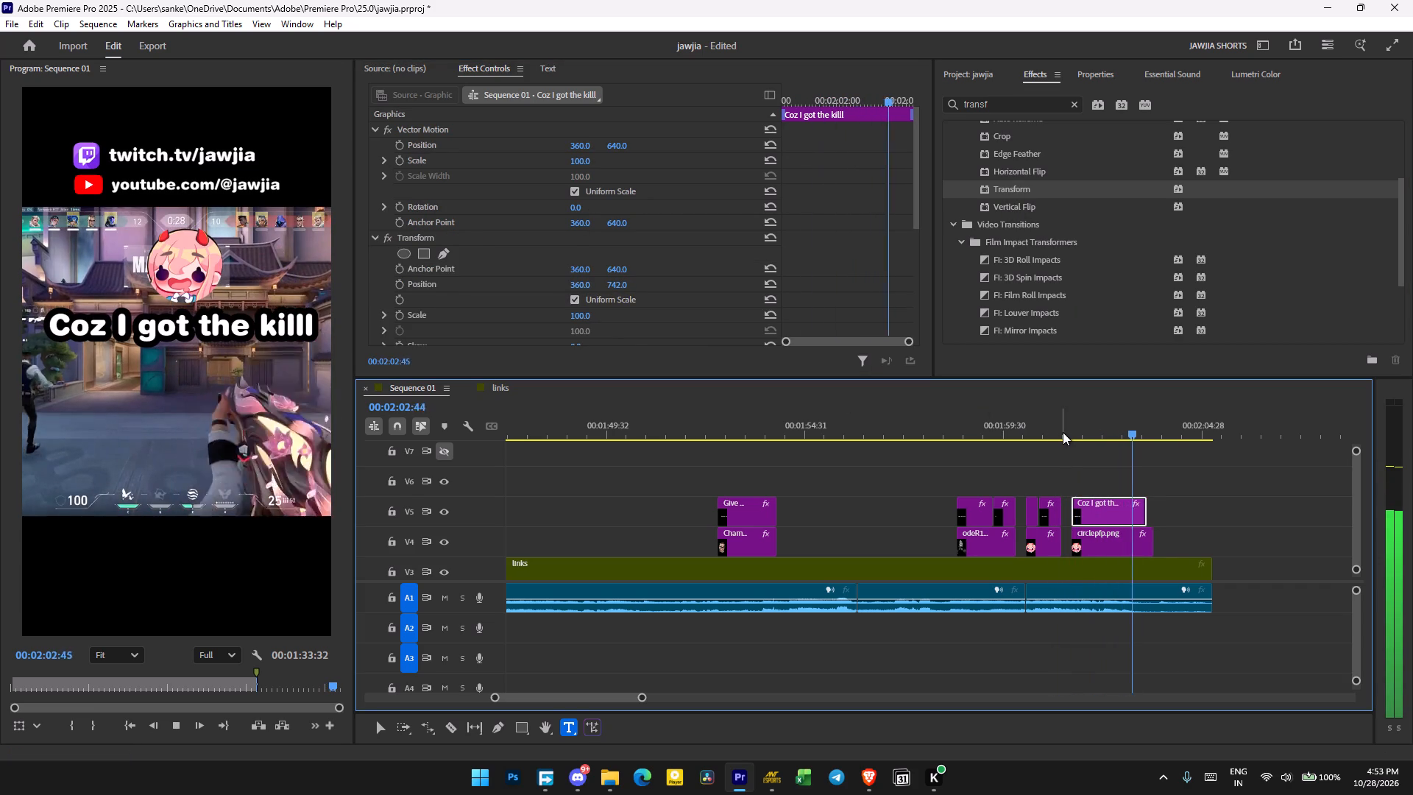
key(space)
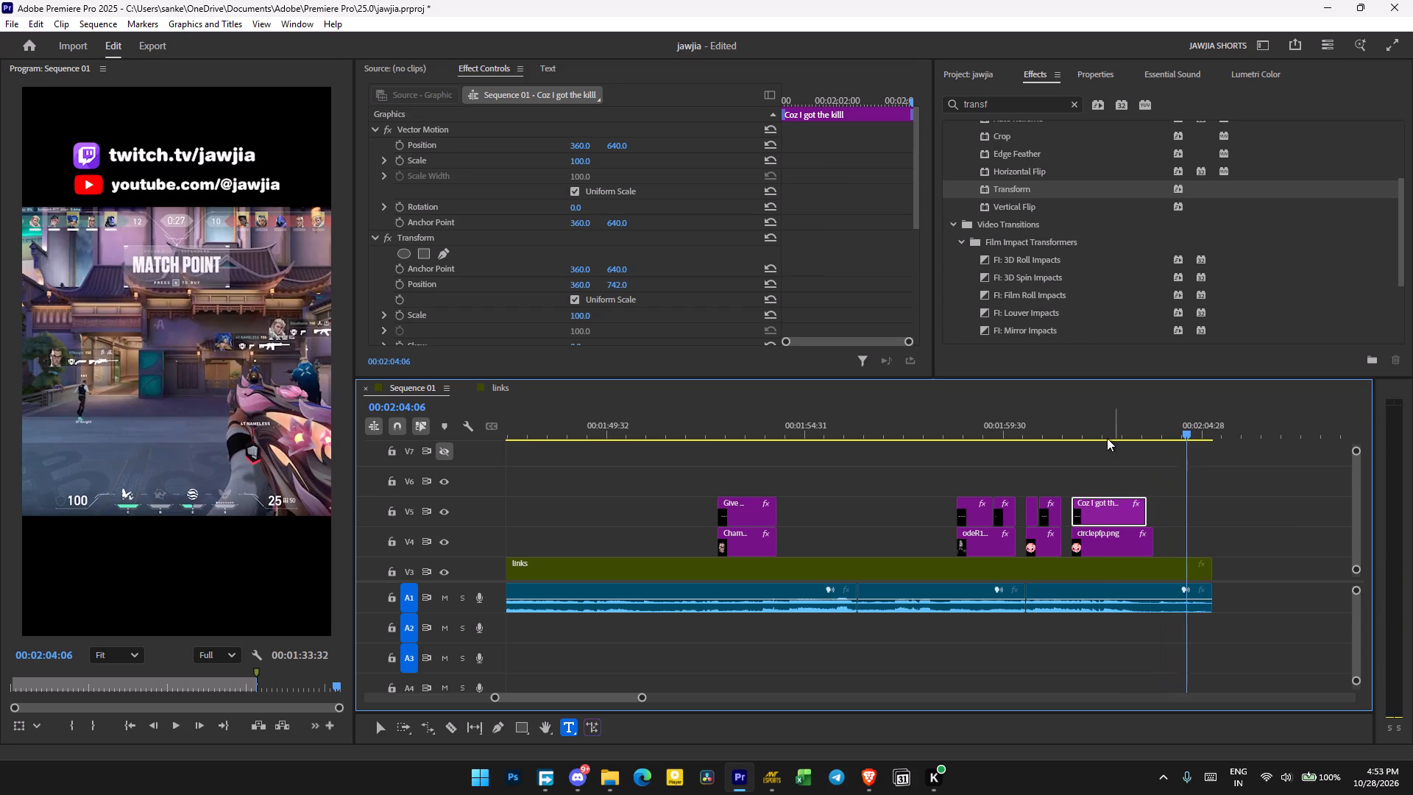
Trim the ends of the "Coz I got the killl" caption and its reaction image to about 00:02:02:47.
click(1107, 438)
key(space)
key(space)
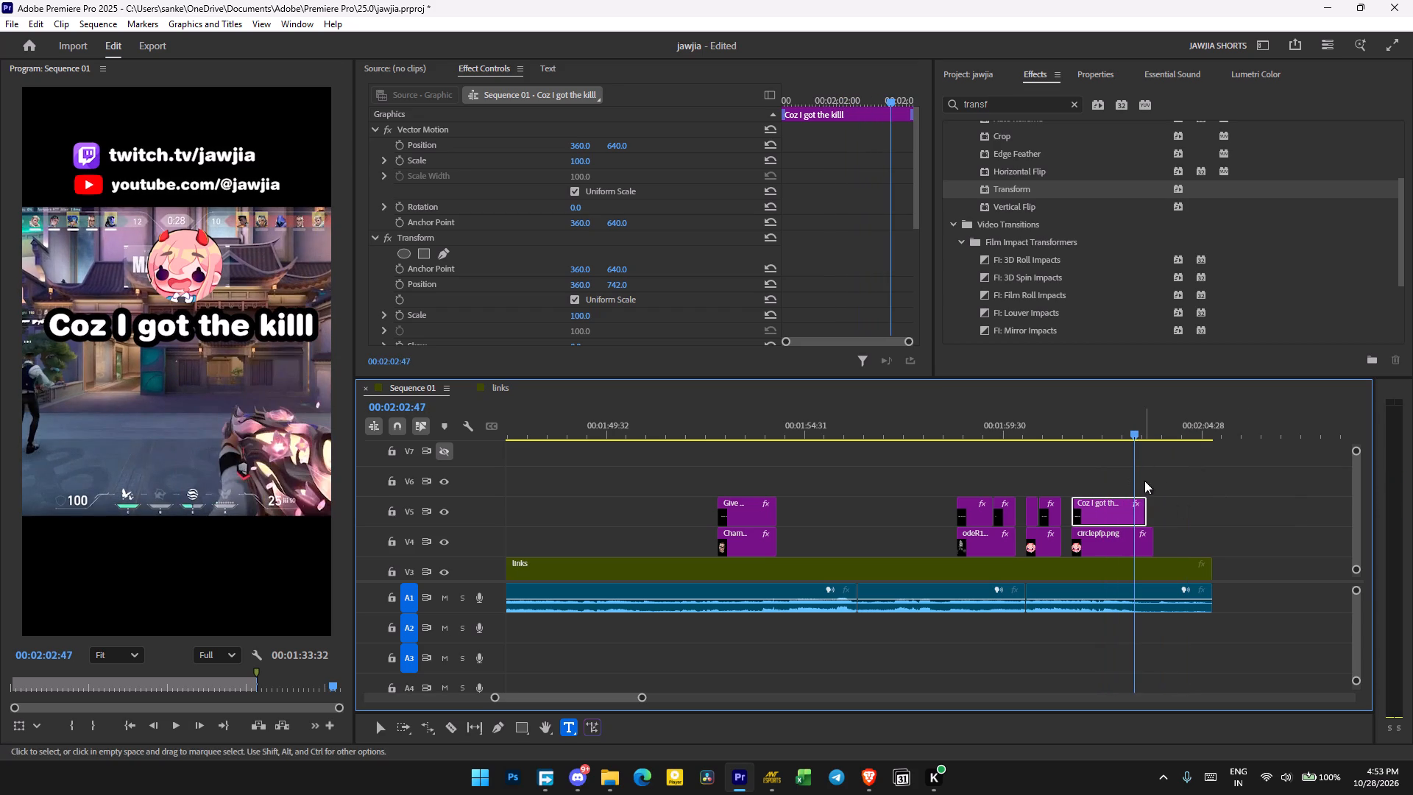
drag(1145, 481, 1152, 553)
drag(1154, 543, 1144, 545)
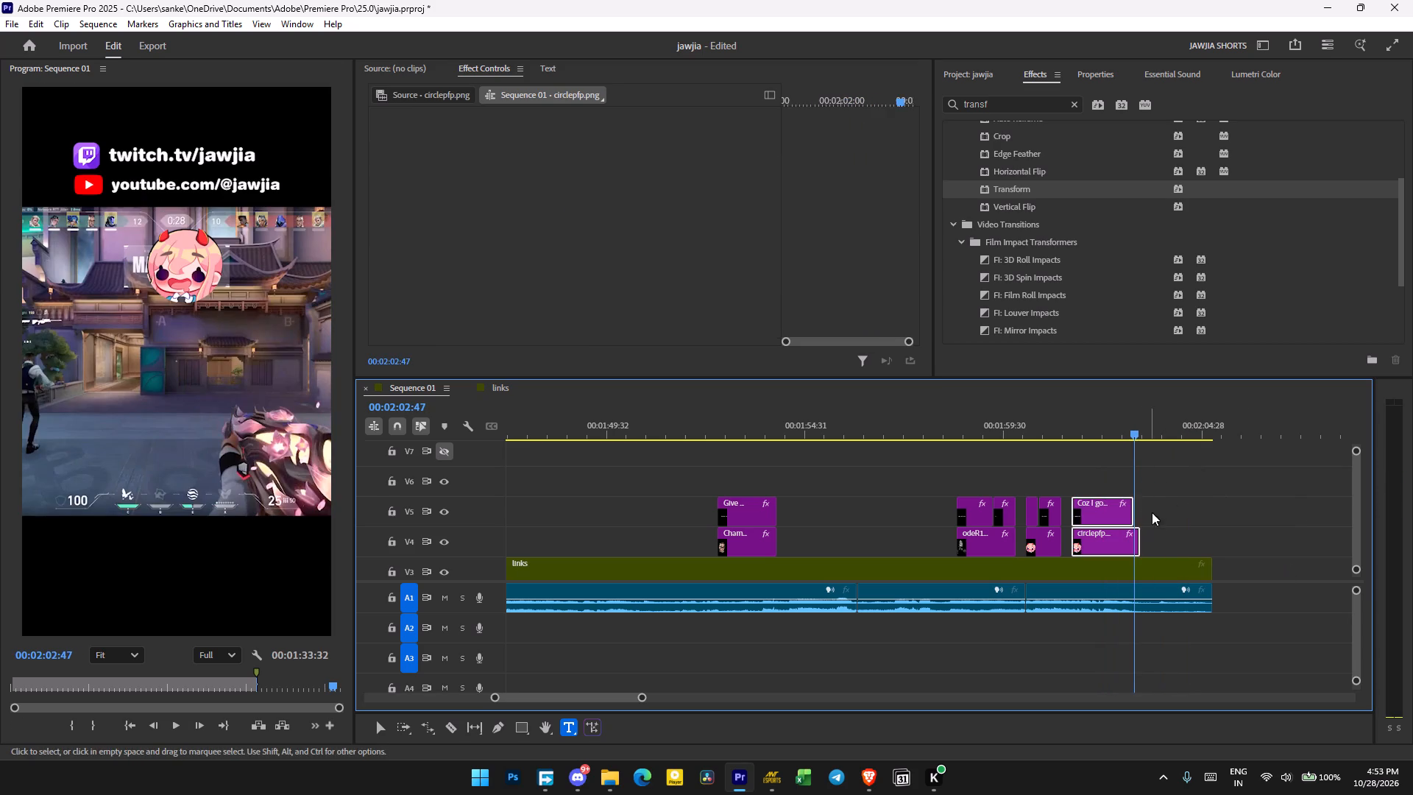
click(1154, 509)
drag(1138, 542, 1127, 545)
click(1114, 471)
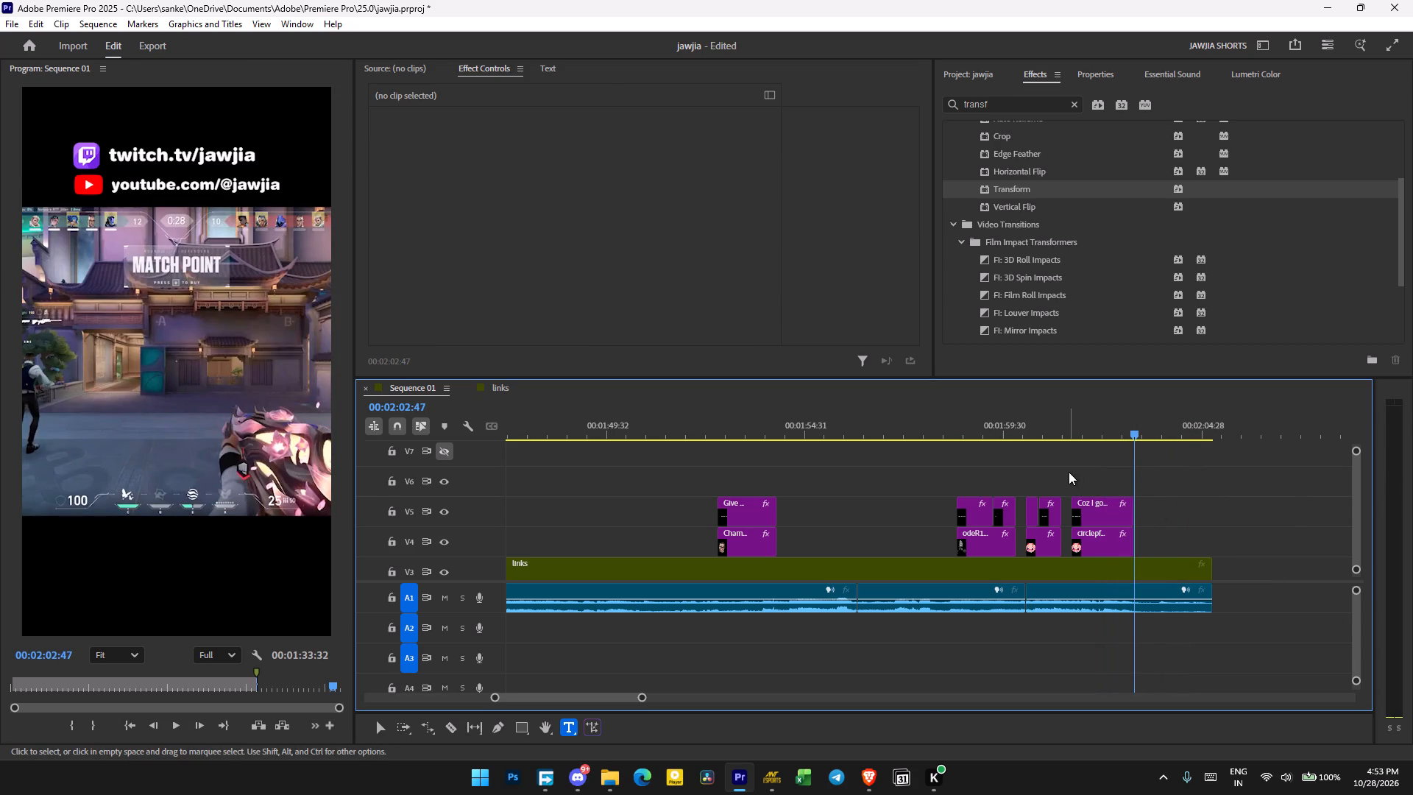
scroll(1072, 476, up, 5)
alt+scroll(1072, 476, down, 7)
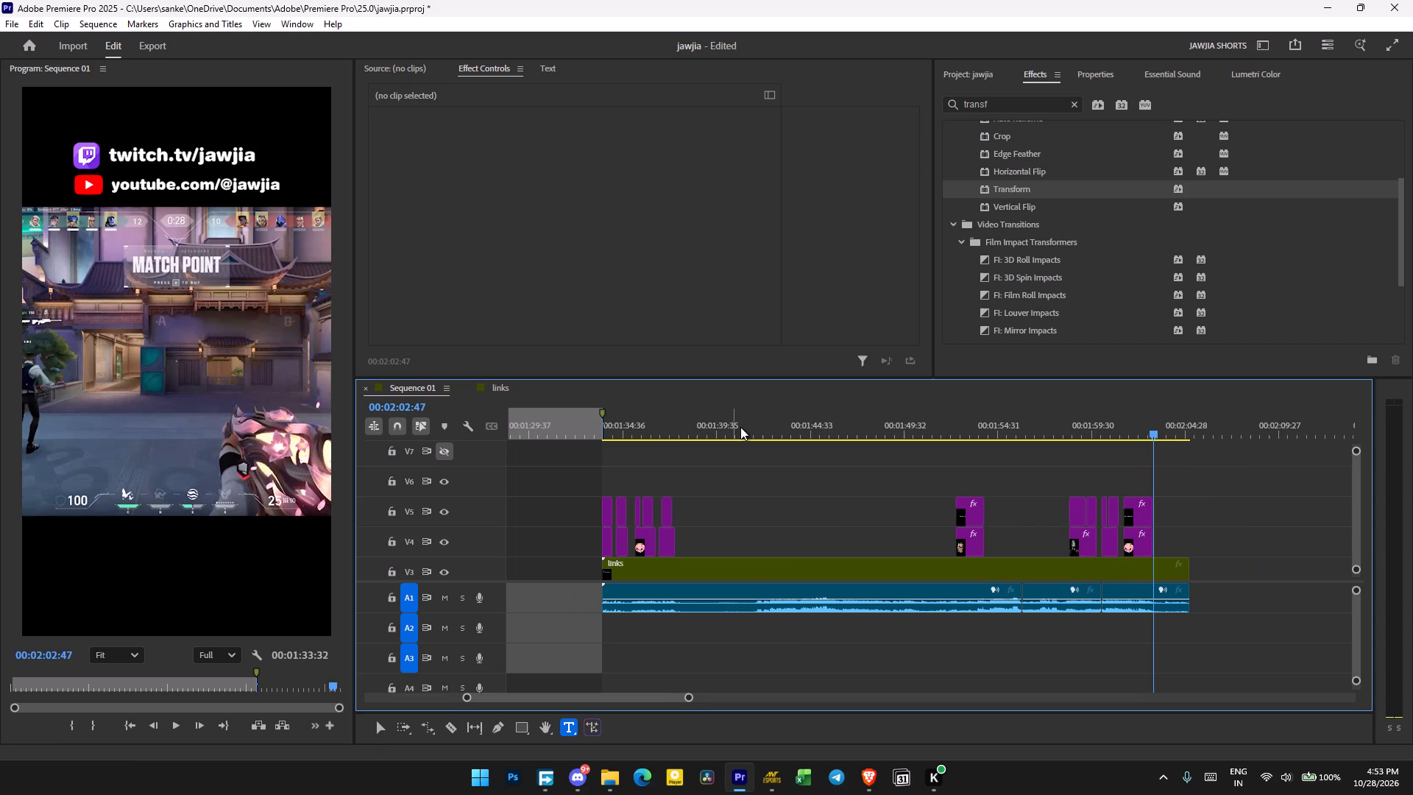
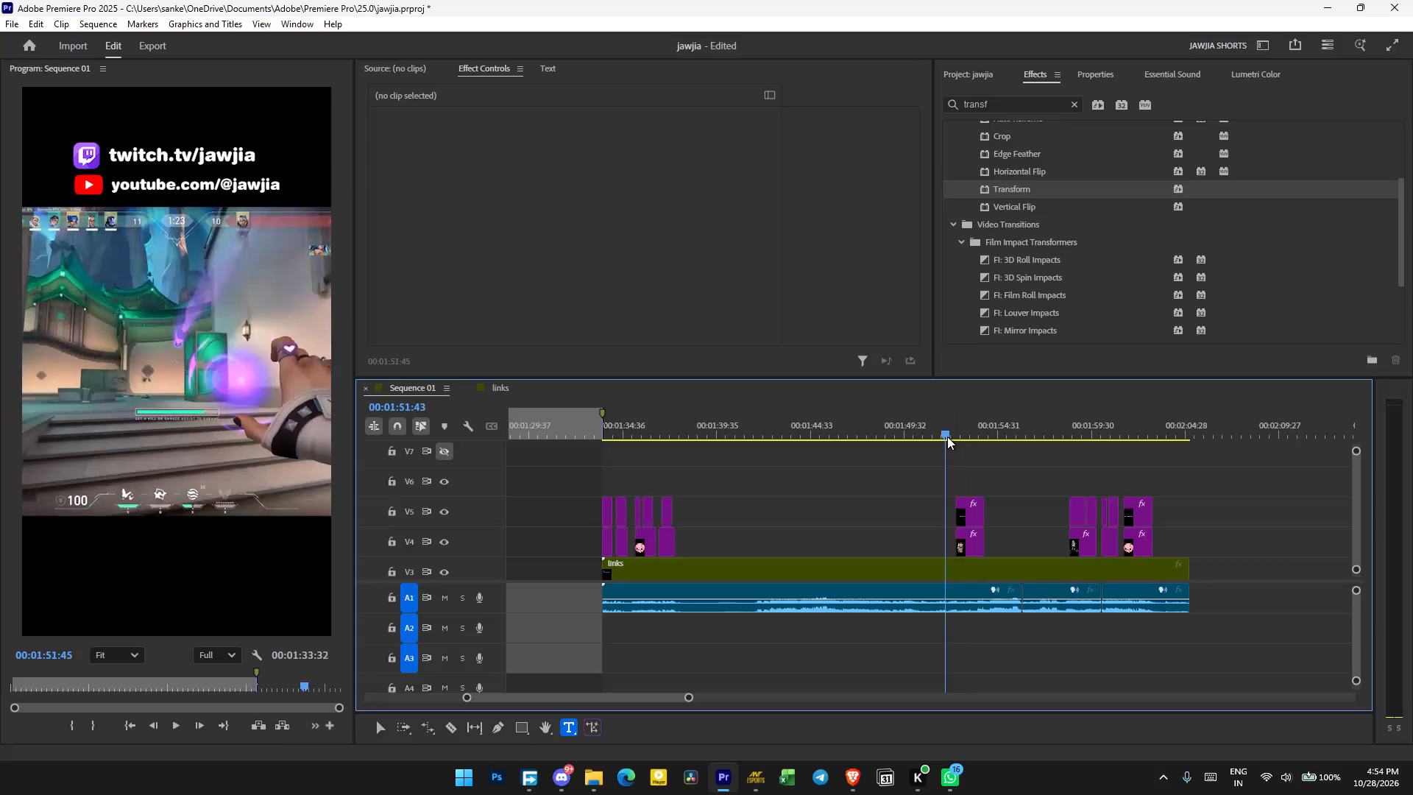
Centre the "Give me a kil" caption under its reaction image by setting its Transform position to 331, 686.
key(space)
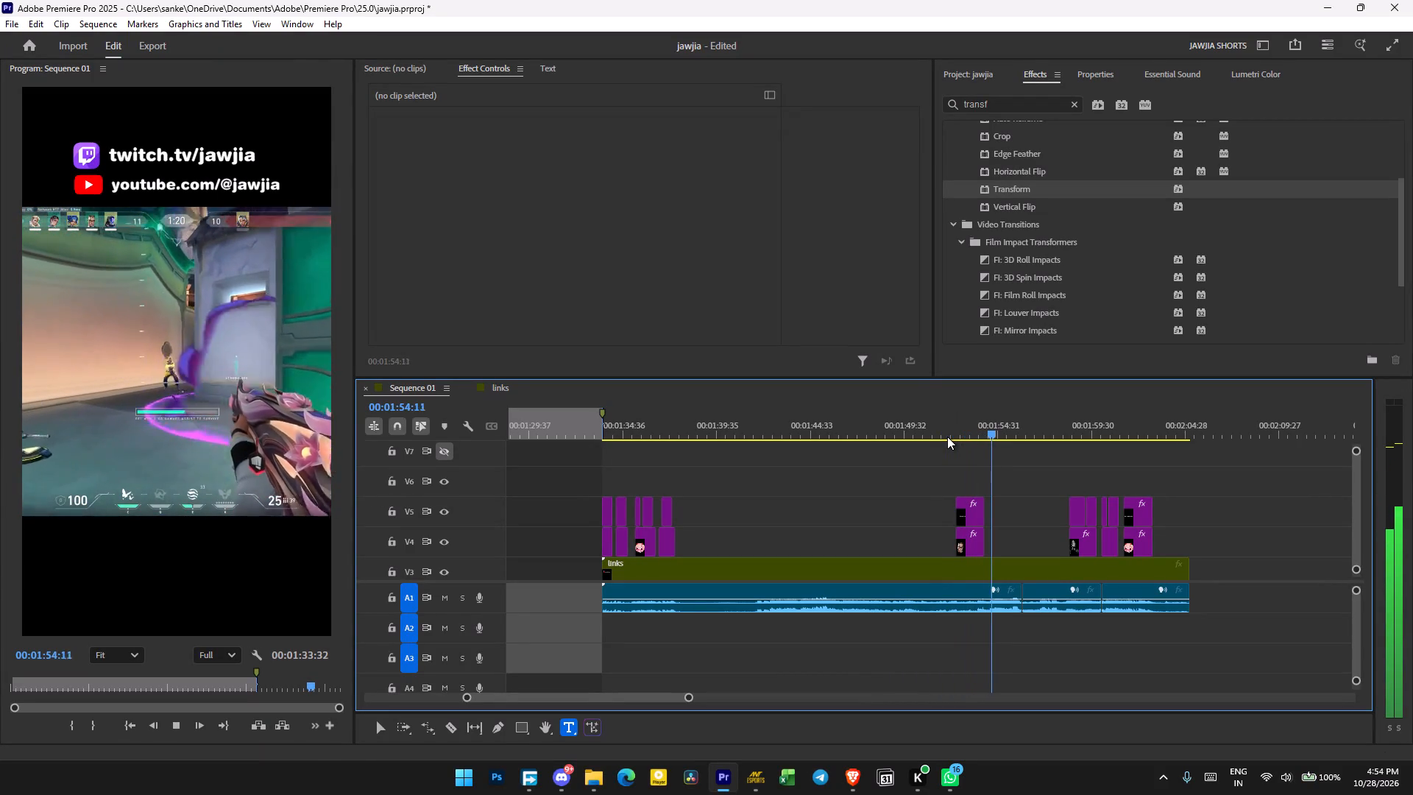
key(space)
click(966, 431)
click(971, 498)
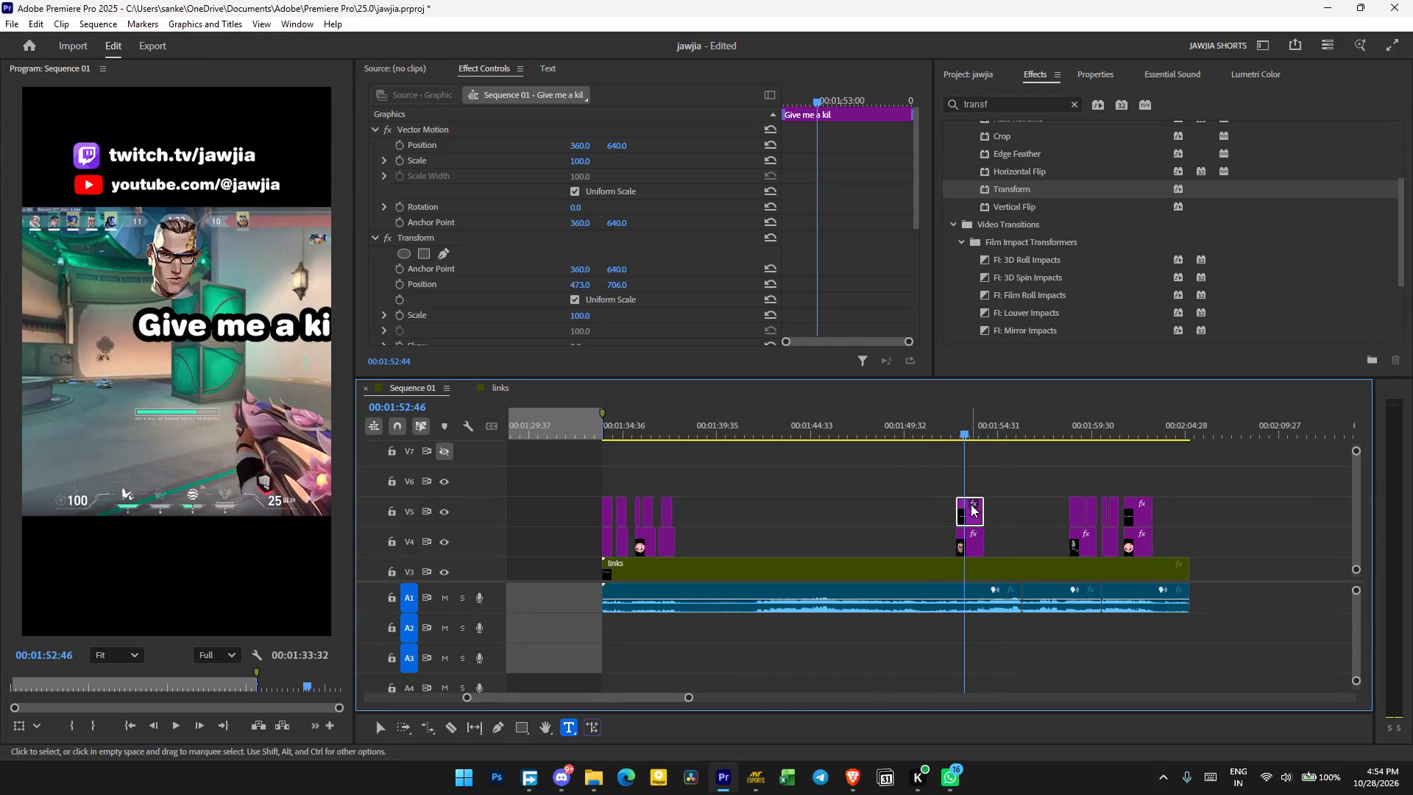
drag(616, 286, 587, 287)
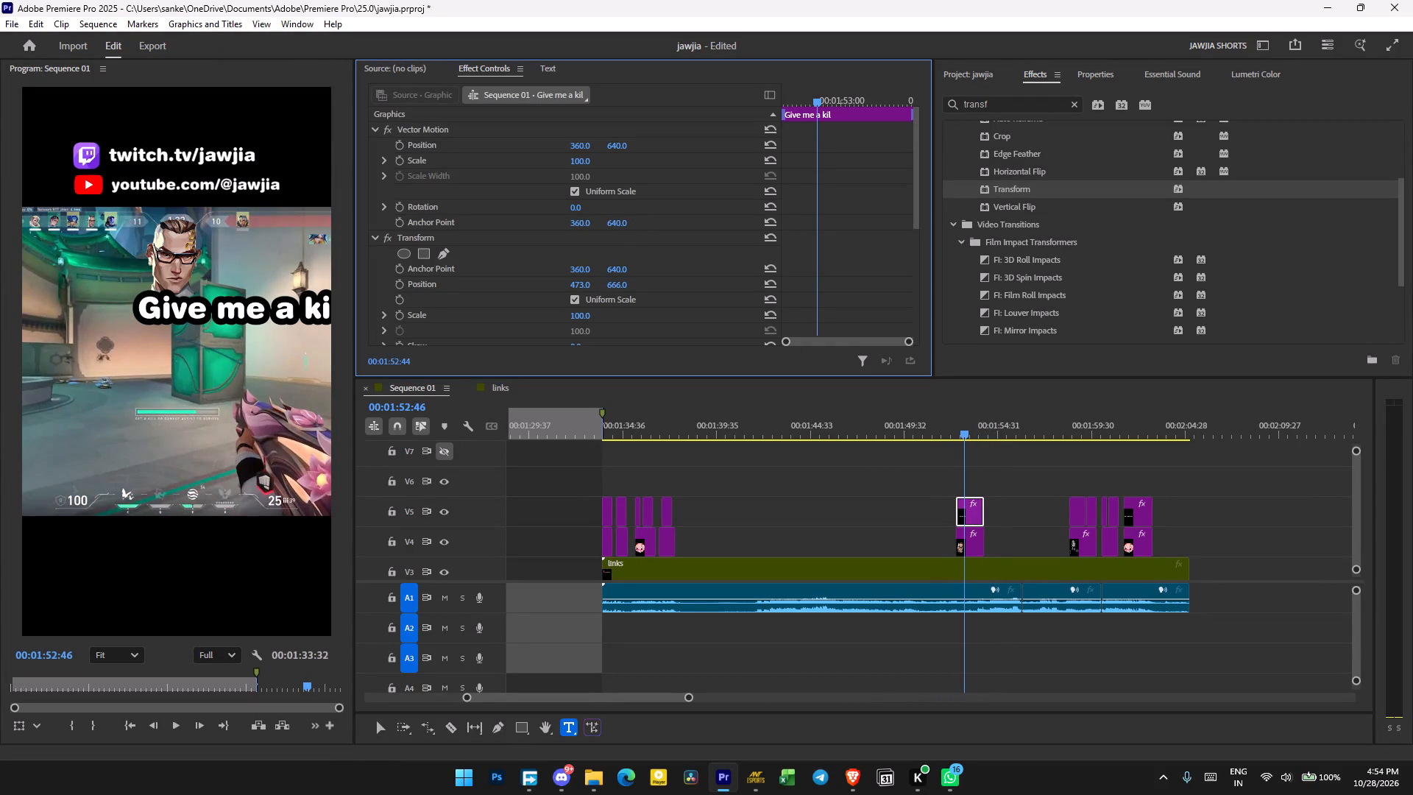
drag(587, 287, 603, 289)
drag(595, 284, 497, 292)
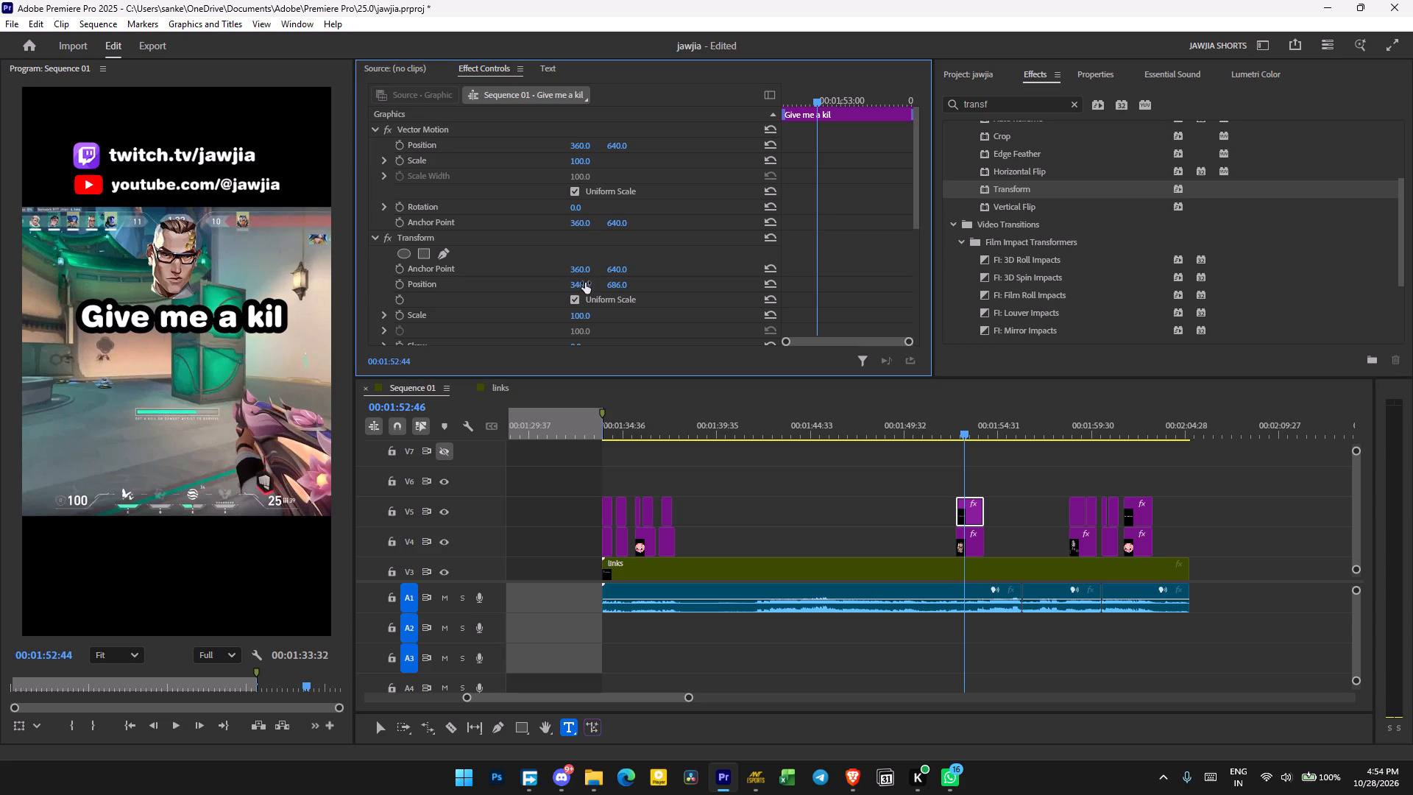
drag(584, 285, 573, 285)
click(587, 282)
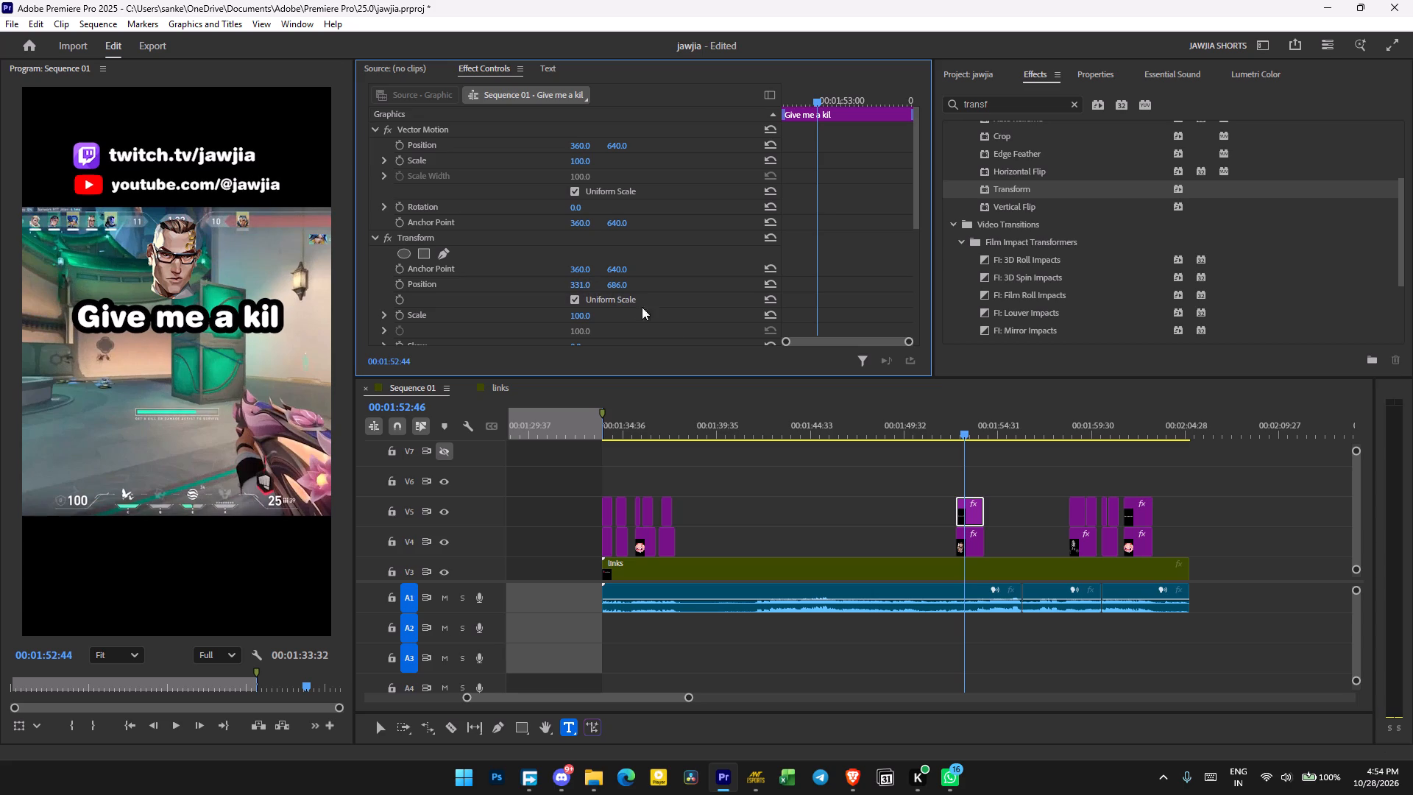
Play back the captioned footage from "Give me a kil" to the sequence end, and the opening captions from 00:01:33:32.
click(949, 433)
key(space)
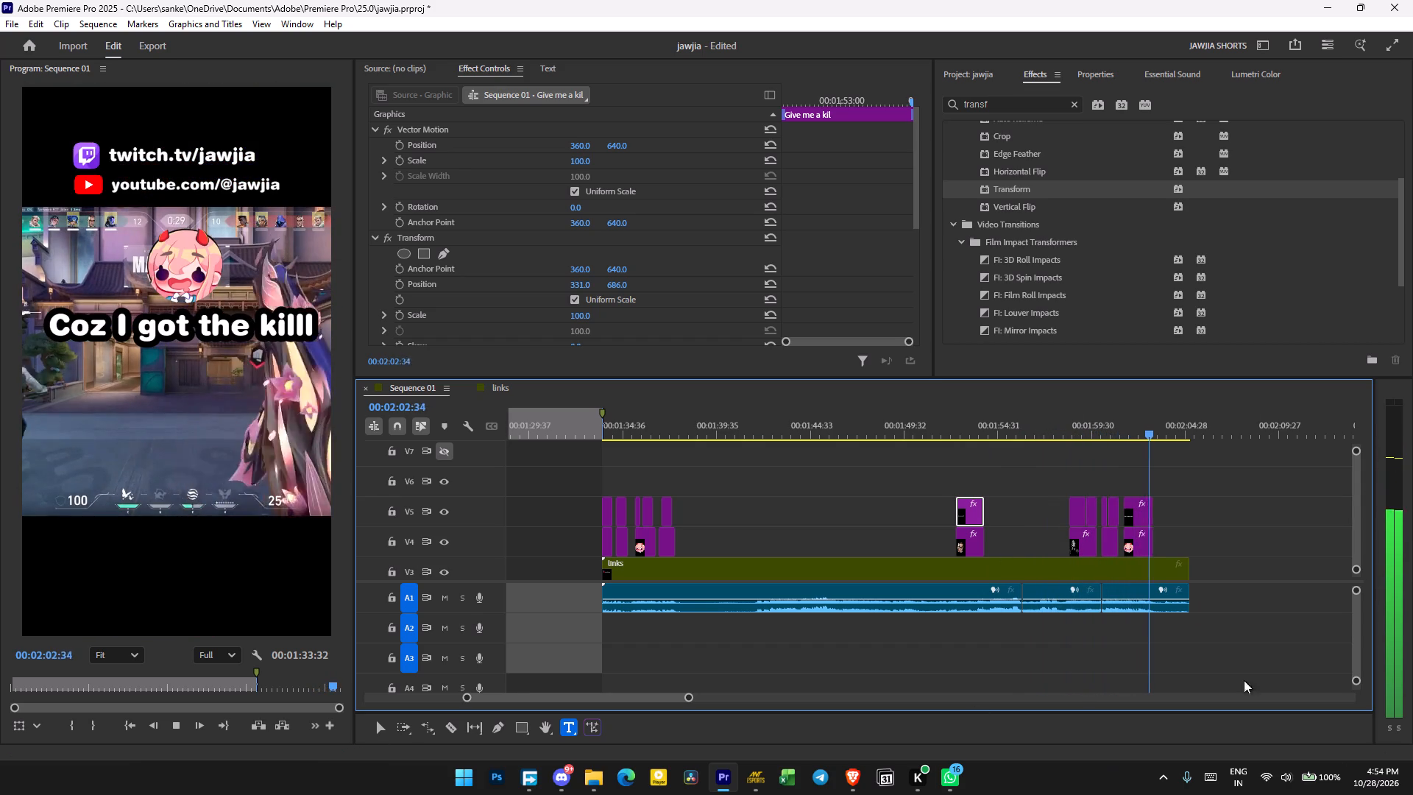
click(1063, 435)
key(space)
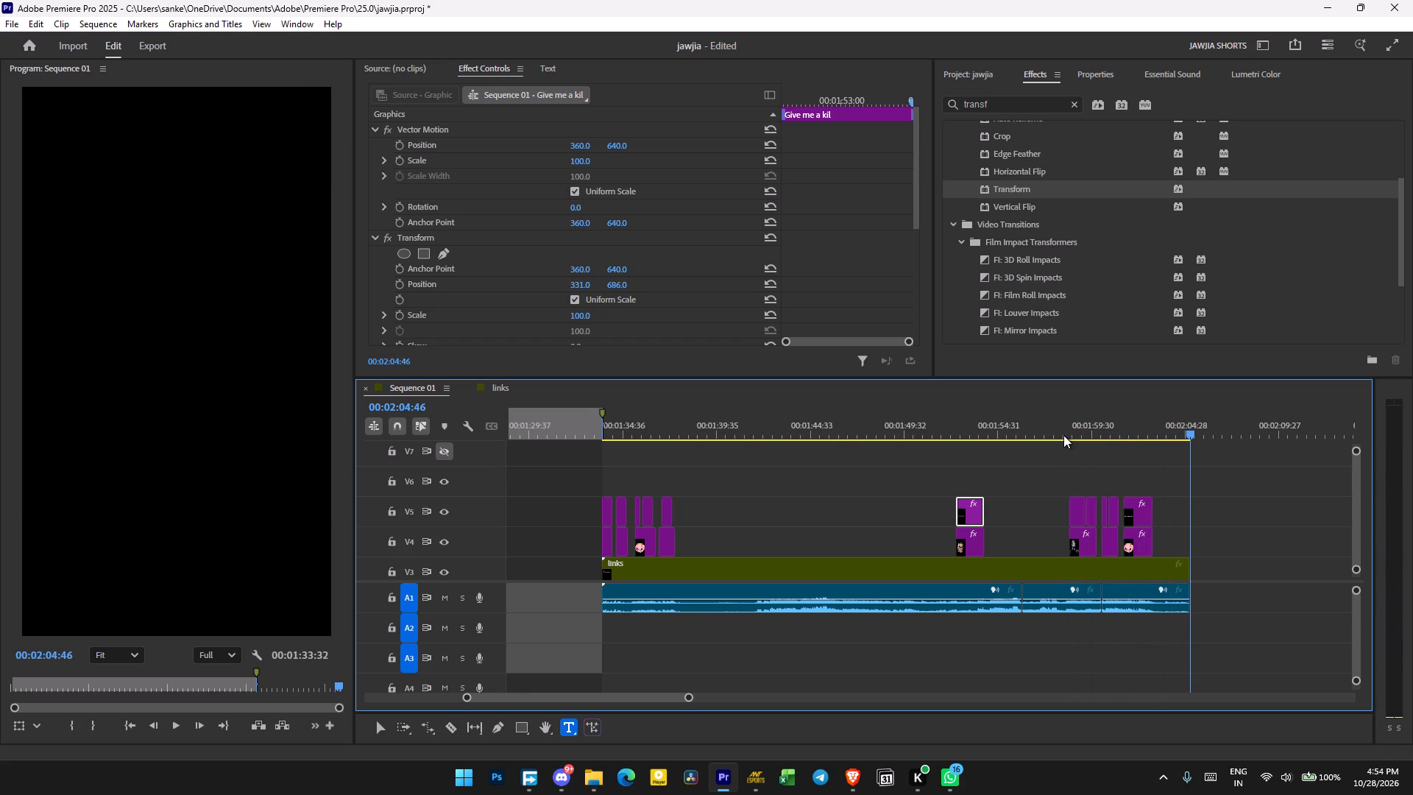
alt+scroll(1054, 490, down, 3)
scroll(1014, 567, up, 4)
drag(826, 431, 812, 428)
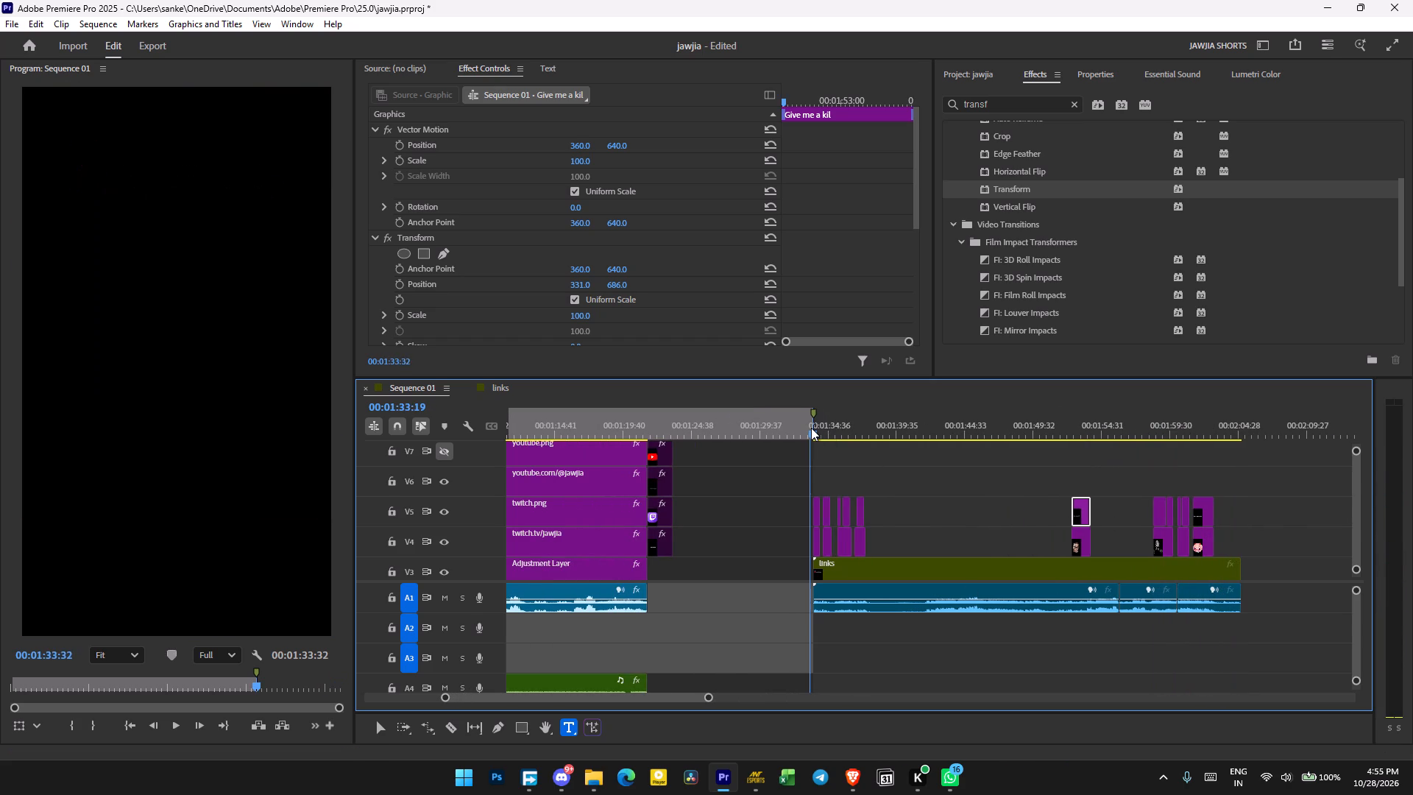
key(space)
alt+scroll(811, 428, up, 15)
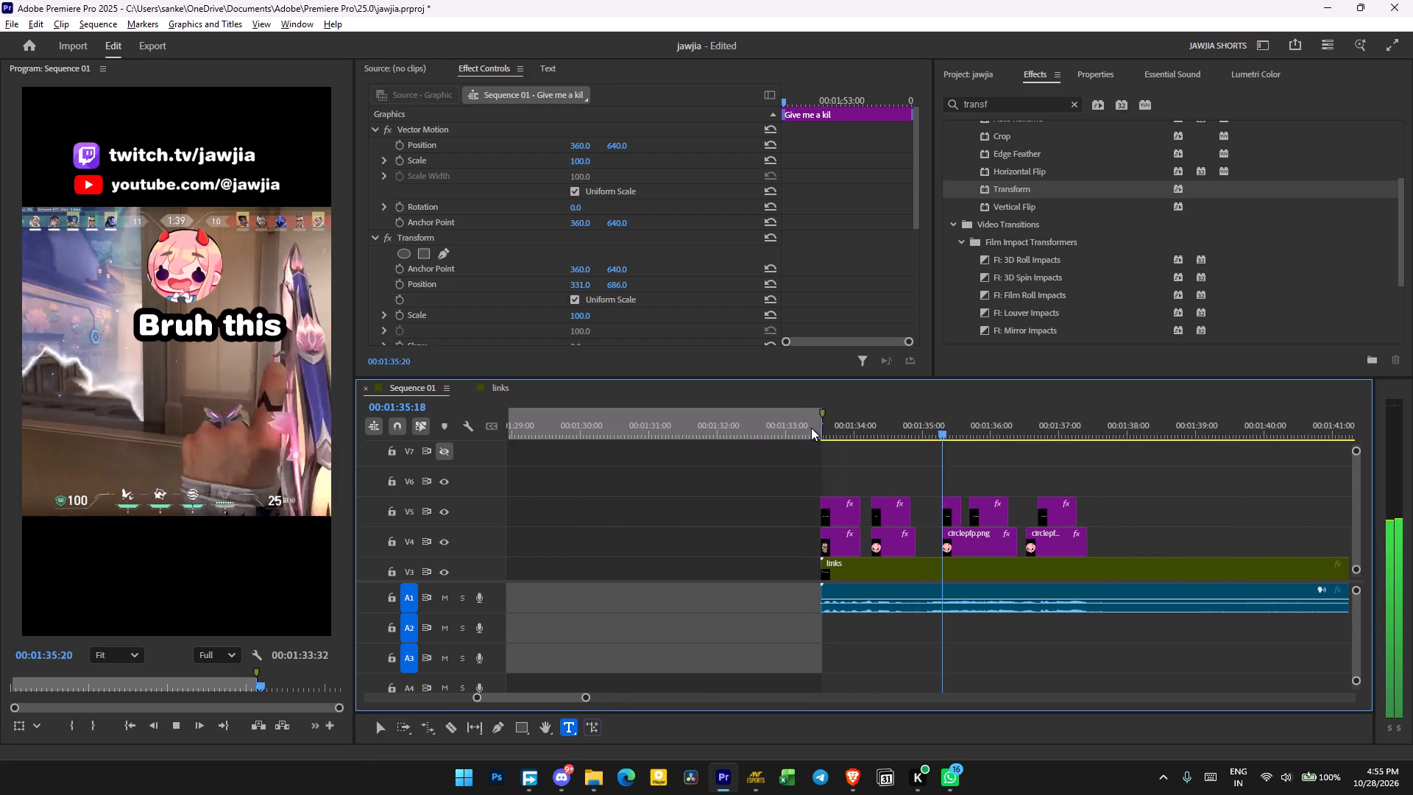
key(space)
Shift the "Chambahhh" caption to start at about 00:01:35:56, move "Bruh this" later with its end meeting it, and play them back.
click(954, 428)
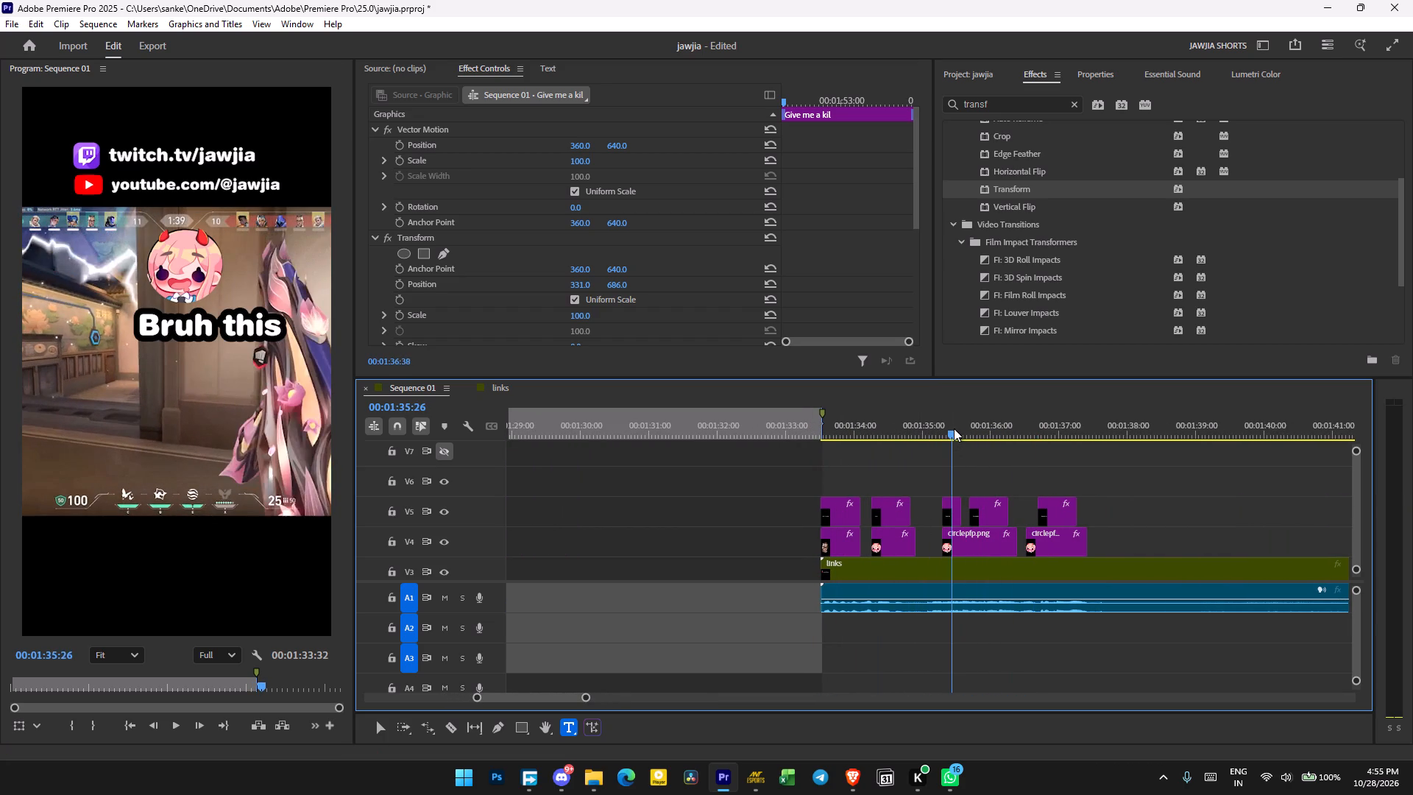
click(949, 433)
key(space)
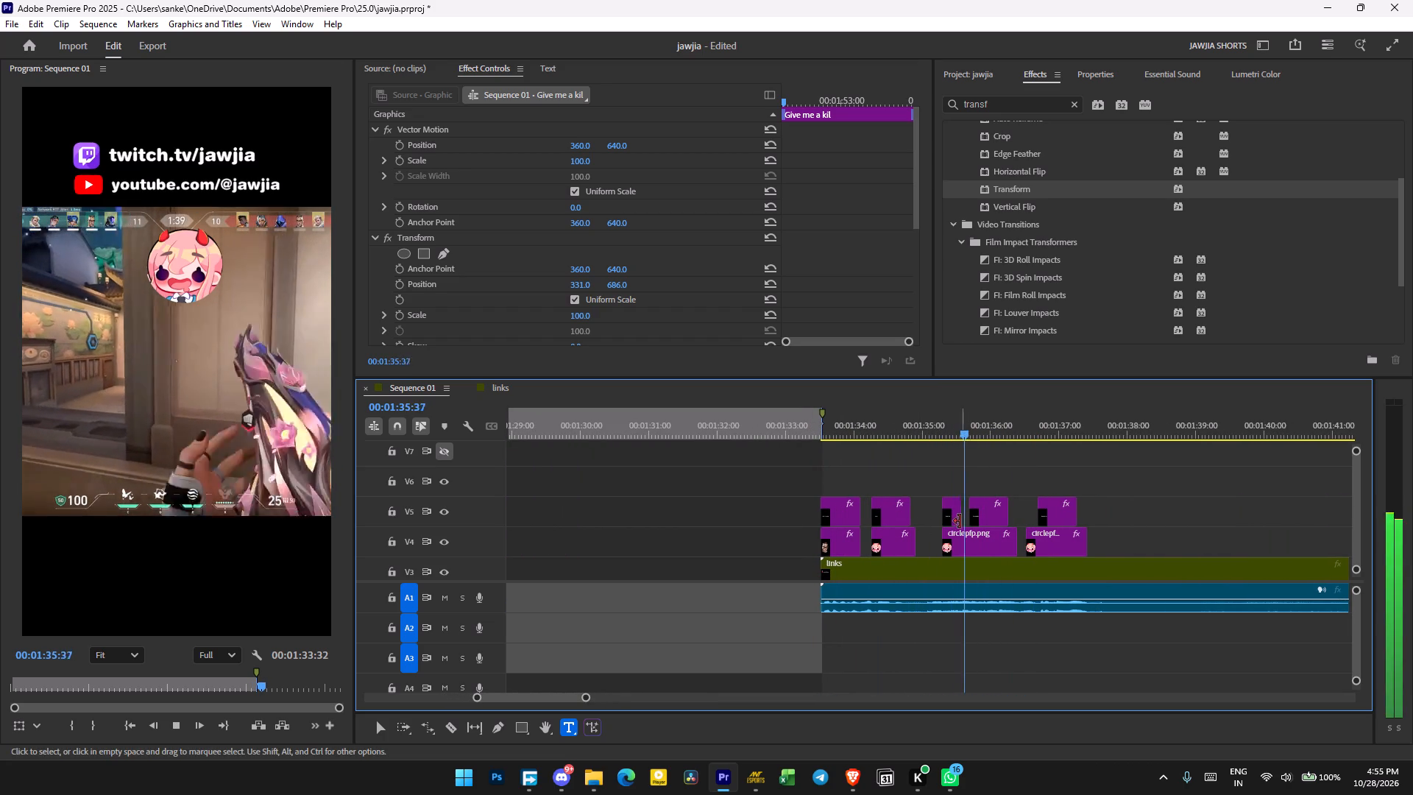
key(space)
click(942, 434)
key(space)
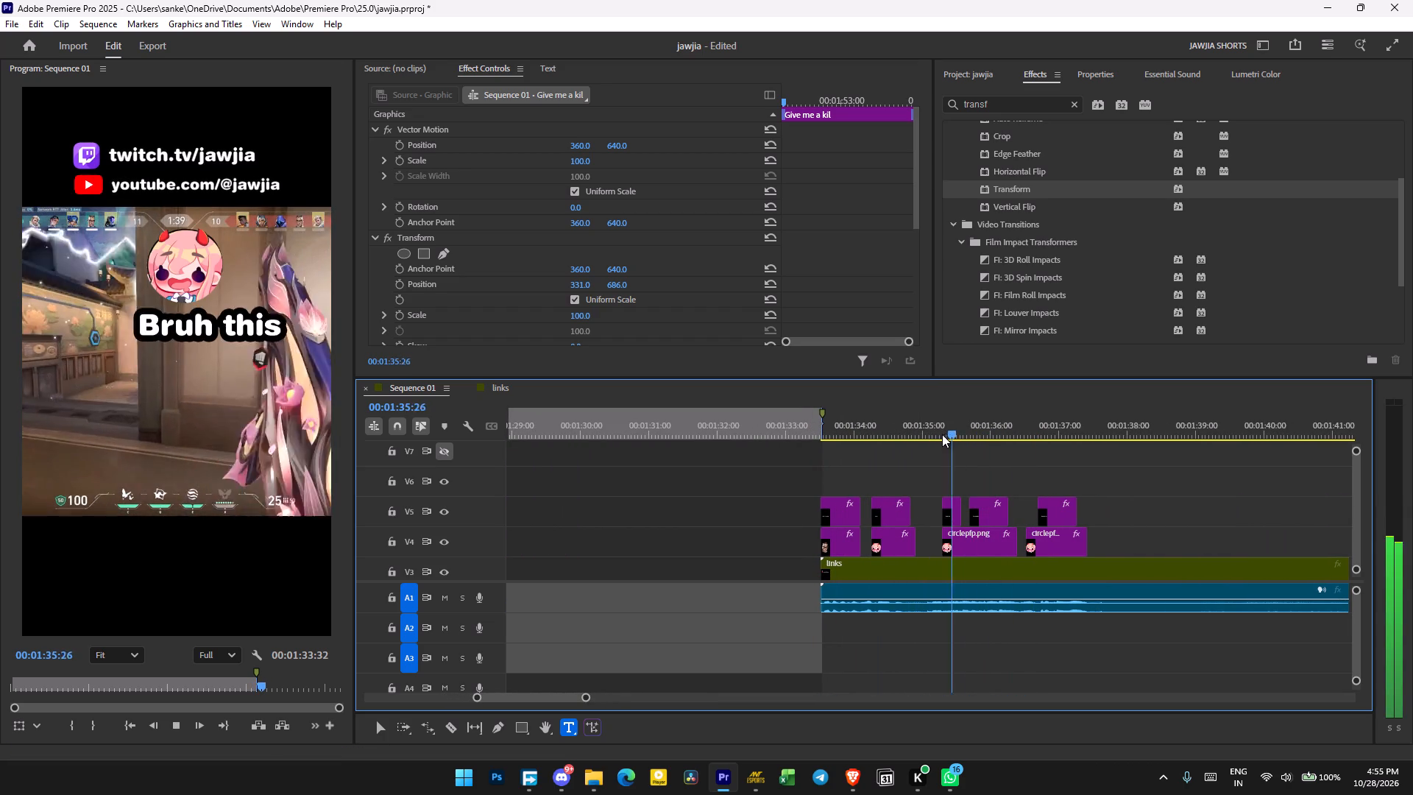
key(space)
drag(993, 506, 1010, 512)
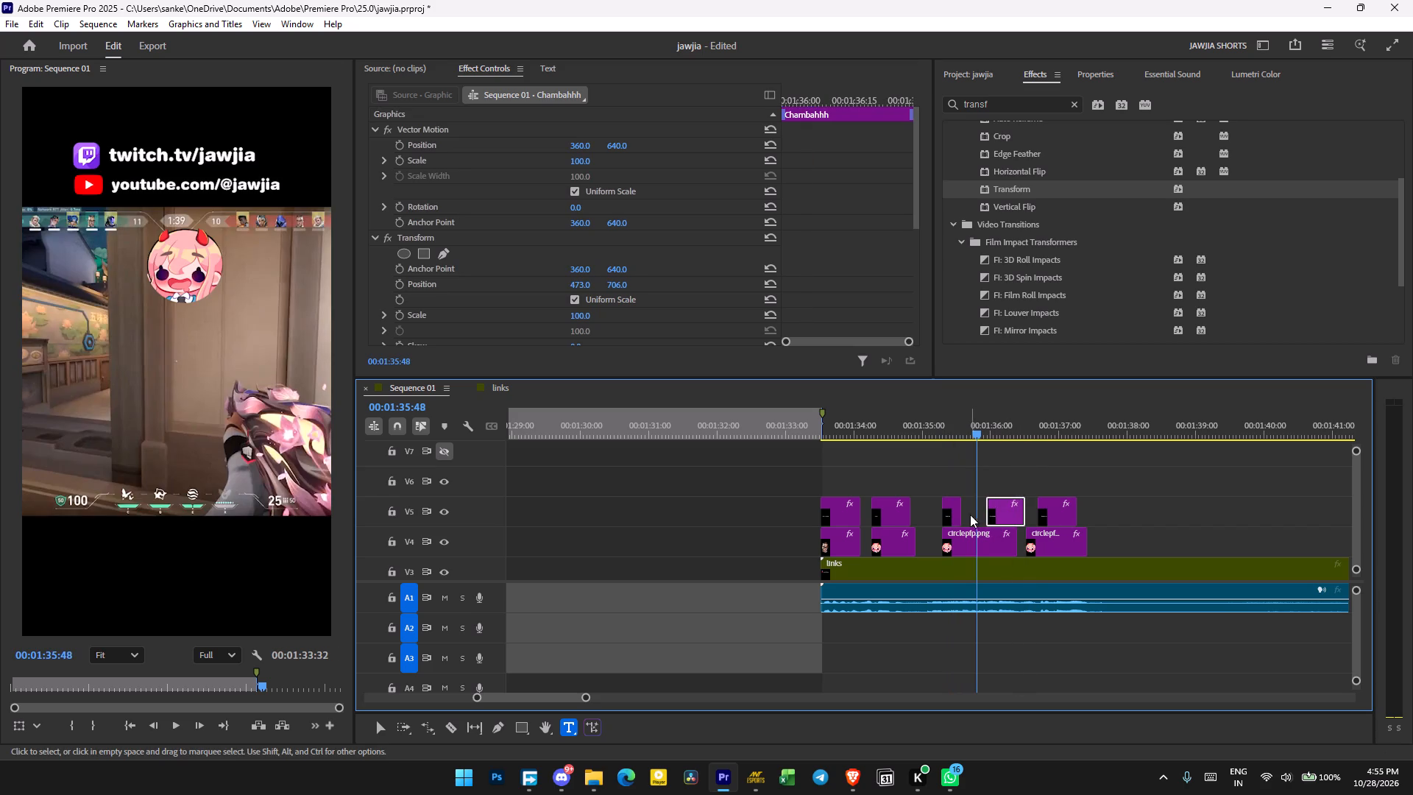
drag(954, 512, 971, 515)
drag(977, 510, 984, 510)
click(966, 442)
click(957, 436)
click(957, 430)
key(space)
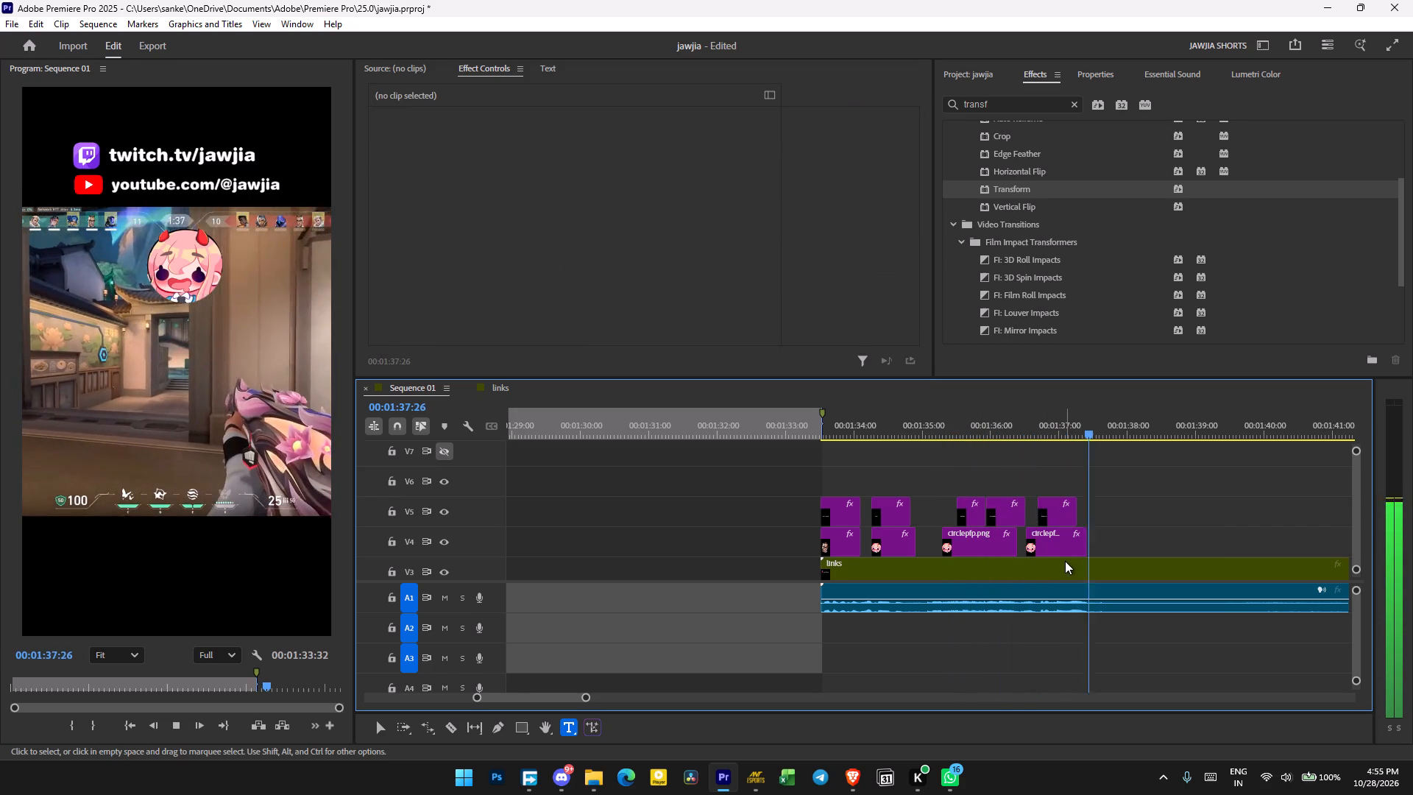
key(space)
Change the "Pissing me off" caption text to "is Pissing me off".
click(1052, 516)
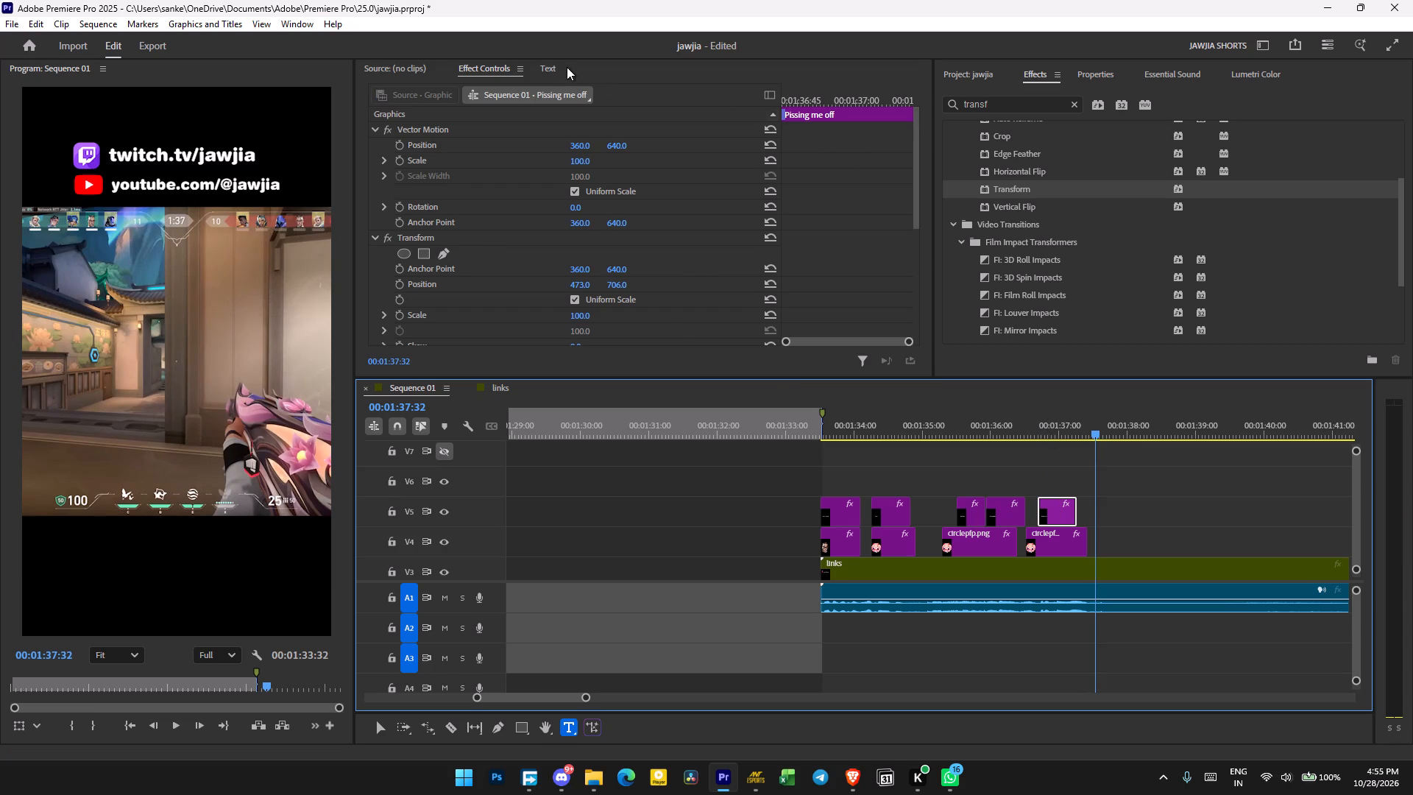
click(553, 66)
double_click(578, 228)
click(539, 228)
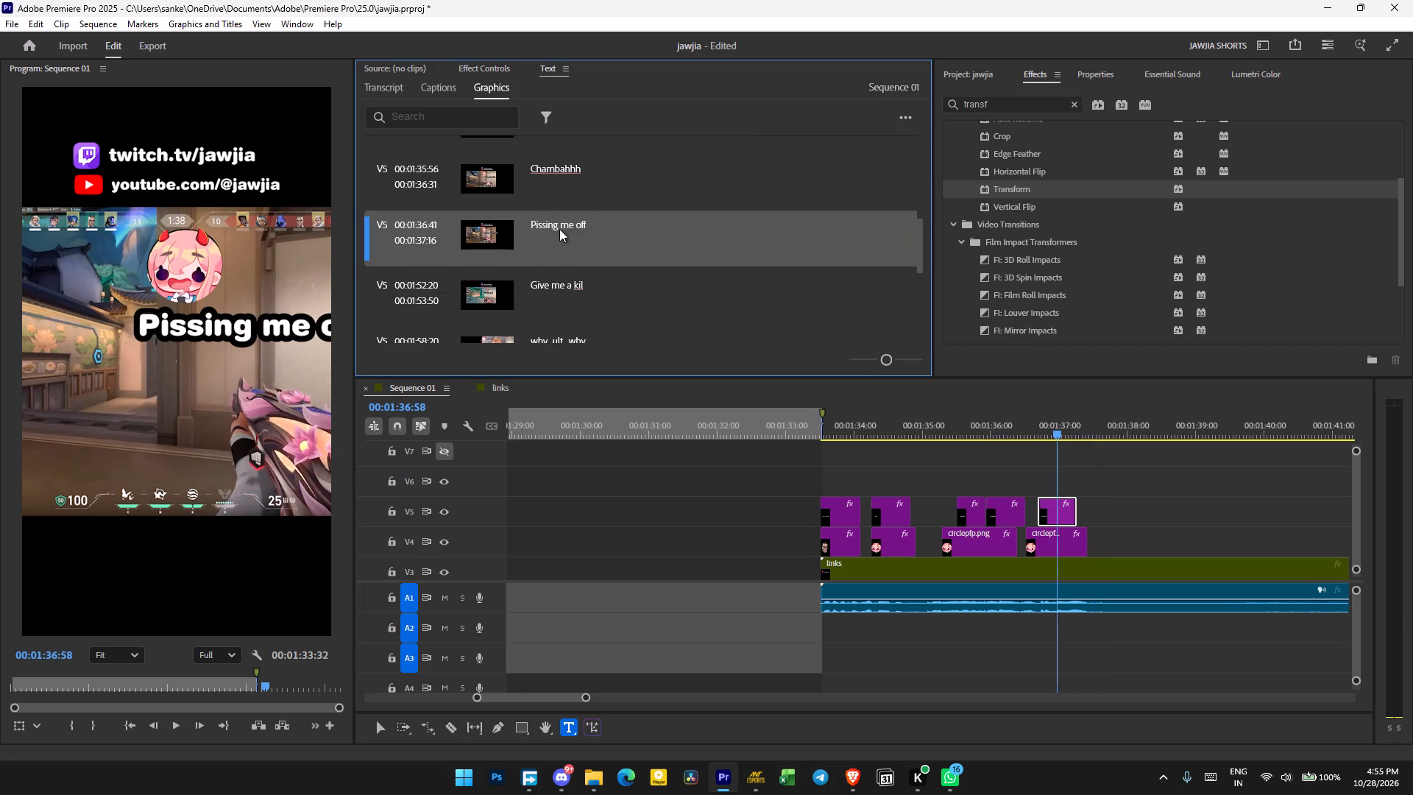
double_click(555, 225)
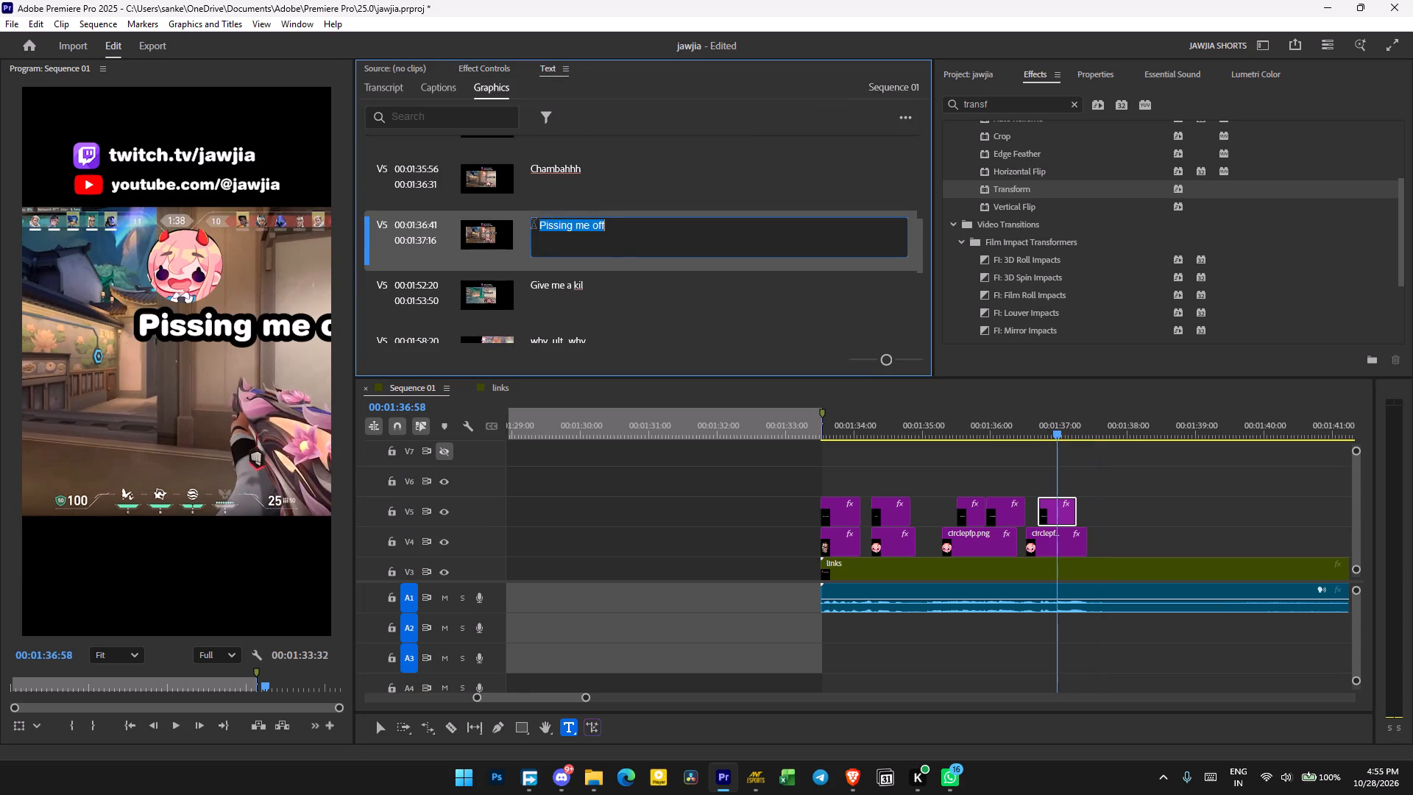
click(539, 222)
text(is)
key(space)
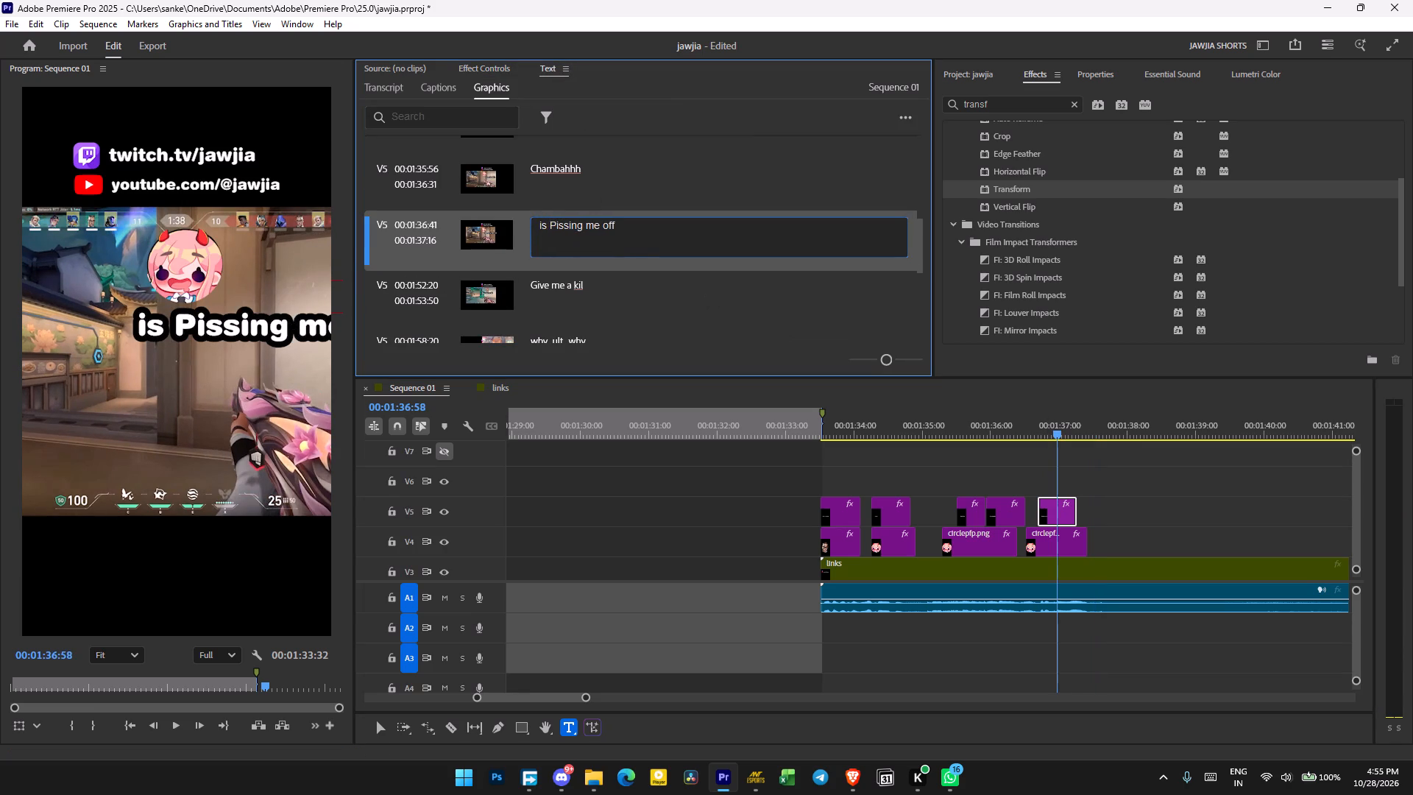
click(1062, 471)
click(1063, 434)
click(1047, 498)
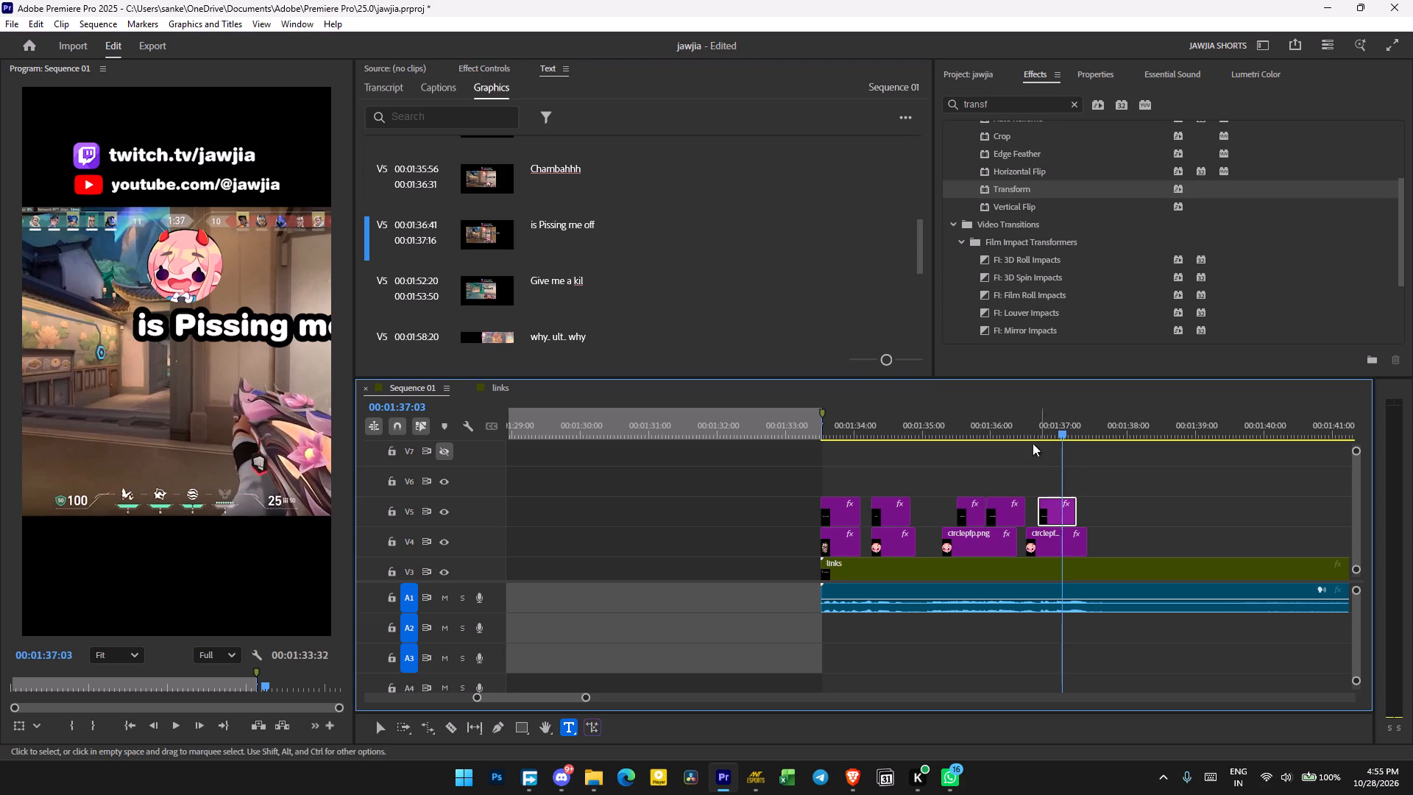
Move the V4 reaction image to start with the "is Pissing me off" caption and extend the caption's end to the image's end.
click(1029, 422)
click(1033, 423)
click(1038, 425)
key(space)
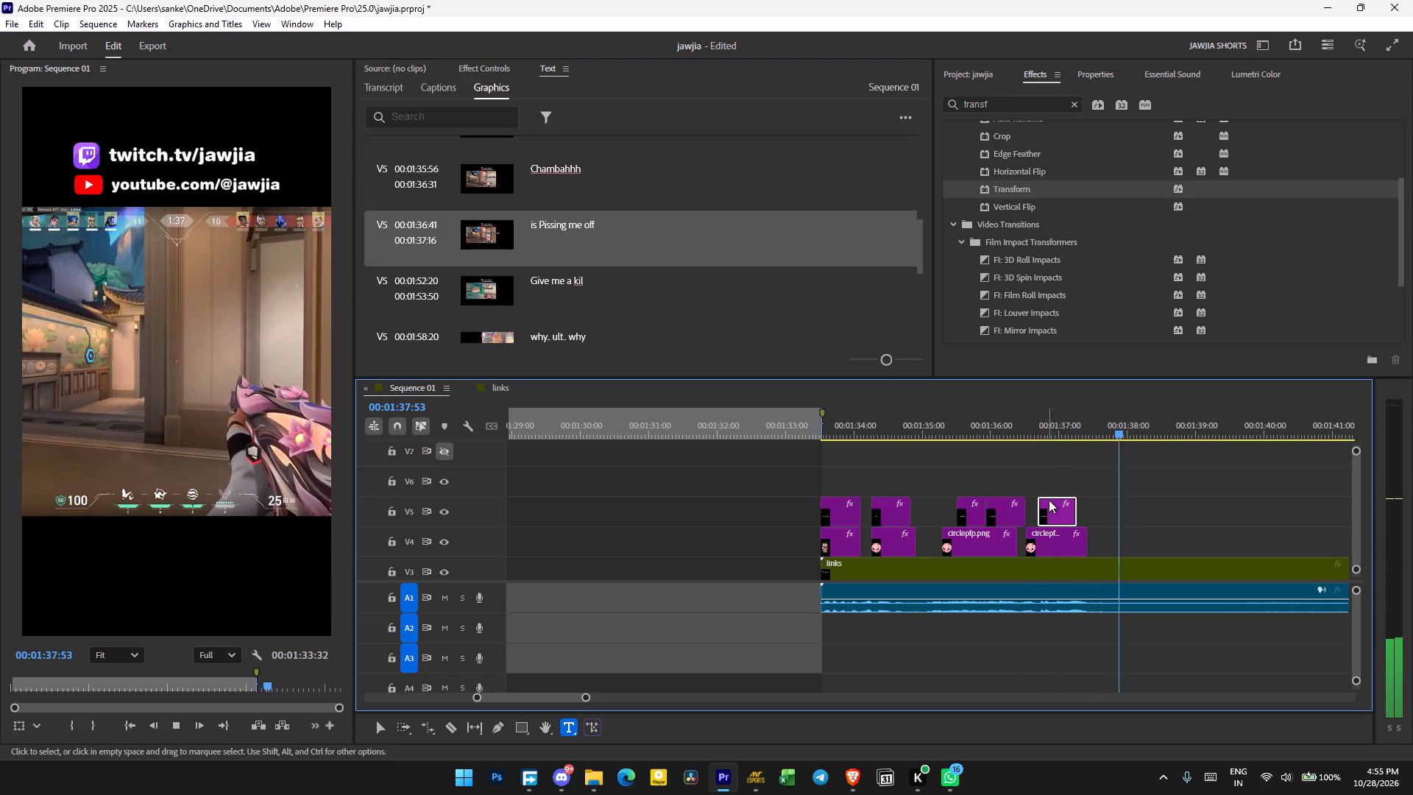
key(space)
drag(1054, 540, 1072, 542)
click(1058, 511)
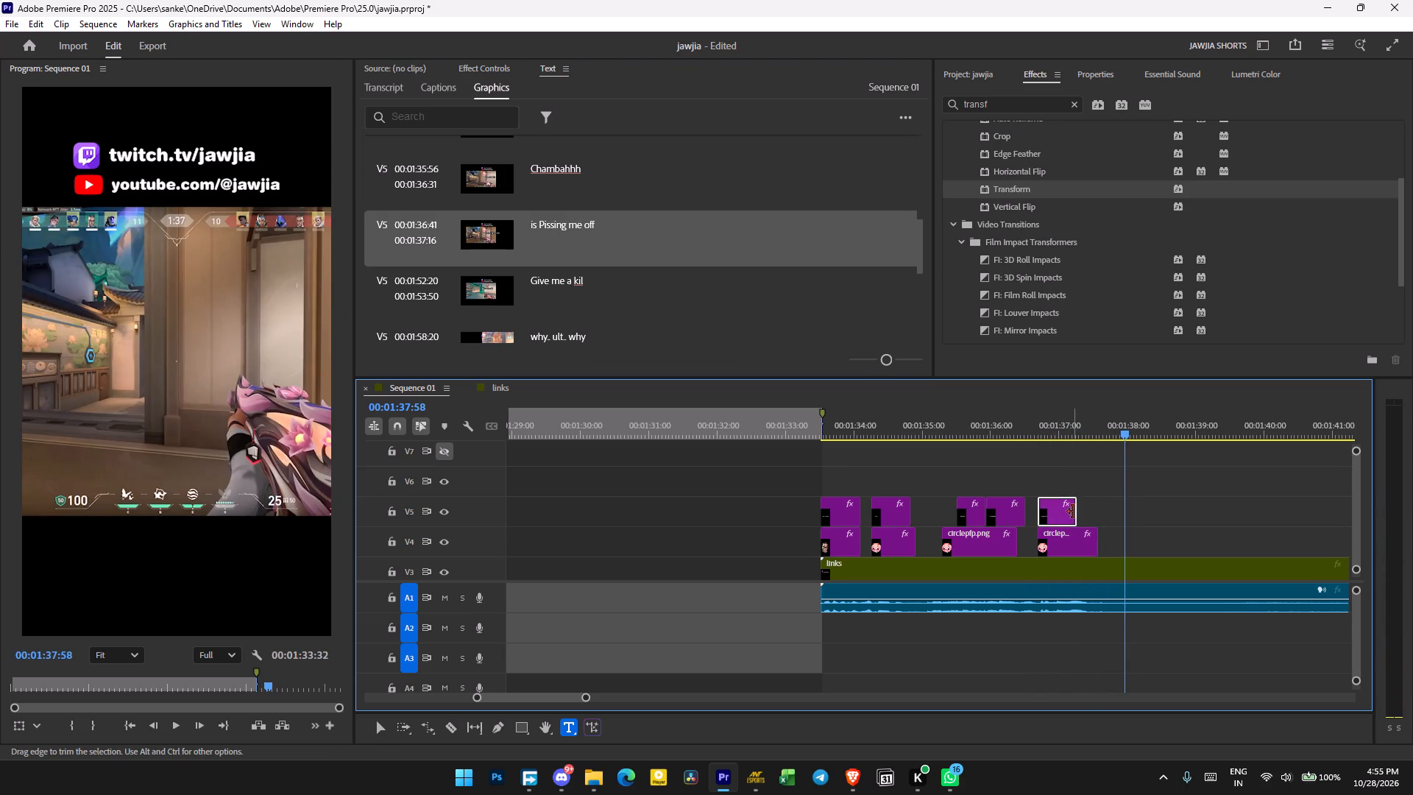
drag(1077, 512, 1096, 512)
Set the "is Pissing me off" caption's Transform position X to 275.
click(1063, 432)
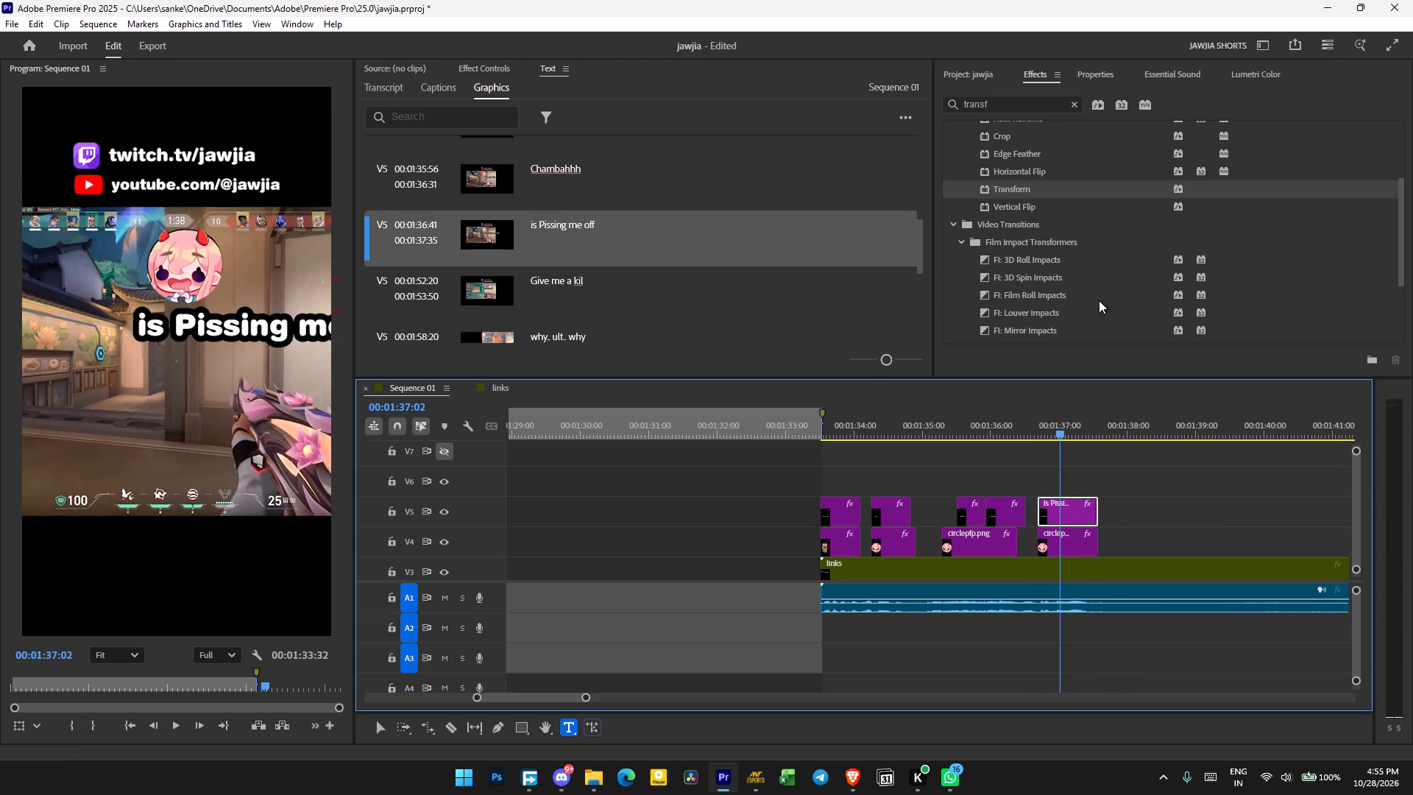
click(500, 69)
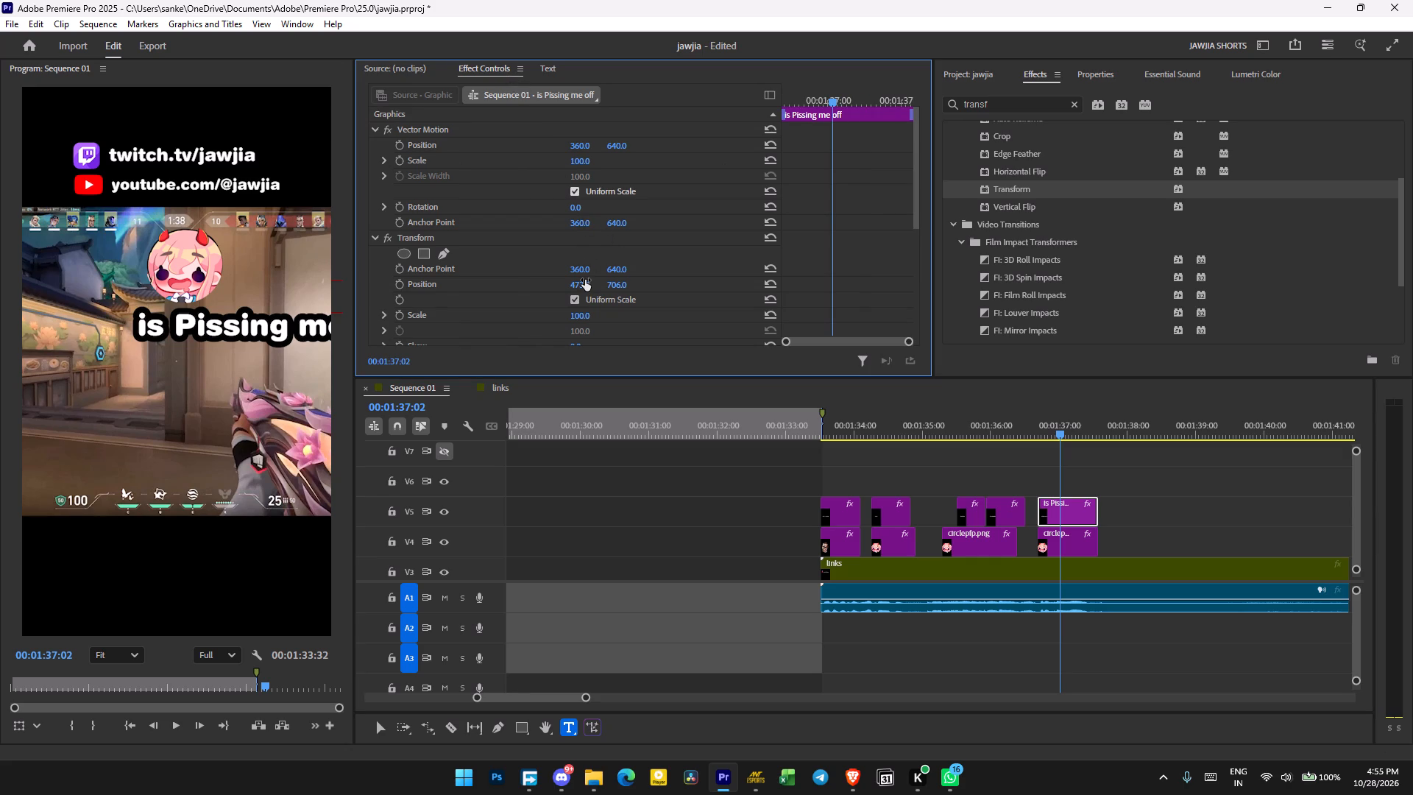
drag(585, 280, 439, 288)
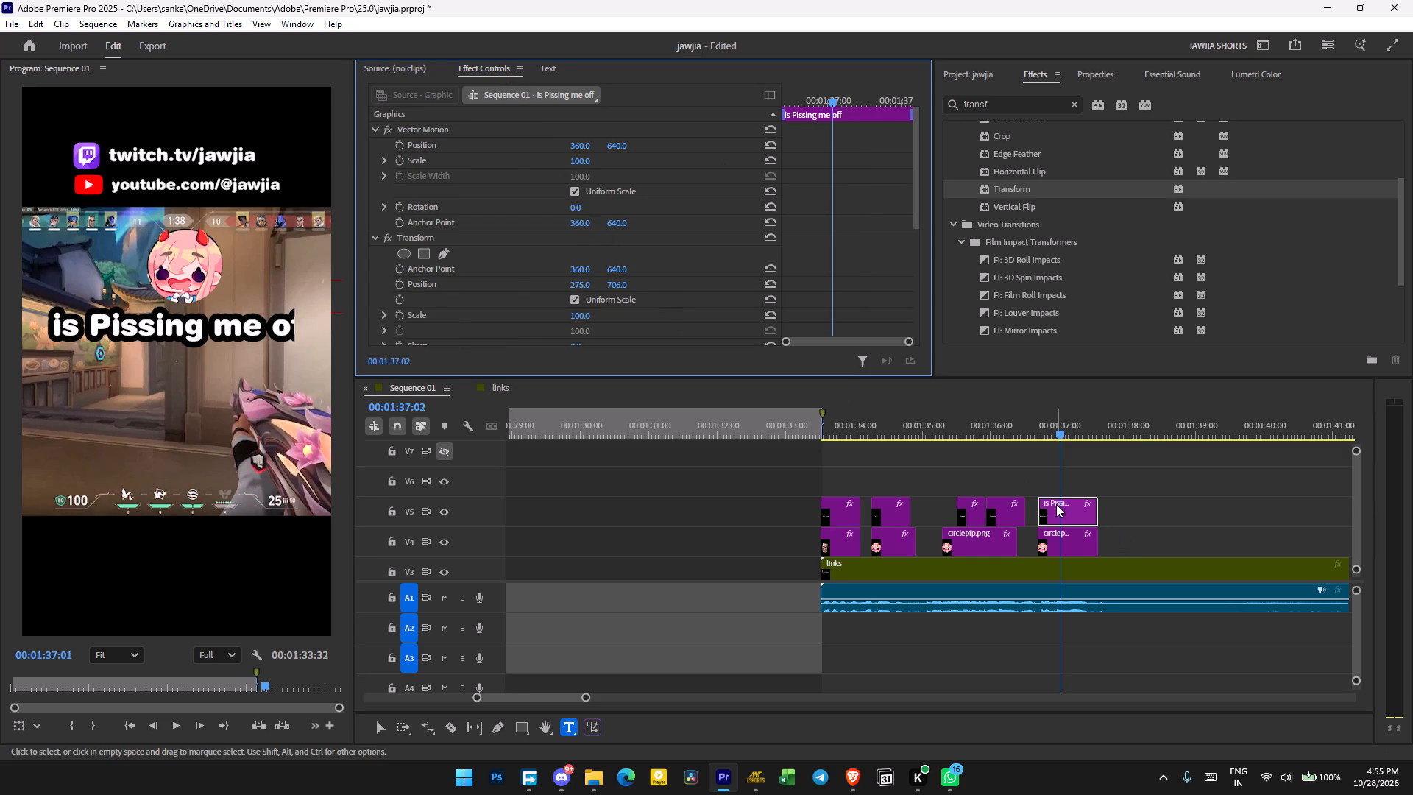
Delete the "is Pissing me off" caption and replace it with a new text graphic reading "is pissing me off" below the reaction image.
key(Delete)
click(1062, 505)
key(Delete)
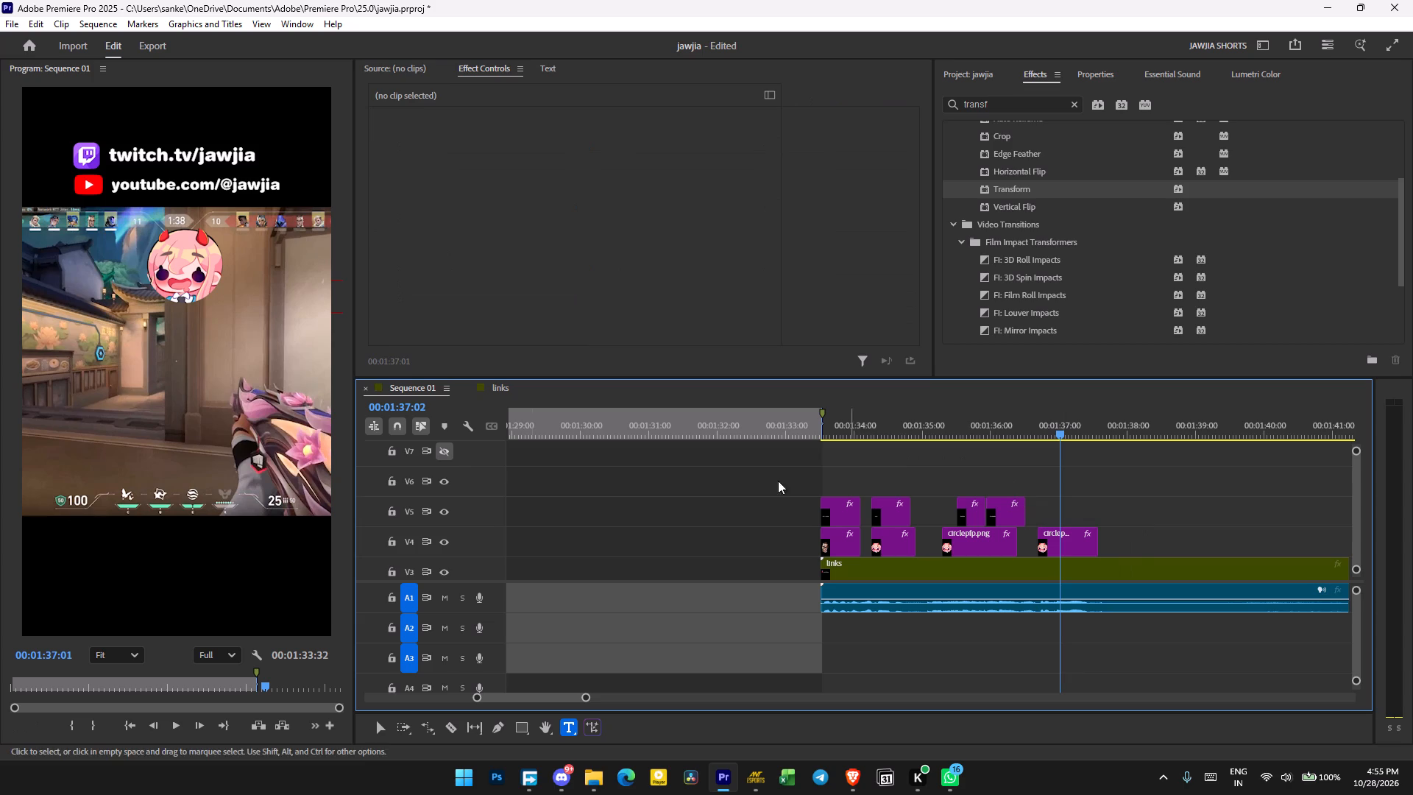
key(t)
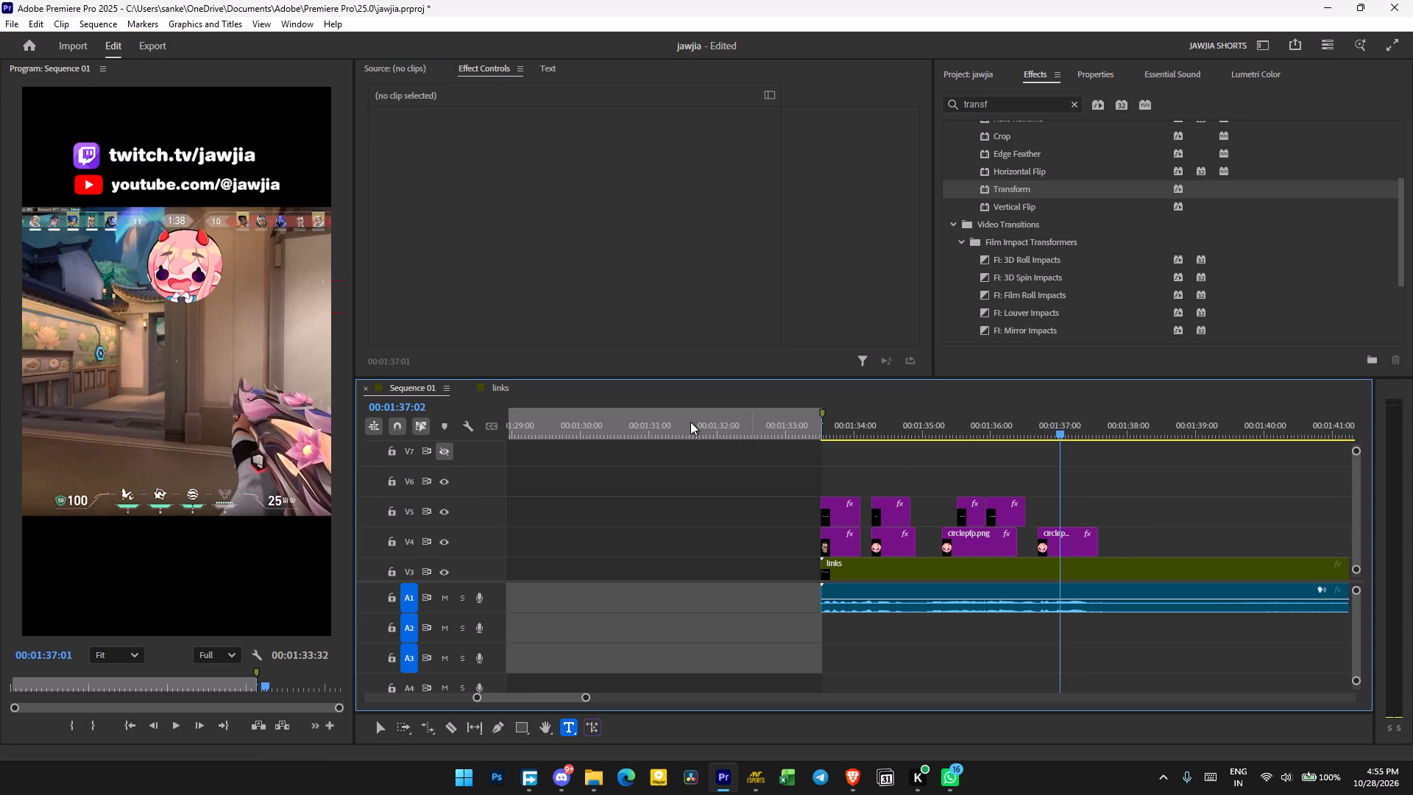
click(57, 330)
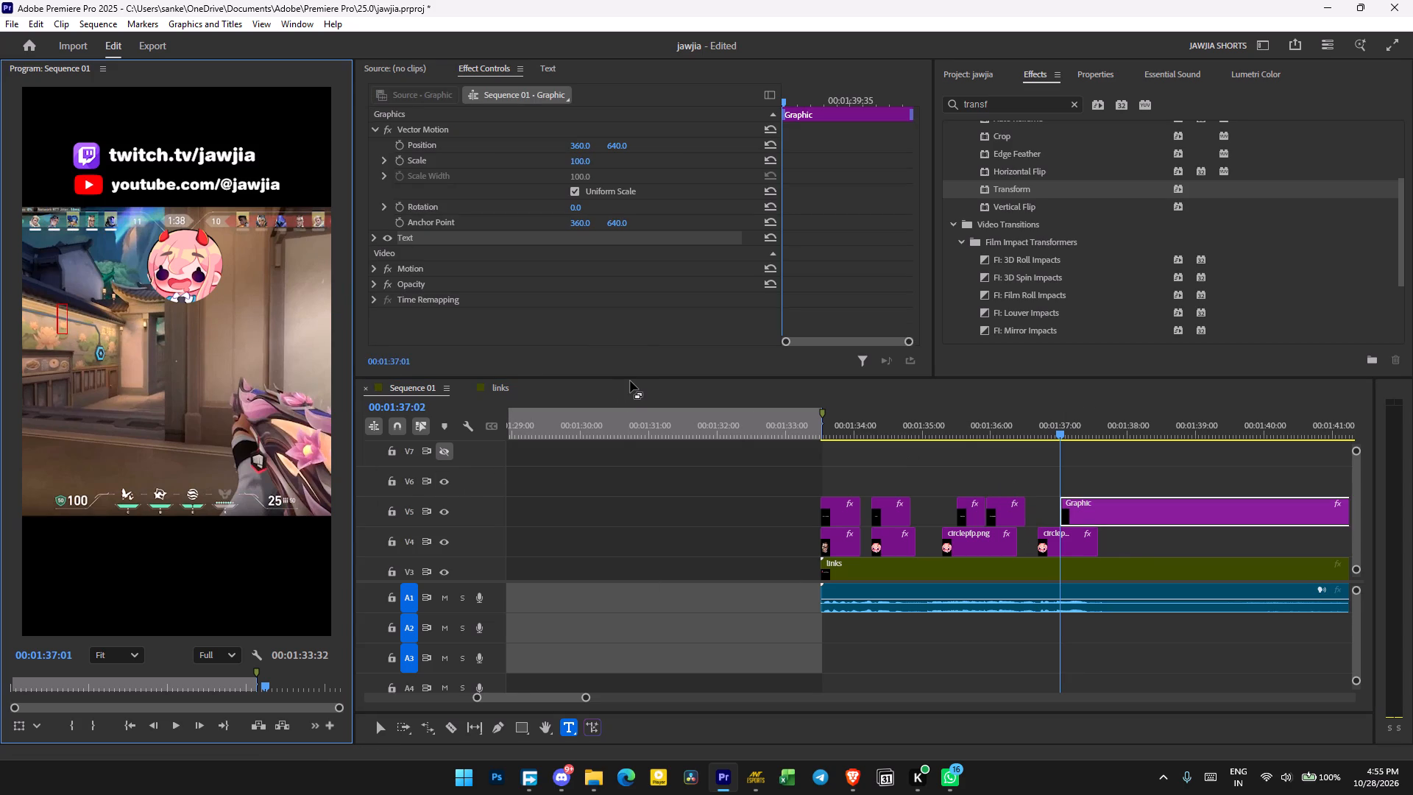
text(is pissing me off)
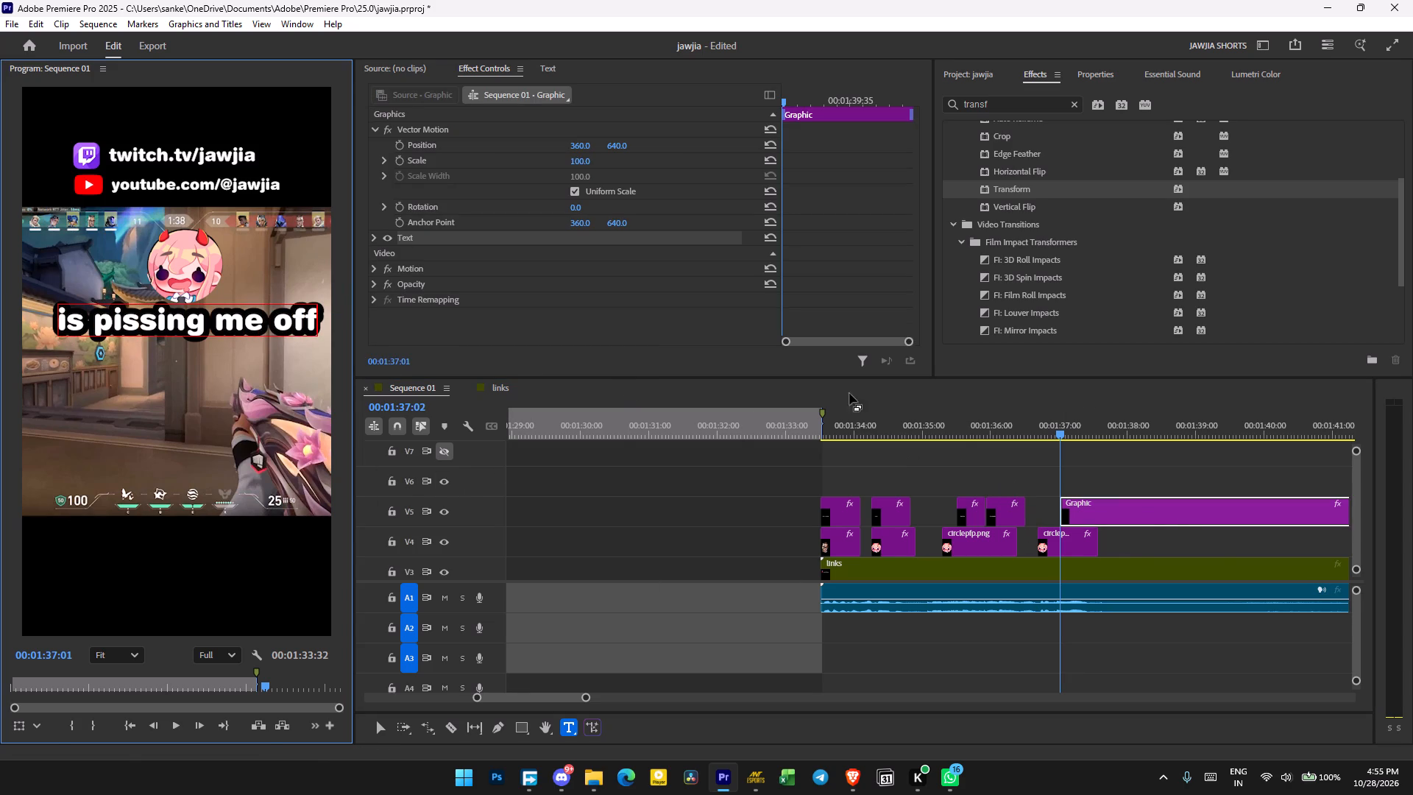
Align the new "is pissing me off" caption's start with its reaction image and shorten its end to match at about 00:01:37:34.
drag(1169, 517, 1147, 516)
key(c)
click(1142, 498)
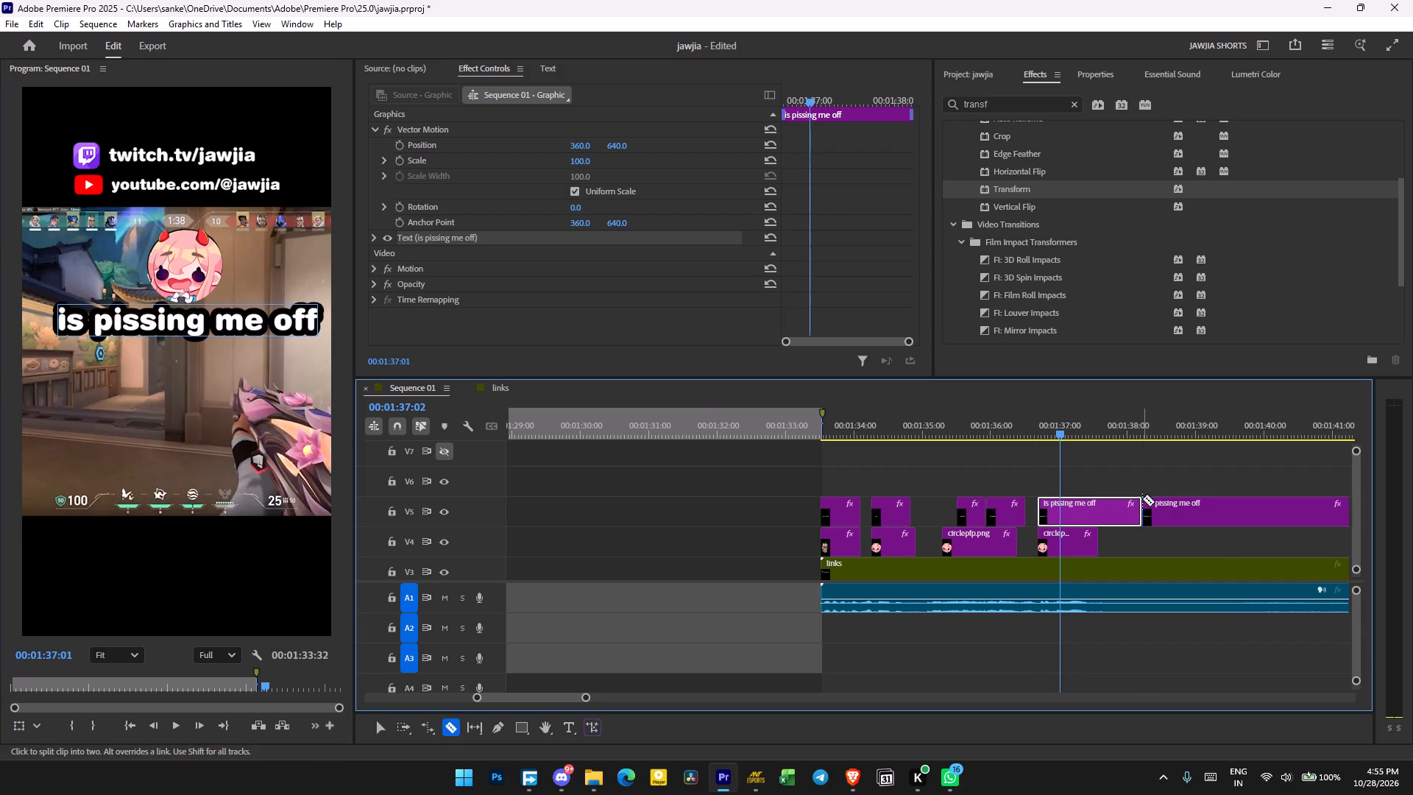
key(v)
click(1169, 509)
key(b)
key(Delete)
key(v)
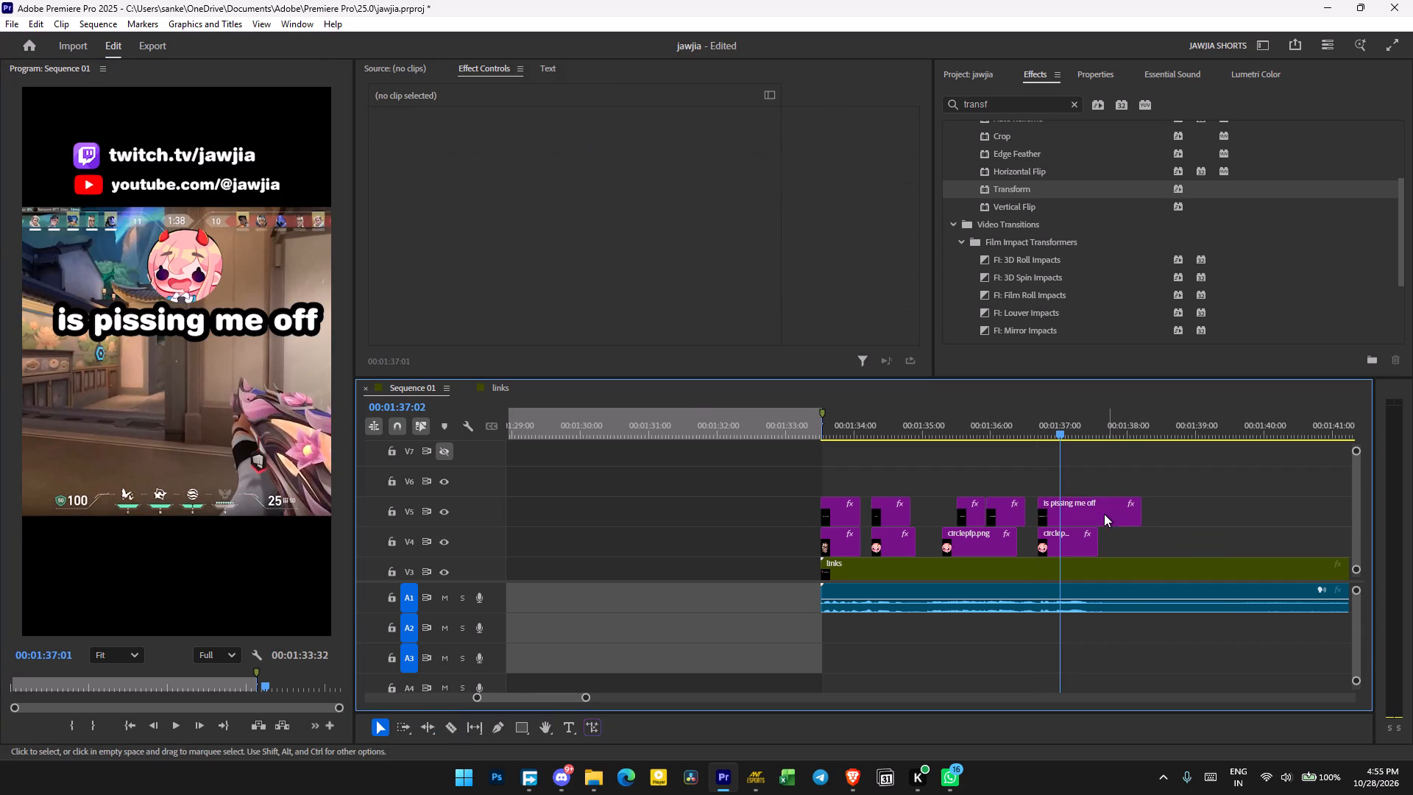
click(1104, 514)
drag(1142, 517, 1097, 511)
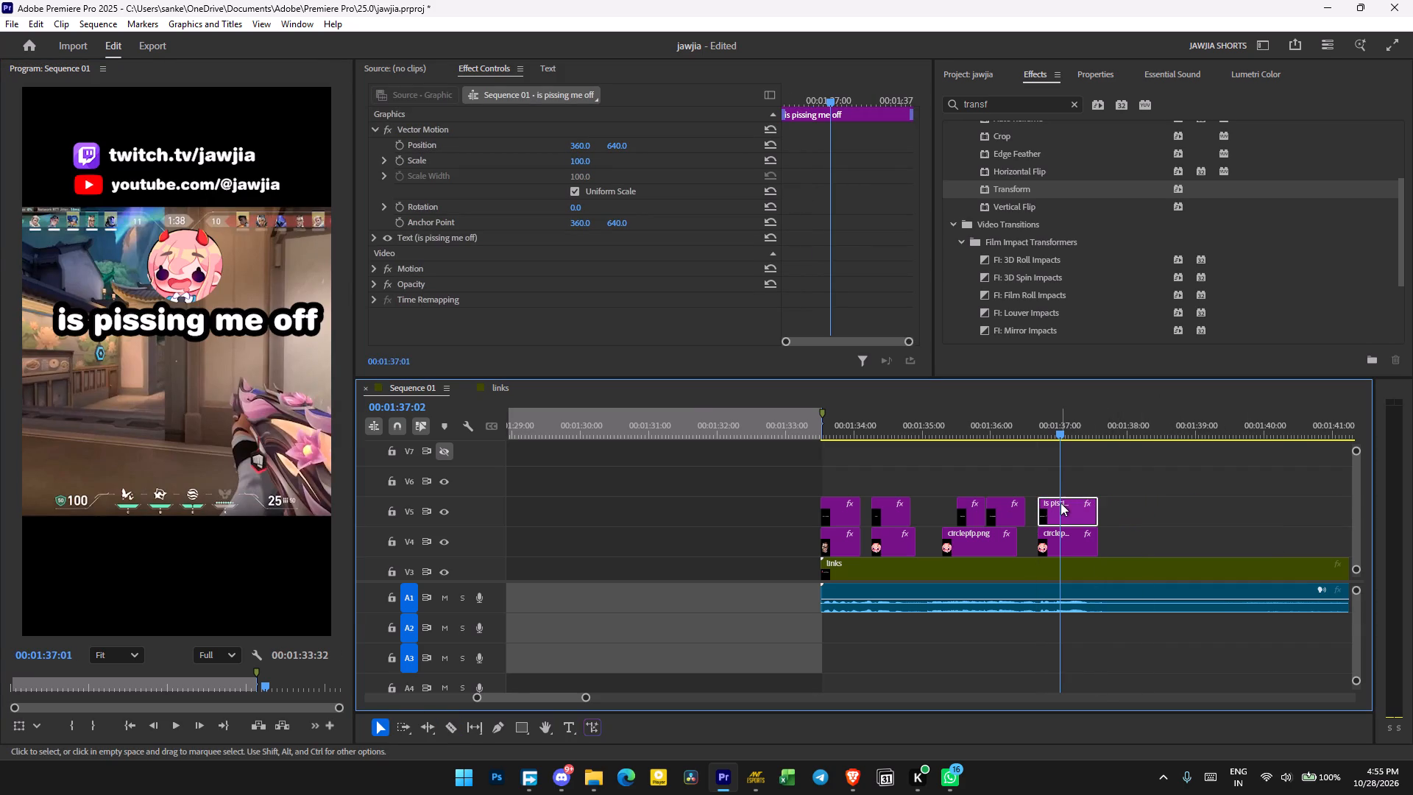
key(v)
Play back the "is pissing me off" caption and return to near its start to check its timing.
click(1066, 437)
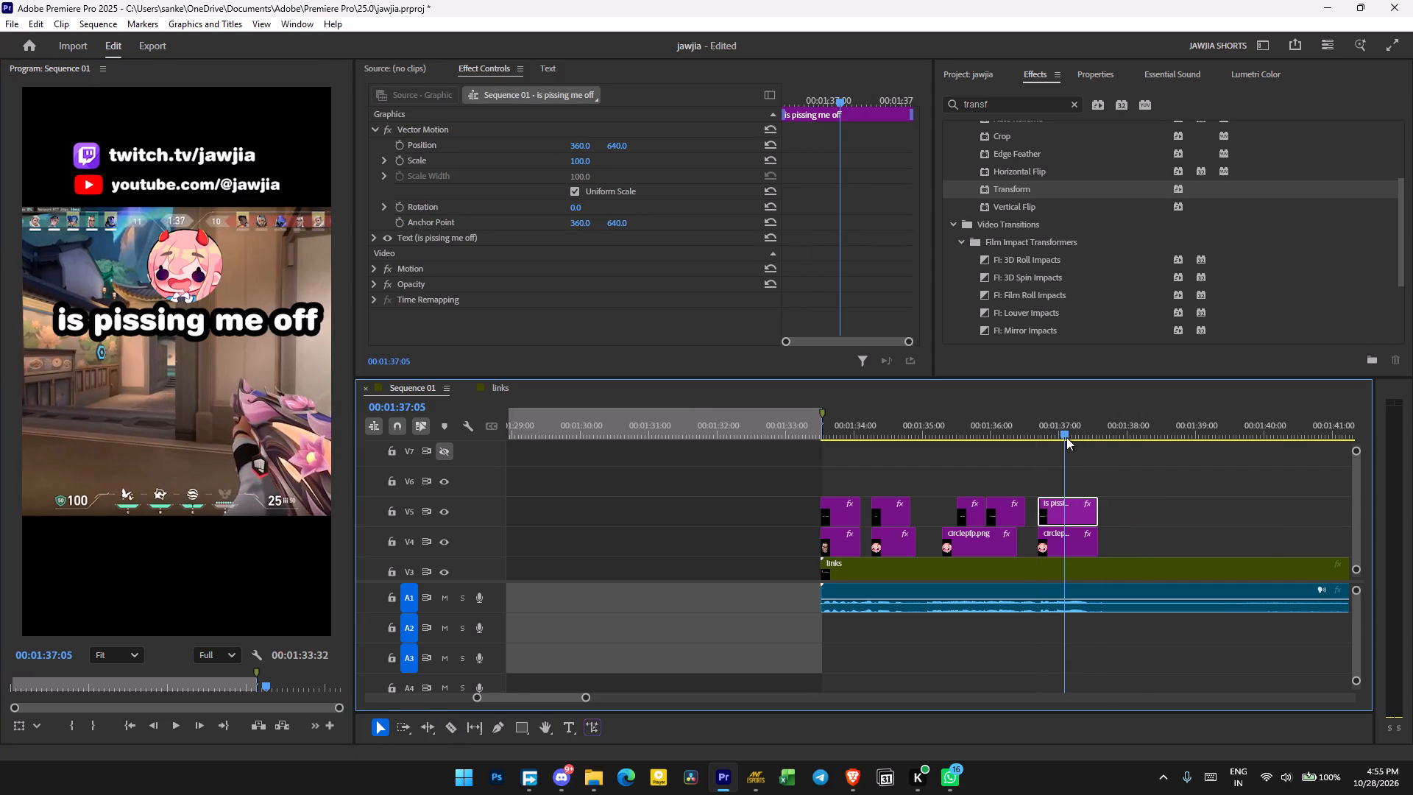
click(1065, 517)
key(space)
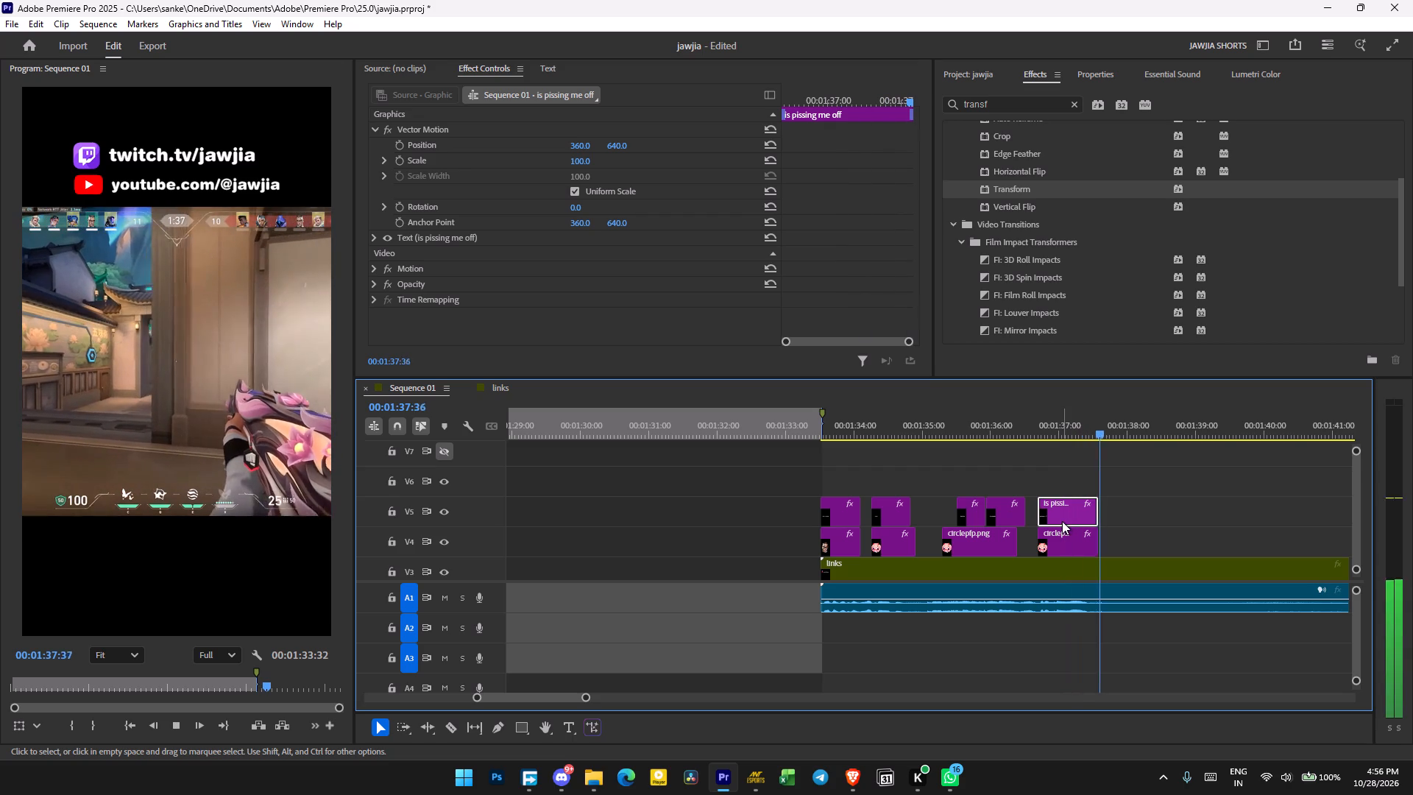
key(space)
key(space)
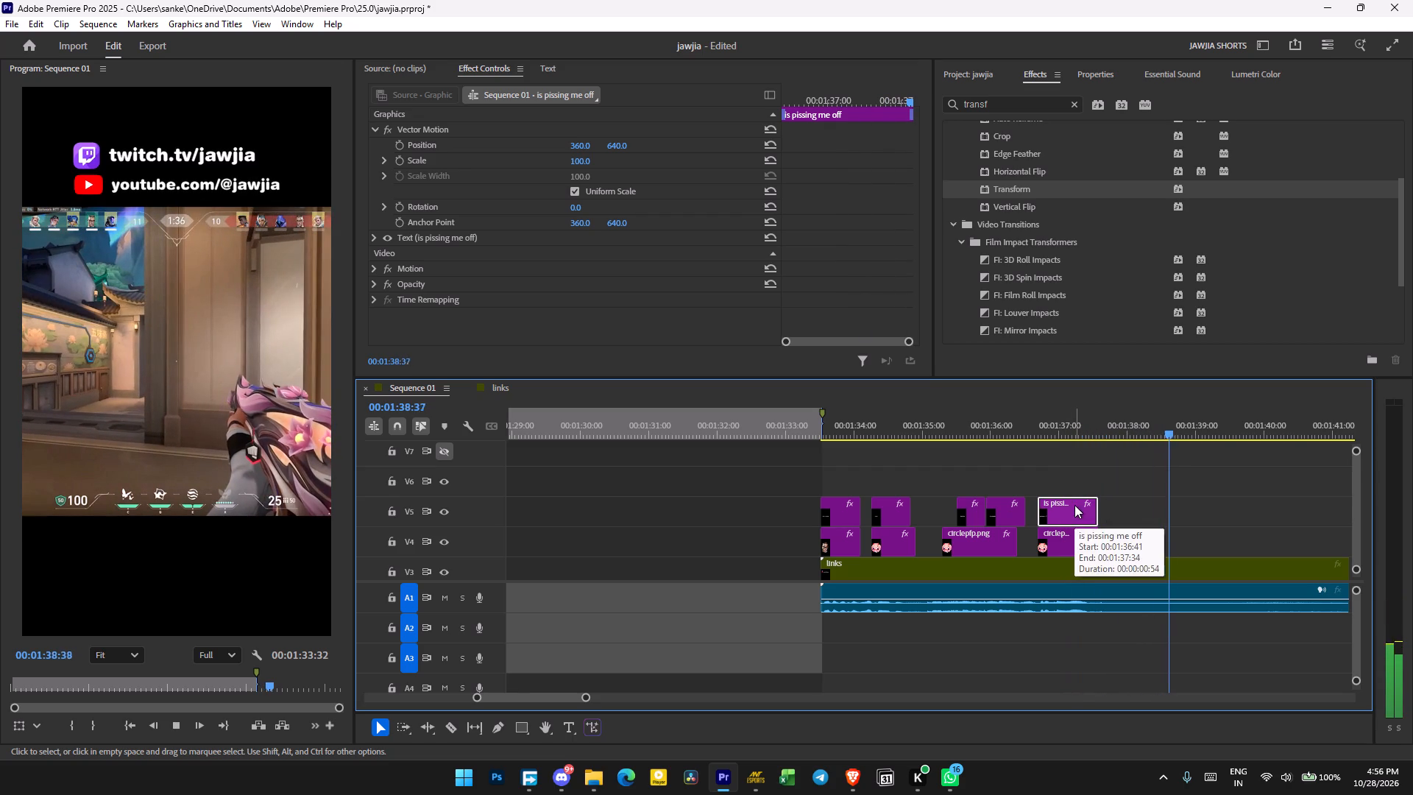
key(space)
click(1074, 505)
click(1051, 417)
click(1047, 427)
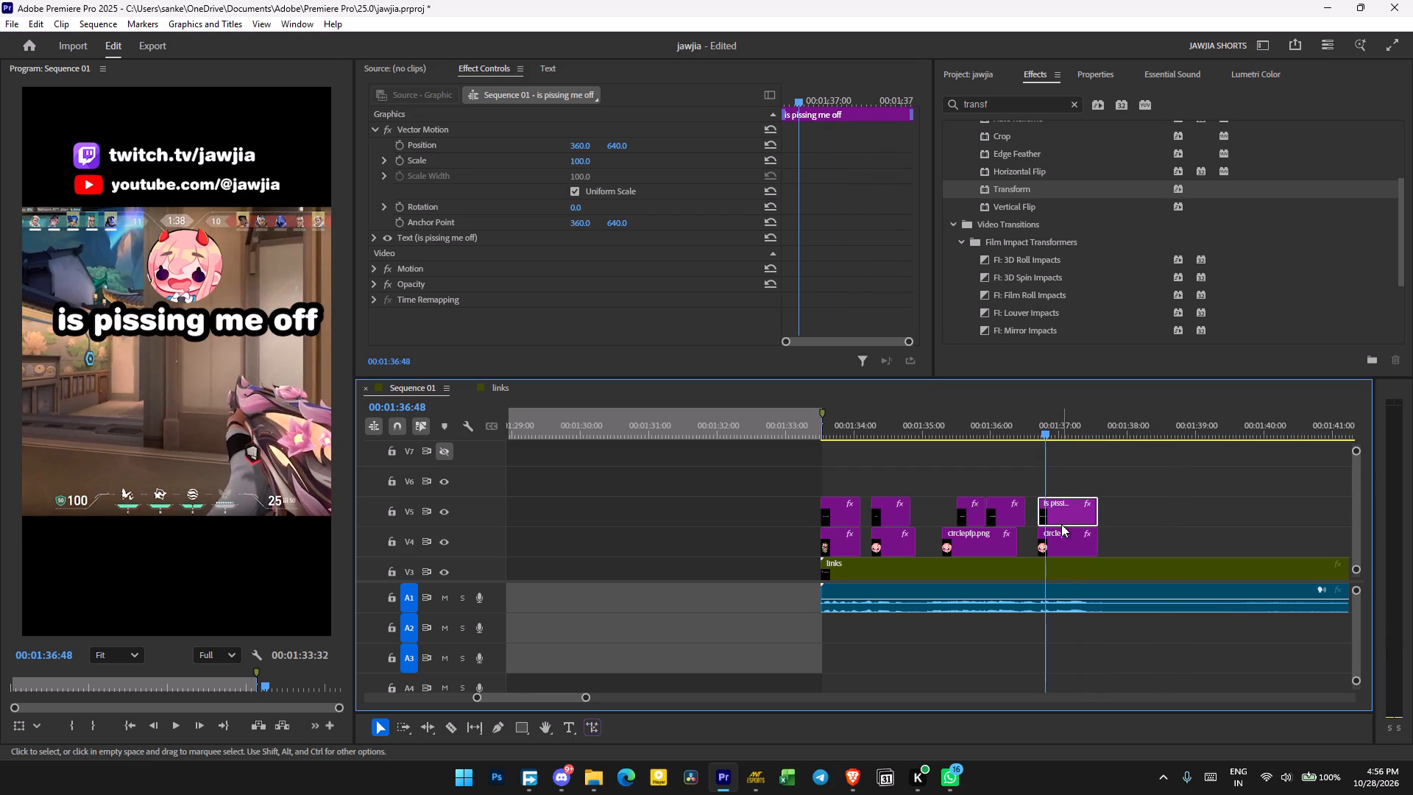
Play back the "is pissing me off" caption again from just before its start to check its timing.
key(space)
click(1025, 426)
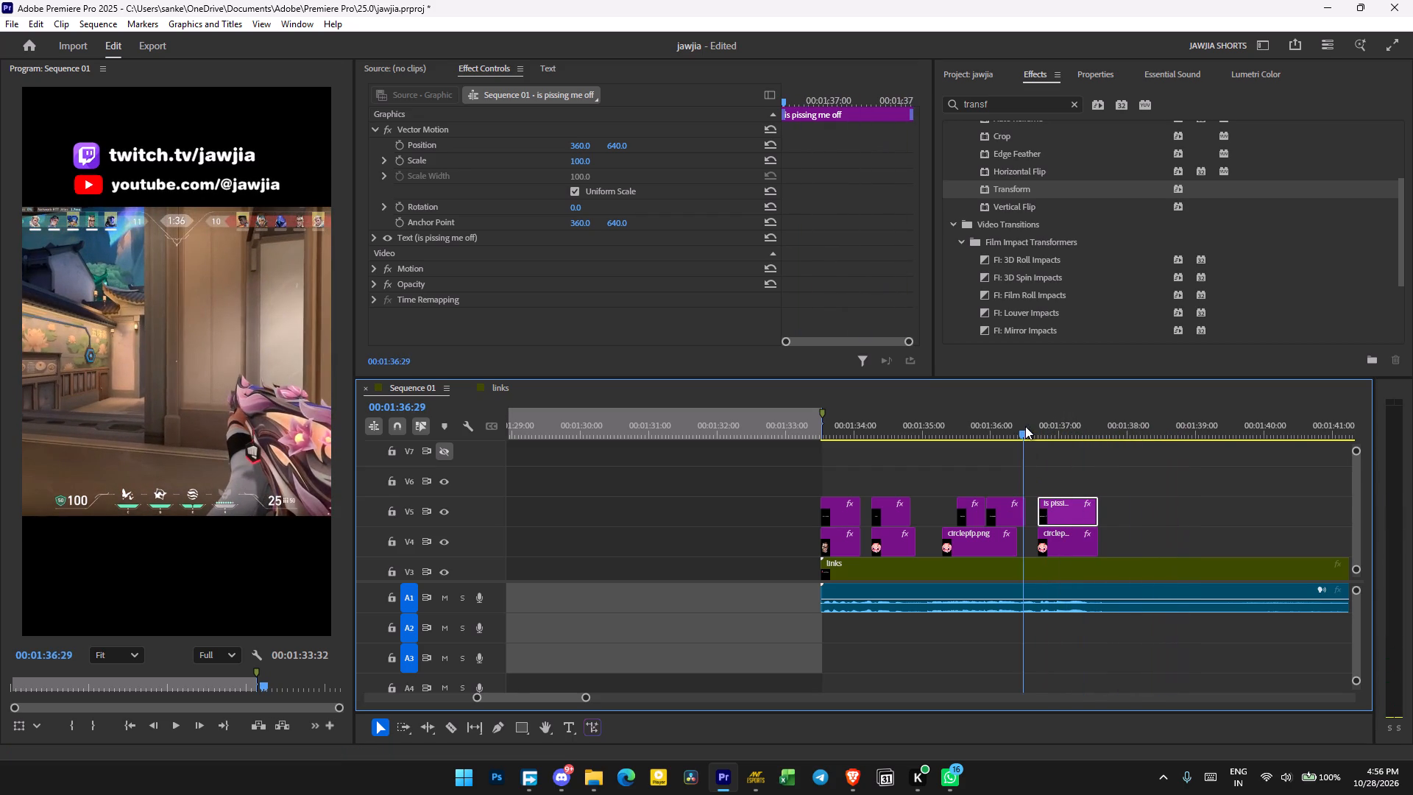
key(space)
key(space)
Shift the "Chambahhh" caption horizontally to centre it under the reaction image, setting its Transform position X to 391.
click(1007, 441)
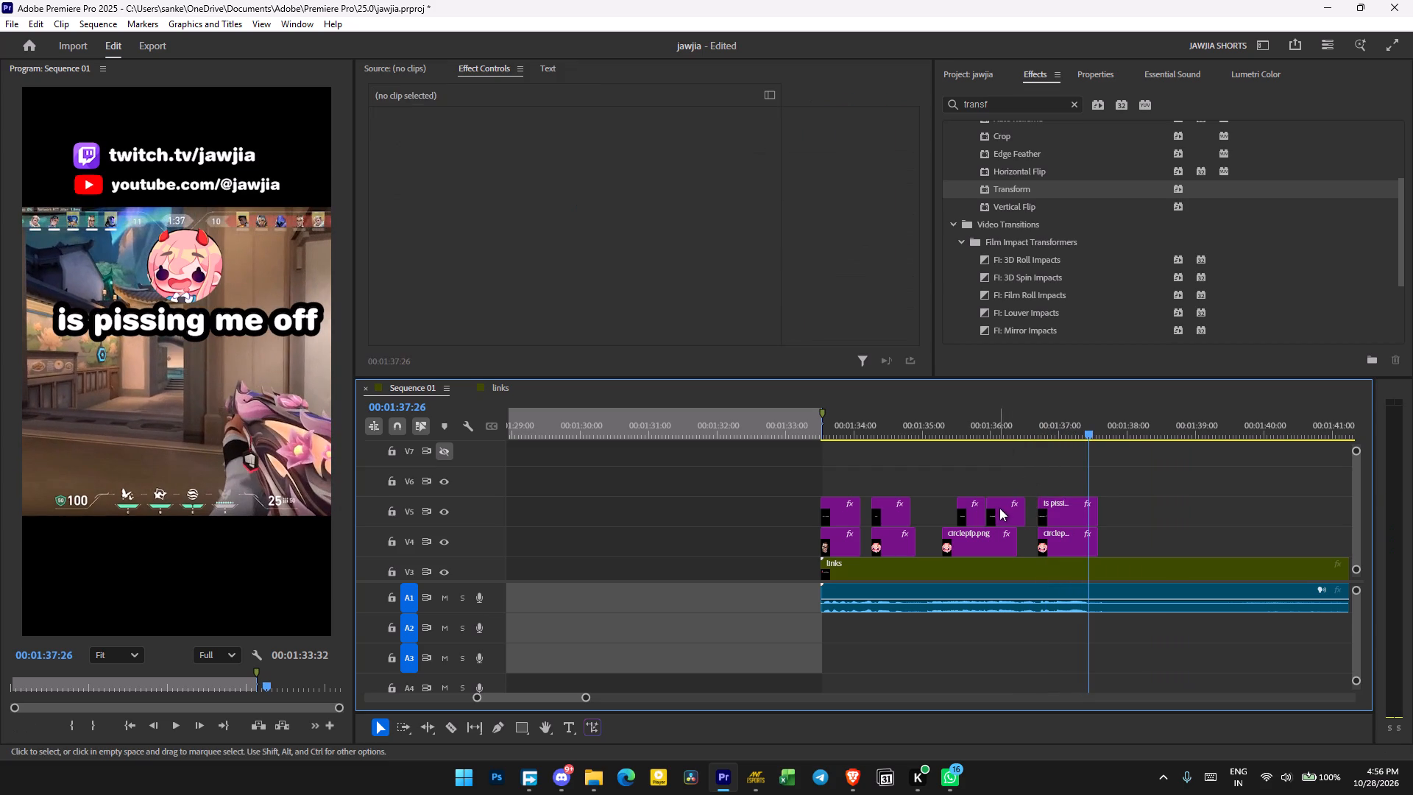
click(1000, 509)
click(1003, 436)
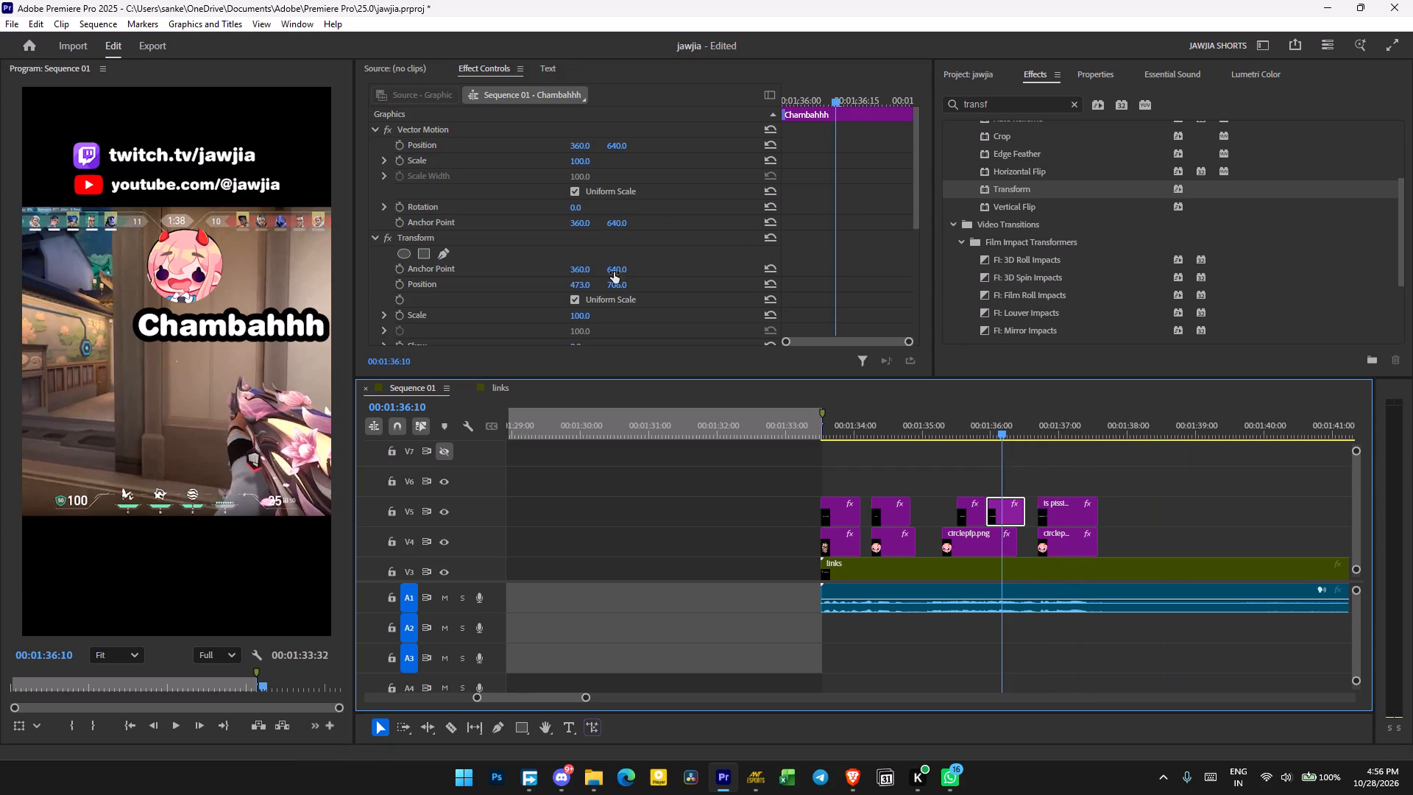
click(613, 283)
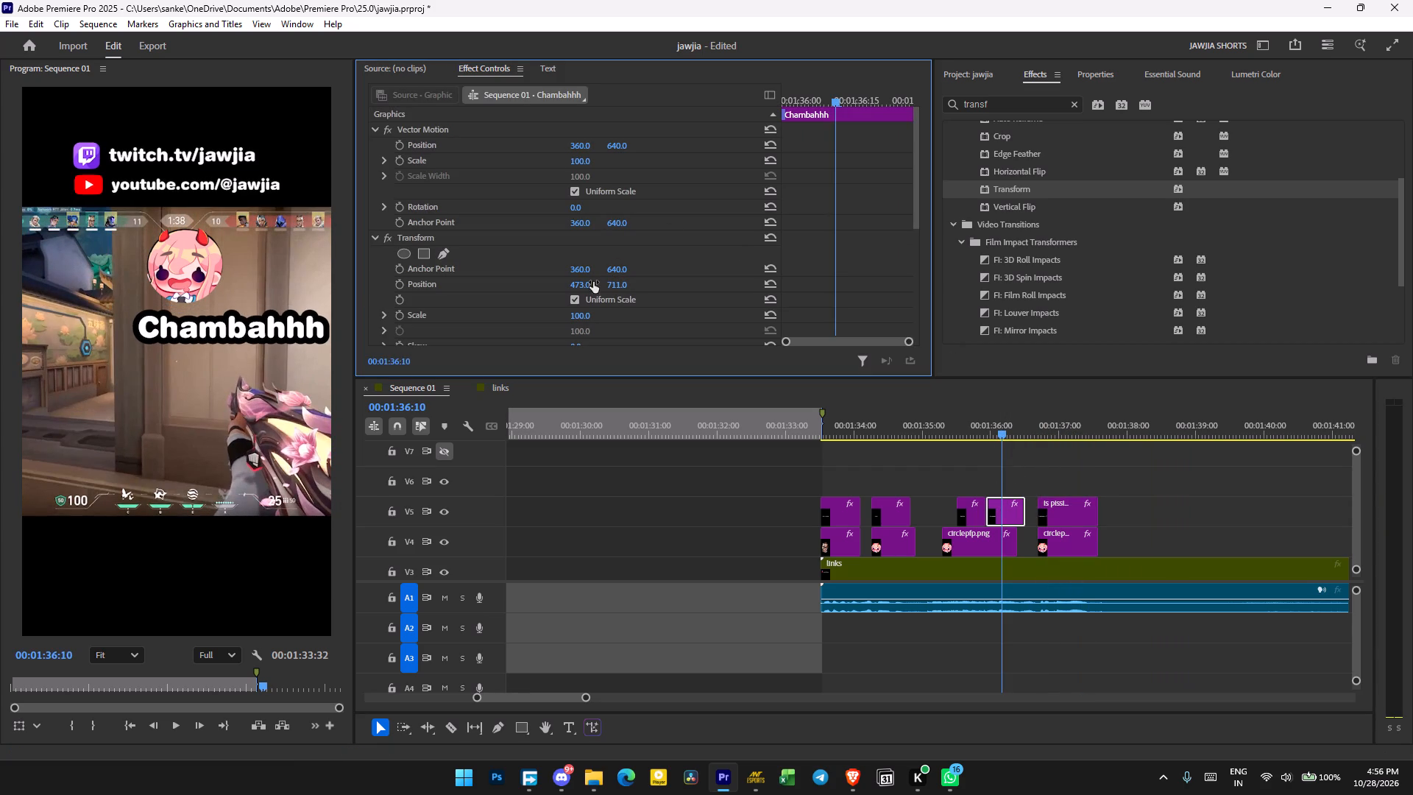
drag(593, 282, 533, 283)
scroll(695, 269, down, 1)
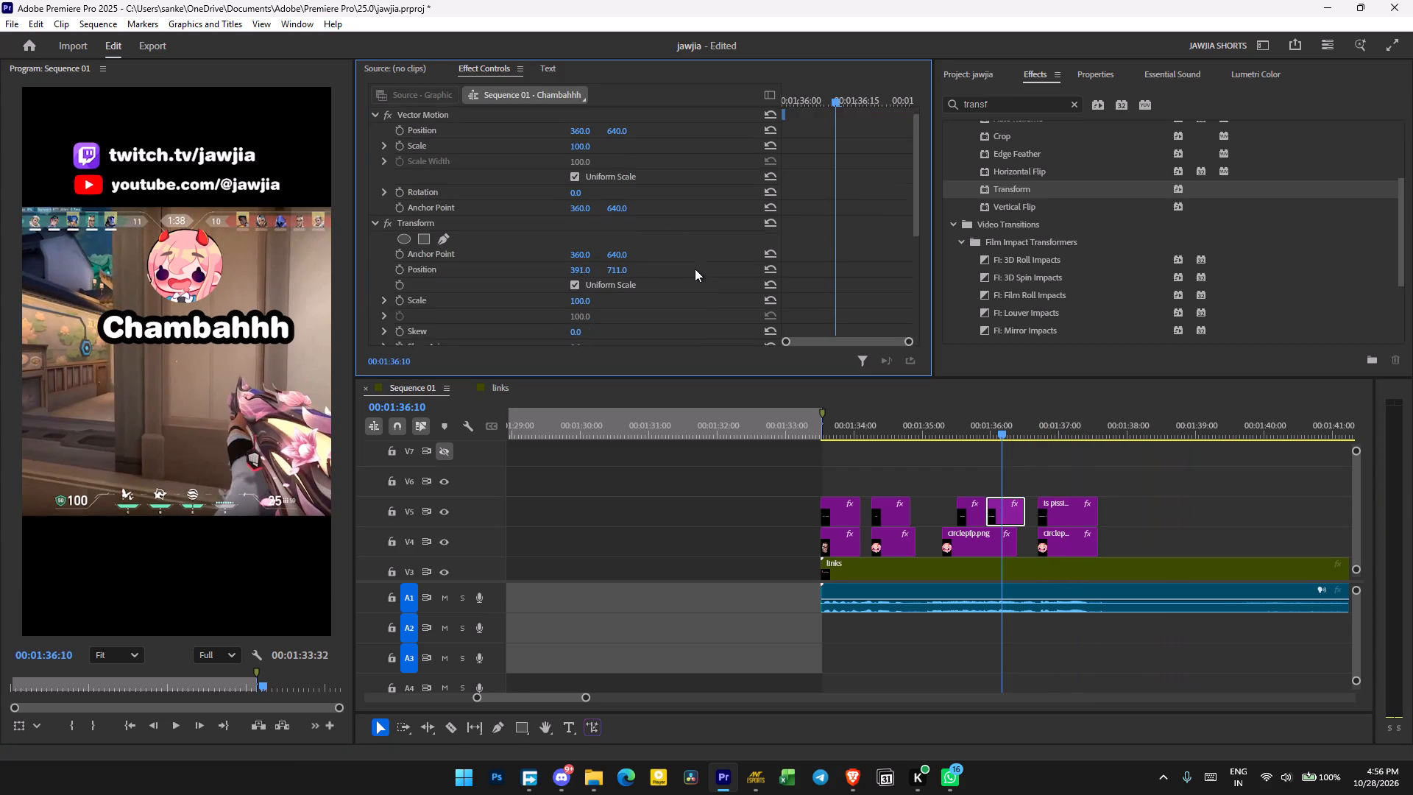
scroll(695, 269, down, 17)
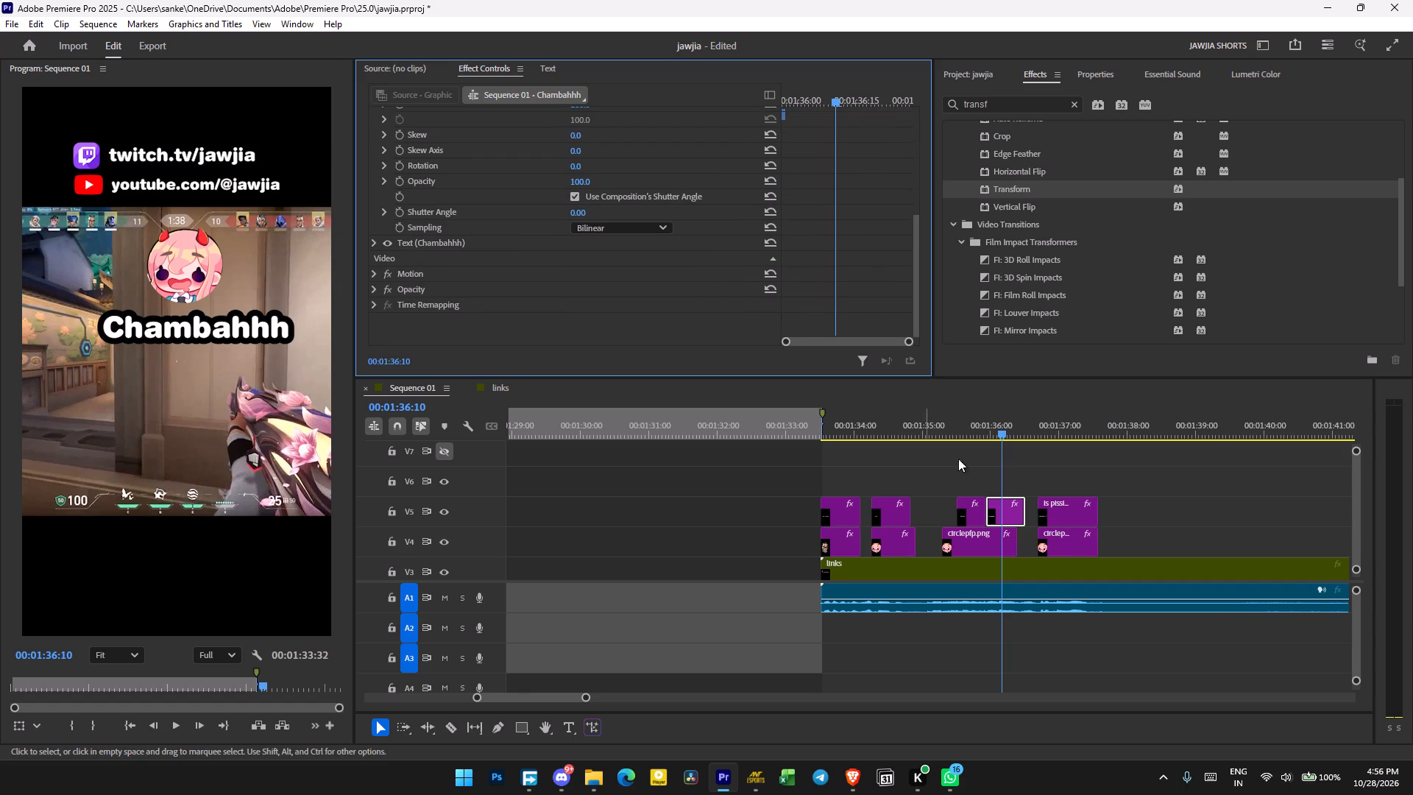
Play from the "Chambahhh" caption to about 00:01:39:33 and save the project.
key(space)
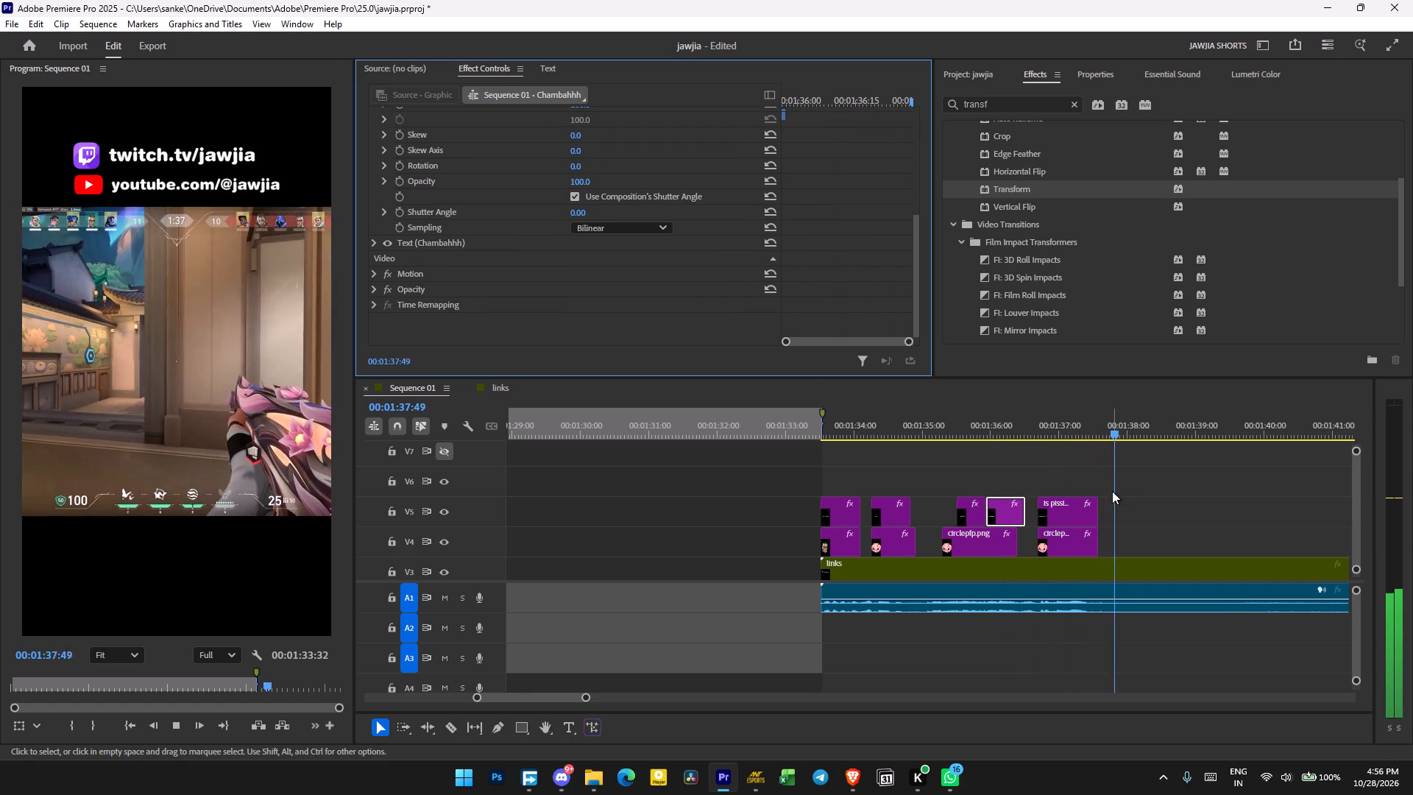
key(space)
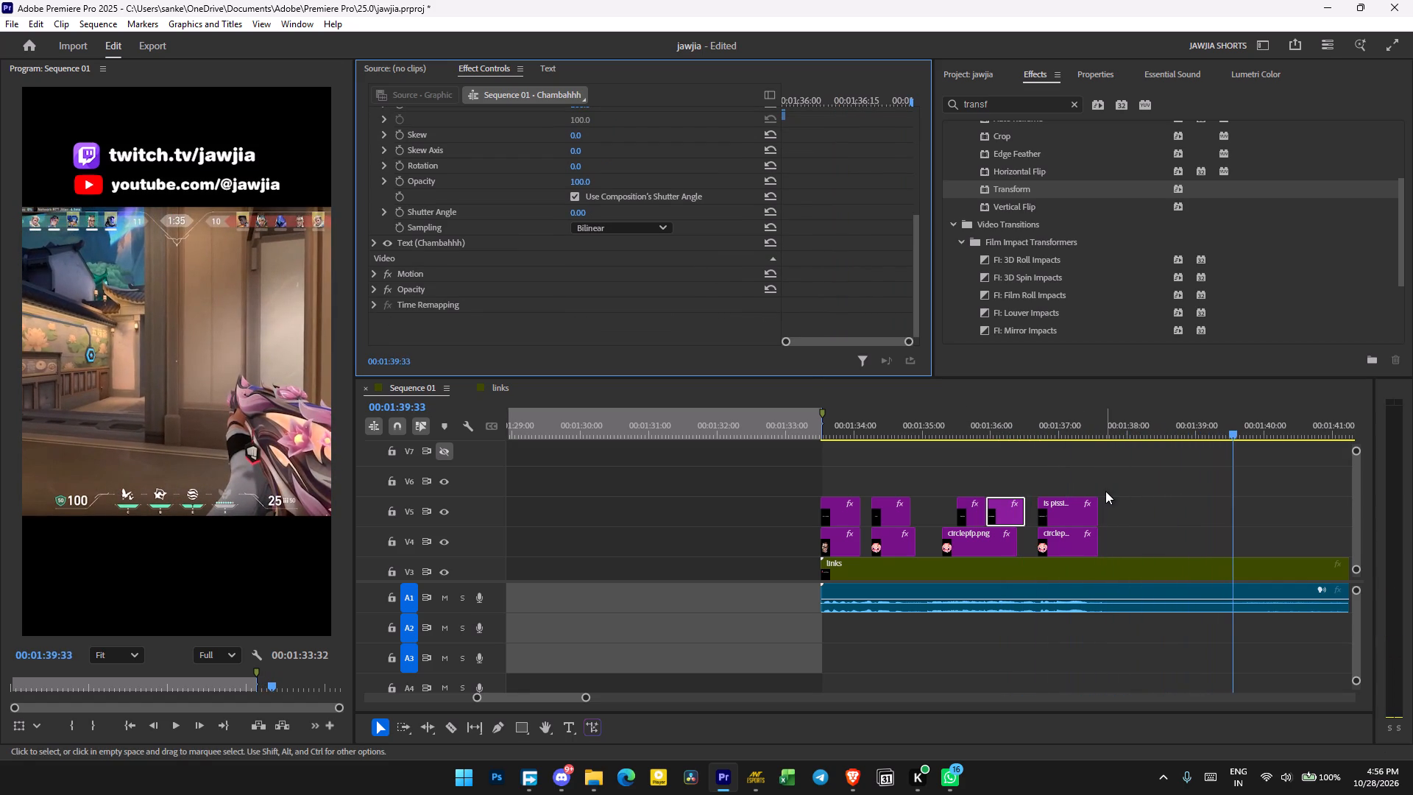
key(ctrl+s)
Play the rest of the sequence from about 00:01:39:33 to its end to review the remaining captions.
scroll(1105, 491, down, 5)
alt+scroll(1105, 491, down, 16)
scroll(1105, 491, down, 6)
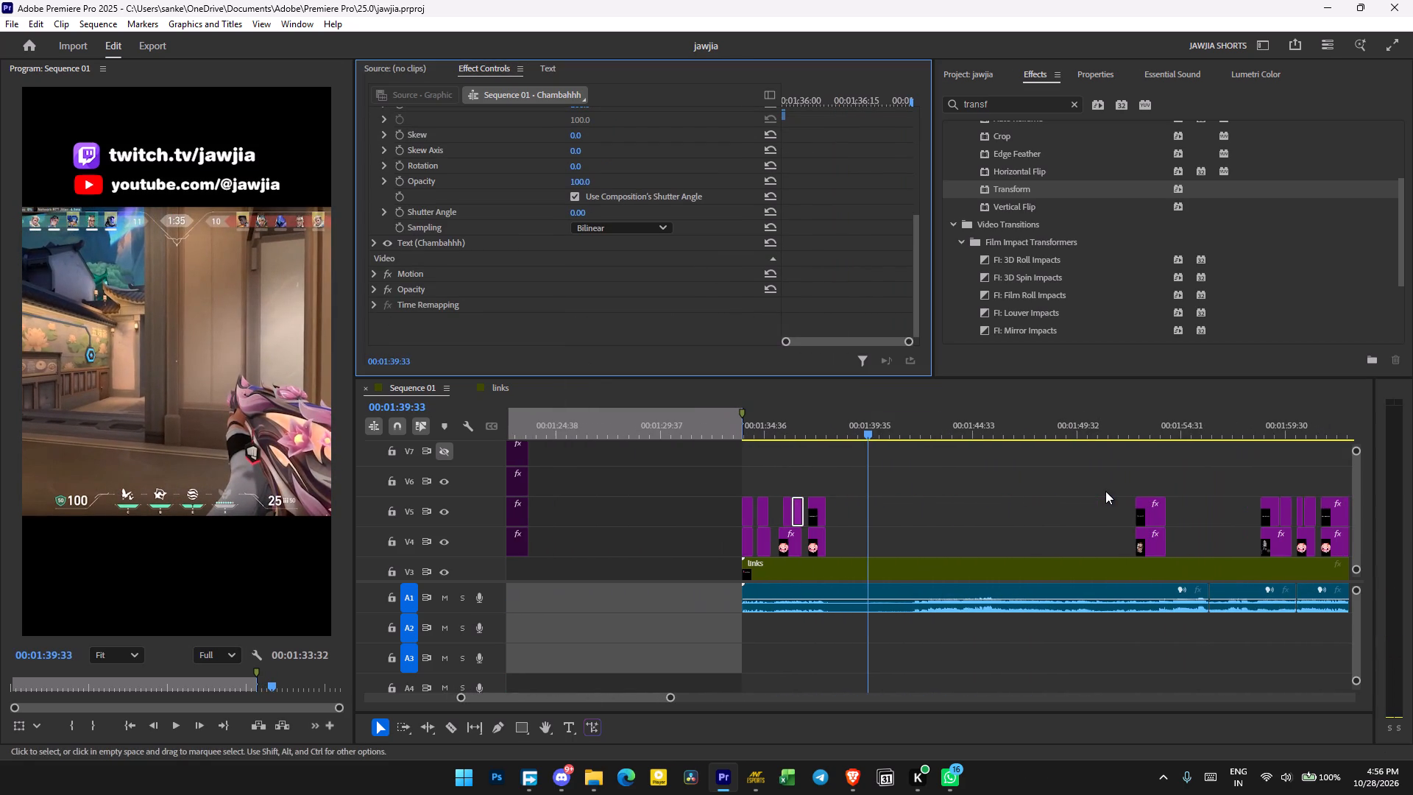
key(space)
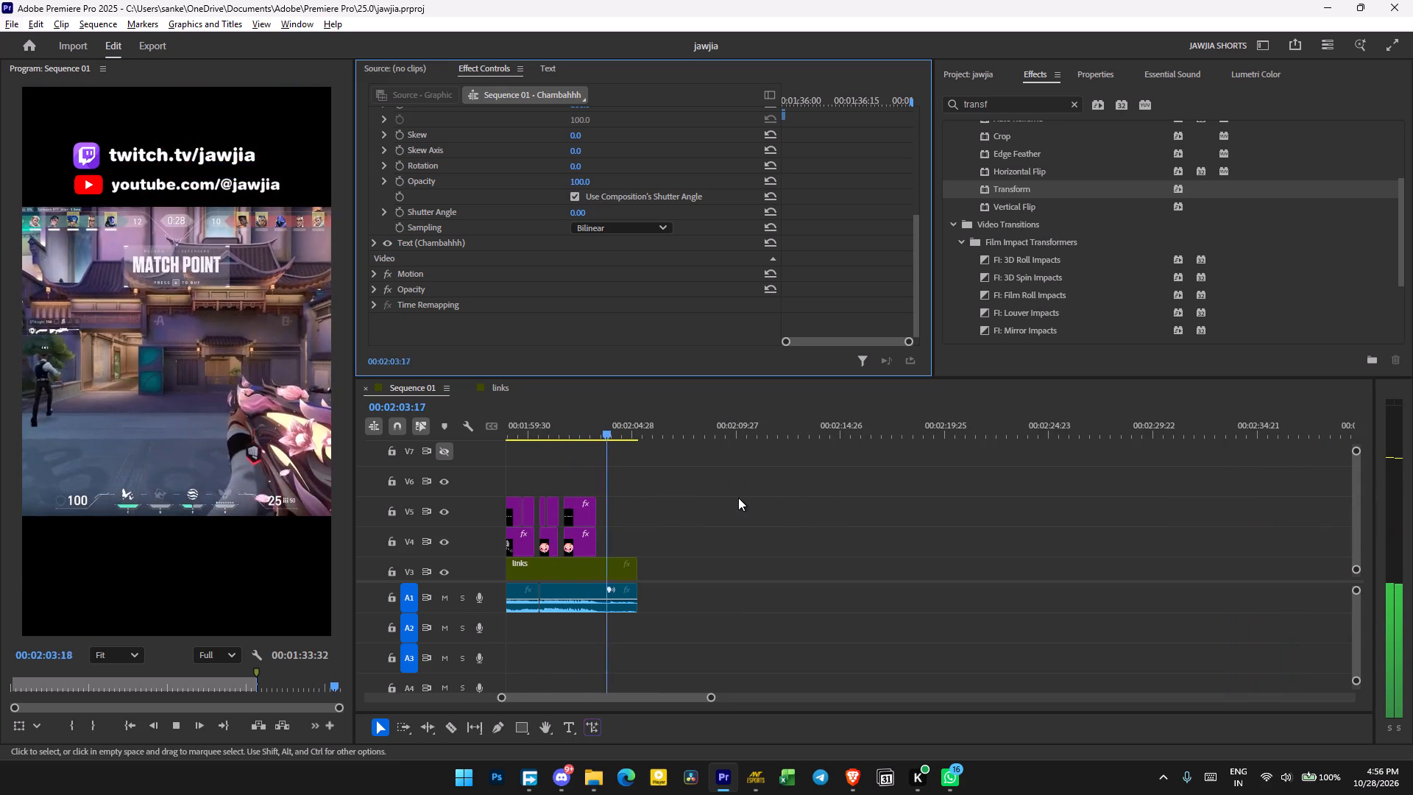
key(space)
Trim the ends of the last gameplay clip and the links overlay so both finish at about 00:02:03:47.
click(609, 573)
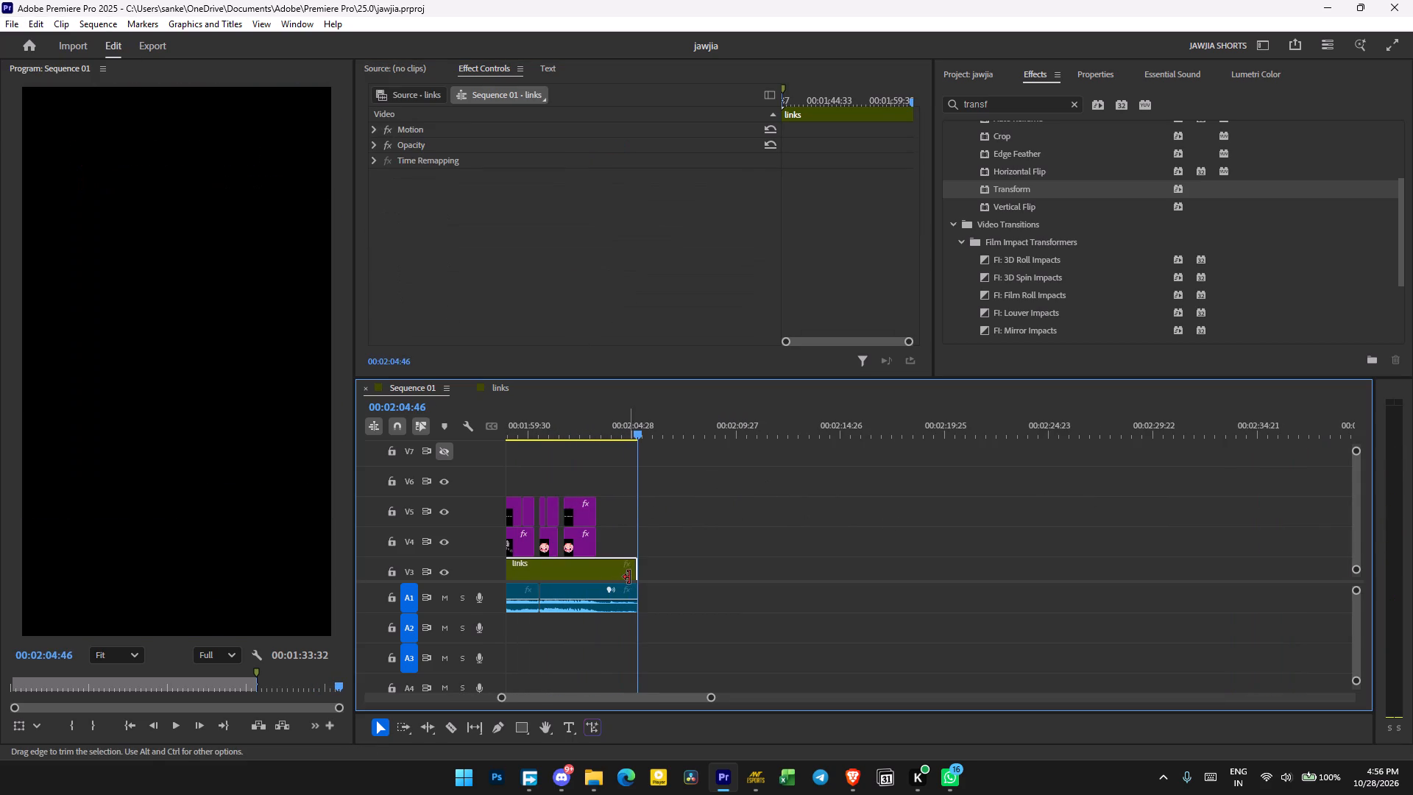
click(632, 596)
click(633, 593)
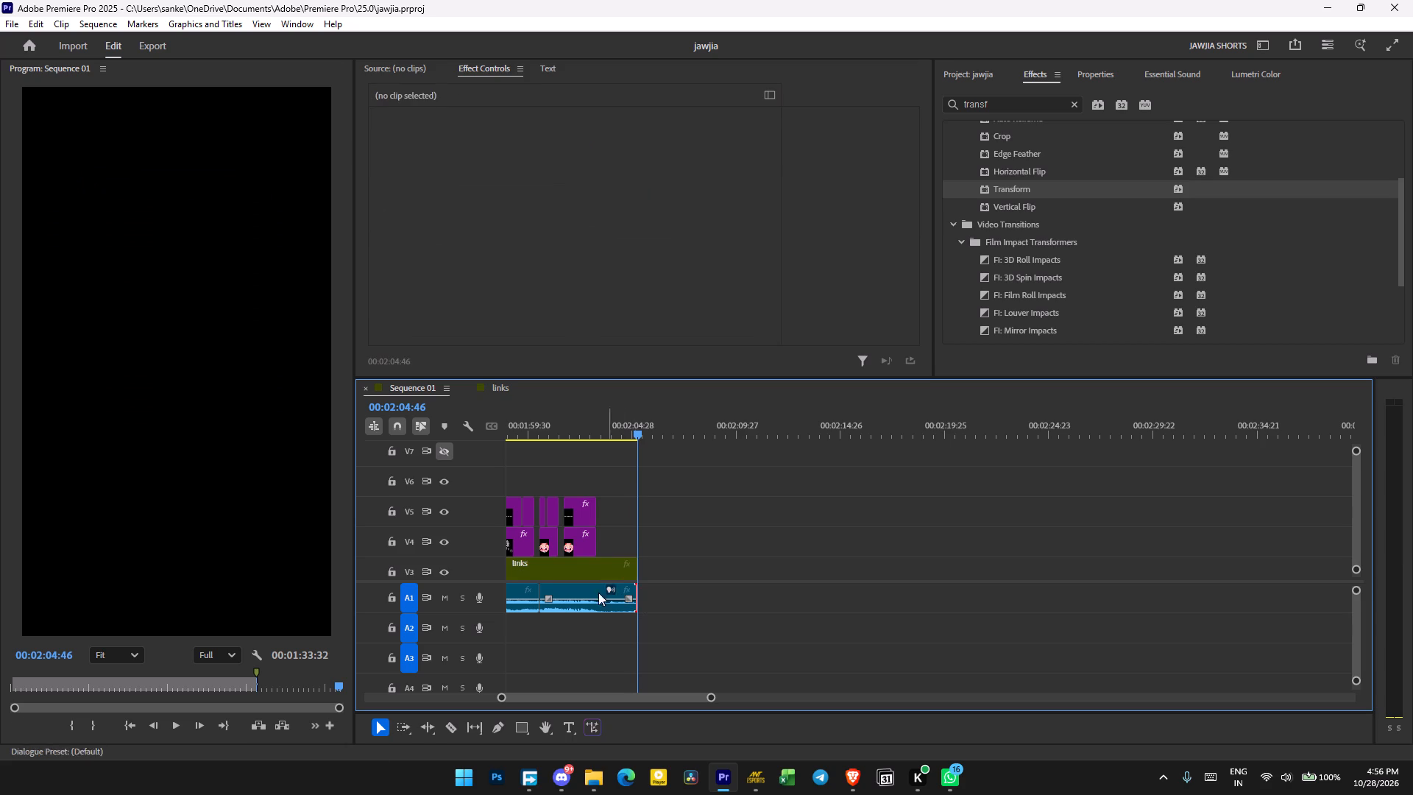
click(590, 594)
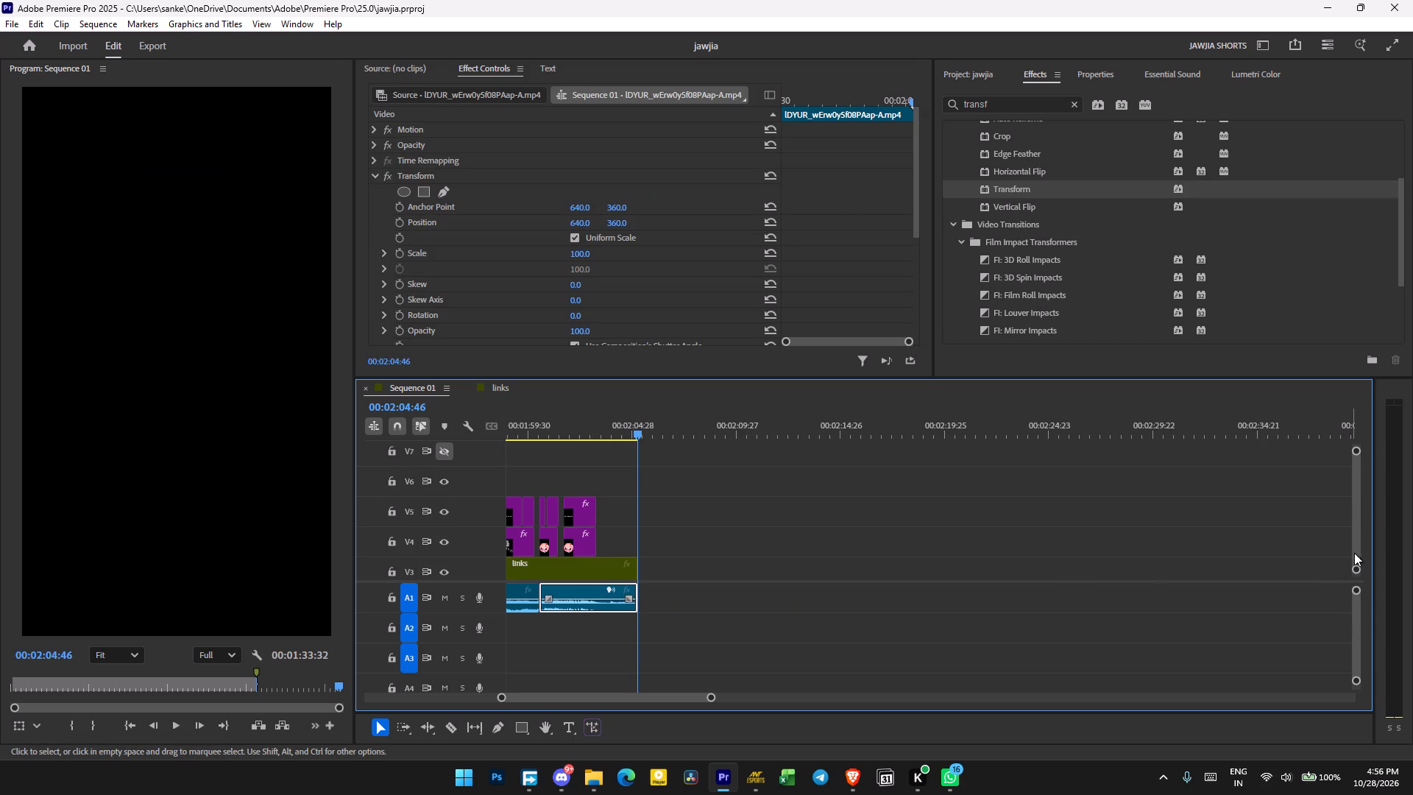
drag(1355, 553, 1356, 582)
drag(639, 570, 619, 570)
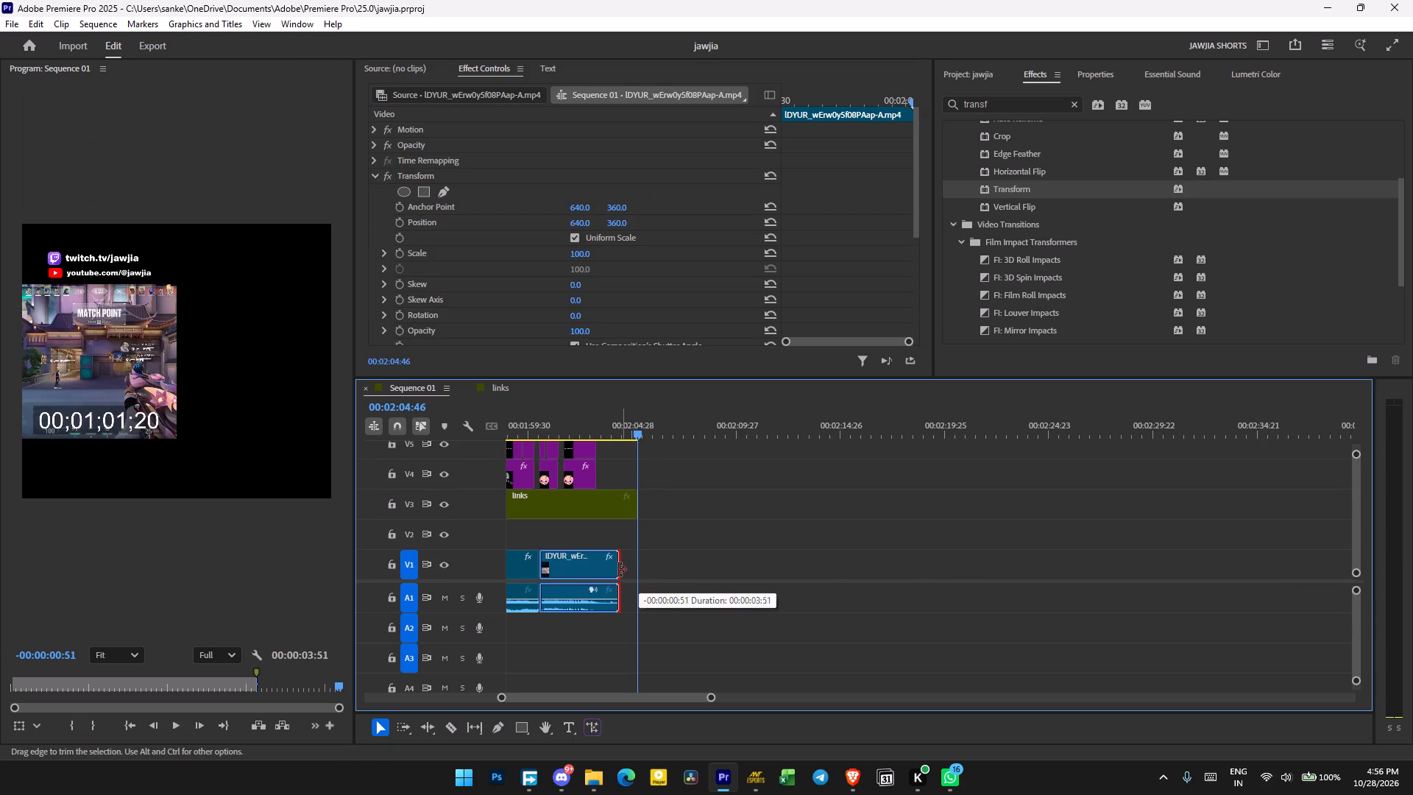
drag(619, 570, 618, 570)
click(615, 502)
drag(630, 502, 605, 503)
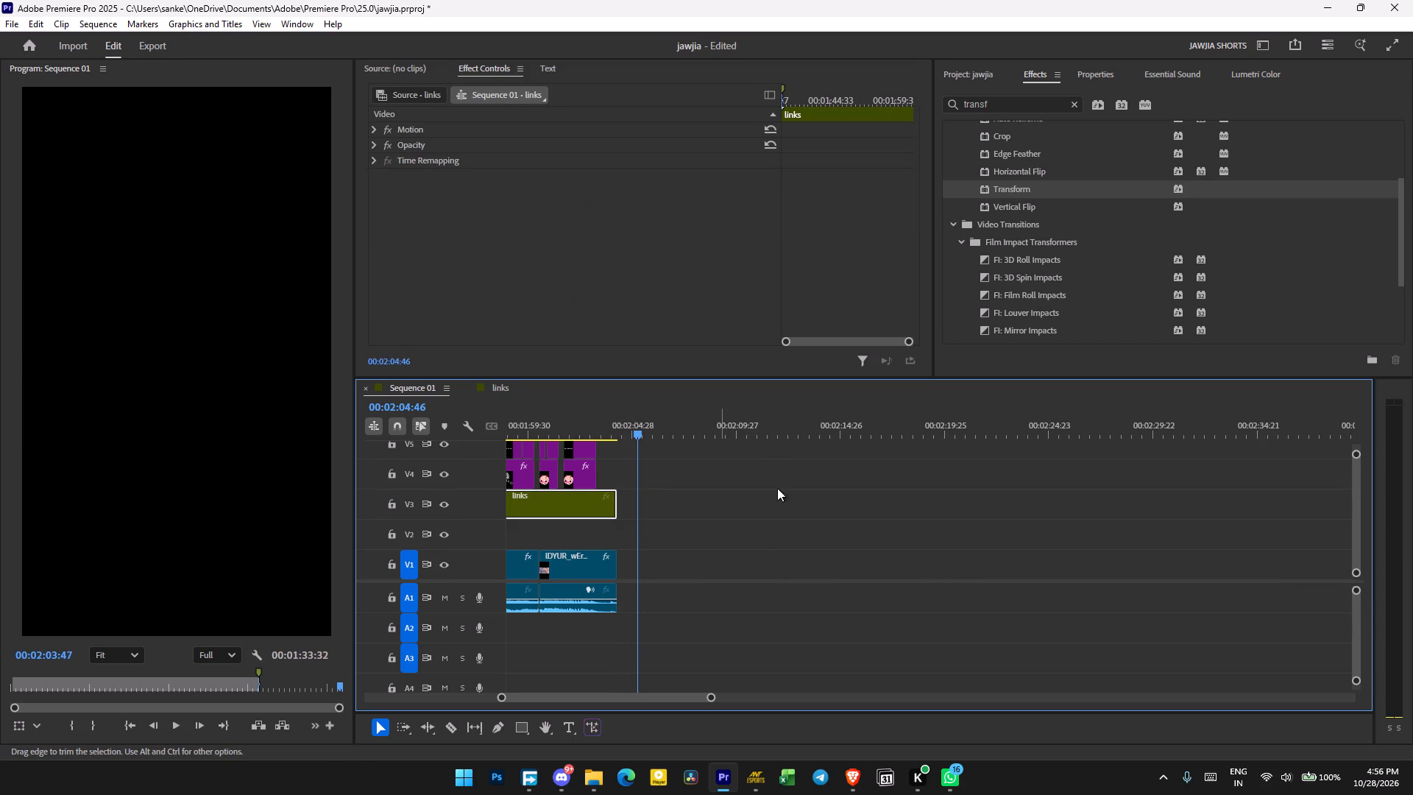
scroll(1162, 720, up, 5)
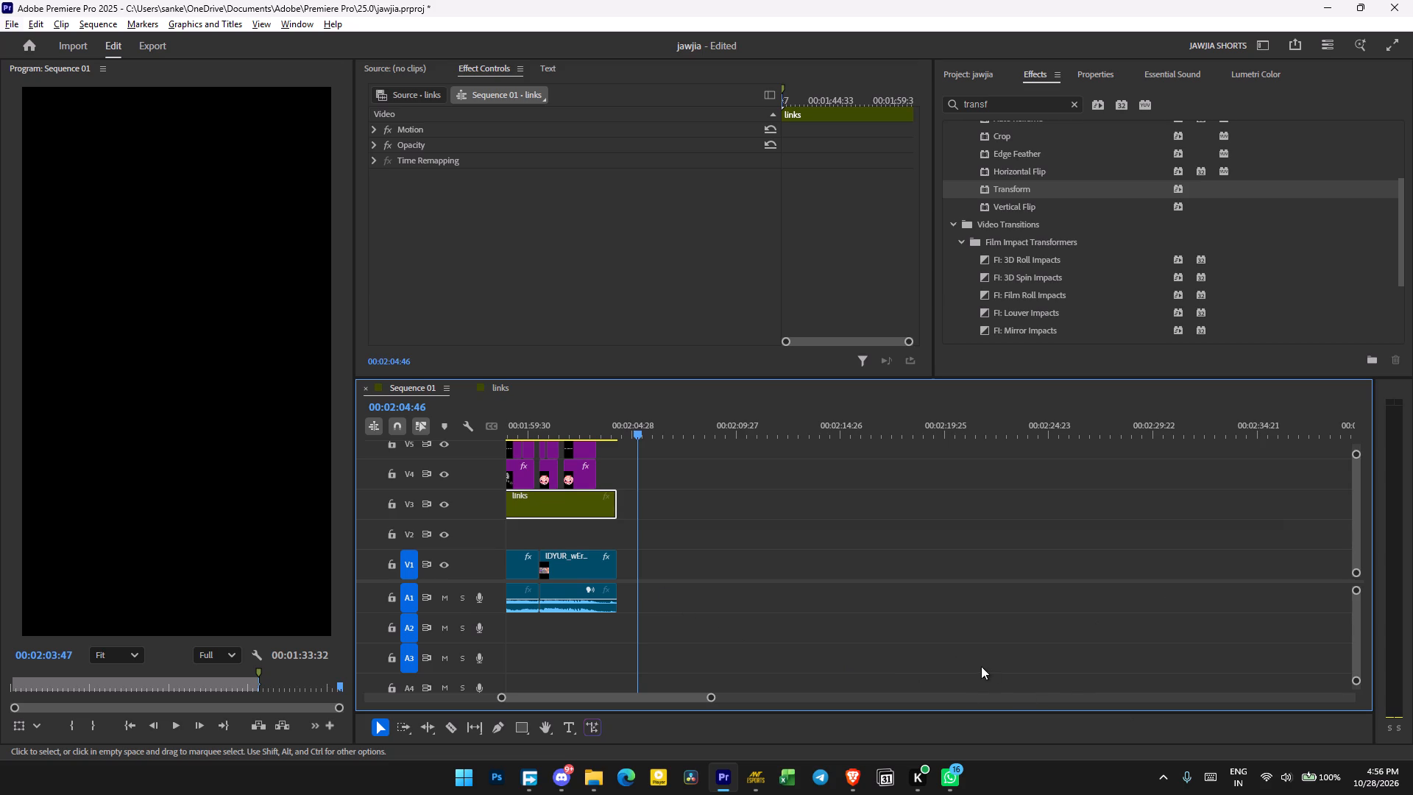
alt+scroll(759, 587, down, 3)
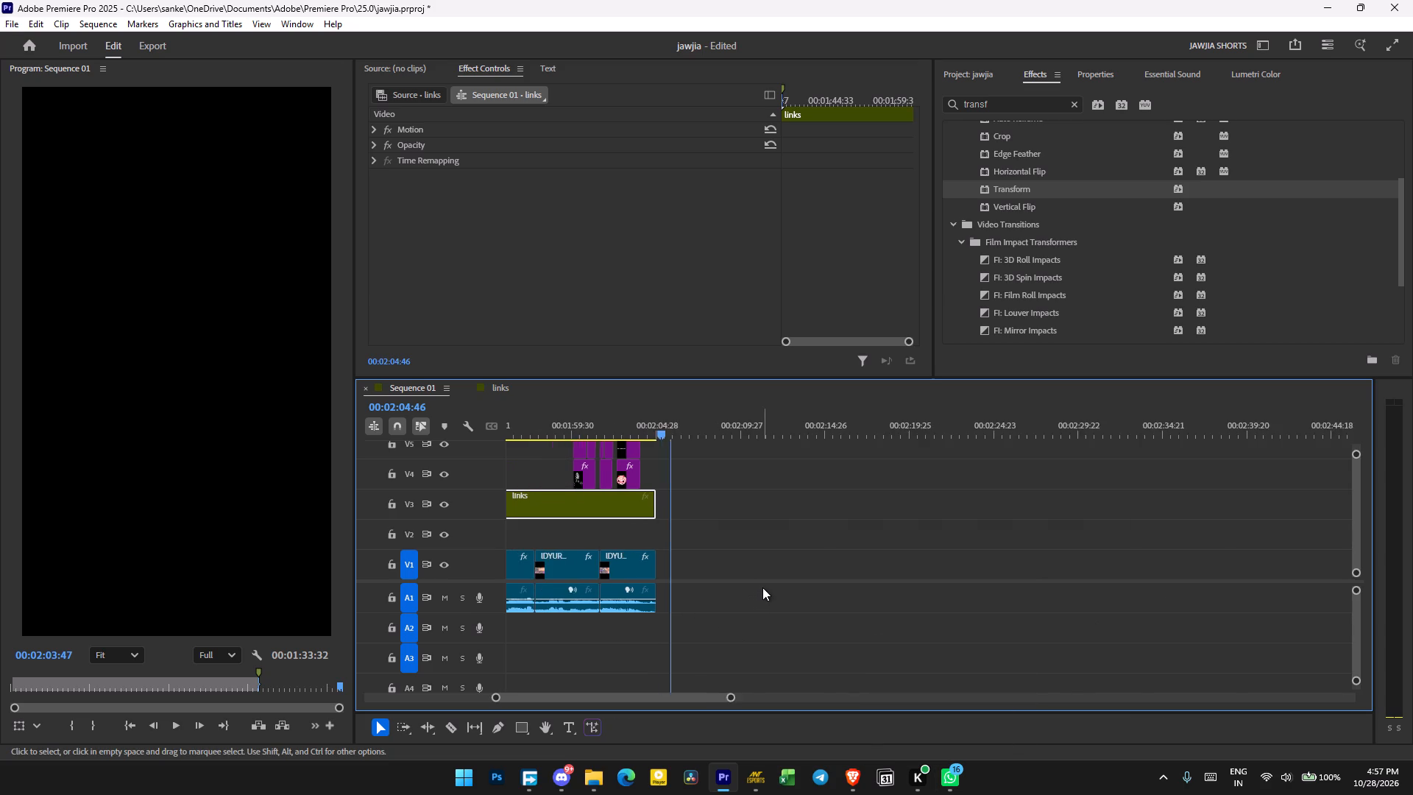
alt+scroll(762, 587, down, 2)
Switch to File Explorer and open the Music folder inside Downloads.
key(super+e)
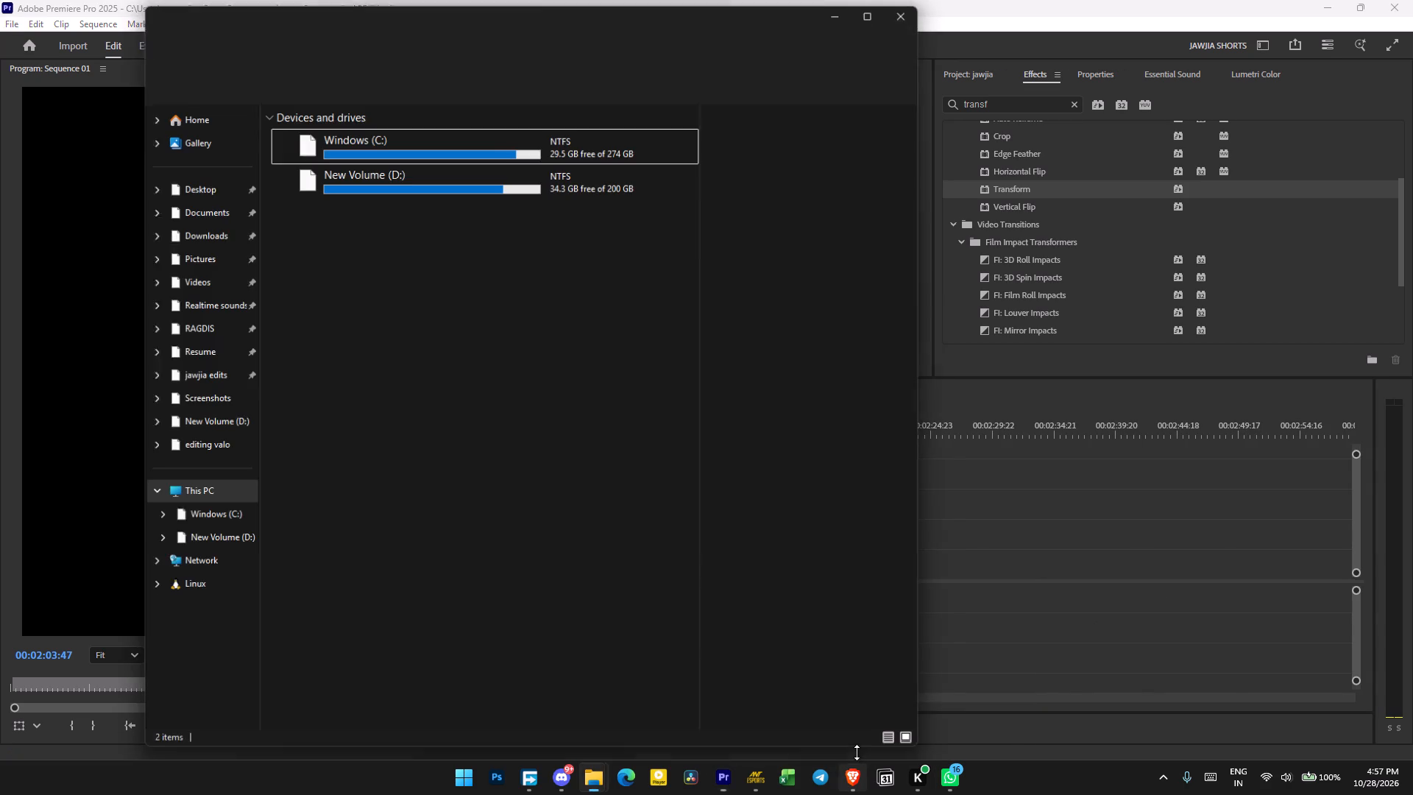
click(189, 227)
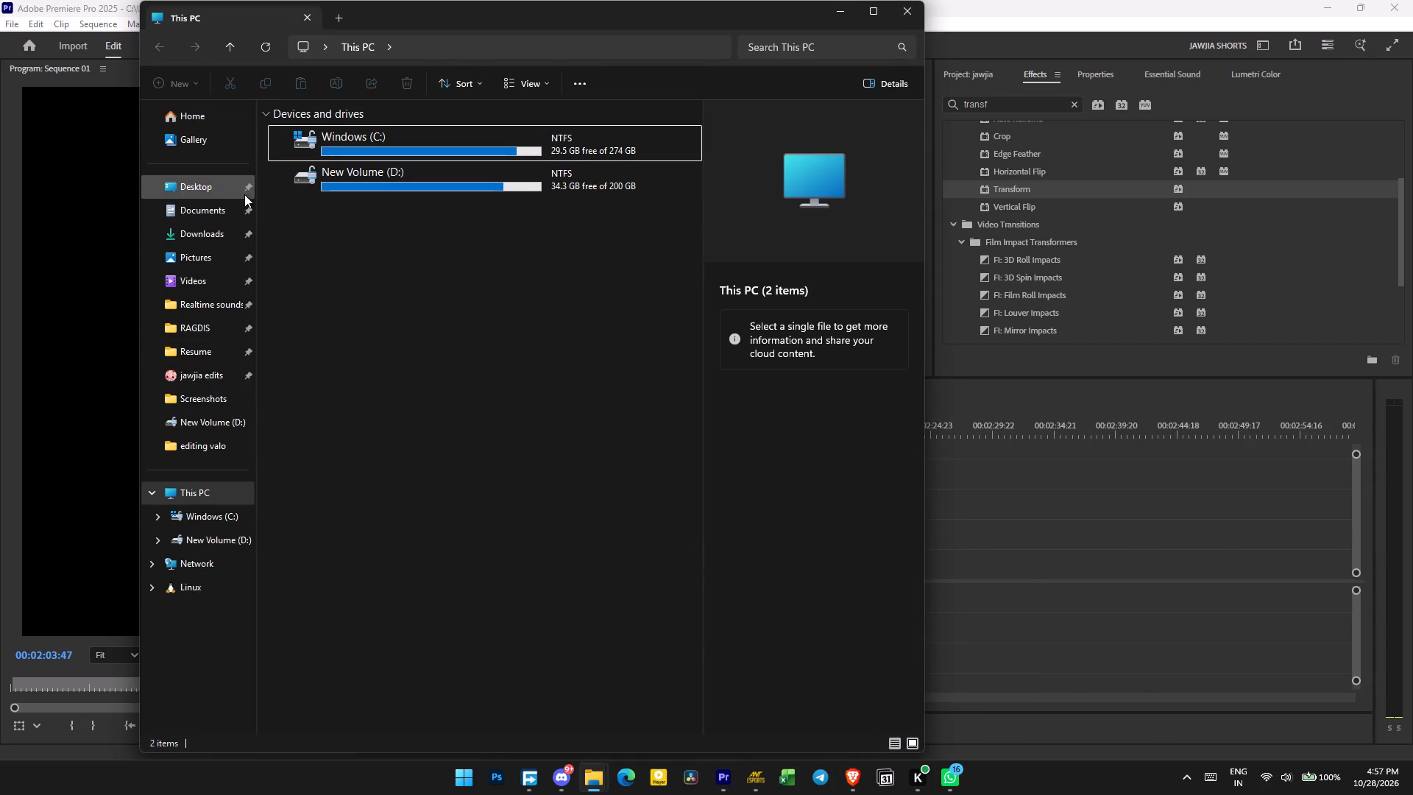
click(219, 222)
click(205, 236)
click(445, 39)
click(445, 39)
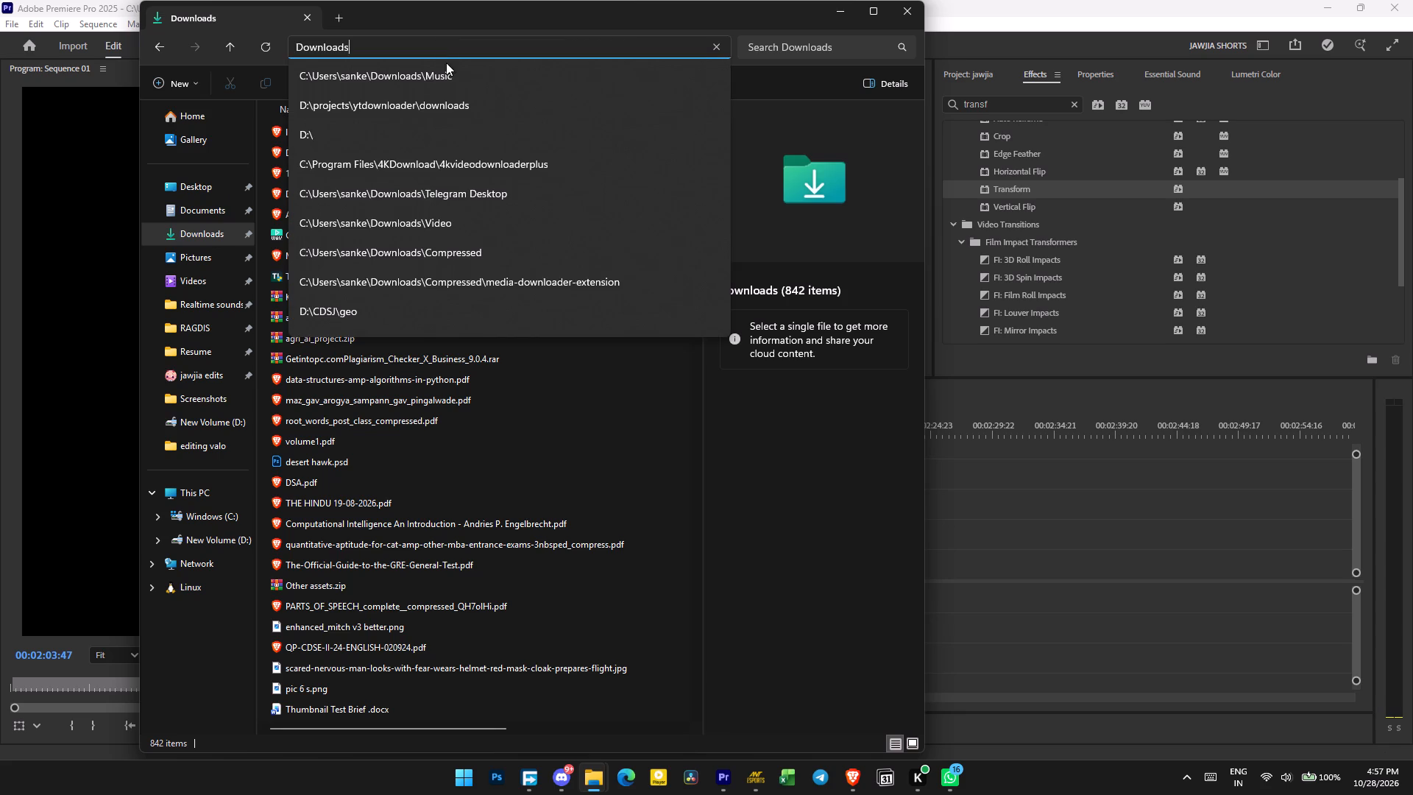
click(445, 71)
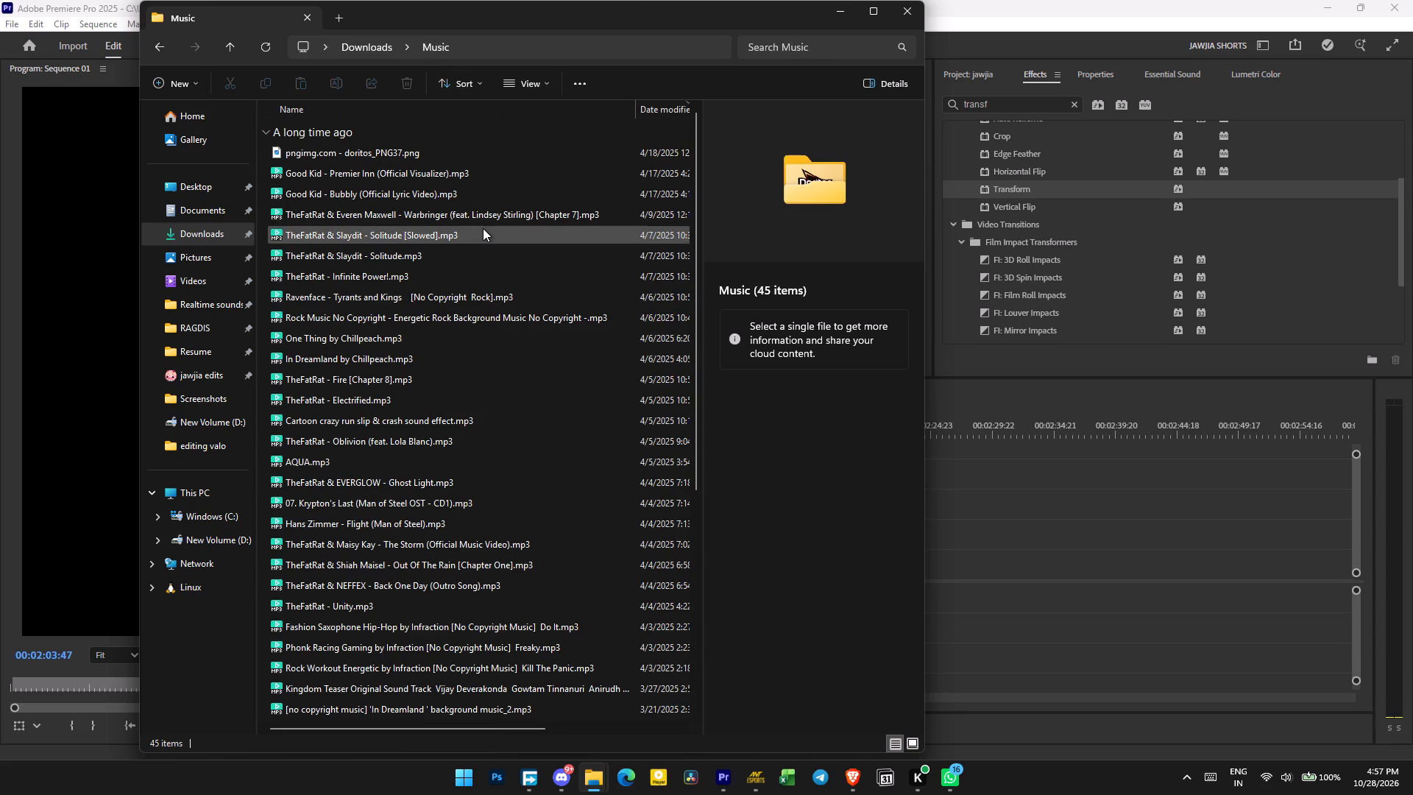
Preview "TheFatRat & Slaydit - Solitude [Slowed].mp3" in PotPlayer, enlarging the player window and turning down its volume.
double_click(483, 228)
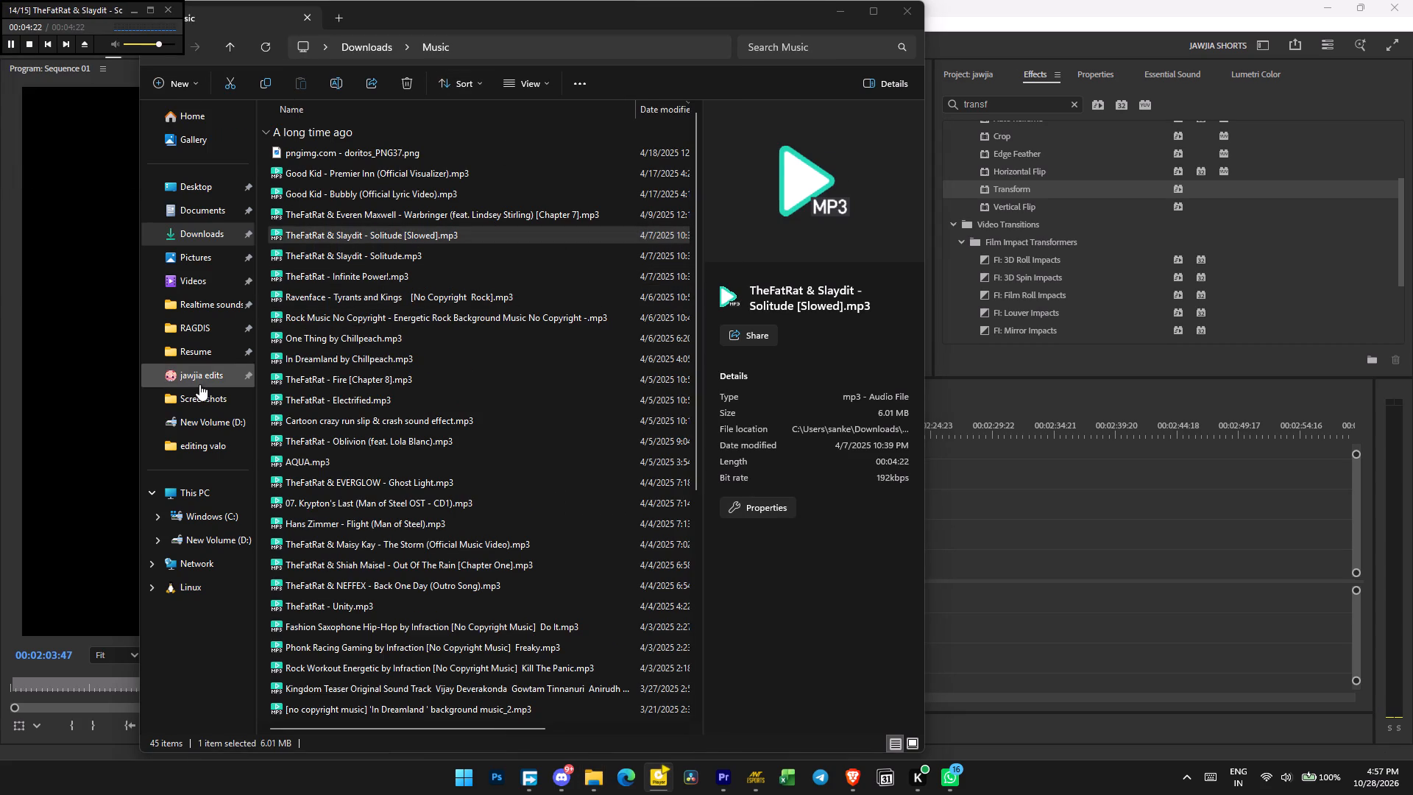
drag(109, 52, 102, 178)
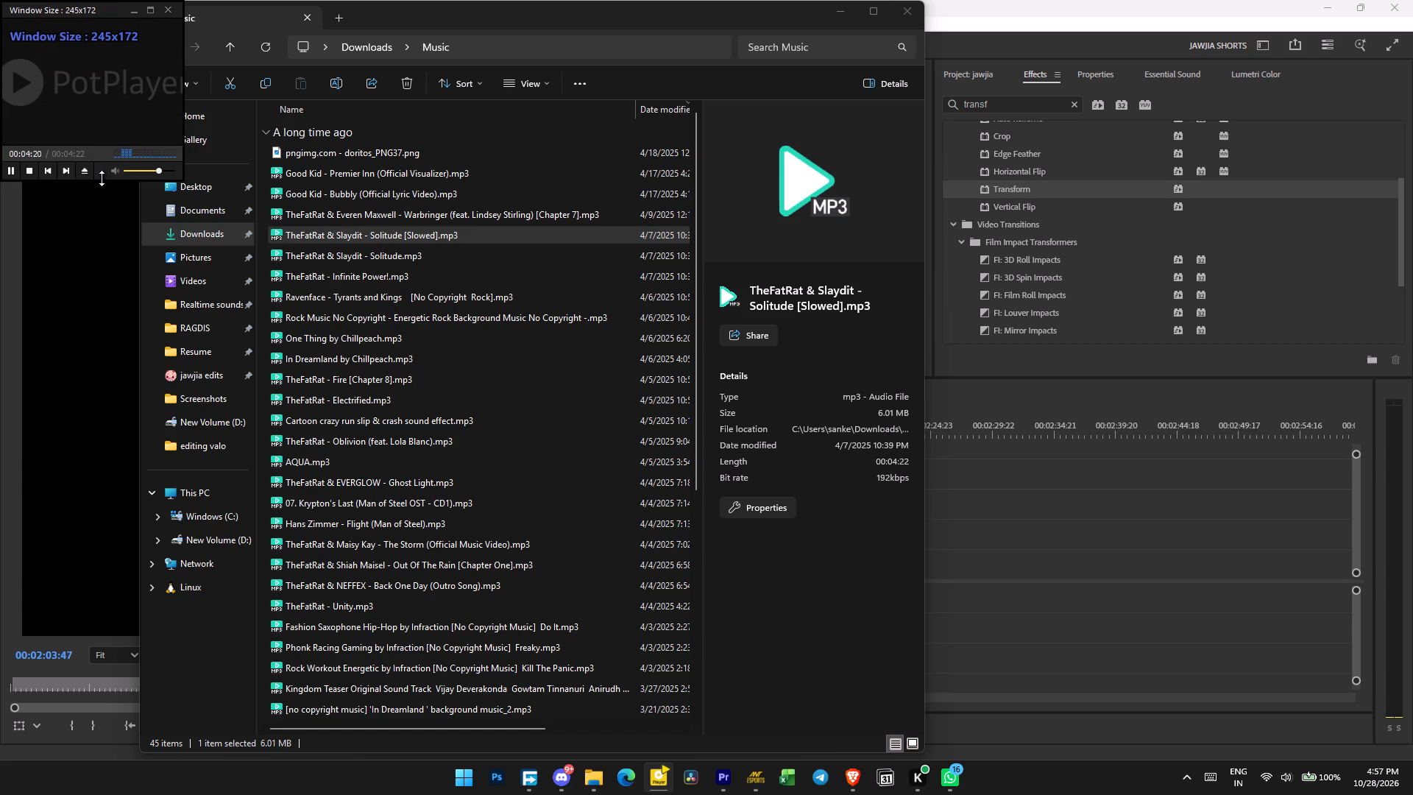
key(2)
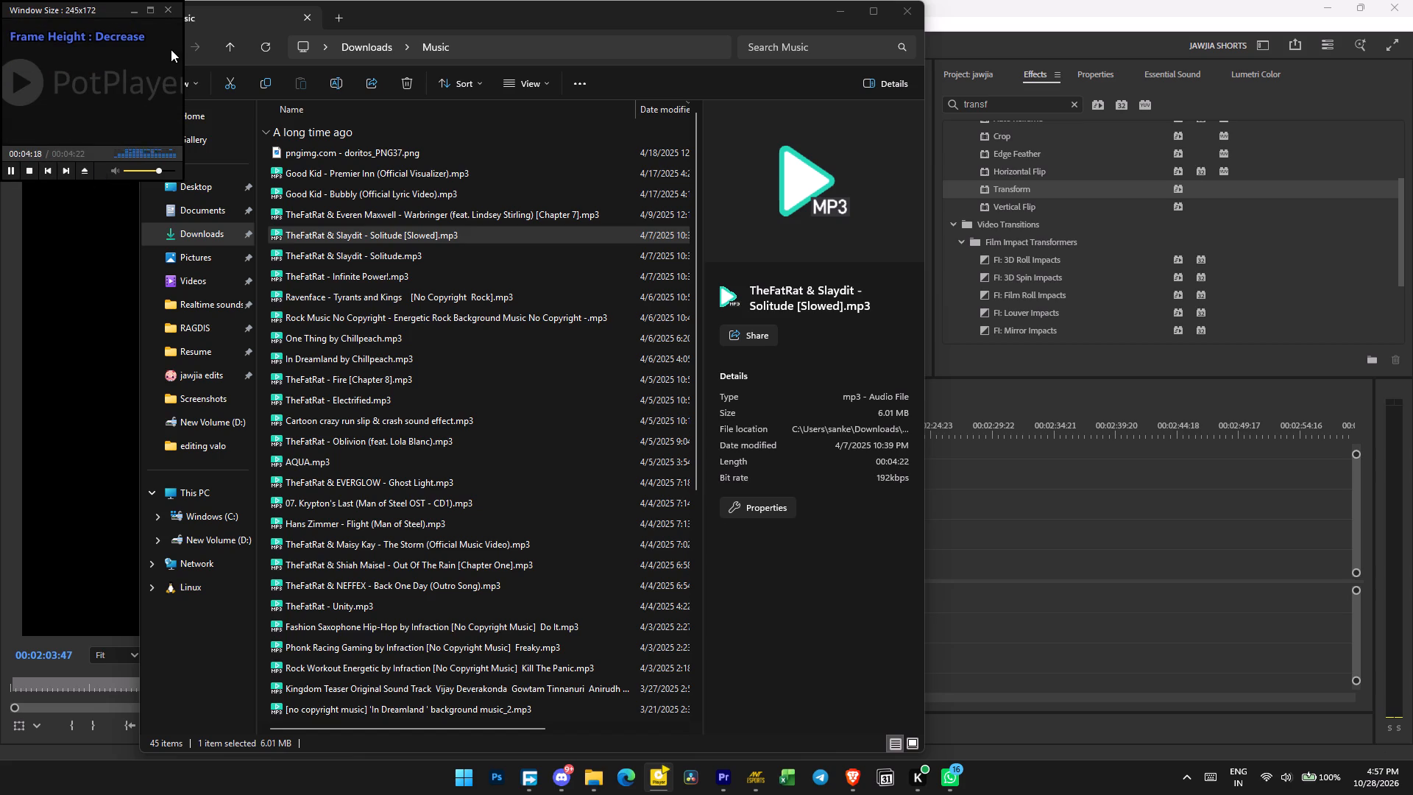
key(Down)
key(Down)
key(Down)
key(Down)
key(Down)
key(Down)
key(Down)
key(Down)
key(Down)
key(Down)
key(Down)
key(Down)
key(Down)
key(Down)
key(Down)
key(Down)
key(Down)
key(Down)
key(Down)
key(Down)
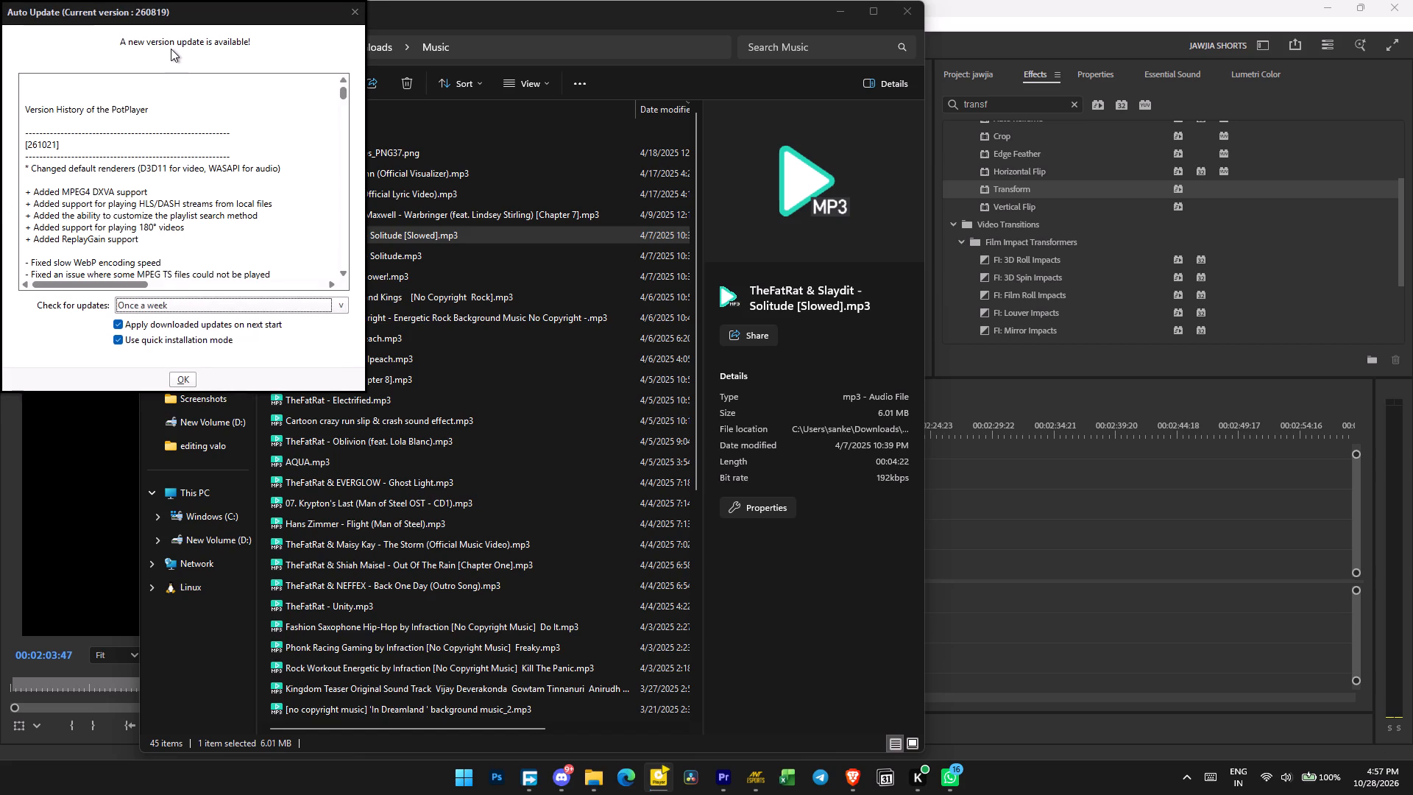
Set PotPlayer's update check to Always (Recommended) and accept the available update.
click(247, 303)
click(184, 323)
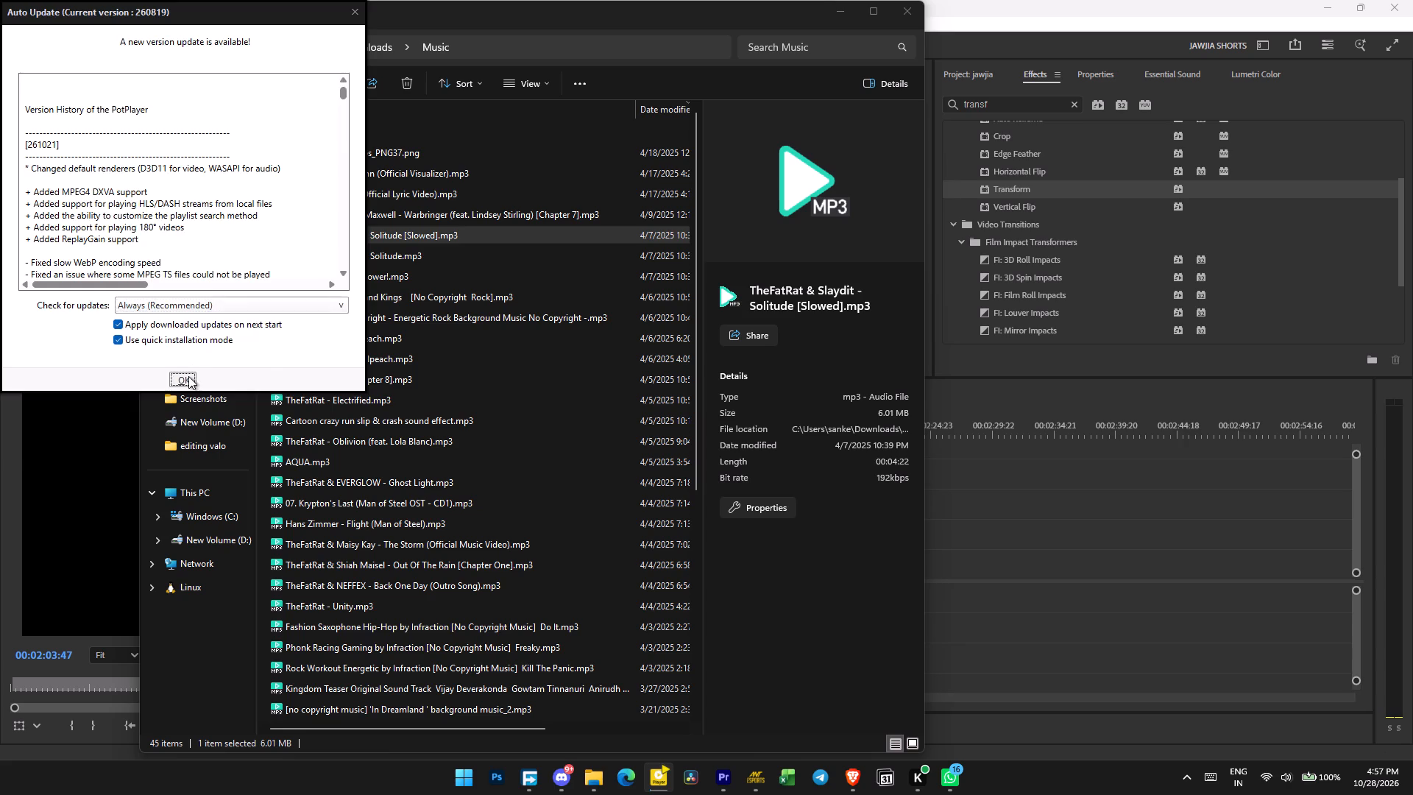
click(188, 376)
Lower the system volume to roughly a quarter.
click(1322, 784)
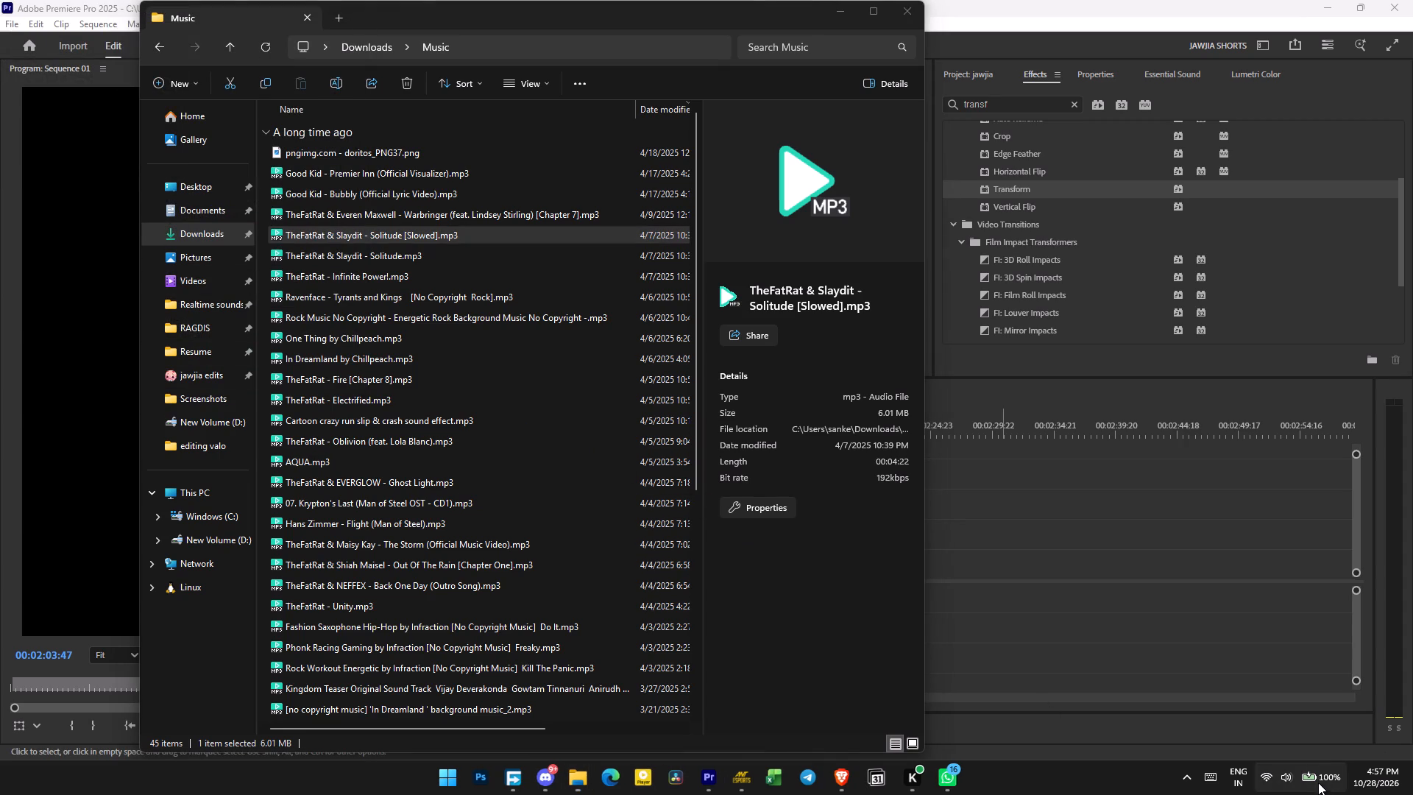
click(1250, 691)
click(1233, 686)
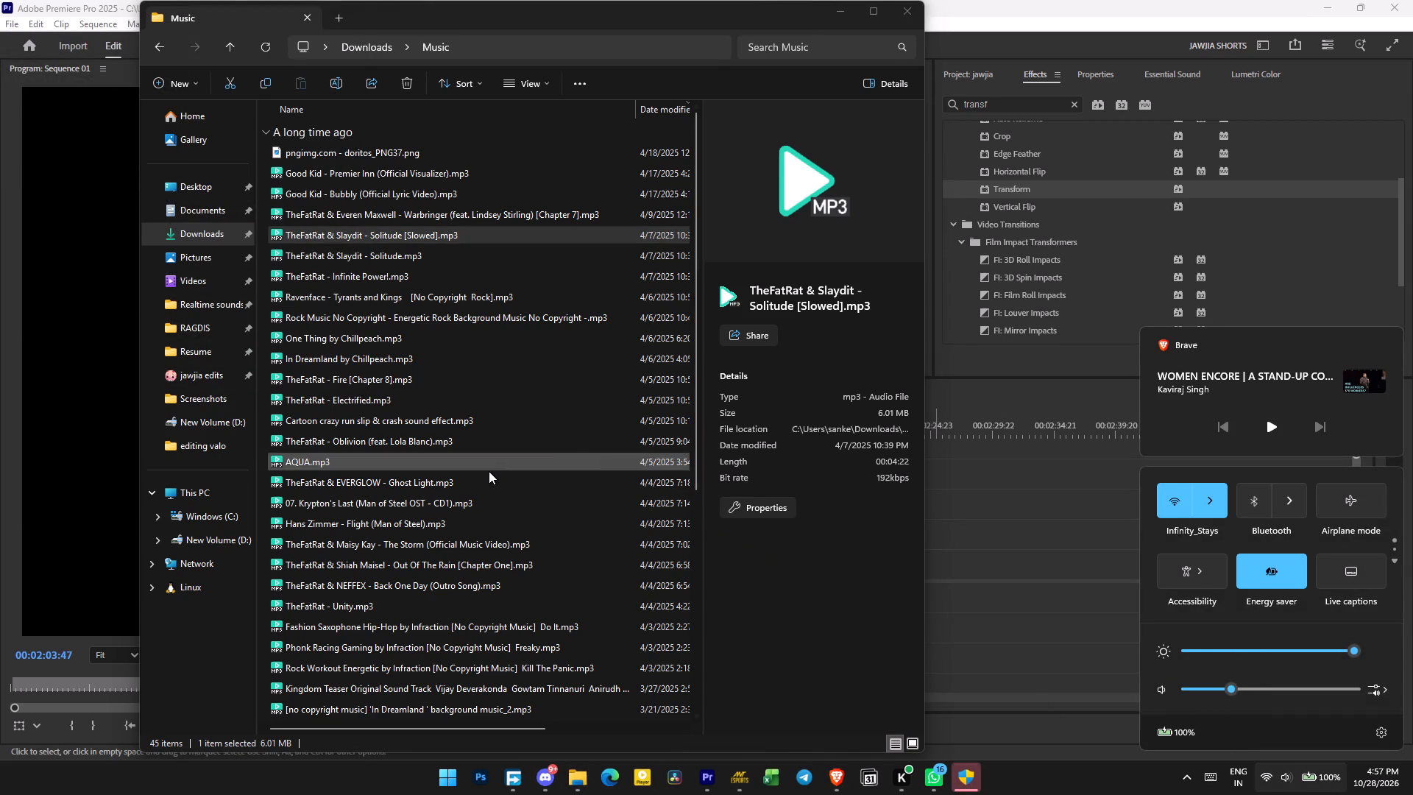
Try to preview "TheFatRat & EVERGLOW - Ghost Light.mp3" in PotPlayer, accepting its update notice and bringing up the pending permission request.
double_click(479, 479)
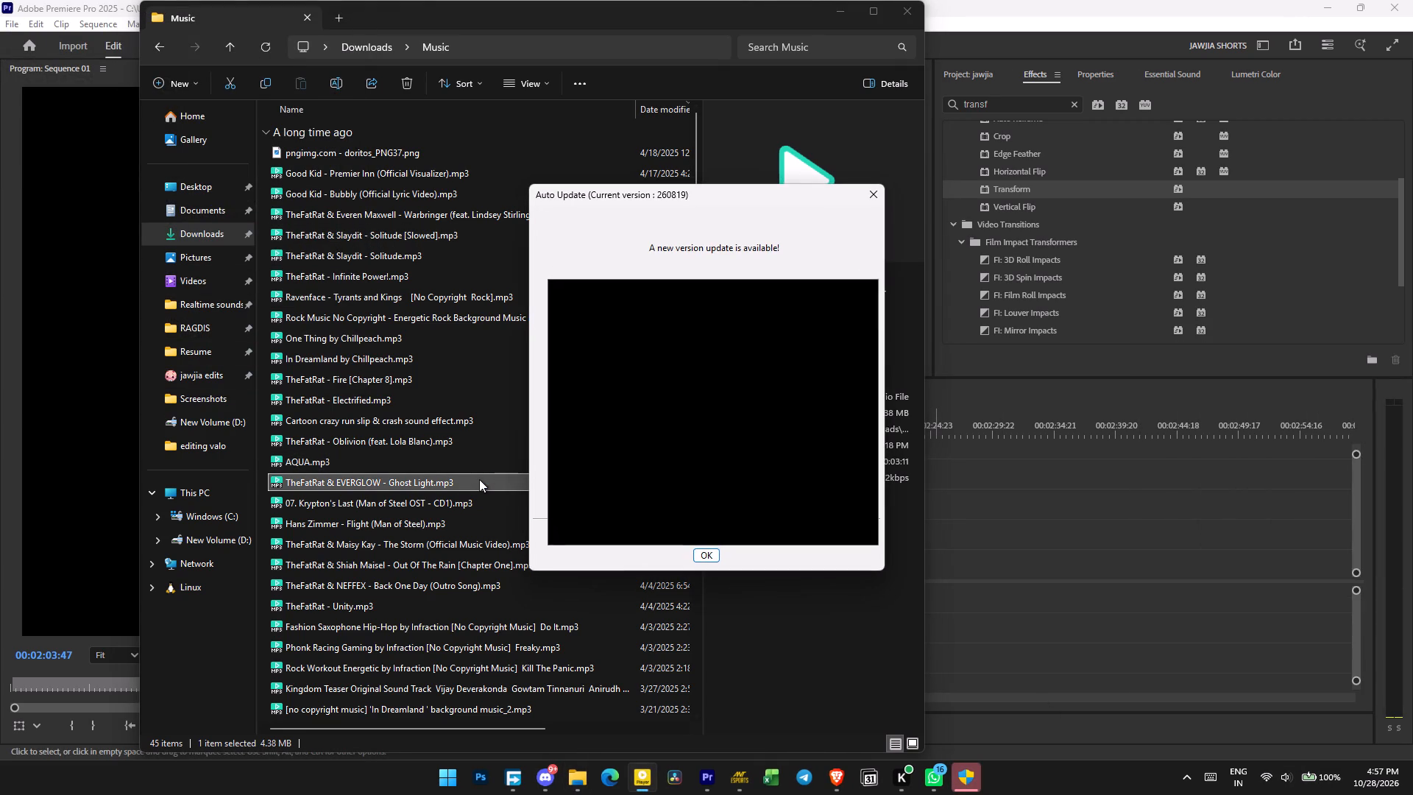
click(709, 548)
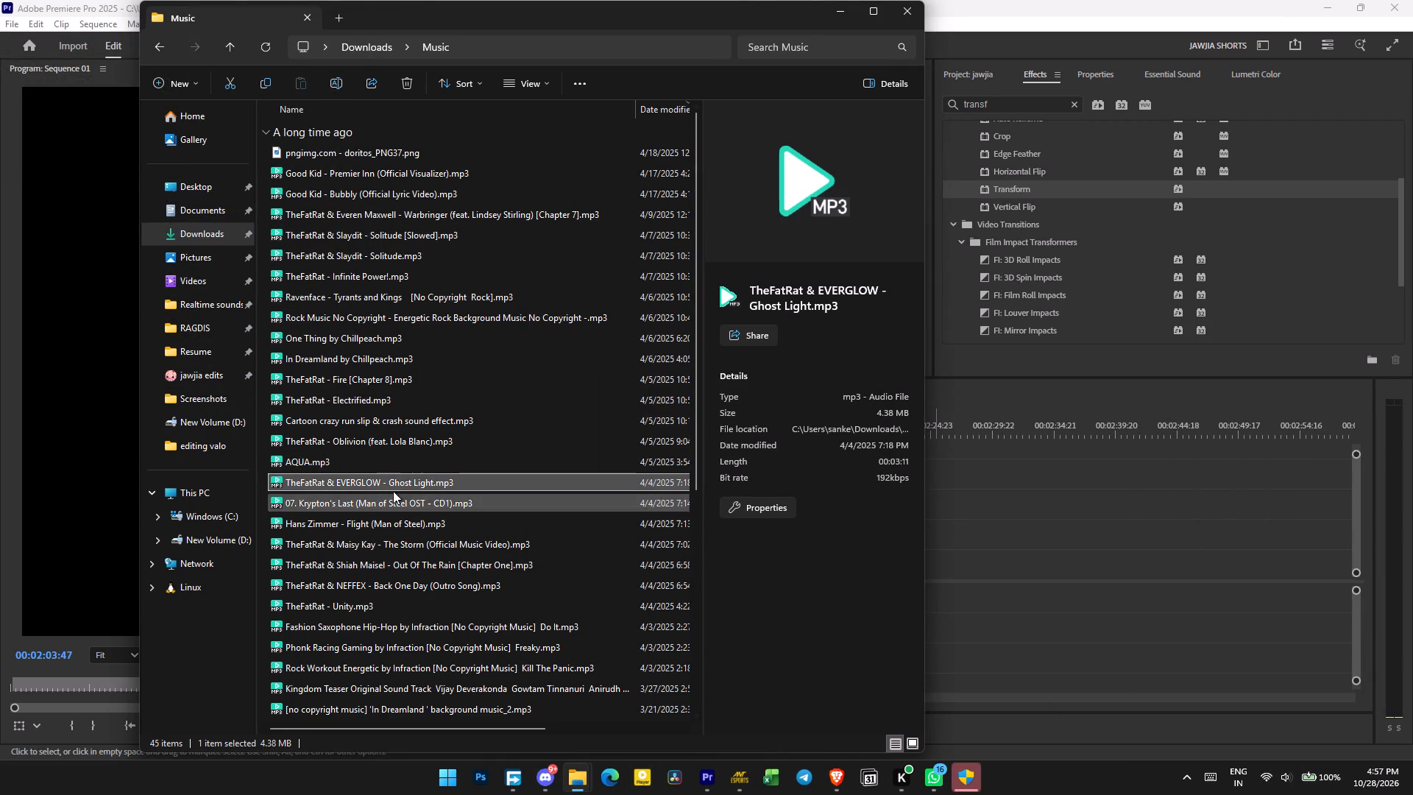
click(943, 774)
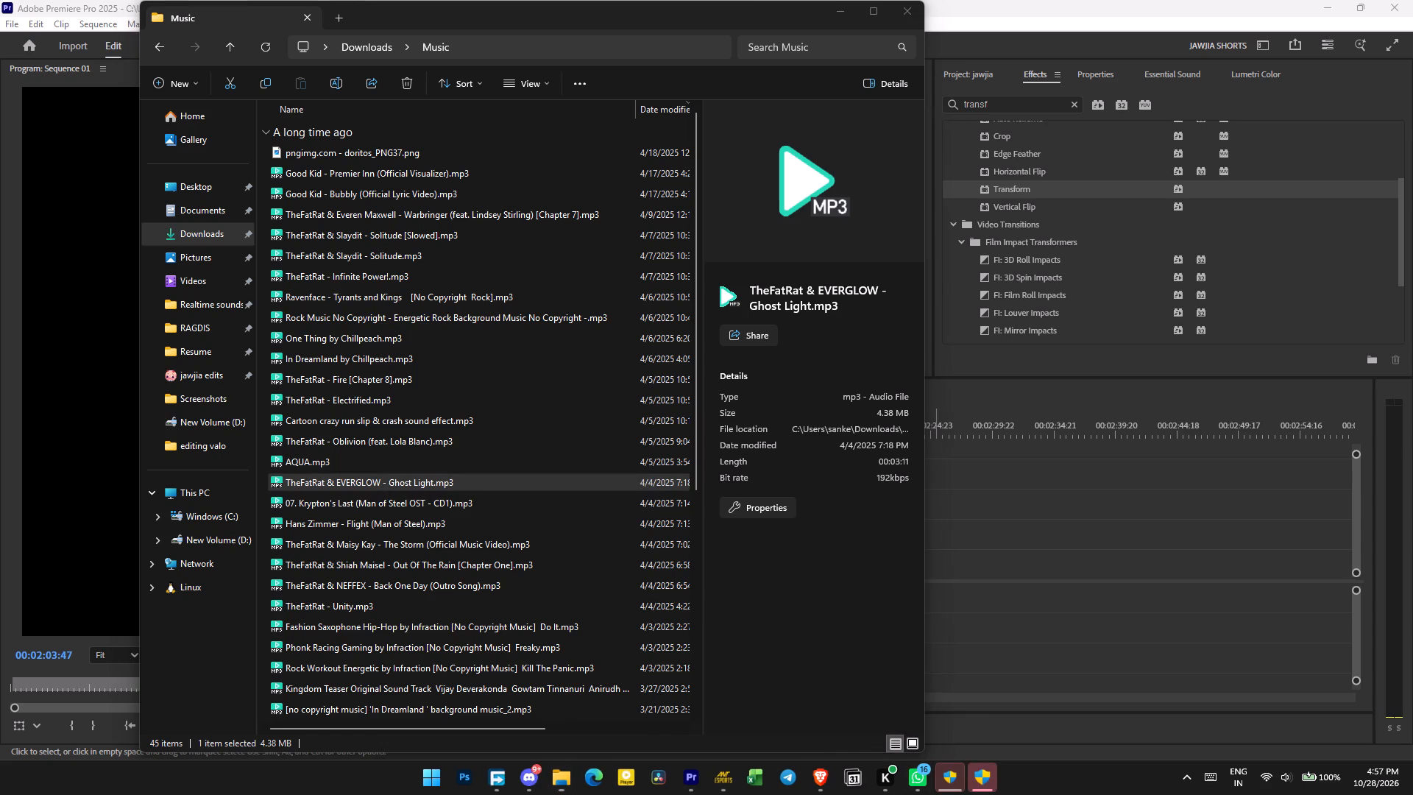